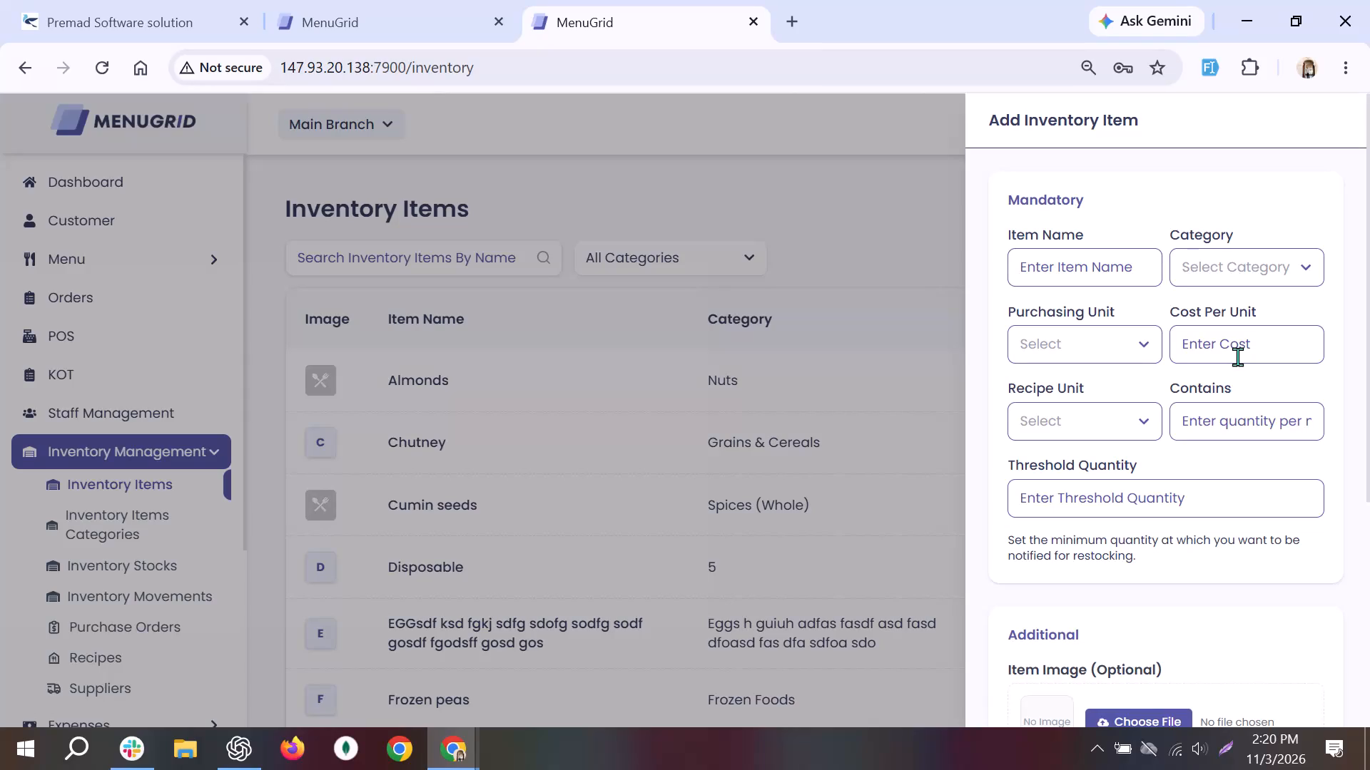
Check the purchasing unit options in the Add Inventory Item form.
left_click(1112, 355)
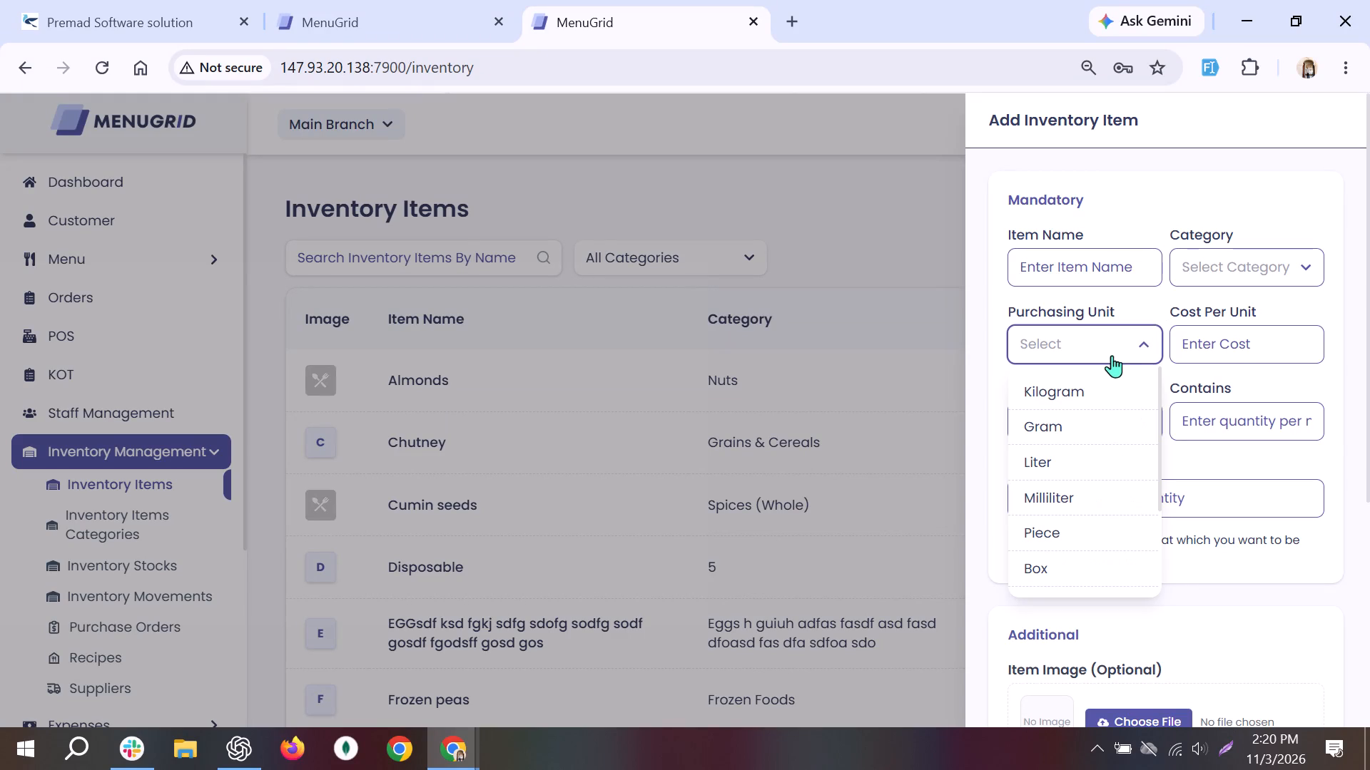
key("alt+Tab")
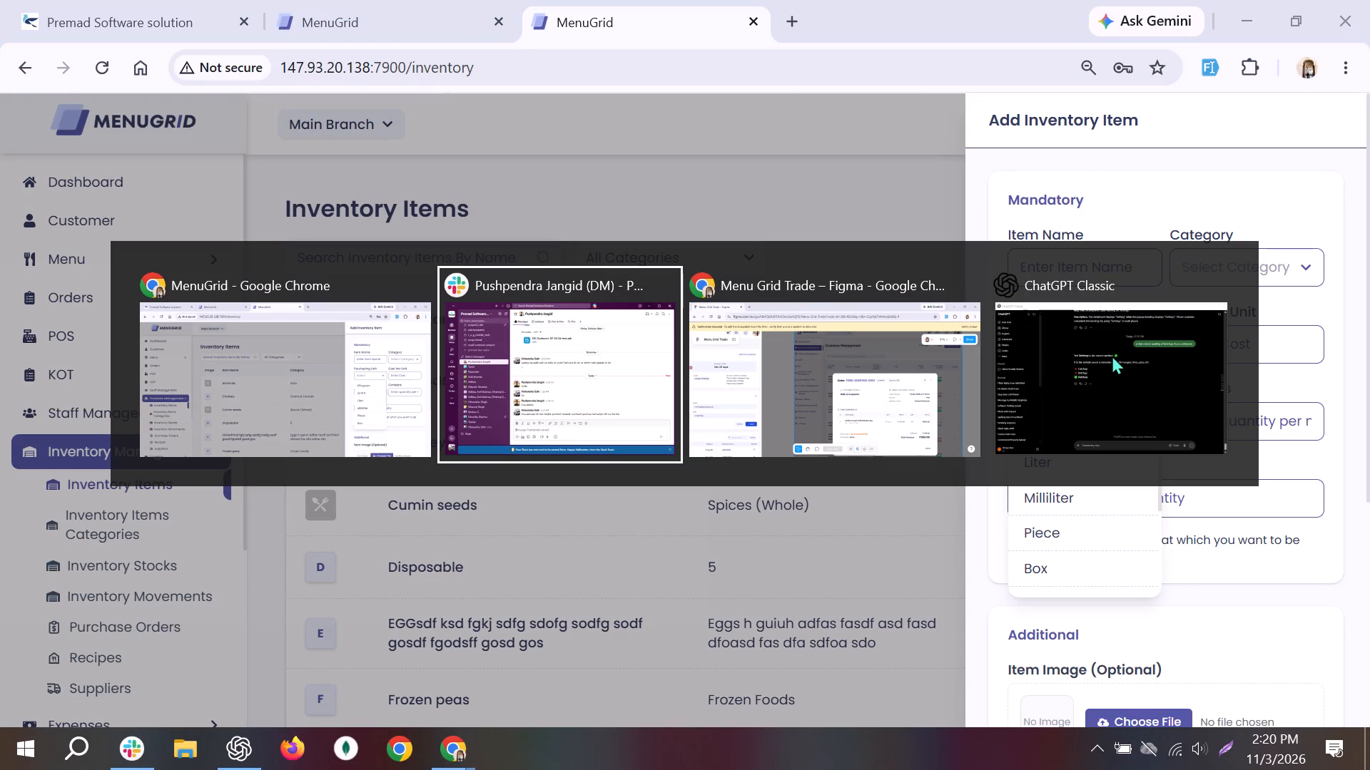
key("alt+Tab")
key("alt+Tab")
key("alt+Tab")
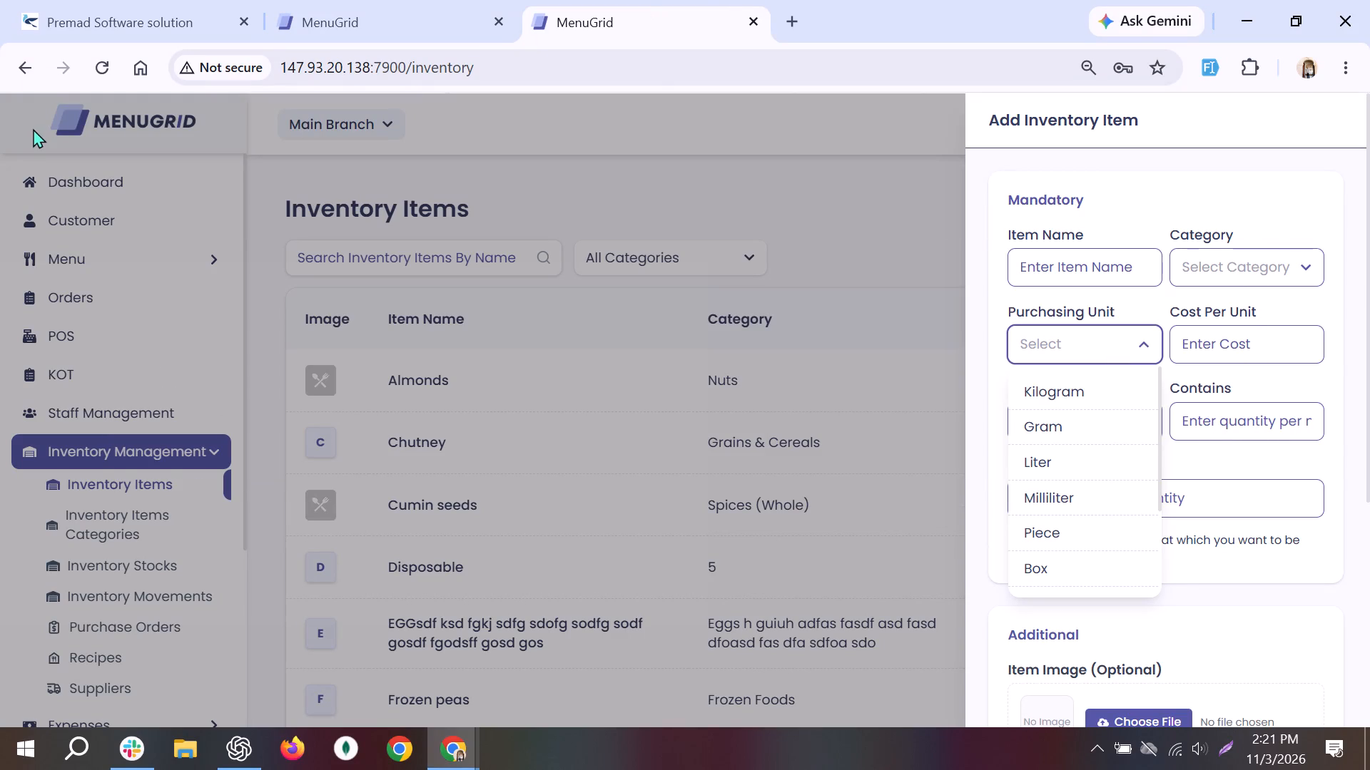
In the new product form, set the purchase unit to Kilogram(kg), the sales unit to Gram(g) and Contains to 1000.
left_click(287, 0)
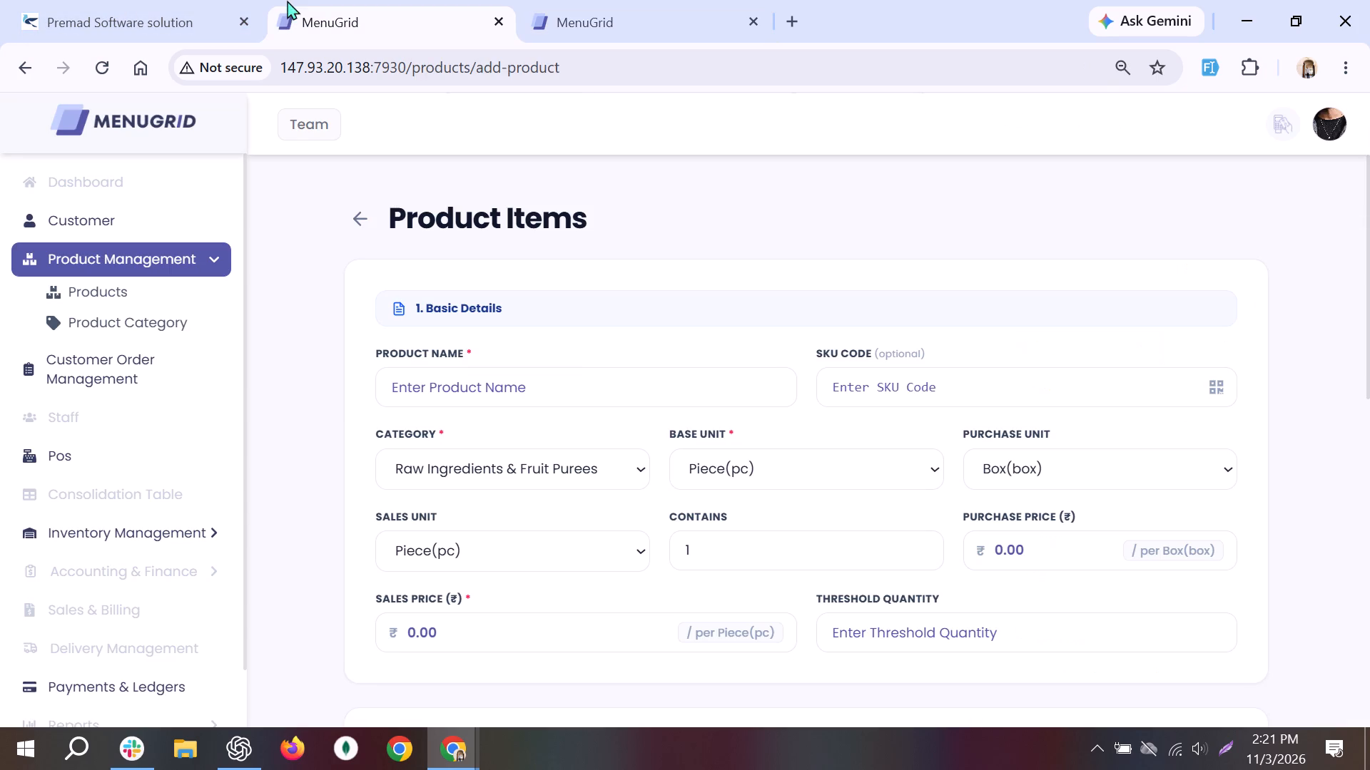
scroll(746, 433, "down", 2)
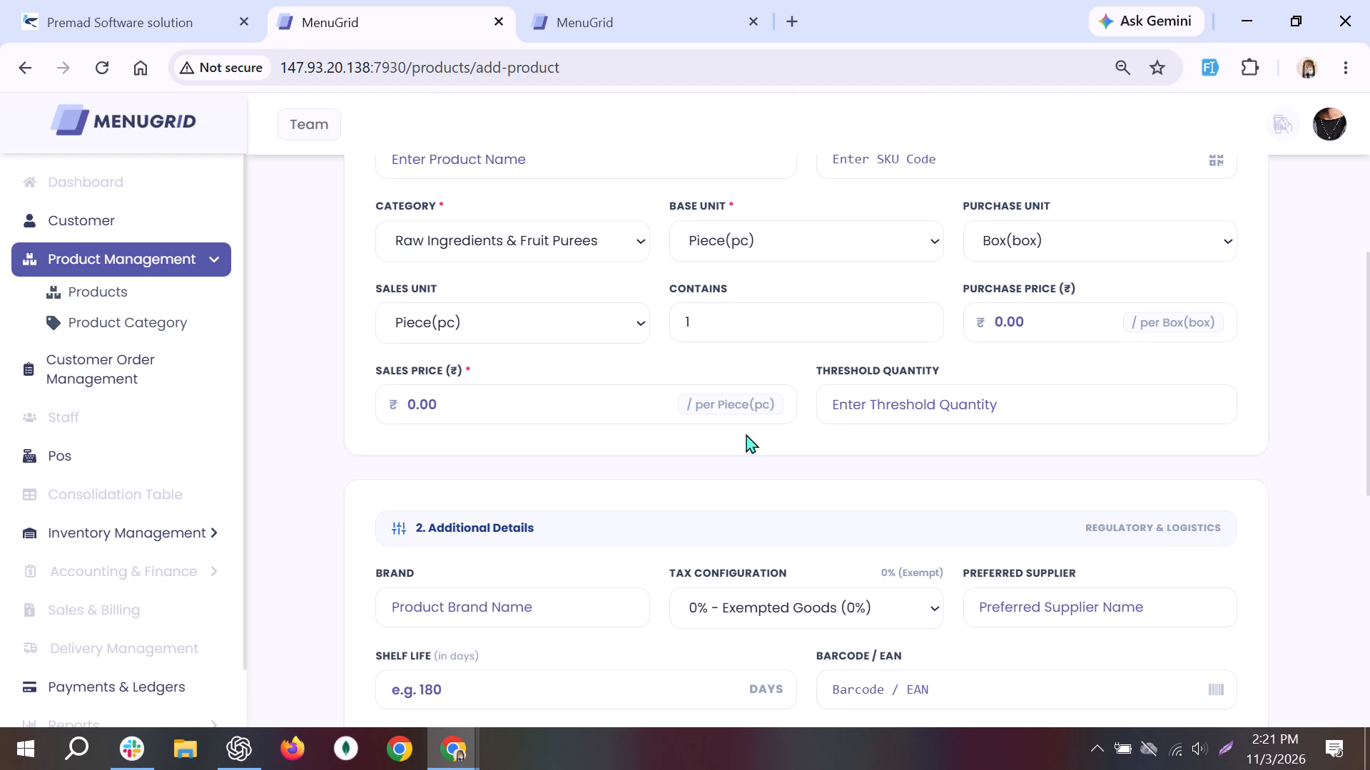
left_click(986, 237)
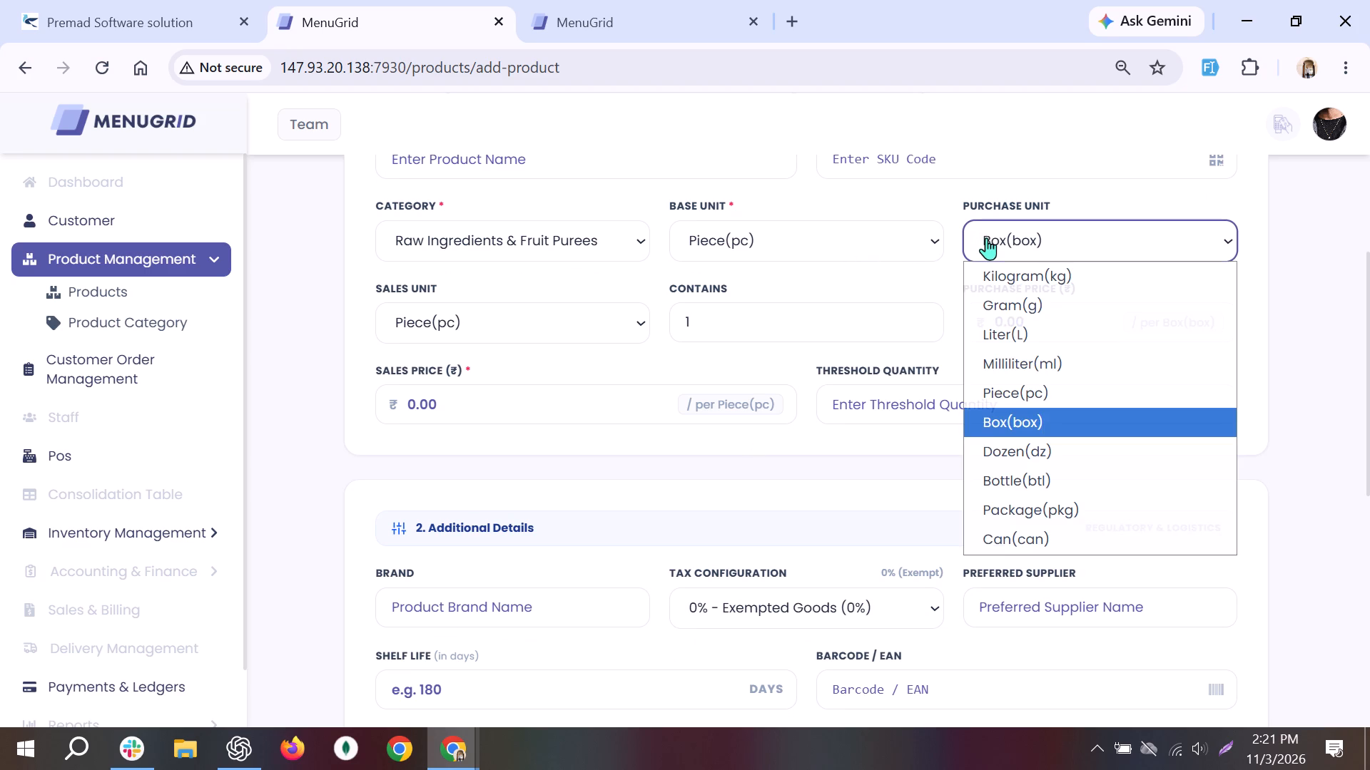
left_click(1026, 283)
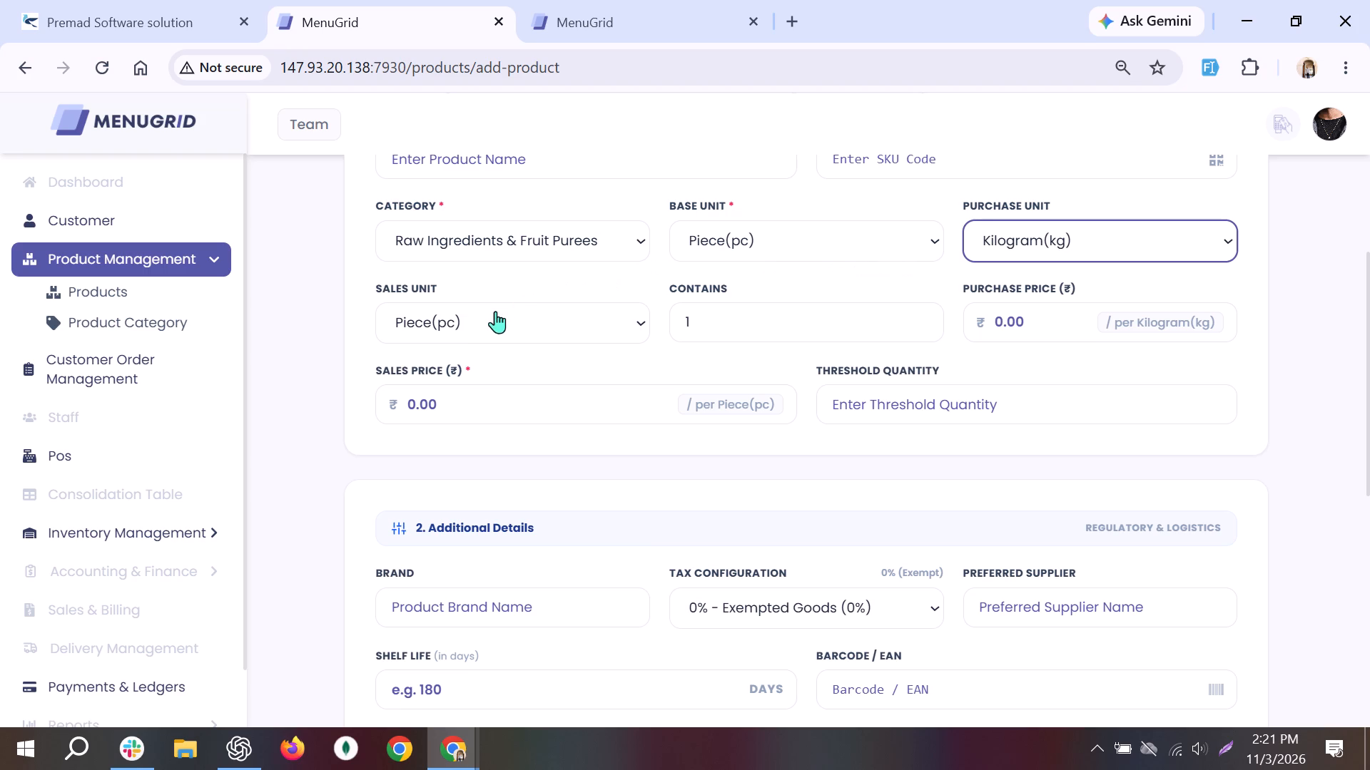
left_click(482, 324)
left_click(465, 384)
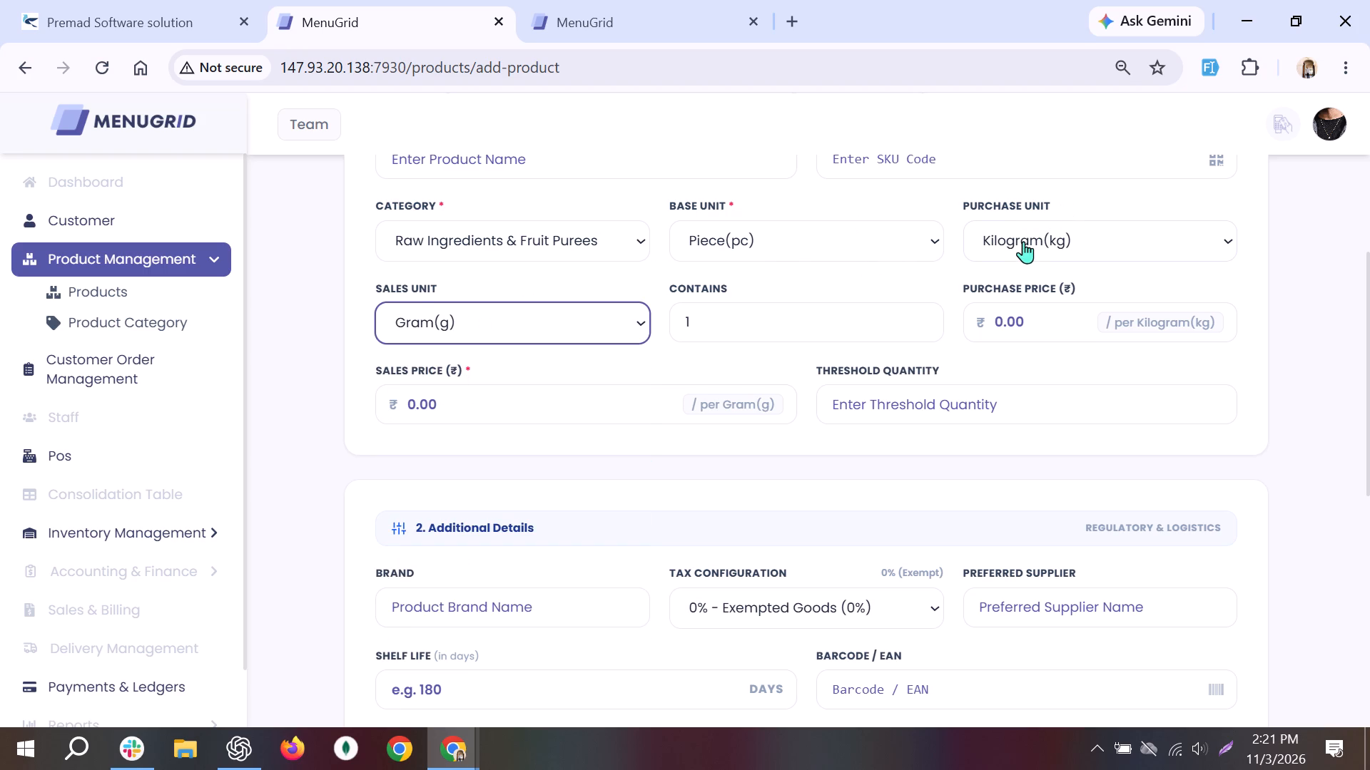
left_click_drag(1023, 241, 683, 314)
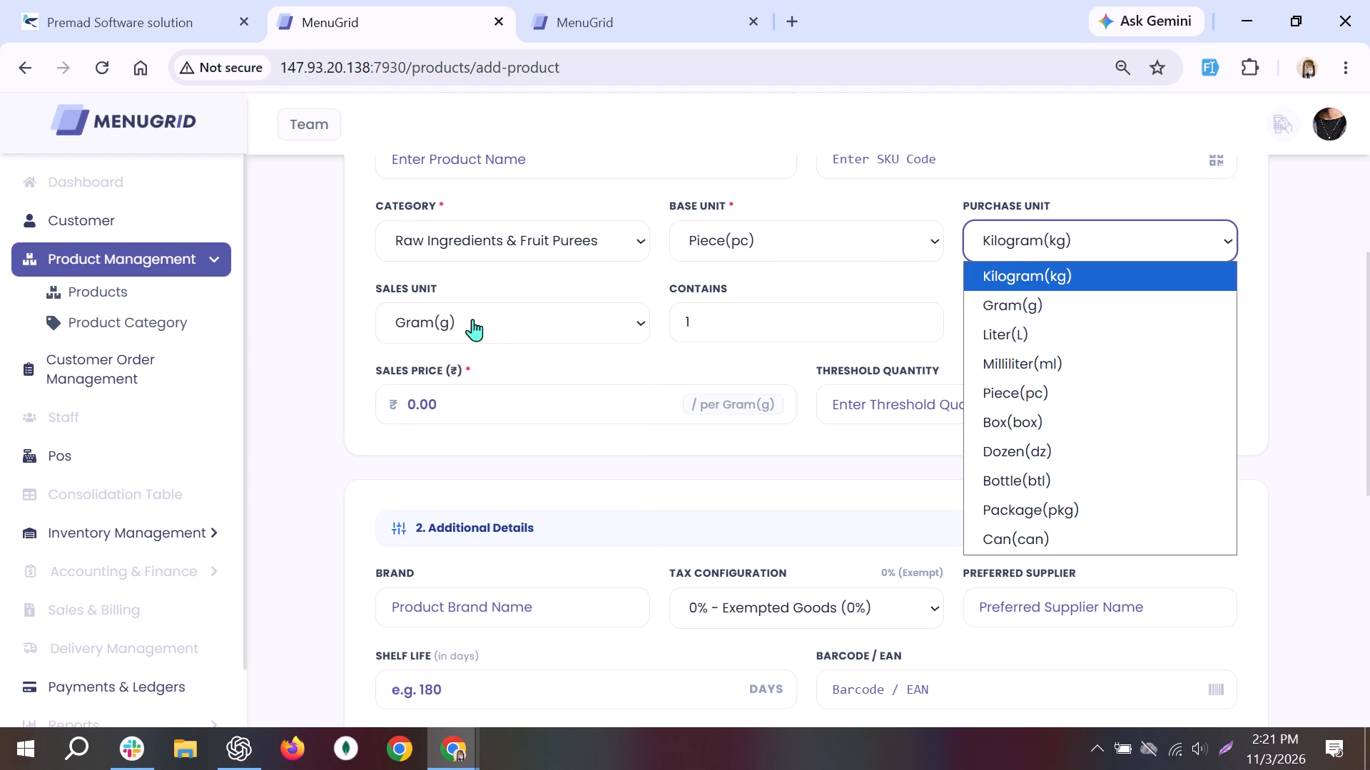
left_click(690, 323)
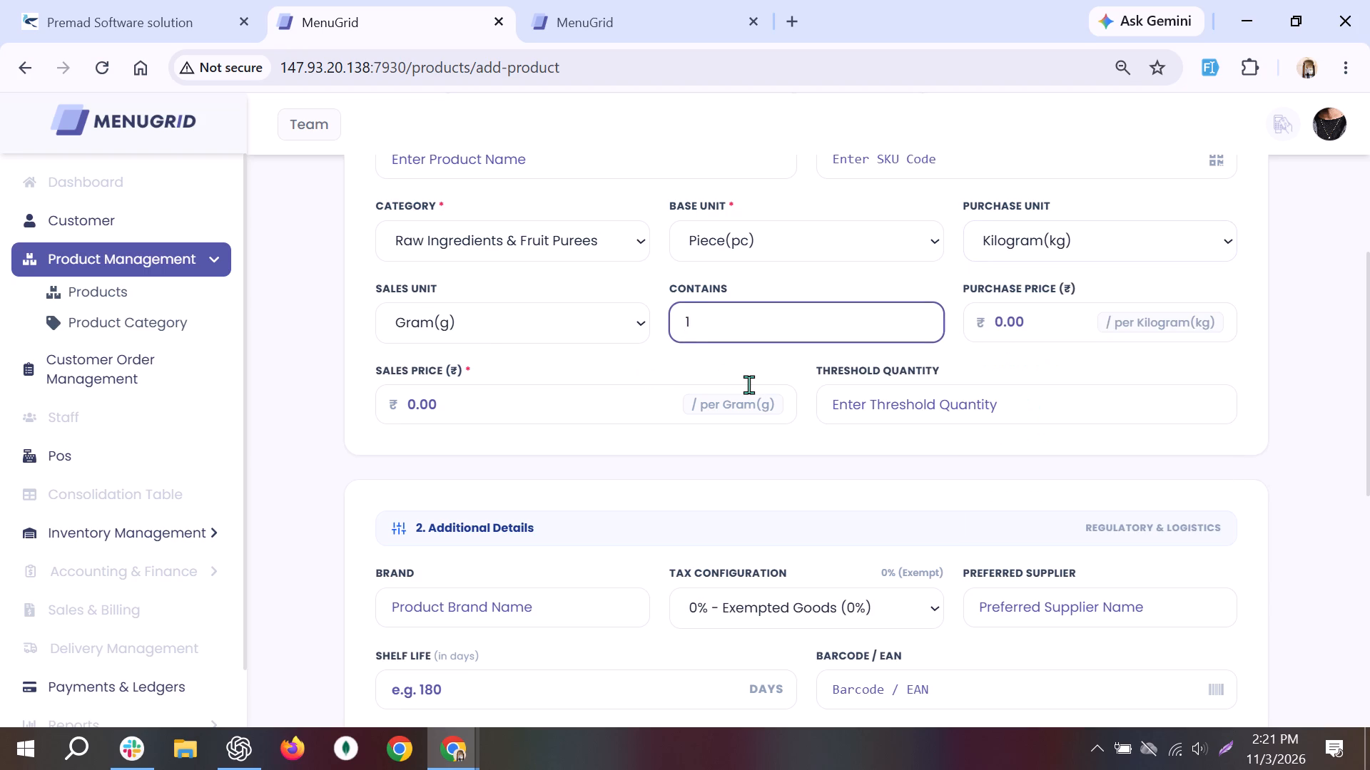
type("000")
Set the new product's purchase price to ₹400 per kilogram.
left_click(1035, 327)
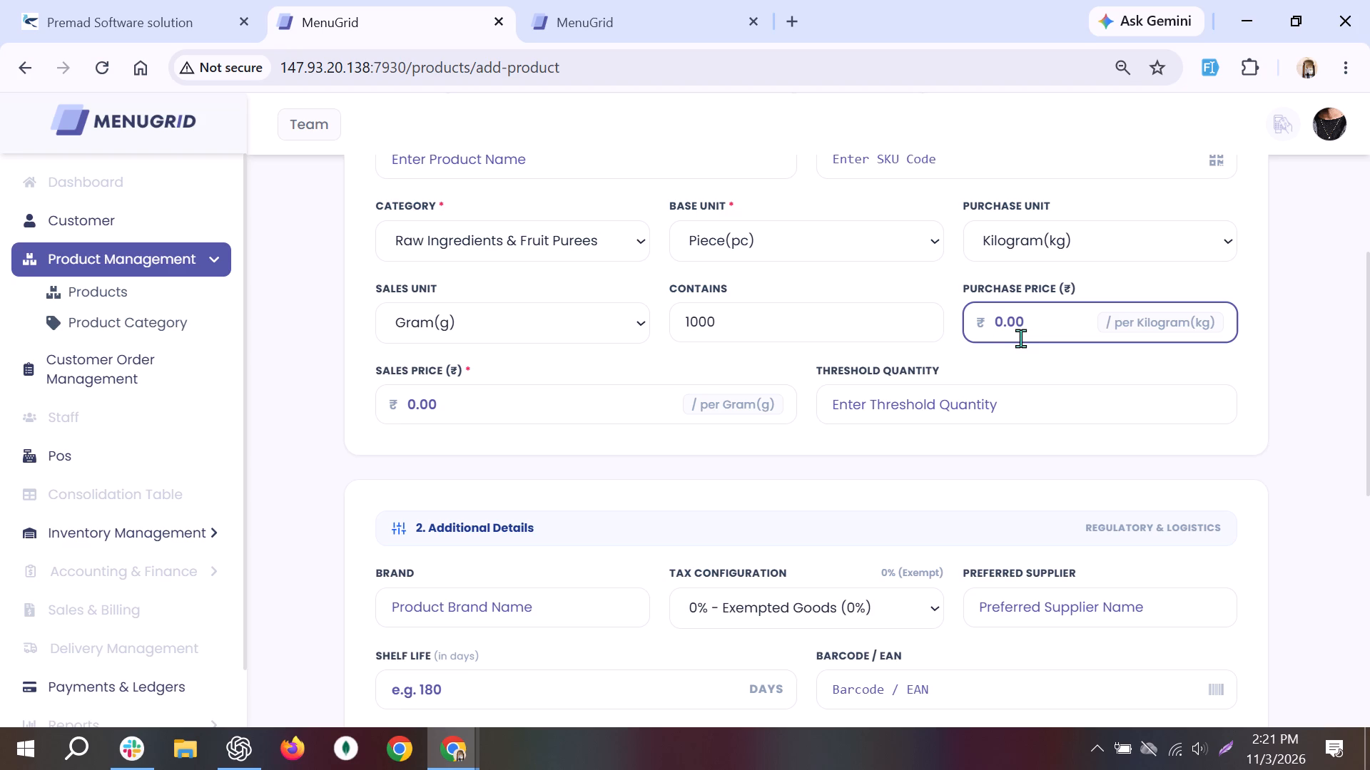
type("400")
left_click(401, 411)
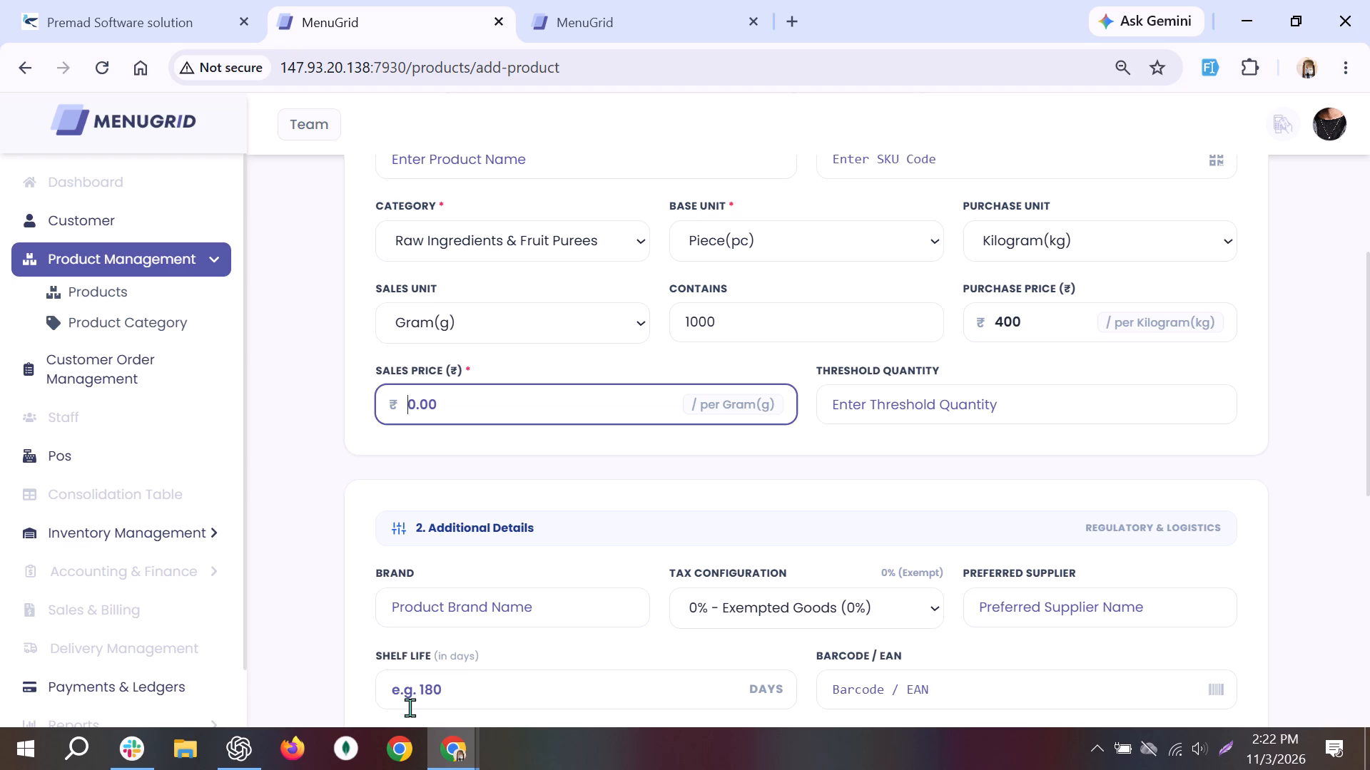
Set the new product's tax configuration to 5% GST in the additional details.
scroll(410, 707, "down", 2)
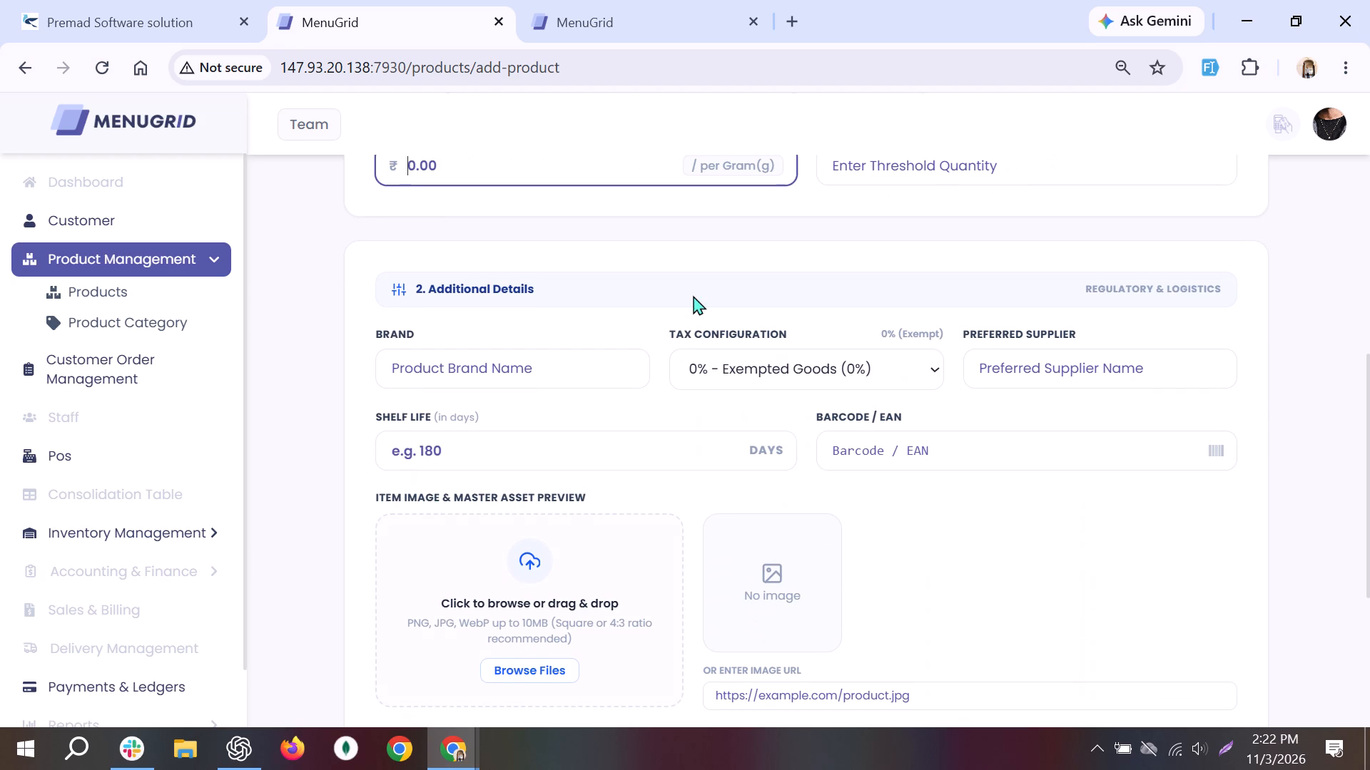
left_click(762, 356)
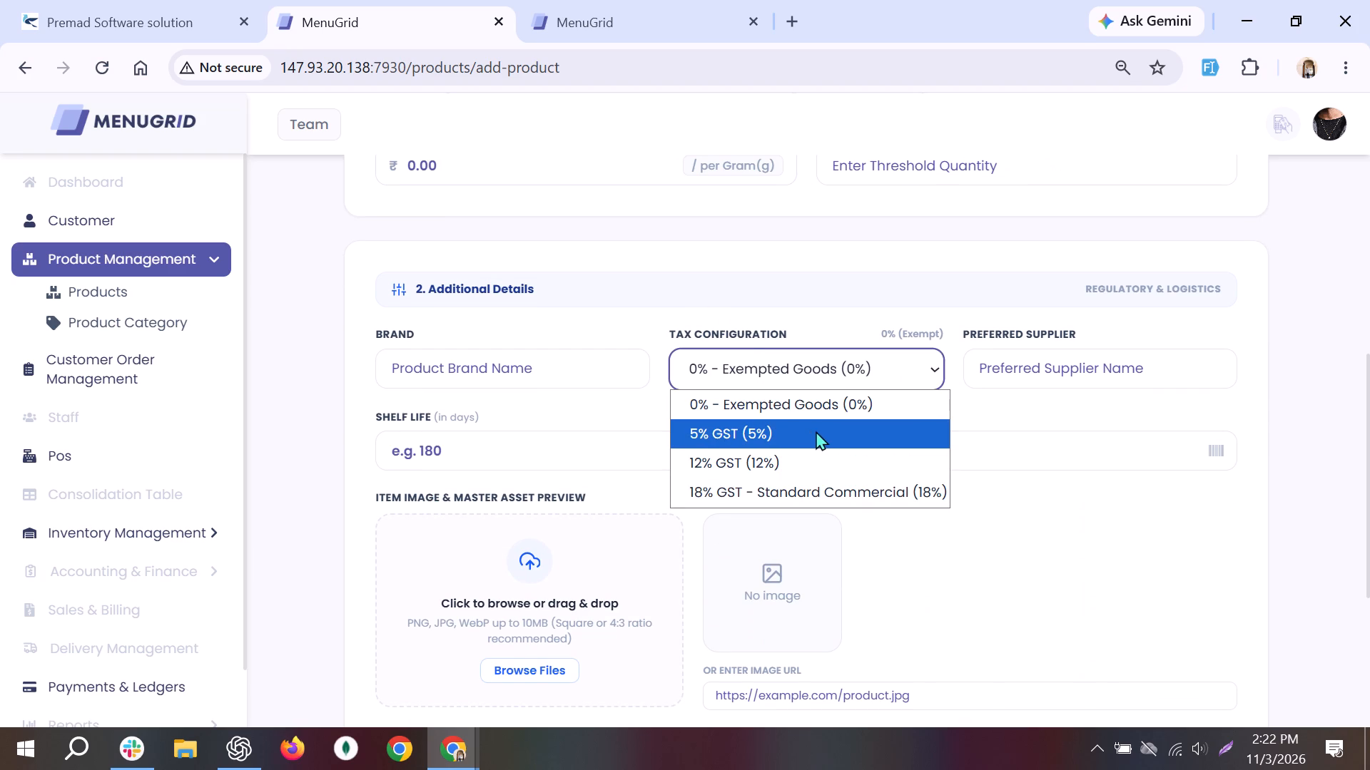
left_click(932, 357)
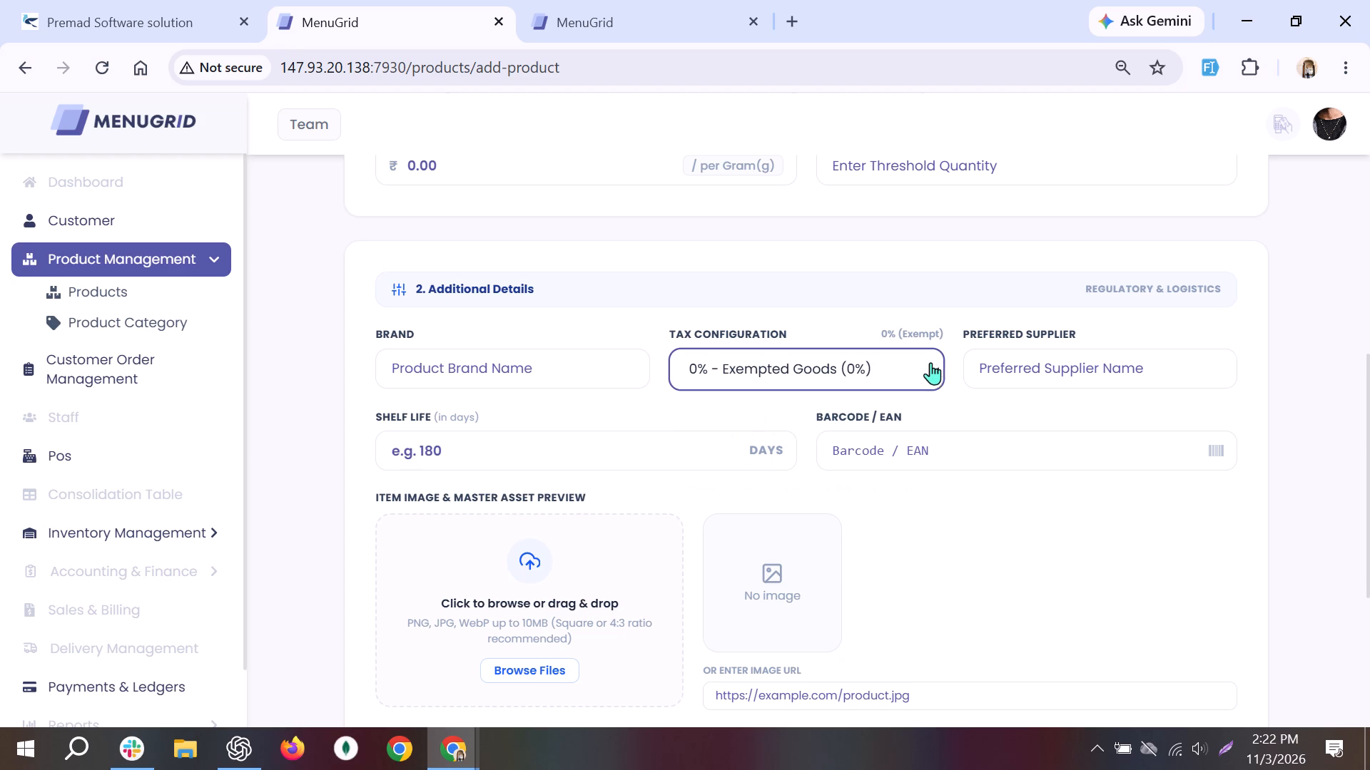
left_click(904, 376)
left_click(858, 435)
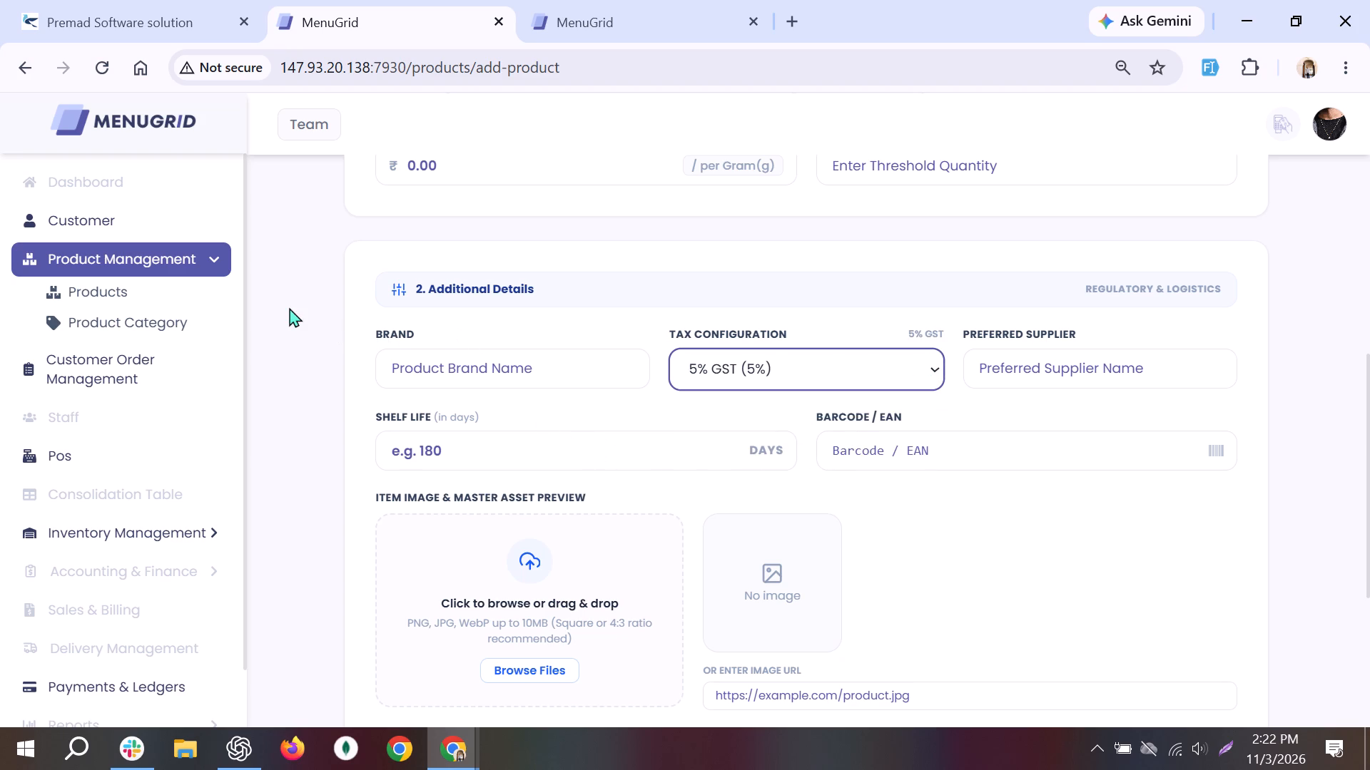
Open the Tomato Ketchup product from the product list and review its pricing, unit and stock configuration.
left_click(165, 293)
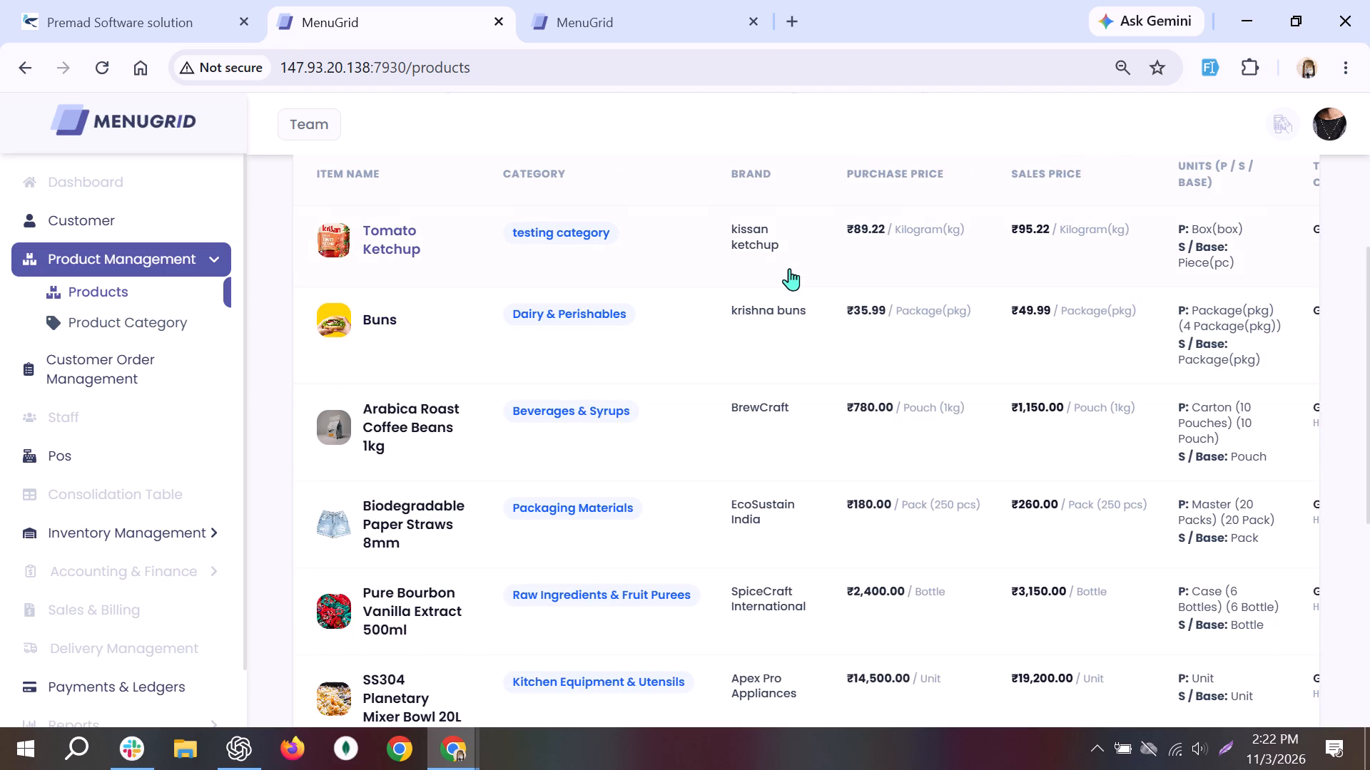
left_click(789, 268)
scroll(835, 396, "down", 5)
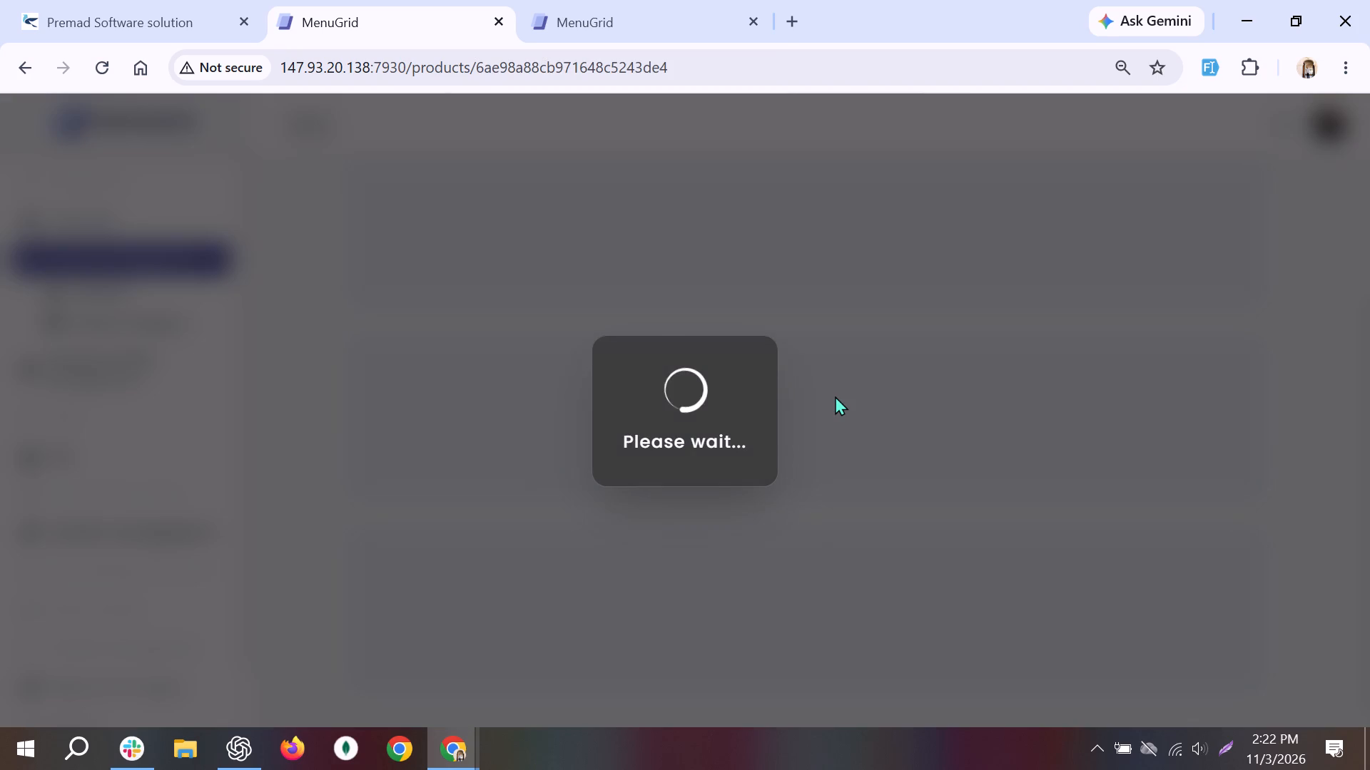
scroll(835, 396, "down", 10)
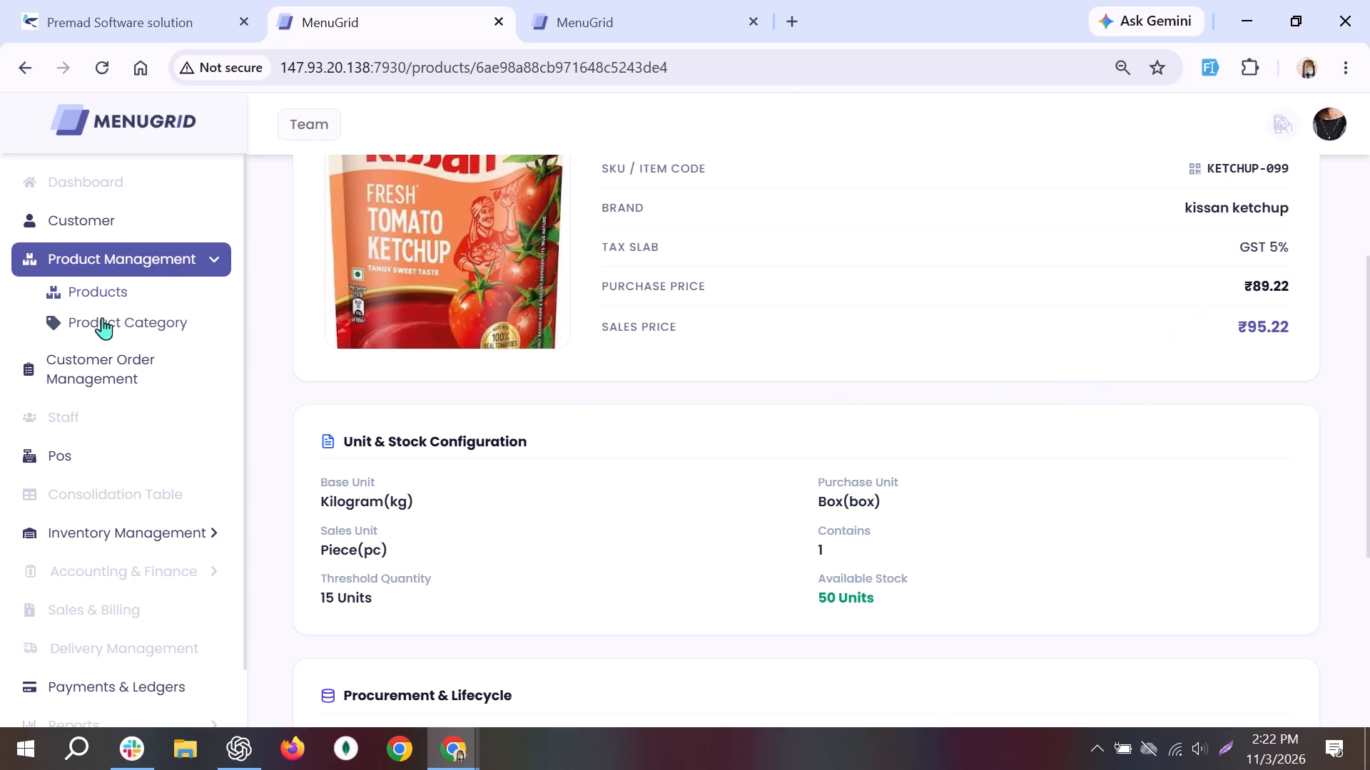
Add Tomato Ketchup, Buns, Arabica Roast Coffee Beans and Biodegradable Paper Straws to a new POS order and review its item lines.
left_click(80, 359)
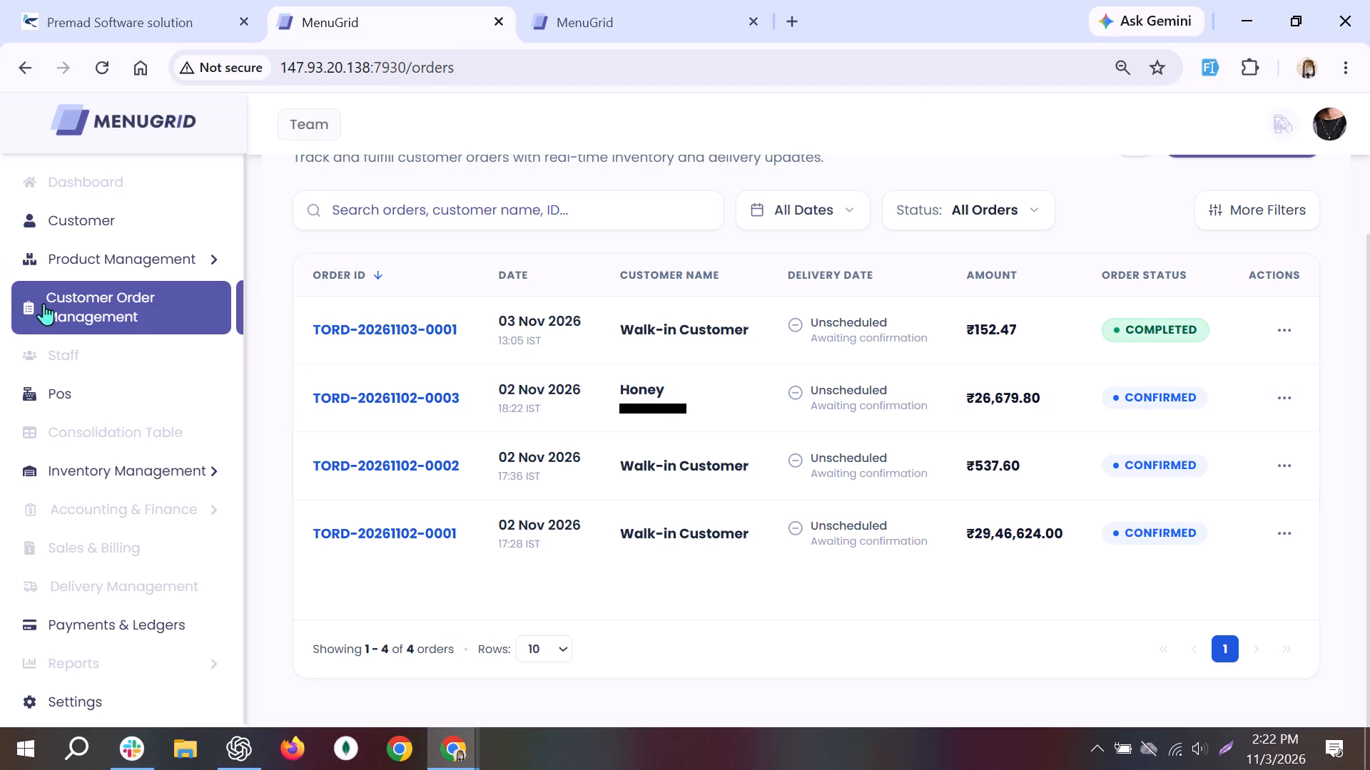
left_click(92, 394)
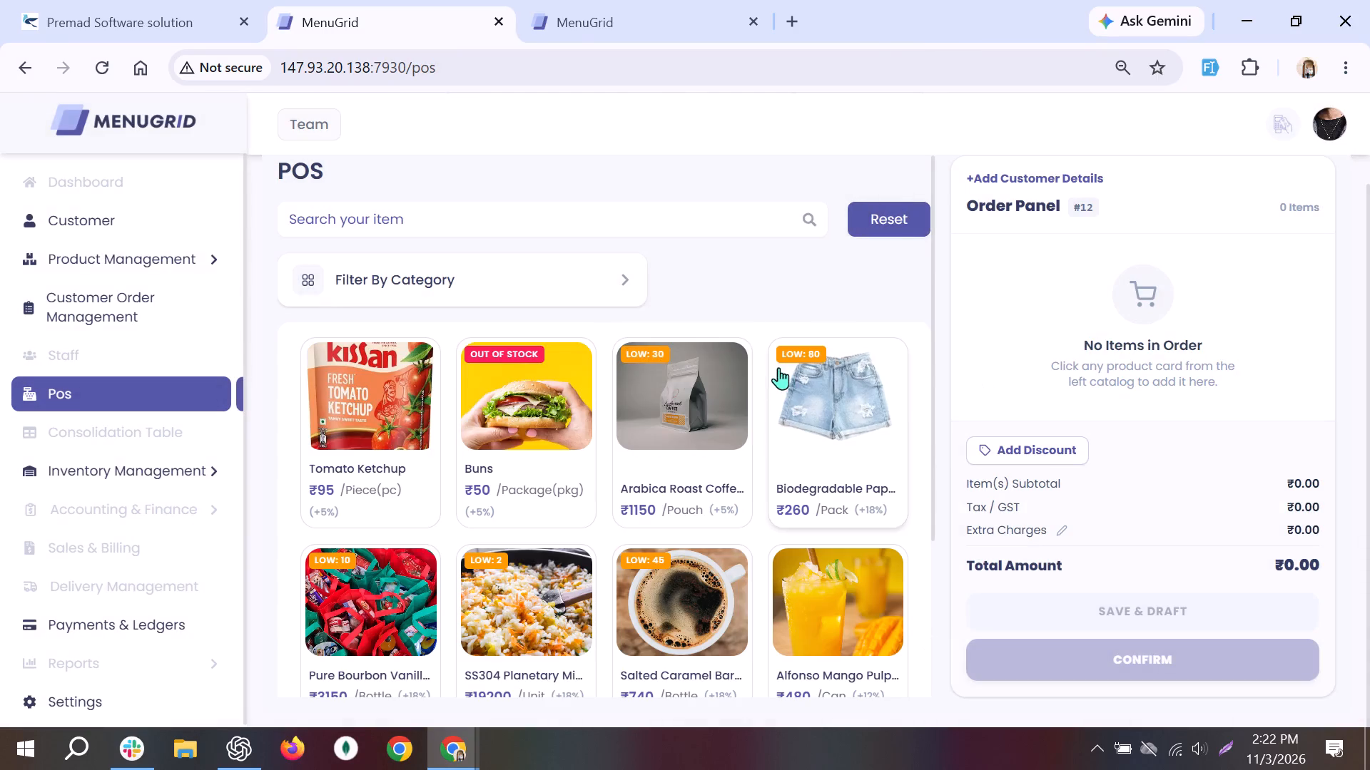
left_click(390, 390)
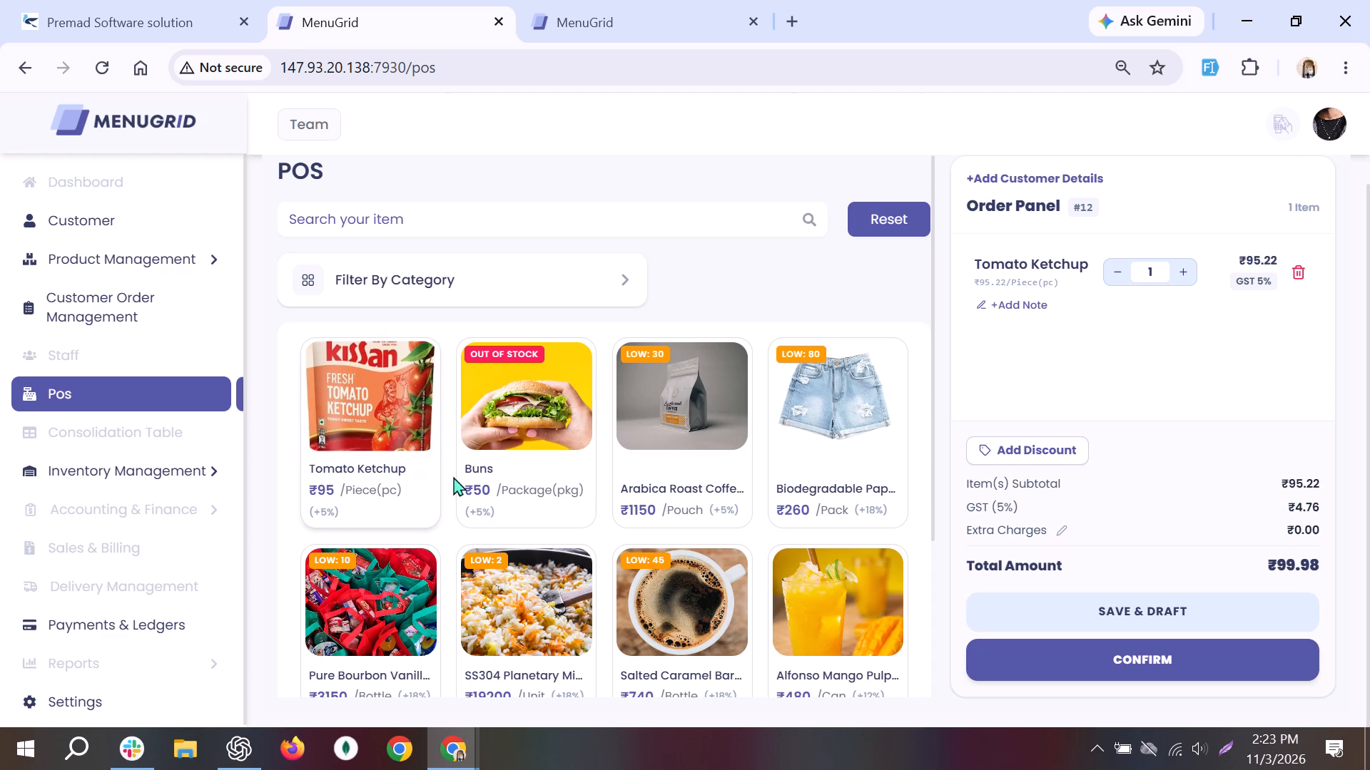
left_click(480, 464)
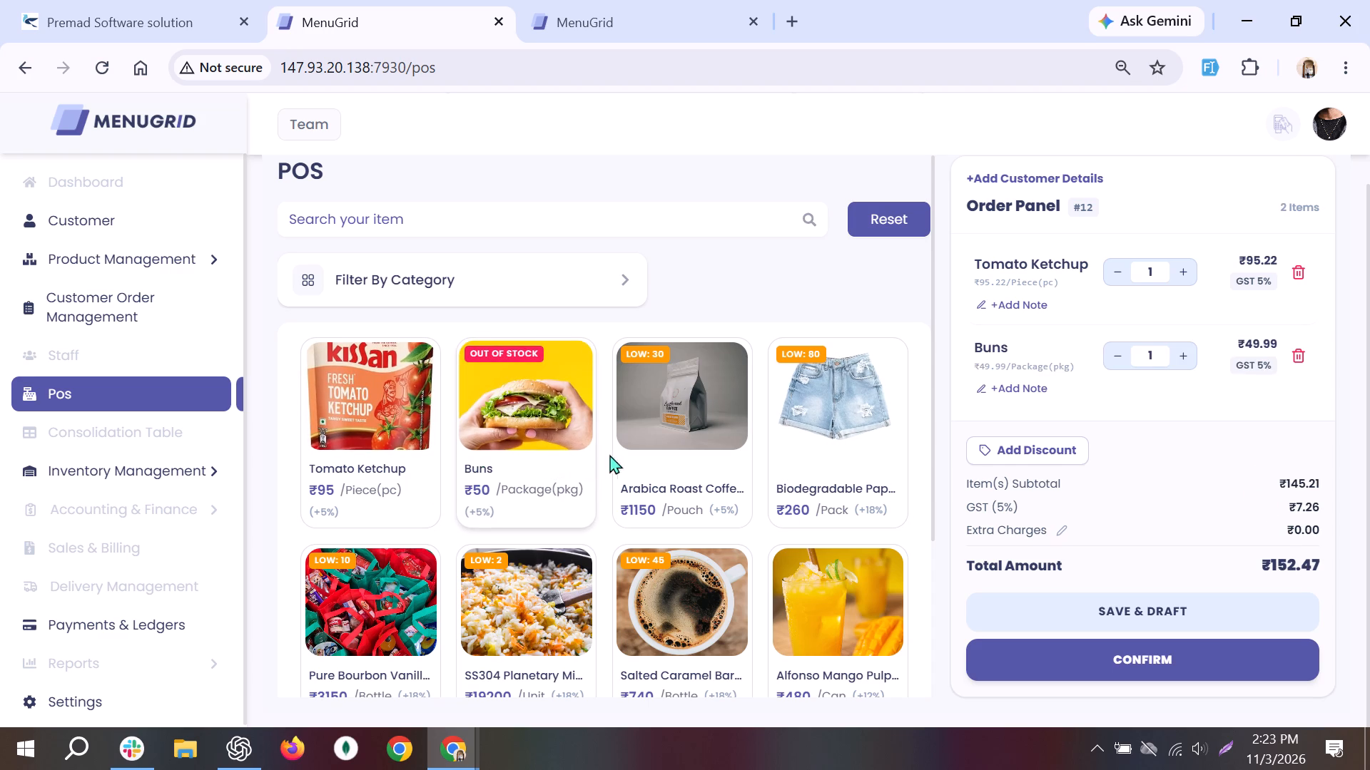
left_click(662, 441)
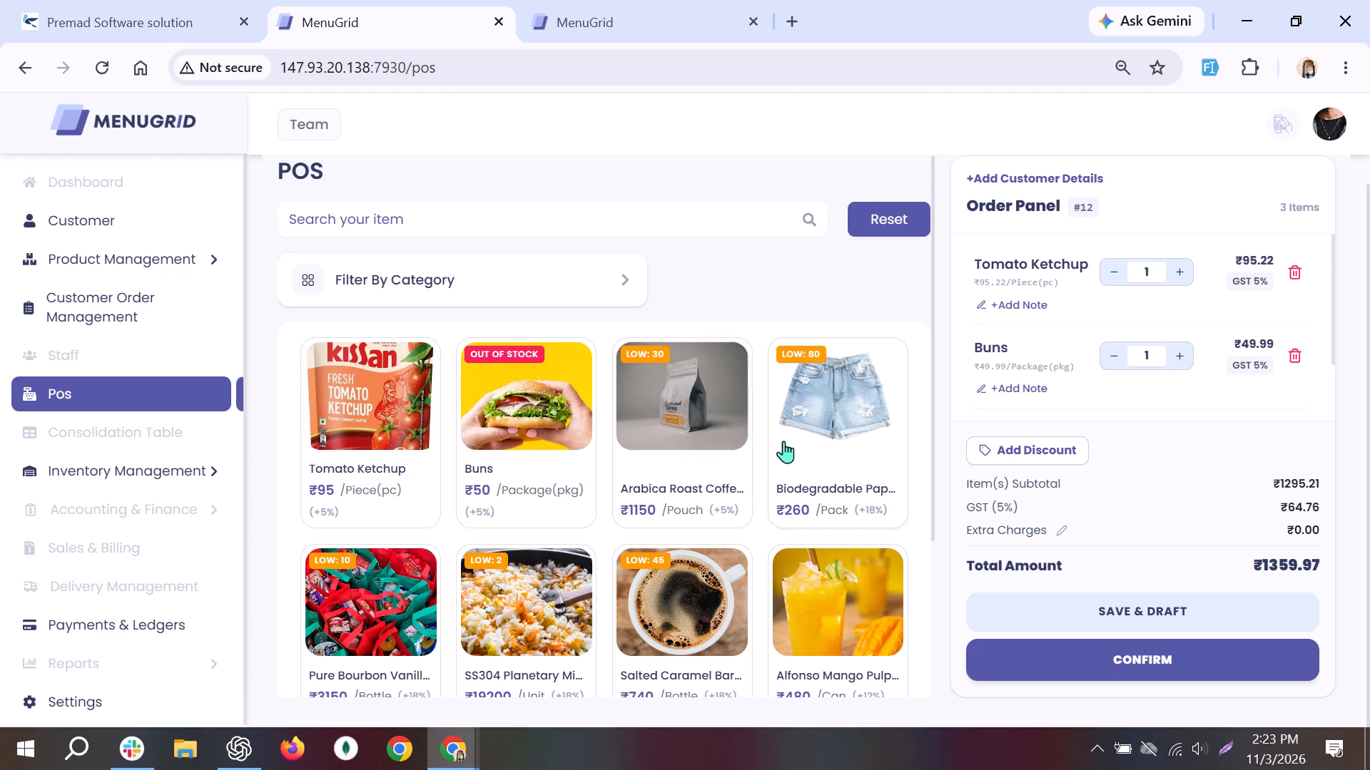
left_click(801, 441)
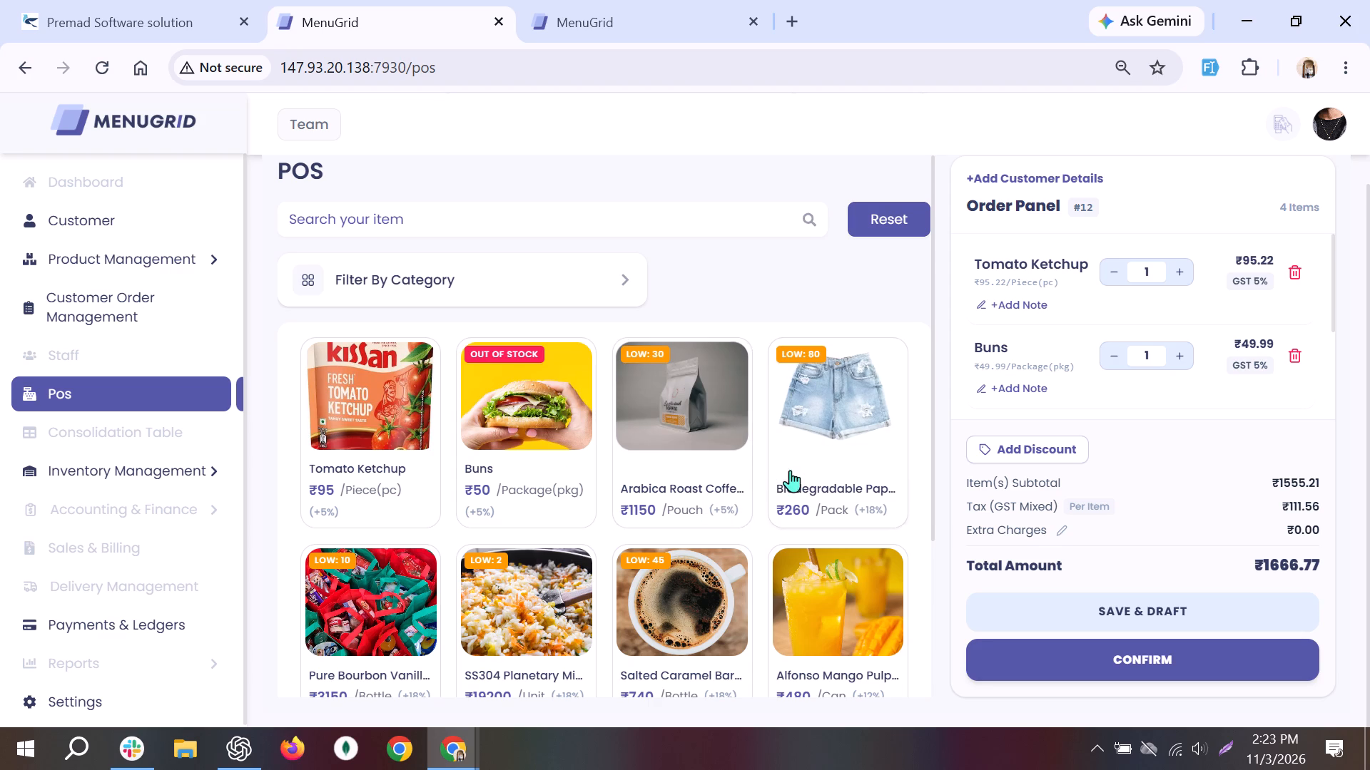
scroll(1252, 422, "down", 1)
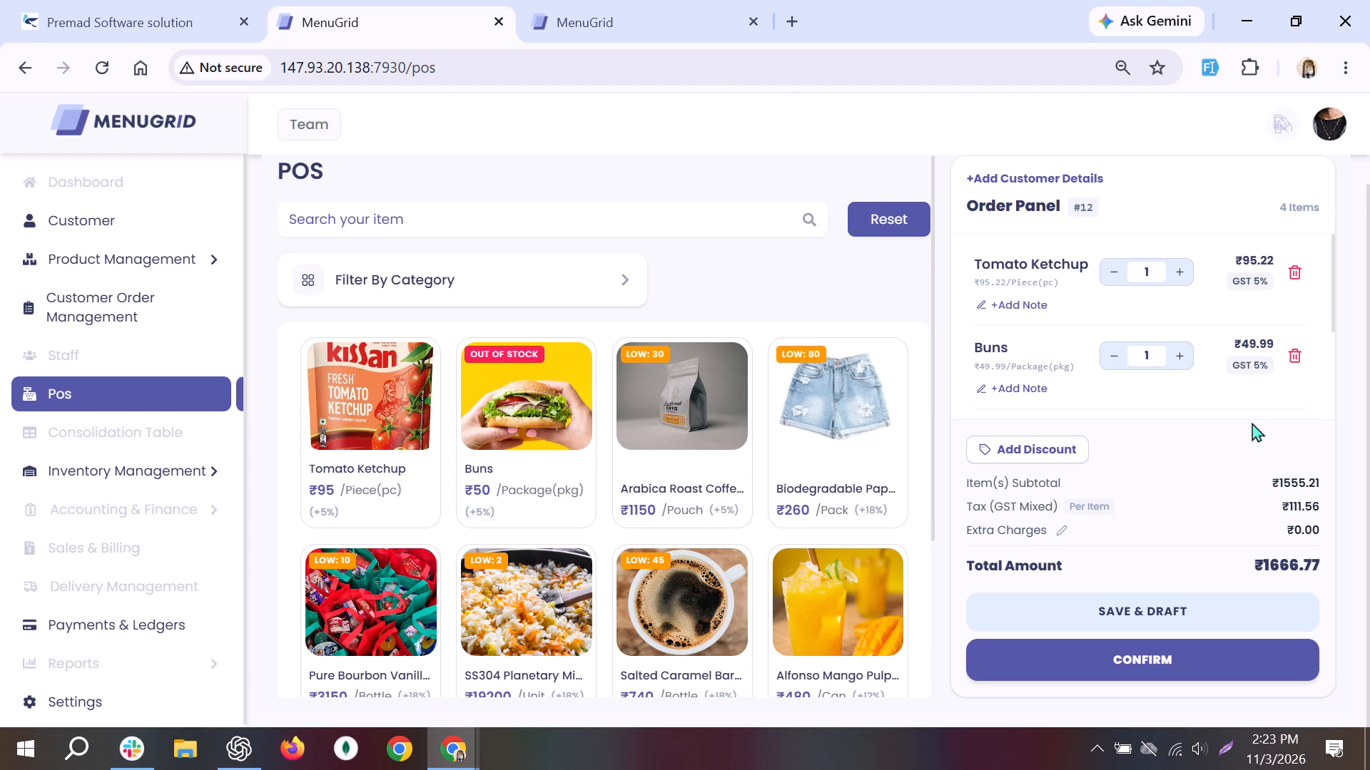
scroll(1252, 422, "down", 1)
scroll(1126, 291, "down", 3)
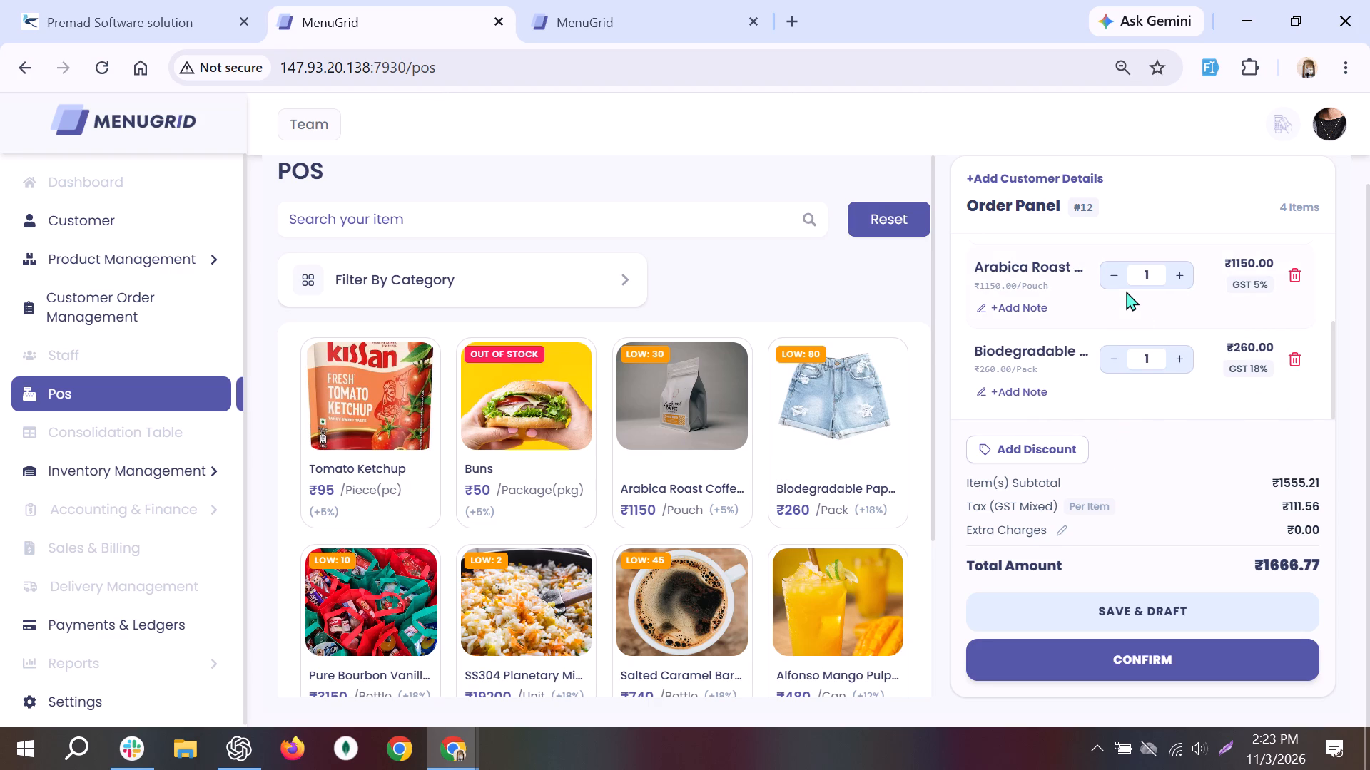
Return to the product list and examine the prices, units, tax configuration and shelf life of the products.
left_click(176, 270)
left_click(174, 305)
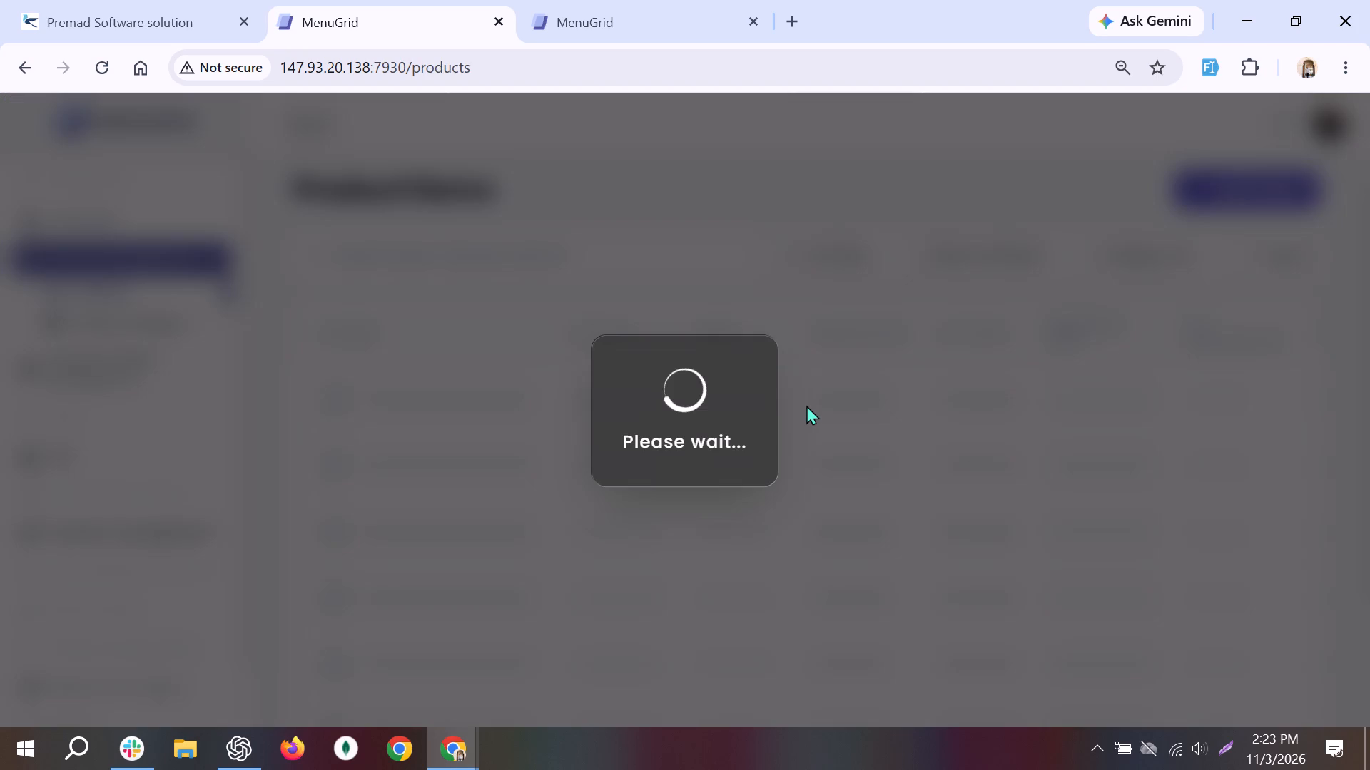
scroll(806, 405, "left", 3)
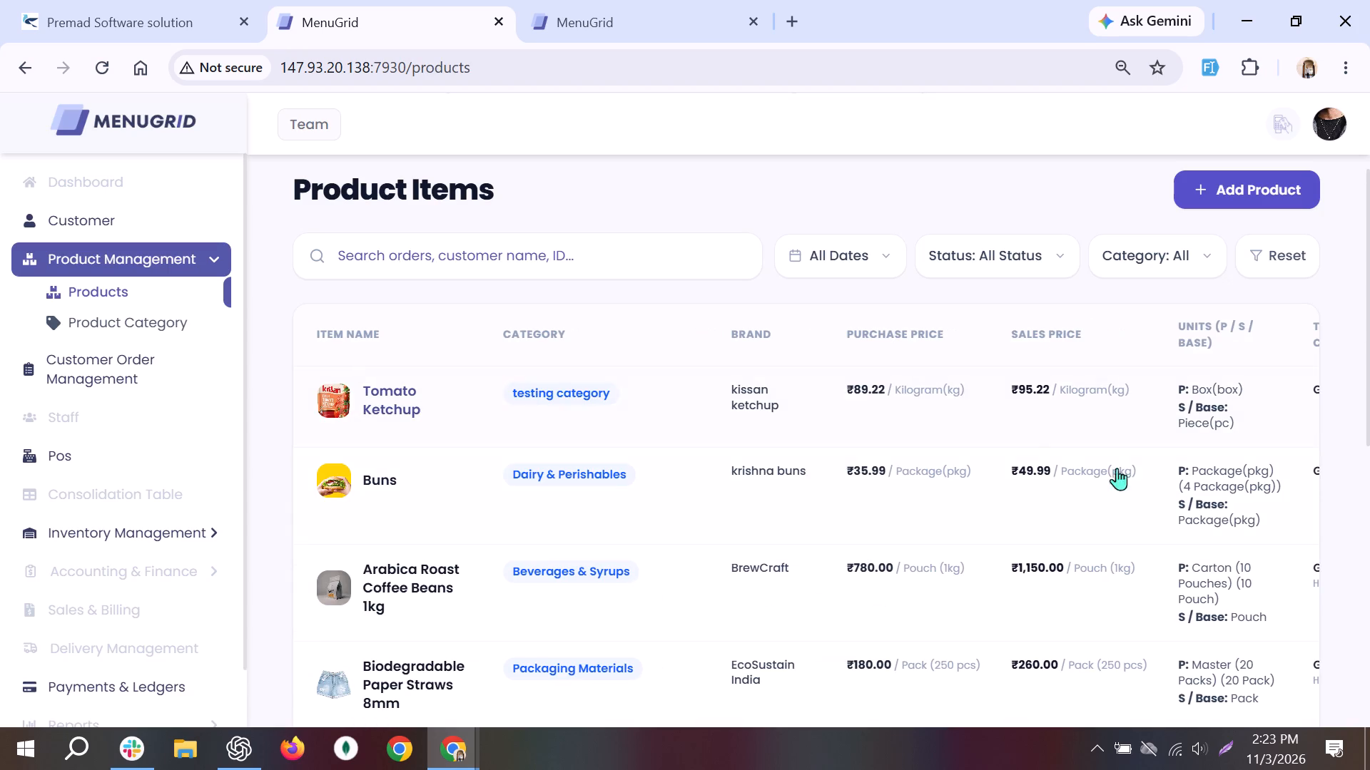
scroll(1136, 465, "left", 7)
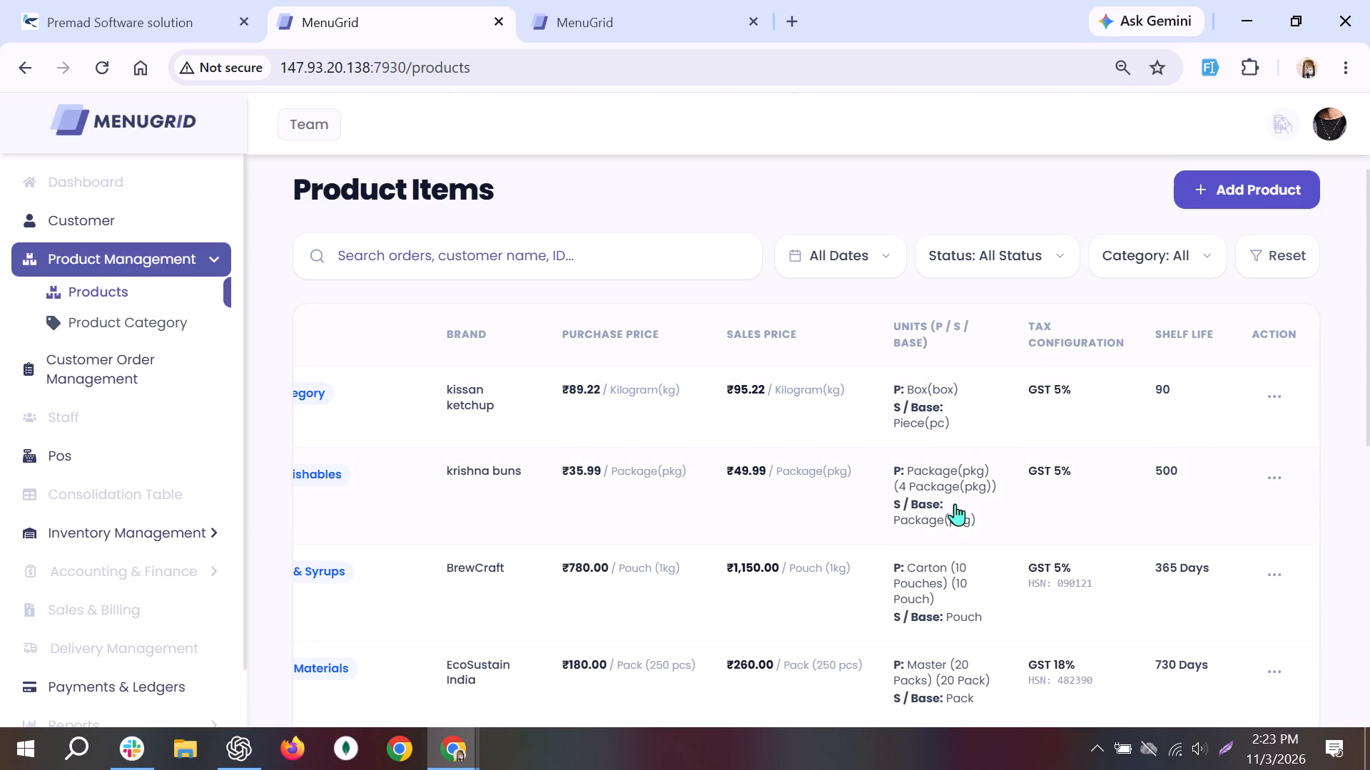
scroll(955, 503, "down", 2)
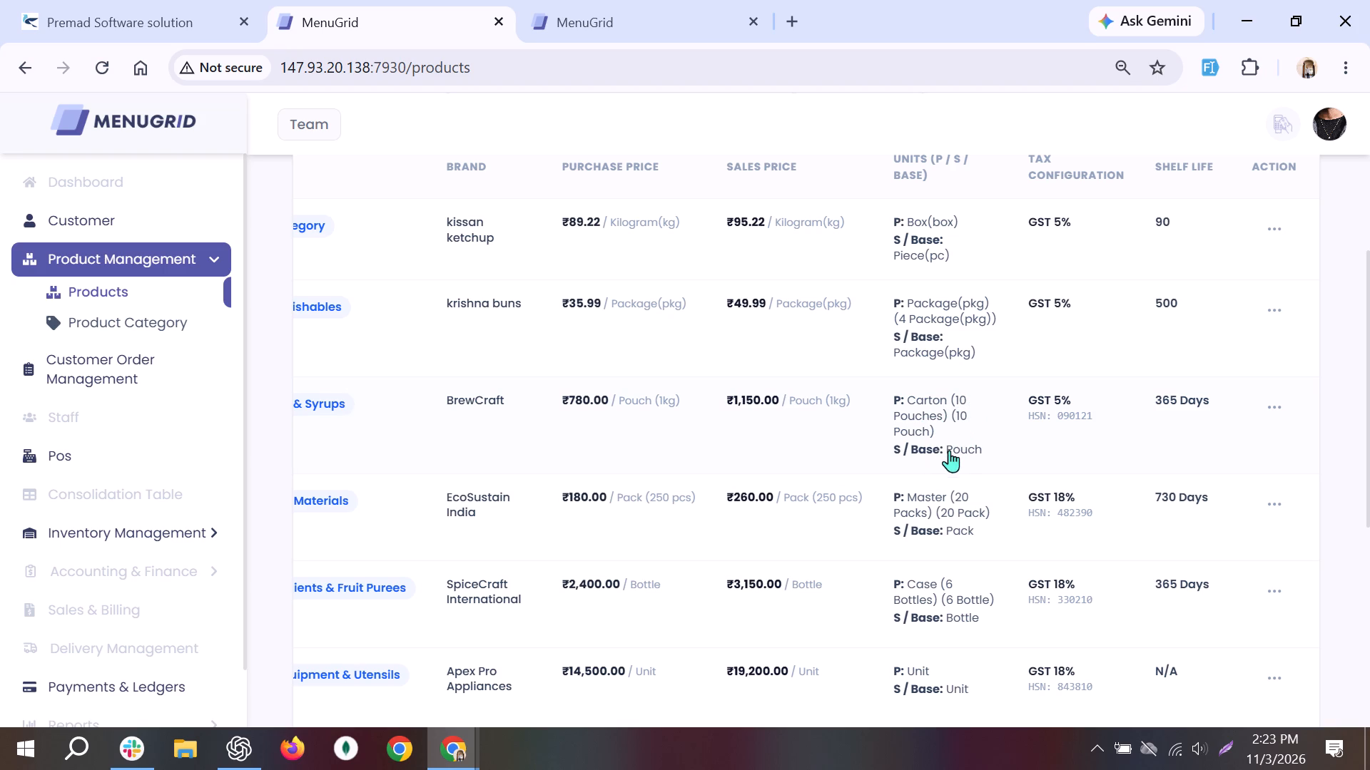
Examine the purchase and sales prices, purchase and base units, tax configuration and shelf life across the product list.
scroll(969, 453, "up", 2)
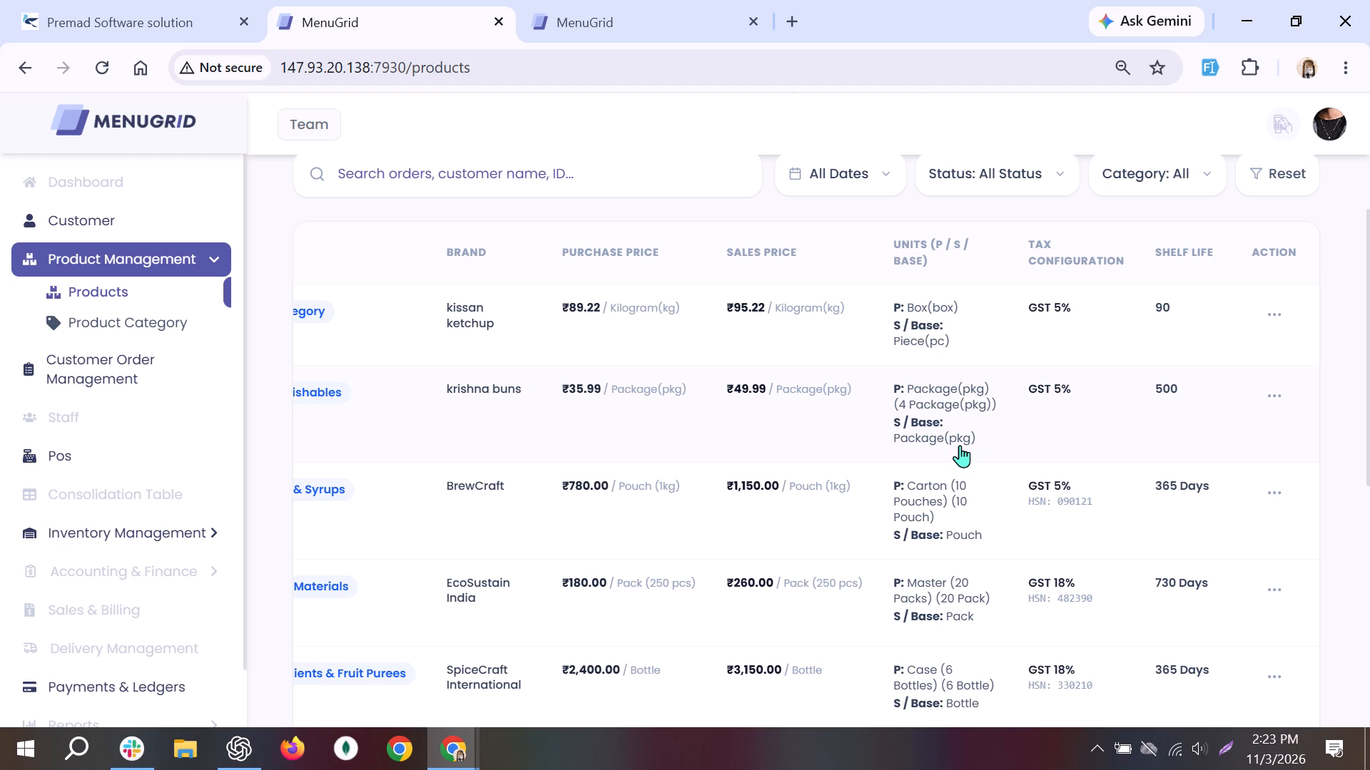
scroll(989, 459, "left", 2)
scroll(1067, 504, "up", 2, "ctrl")
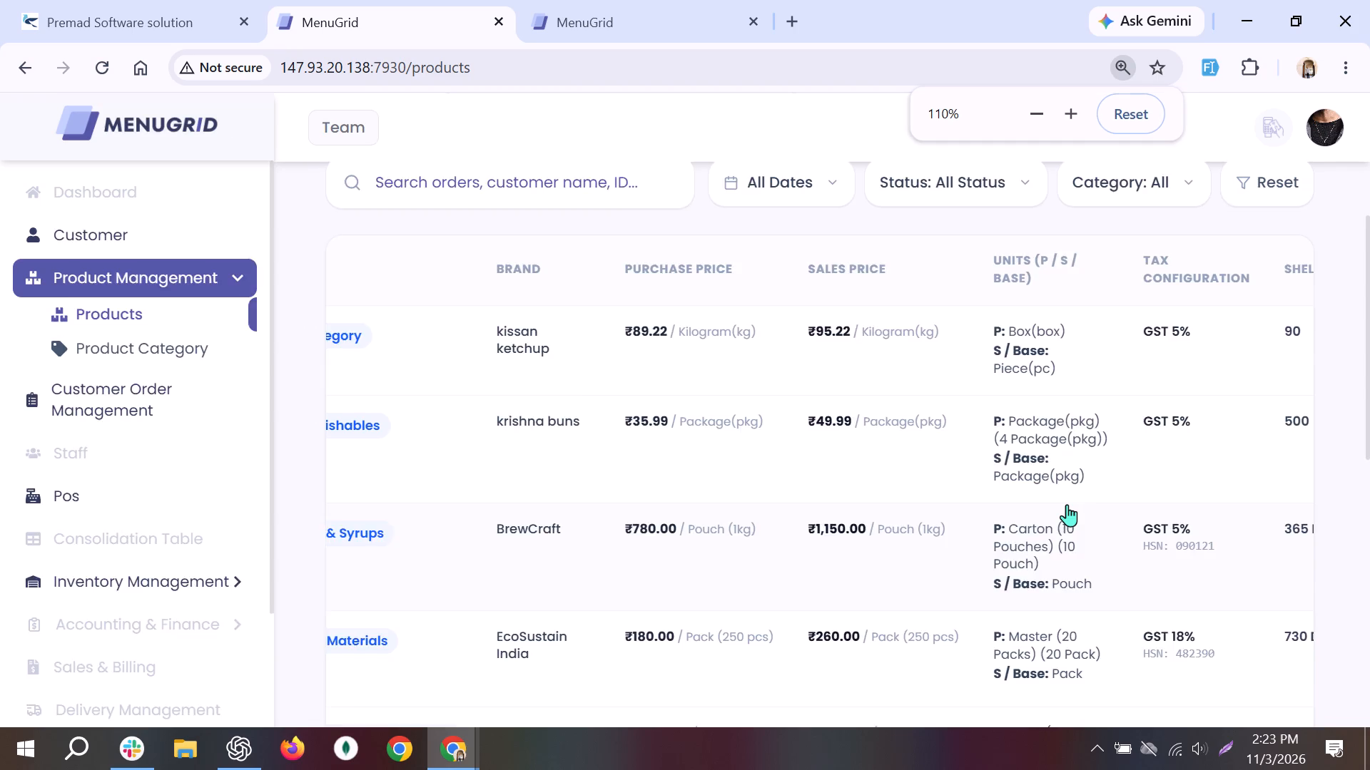
scroll(1067, 504, "down", 3, "ctrl")
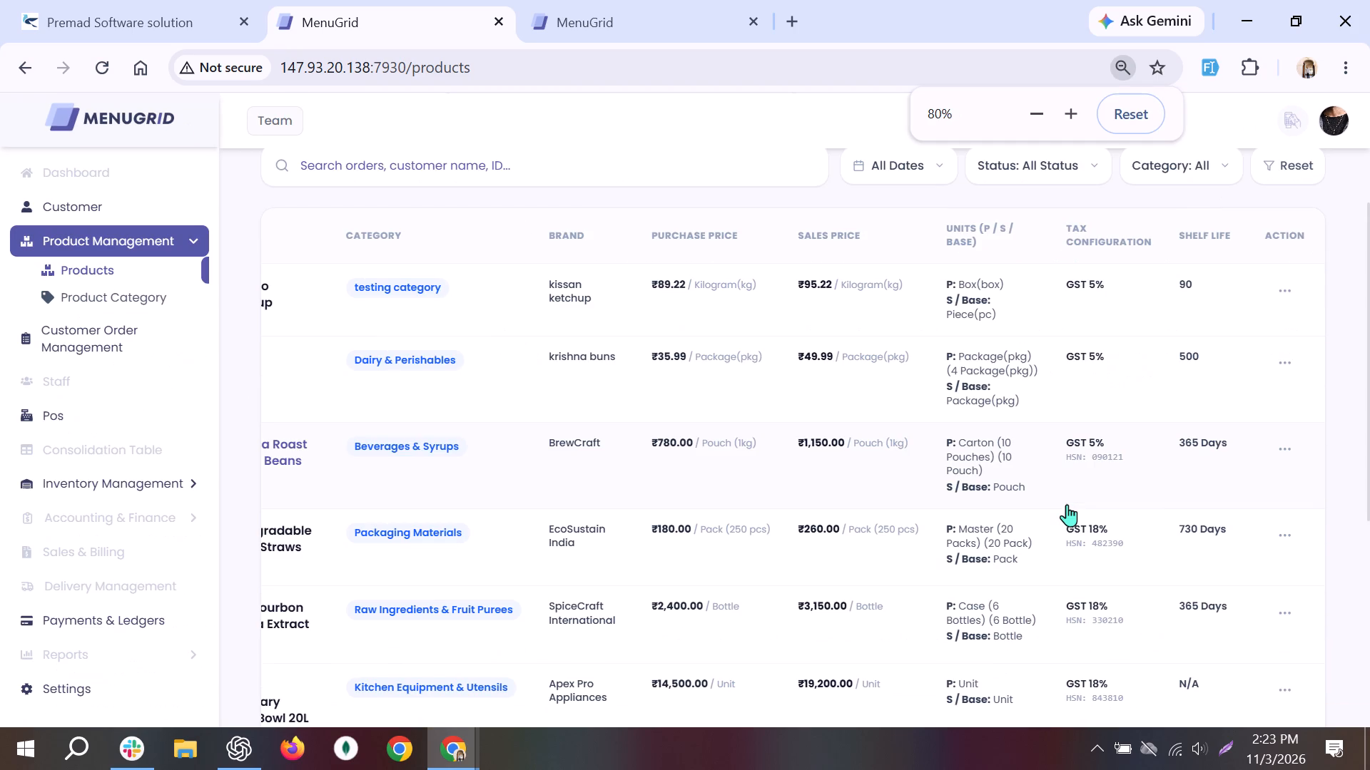
scroll(1067, 504, "up", 1, "ctrl")
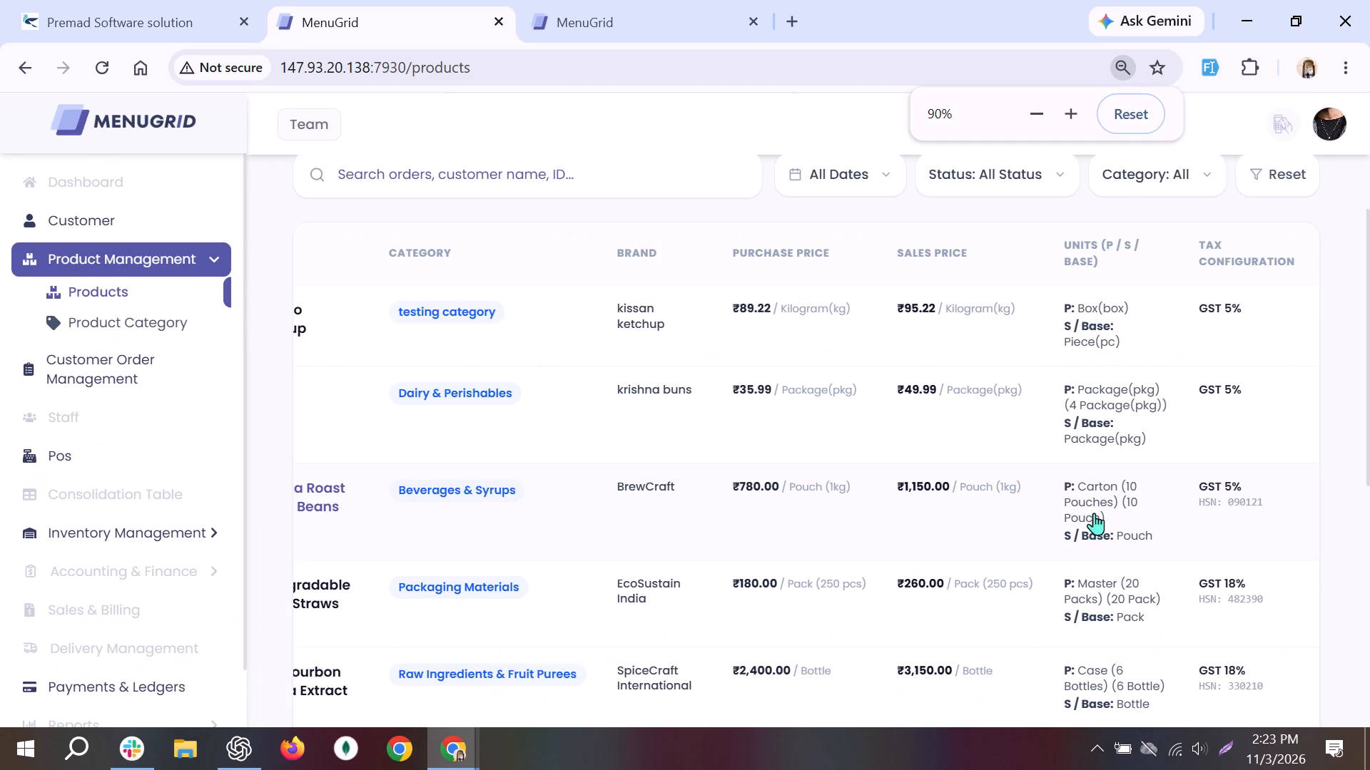
scroll(1094, 513, "down", 2)
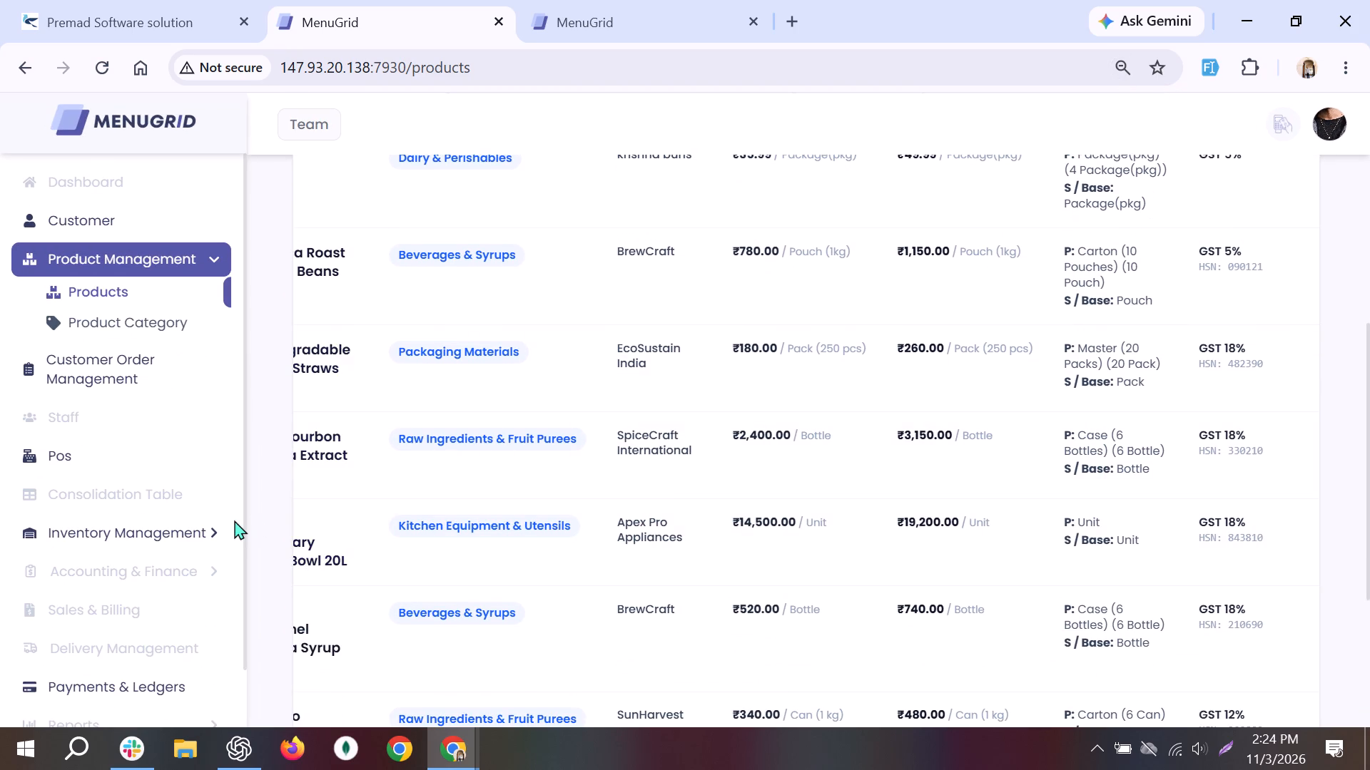
scroll(694, 499, "right", 4)
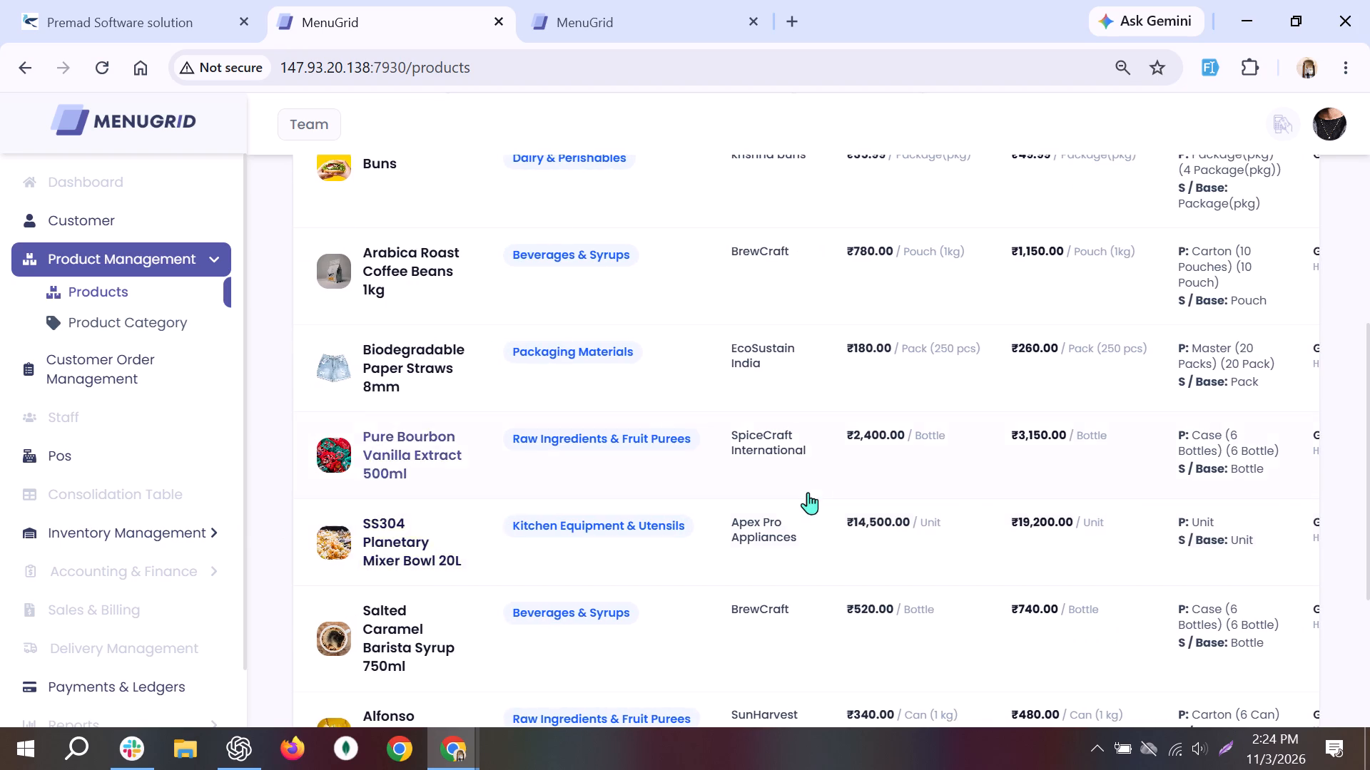
scroll(808, 492, "left", 9)
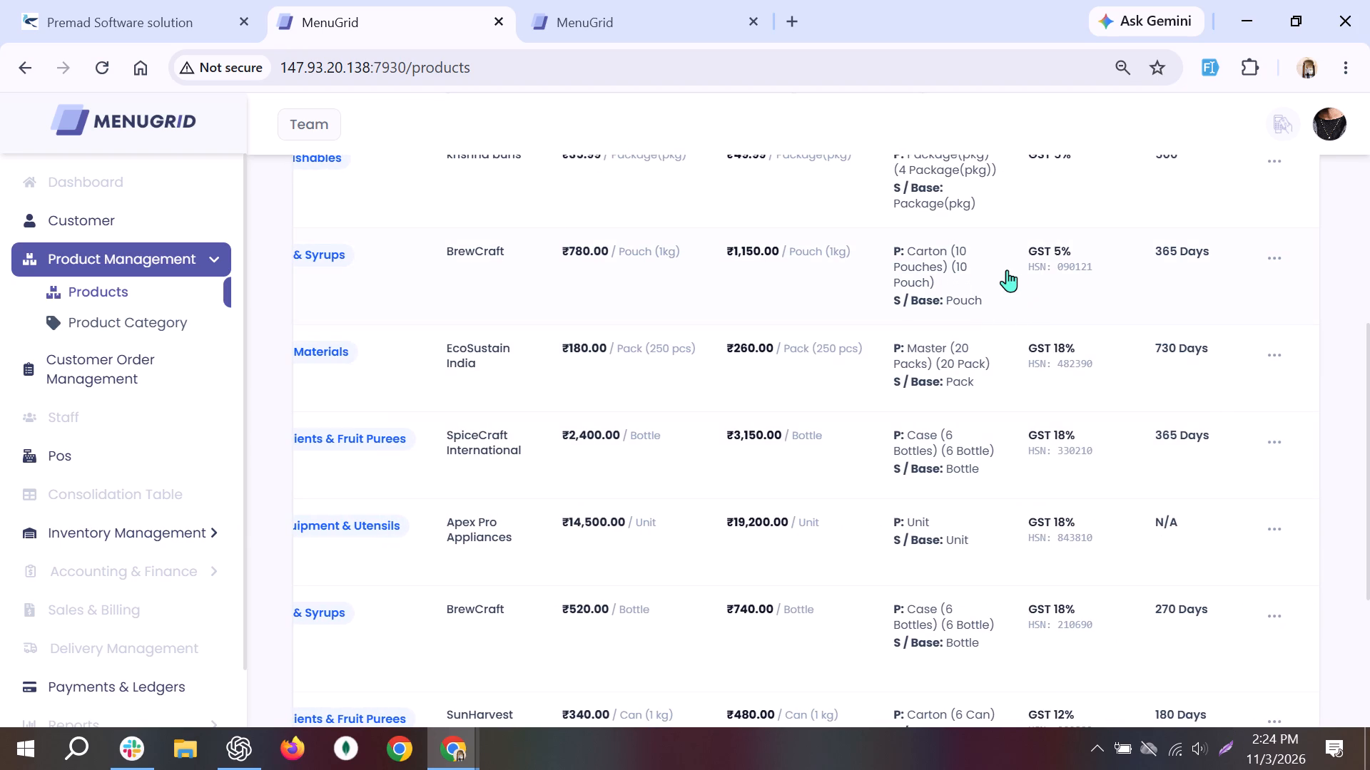
scroll(1034, 268, "up", 2)
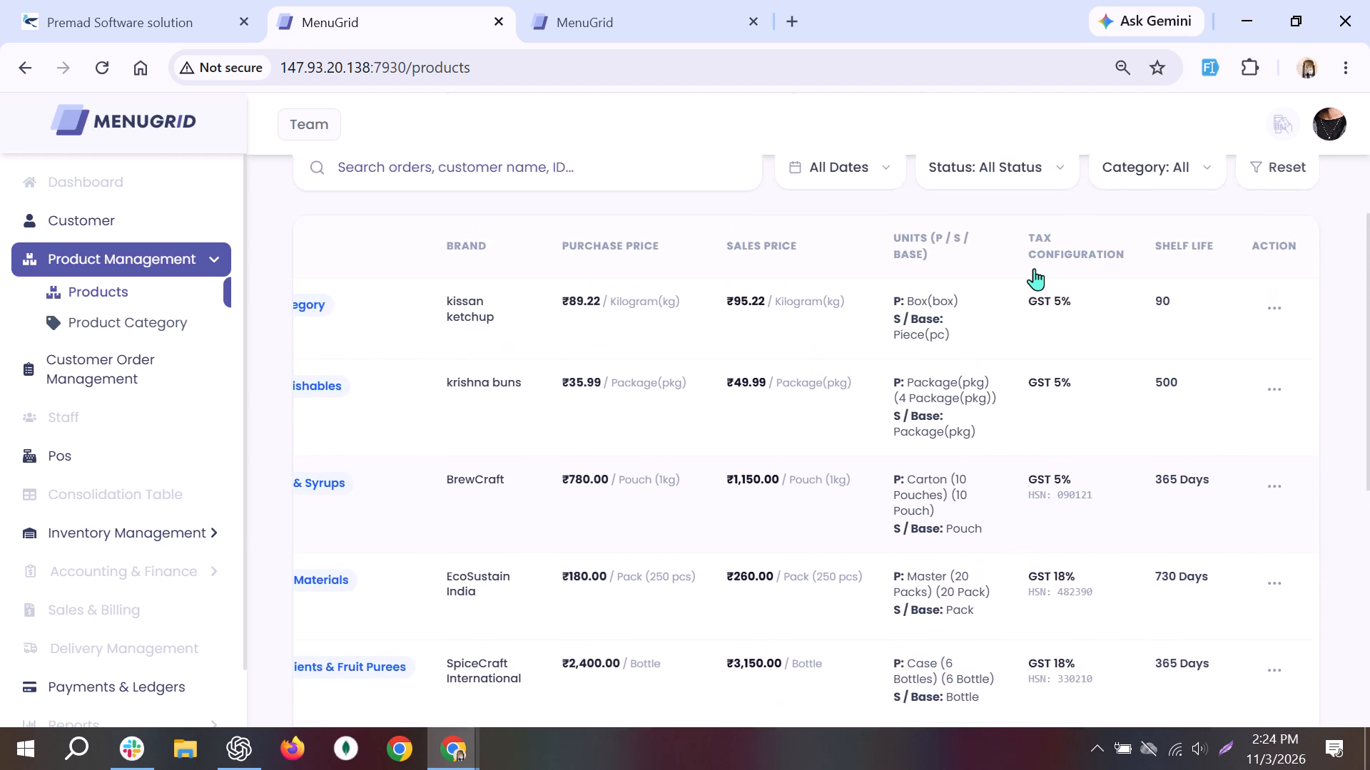
scroll(1034, 268, "up", 1)
scroll(1174, 622, "down", 3)
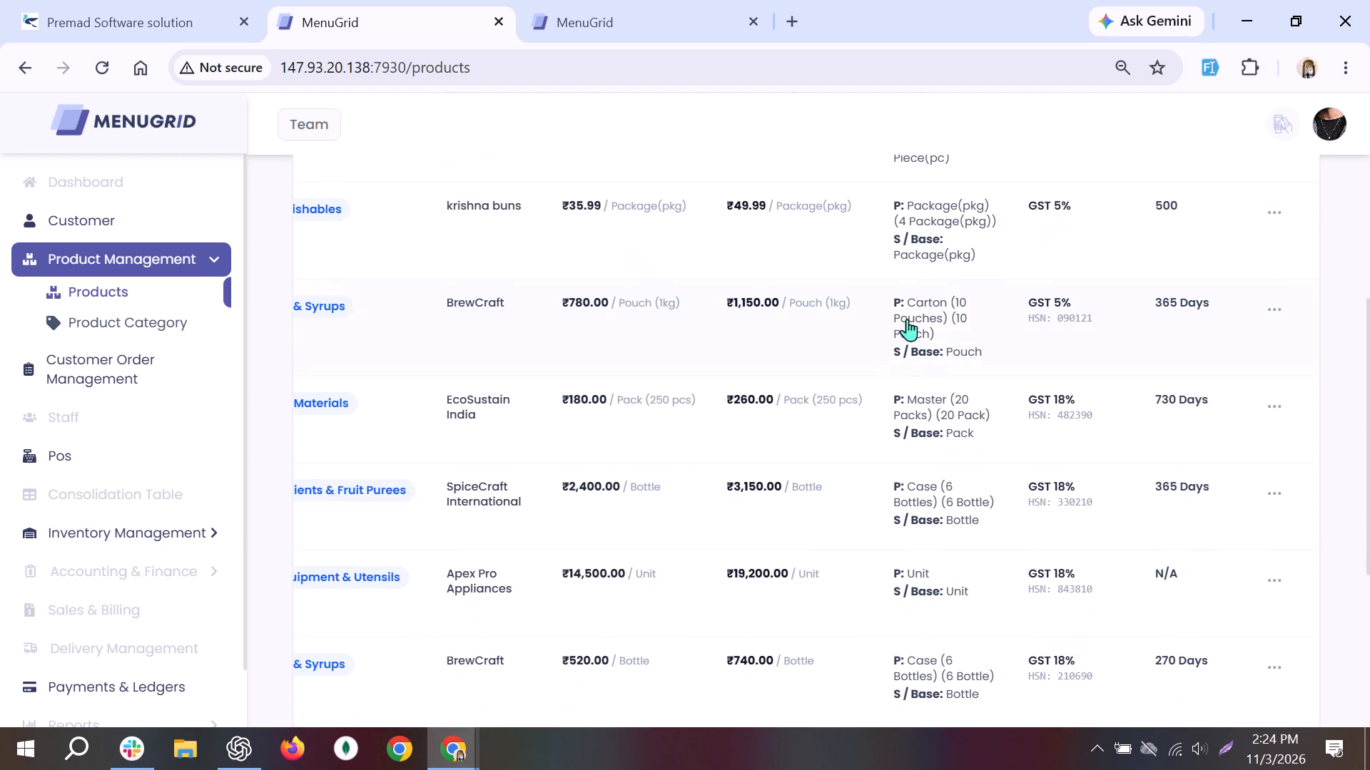
scroll(1207, 441, "left", 1)
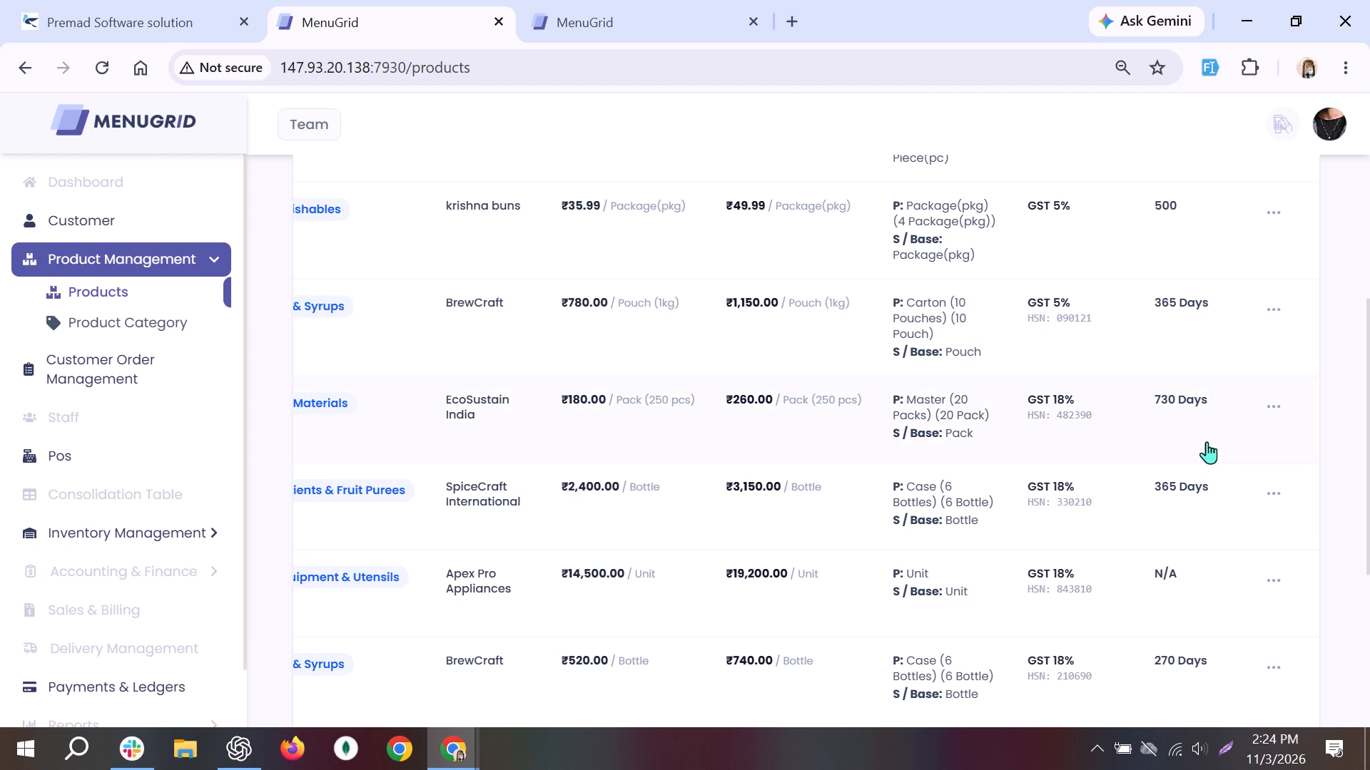
scroll(1207, 441, "up", 1)
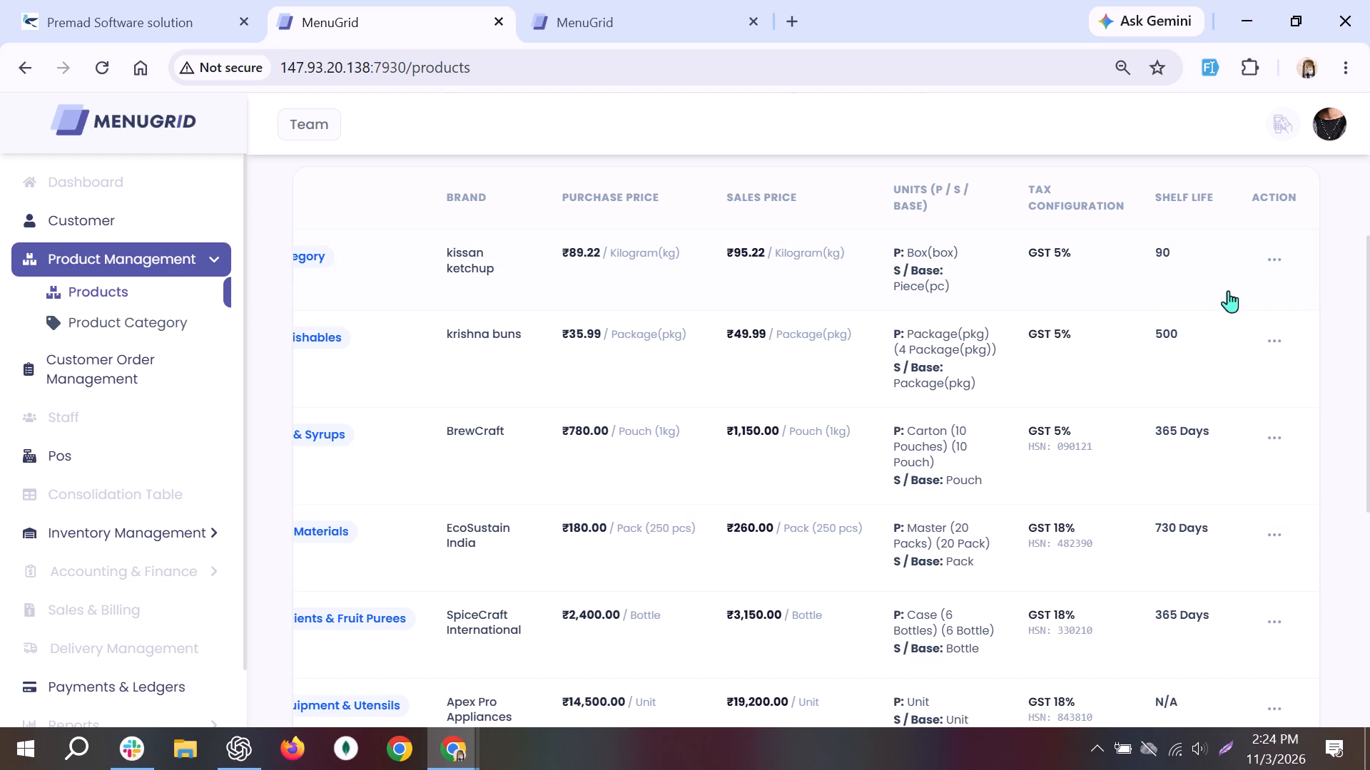
View the Tomato Ketchup product's unit and stock configuration from its list entry and return to the product list.
left_click(1174, 250)
scroll(1132, 293, "right", 12)
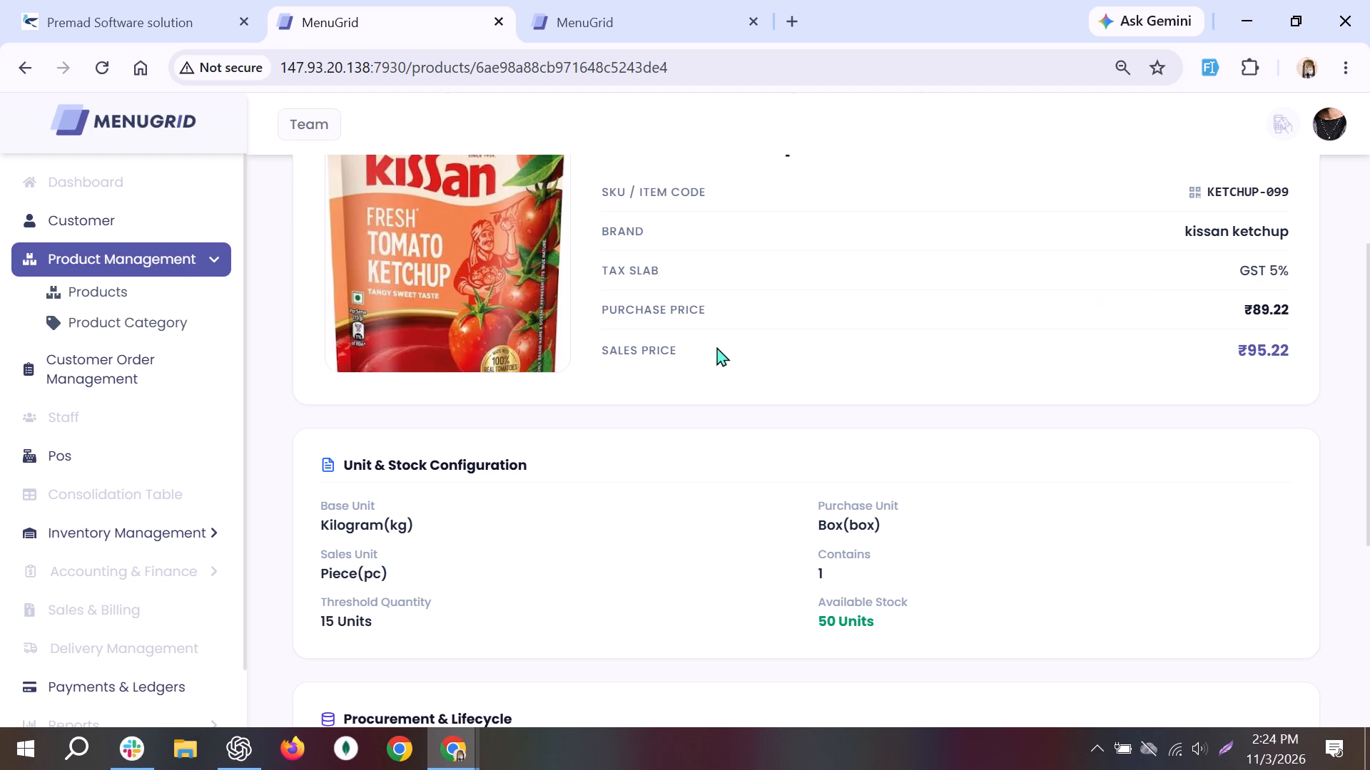
scroll(716, 346, "right", 20)
scroll(716, 346, "right", 3)
key("alt+Left")
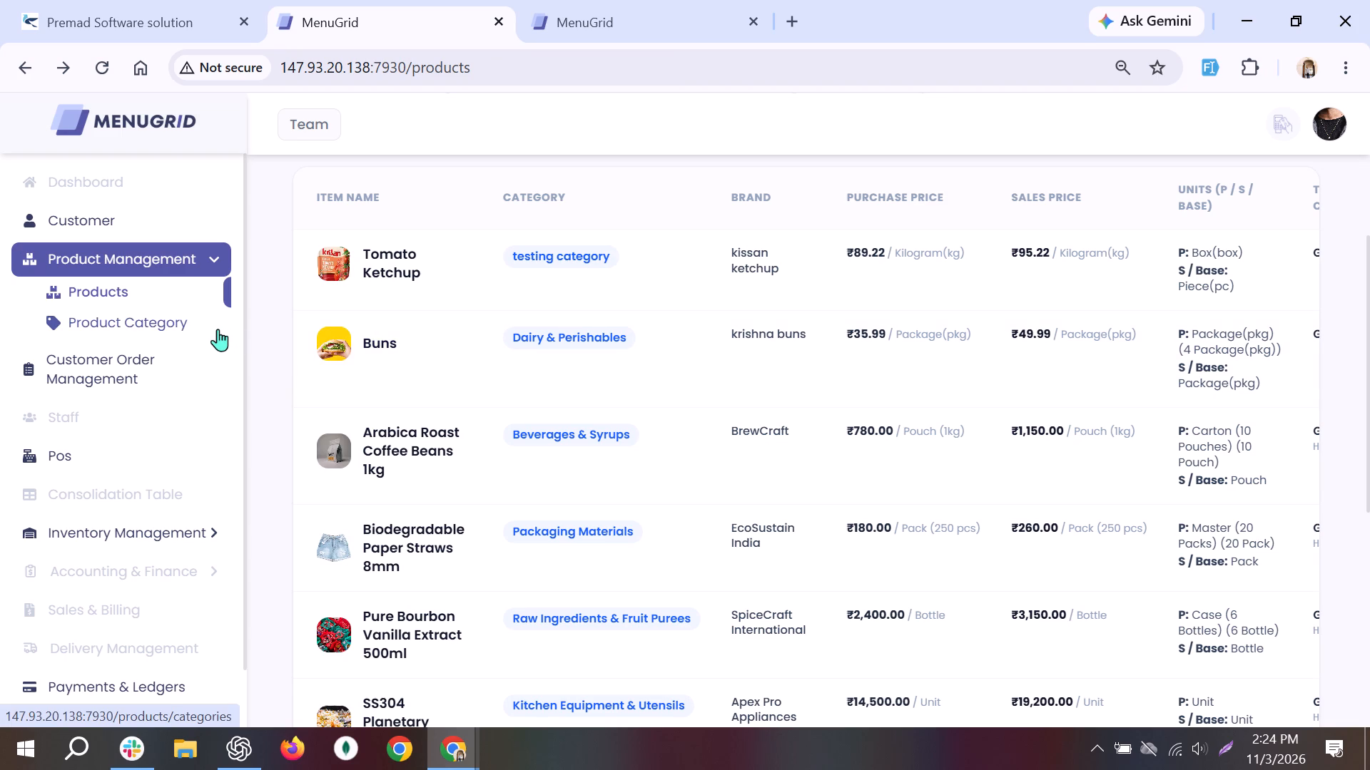
Look through the POS catalog, the customer list and the customer order list.
left_click(69, 456)
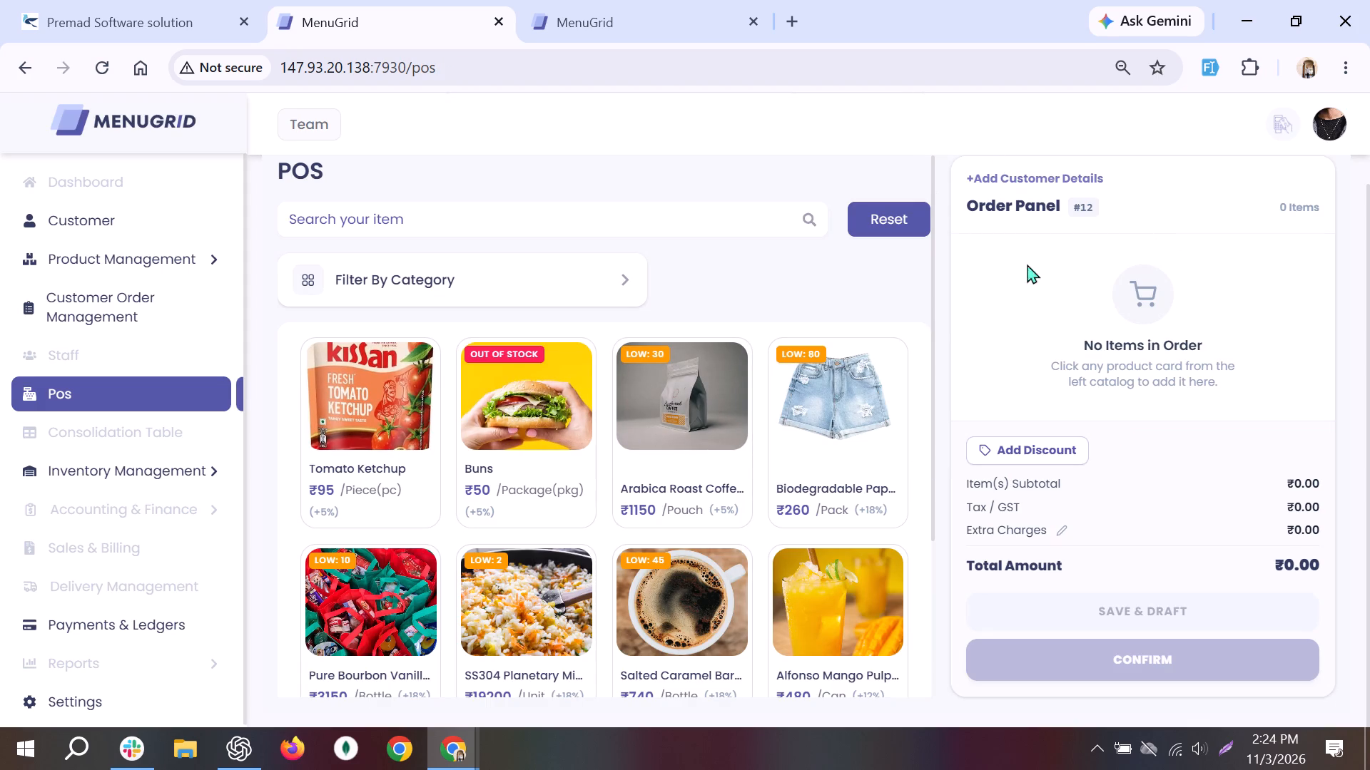
left_click(112, 222)
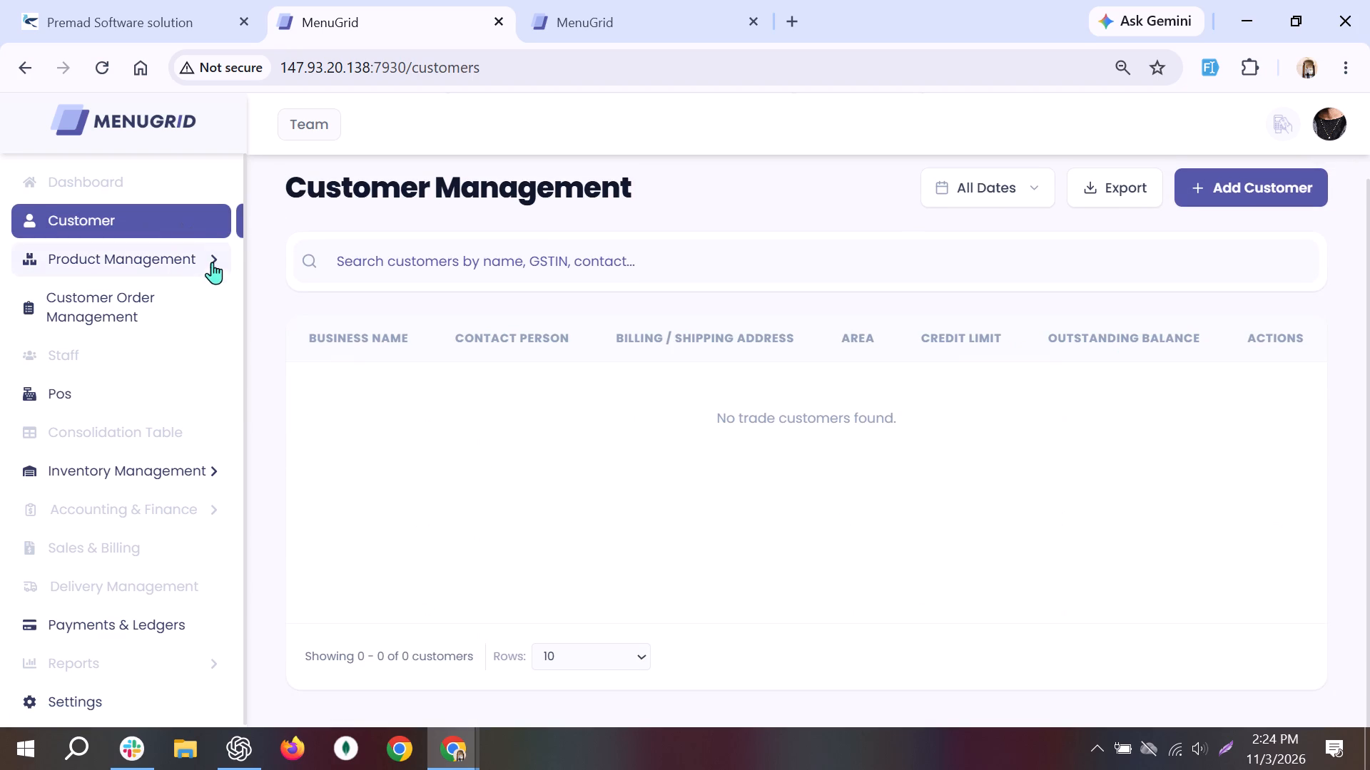
left_click(178, 304)
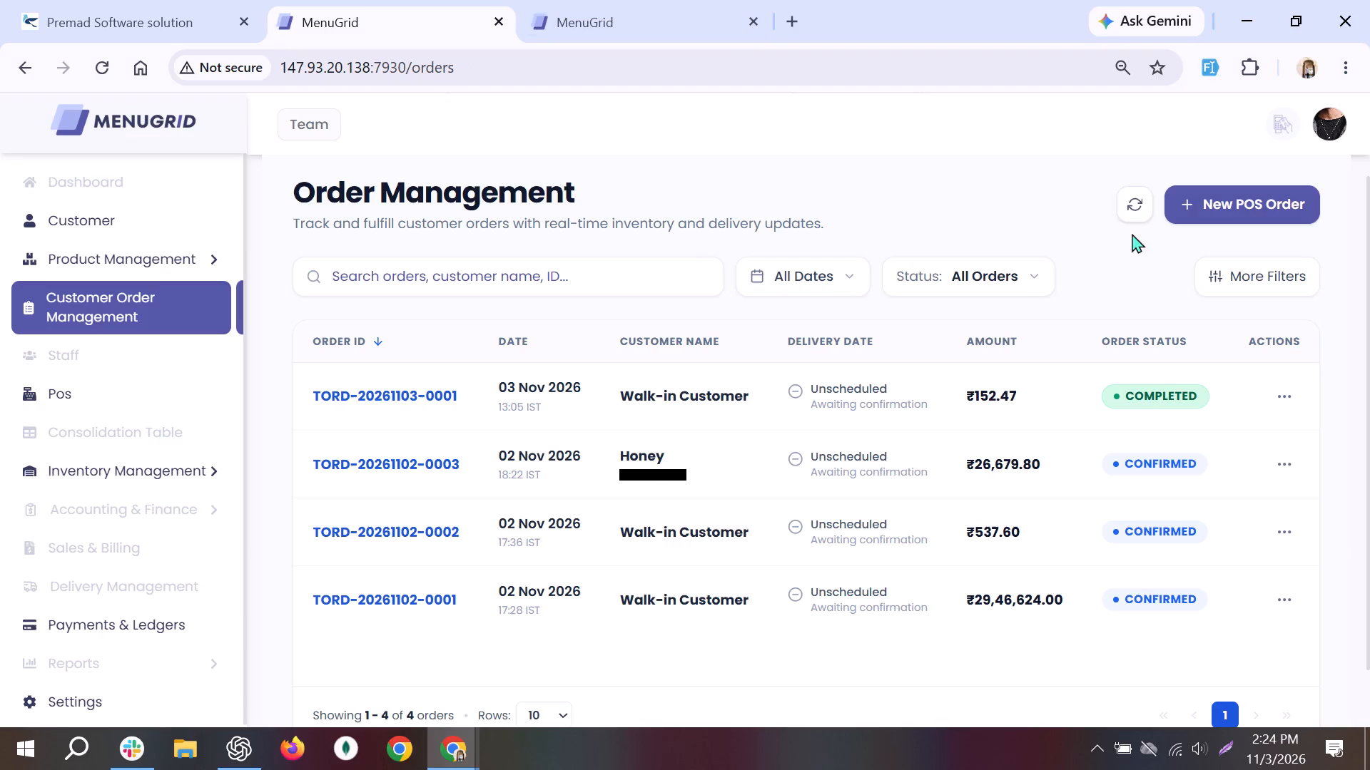
Start a new POS order and save customer details with a phone number and name, leaving the optional fields blank.
left_click(1260, 220)
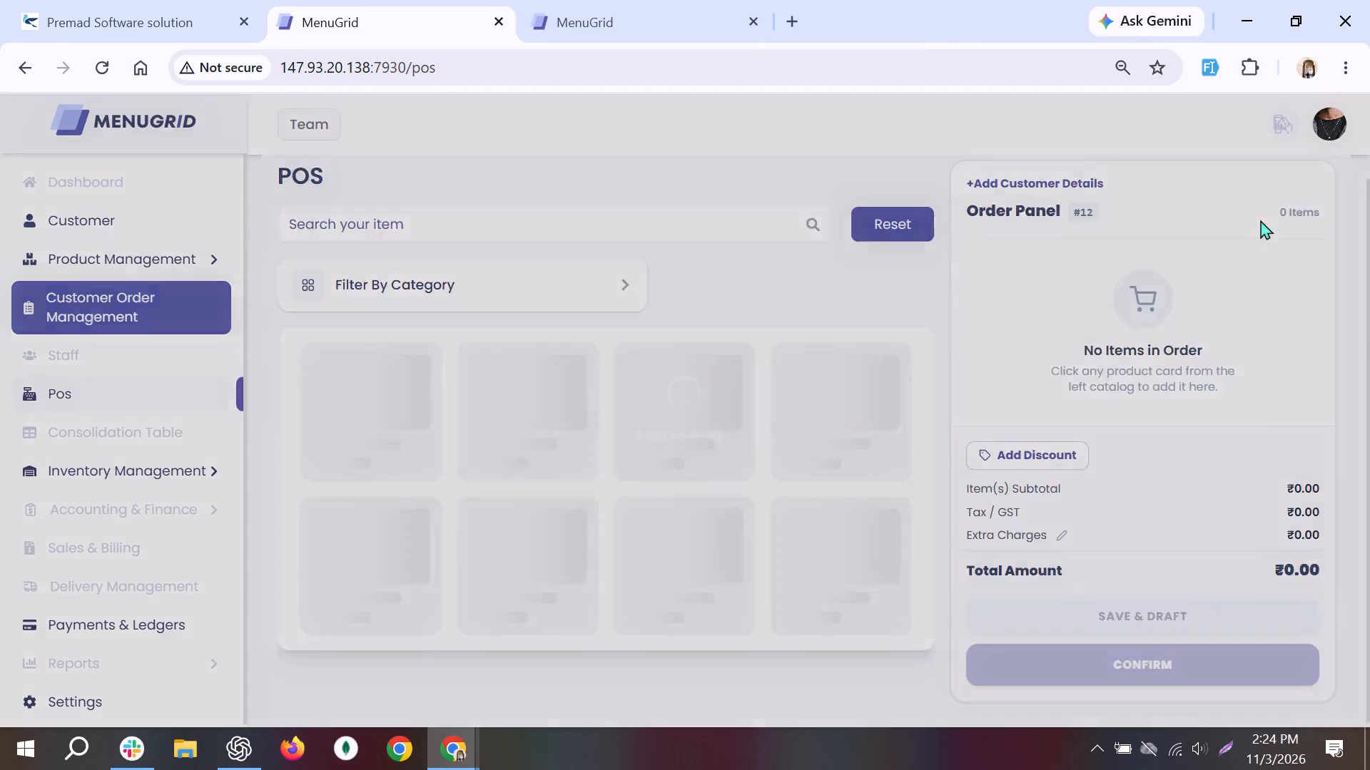
left_click(1017, 181)
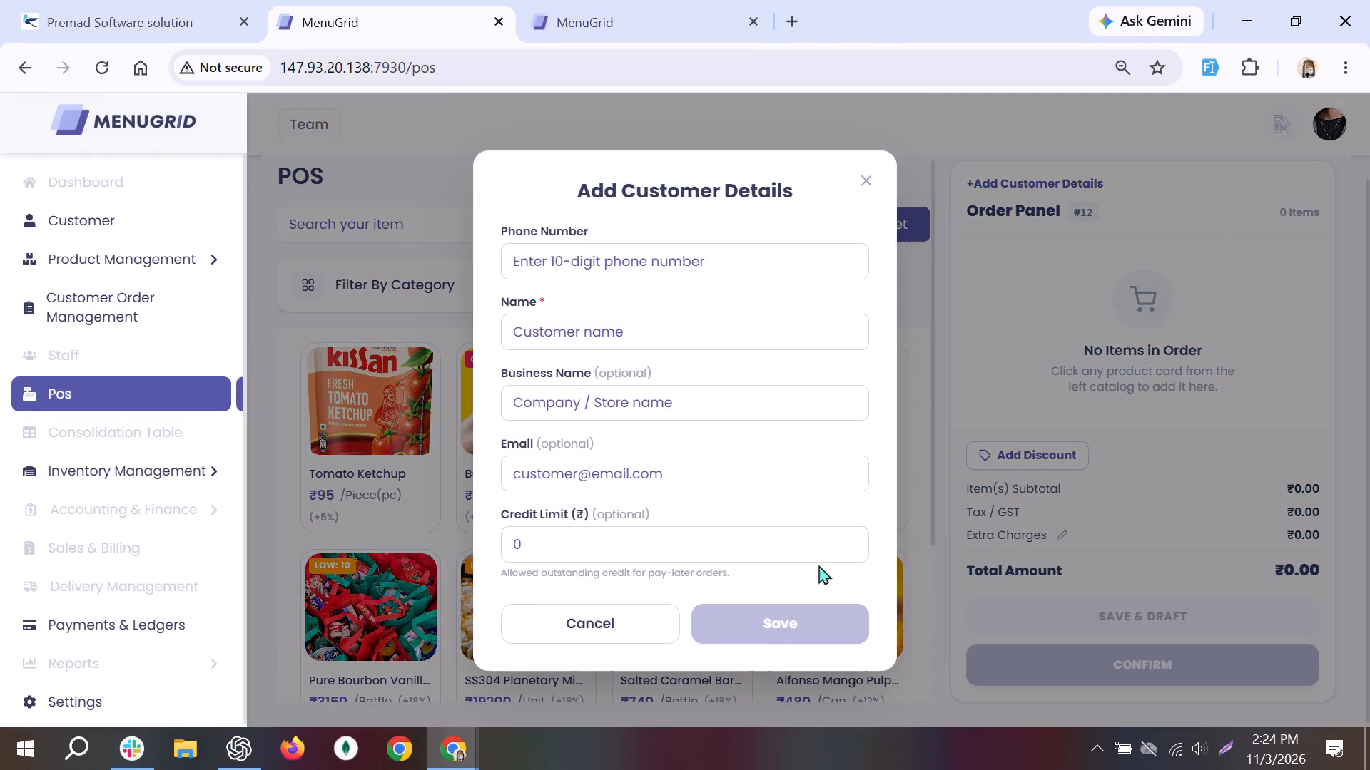
left_click(695, 264)
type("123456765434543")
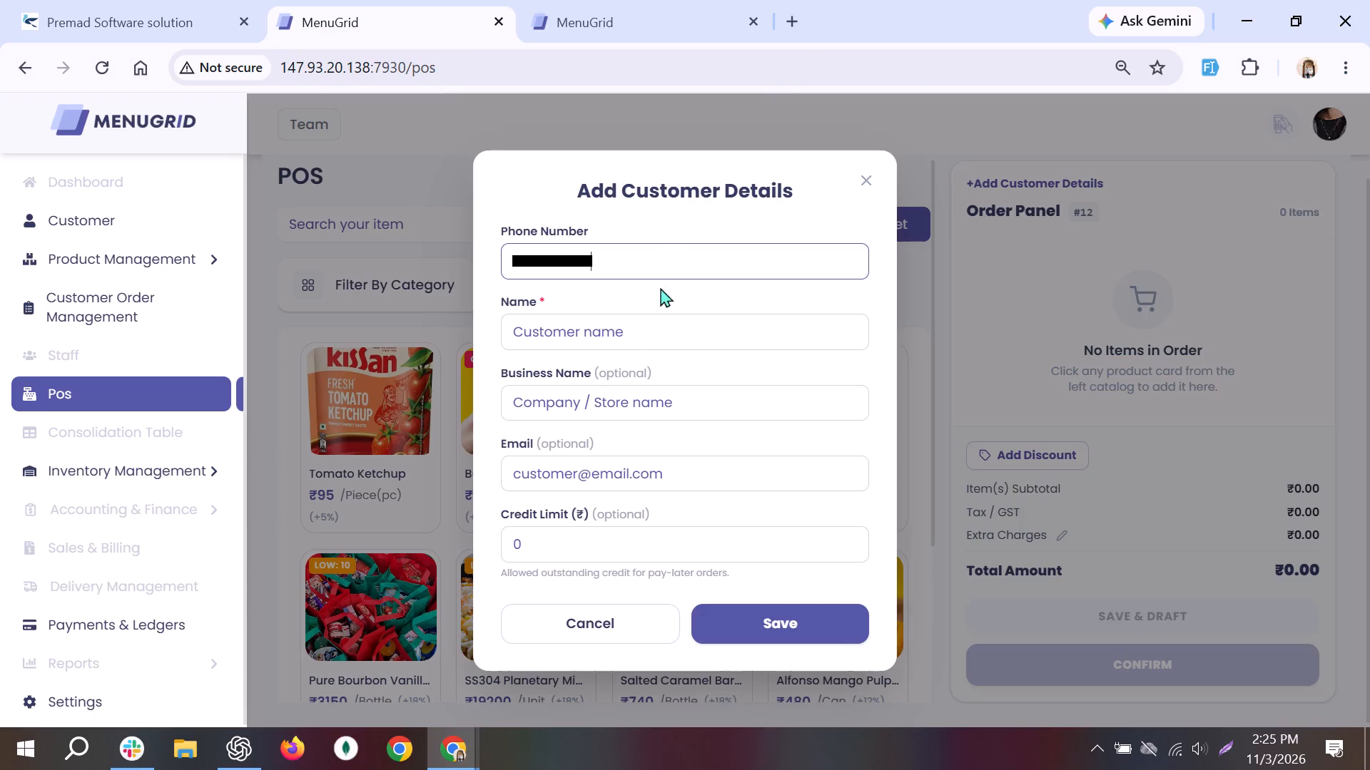
left_click(649, 334)
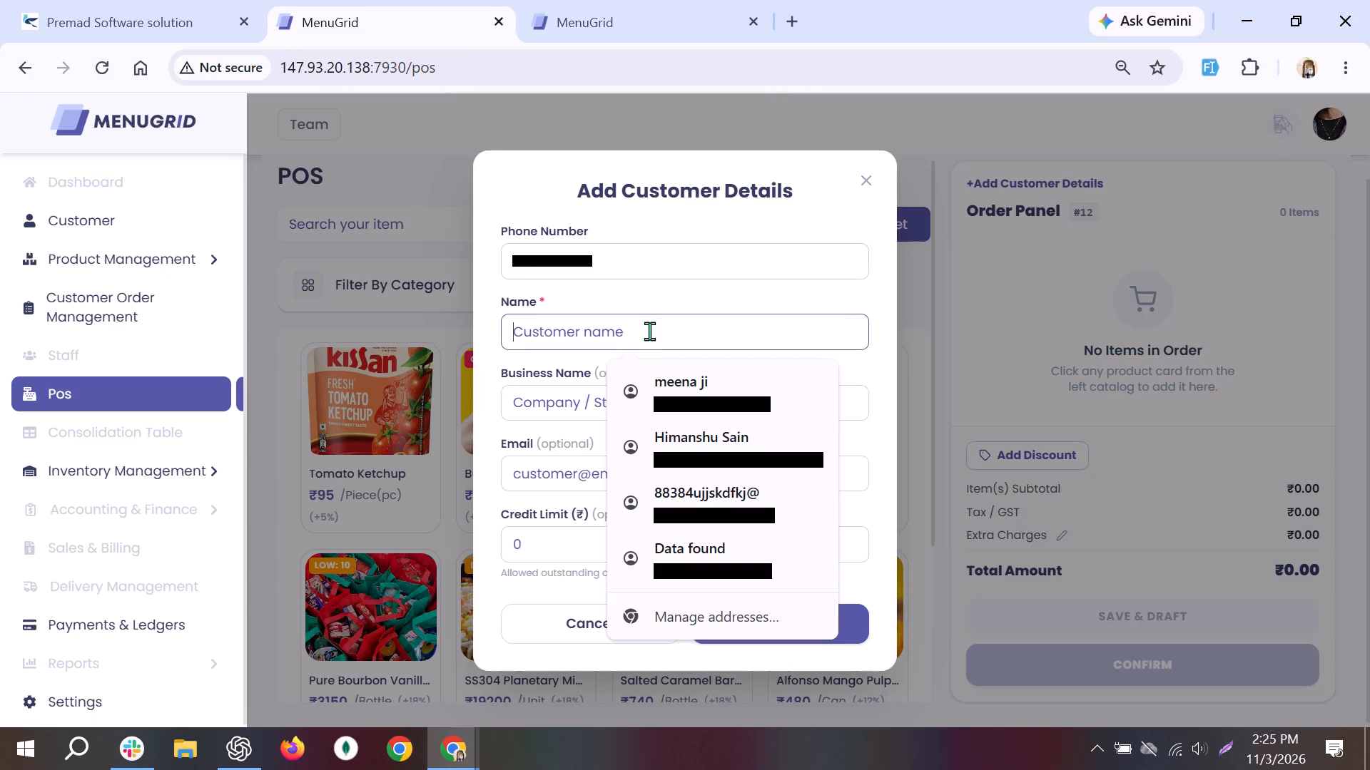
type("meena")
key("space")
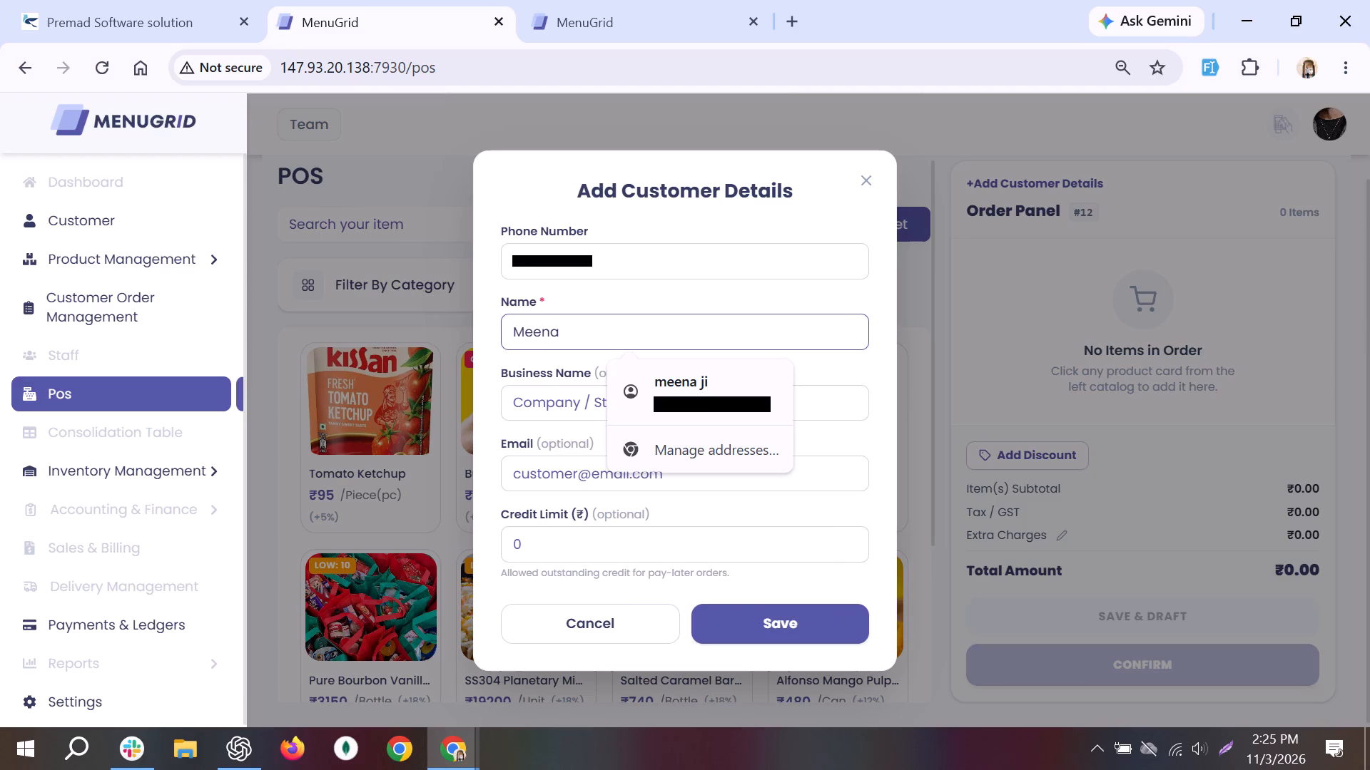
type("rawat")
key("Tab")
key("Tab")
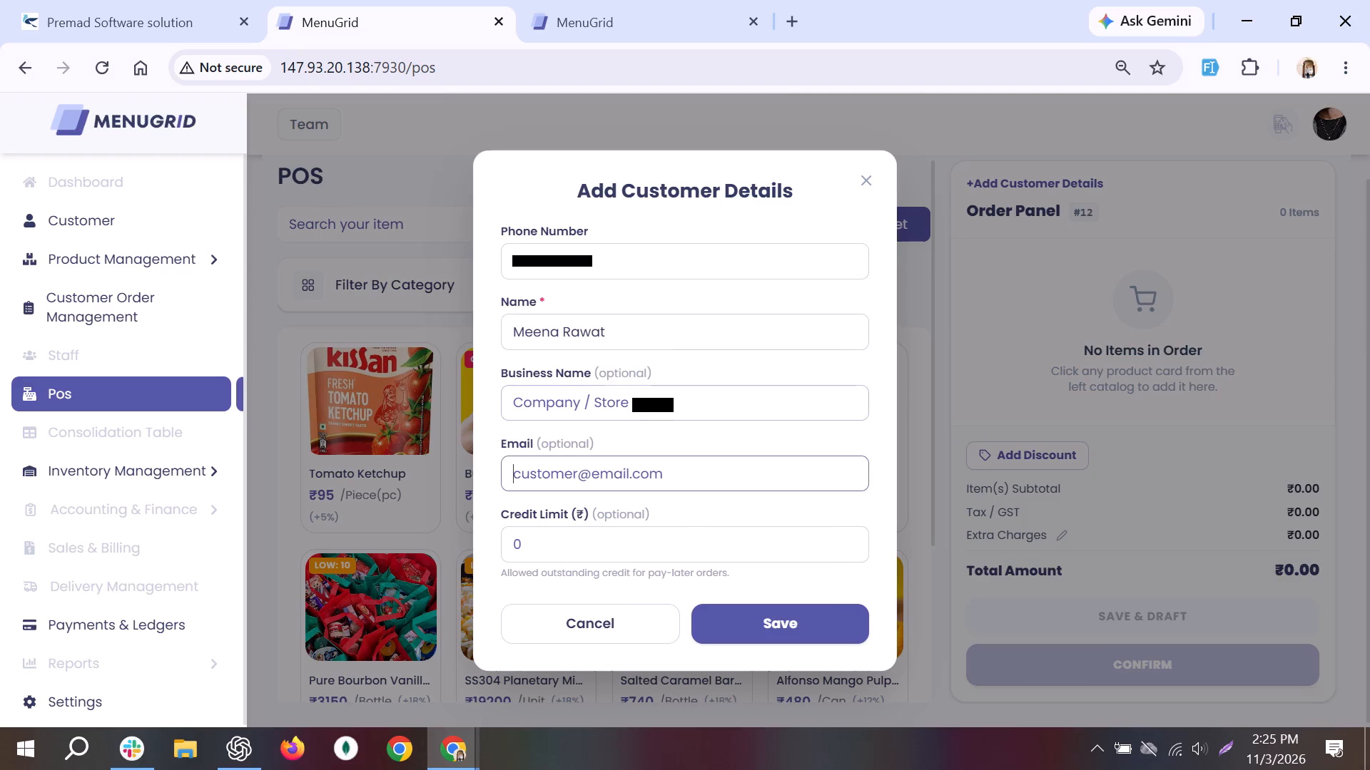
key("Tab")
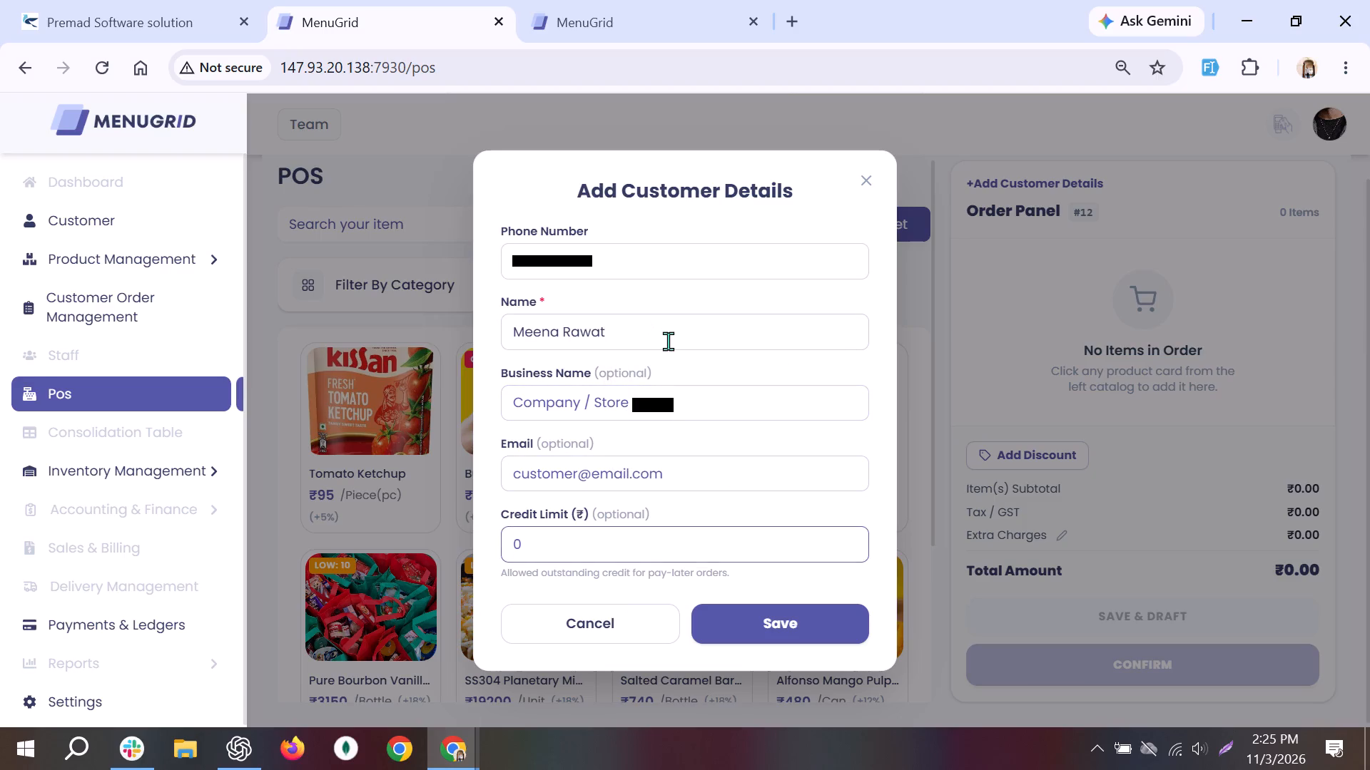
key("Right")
left_click(730, 627)
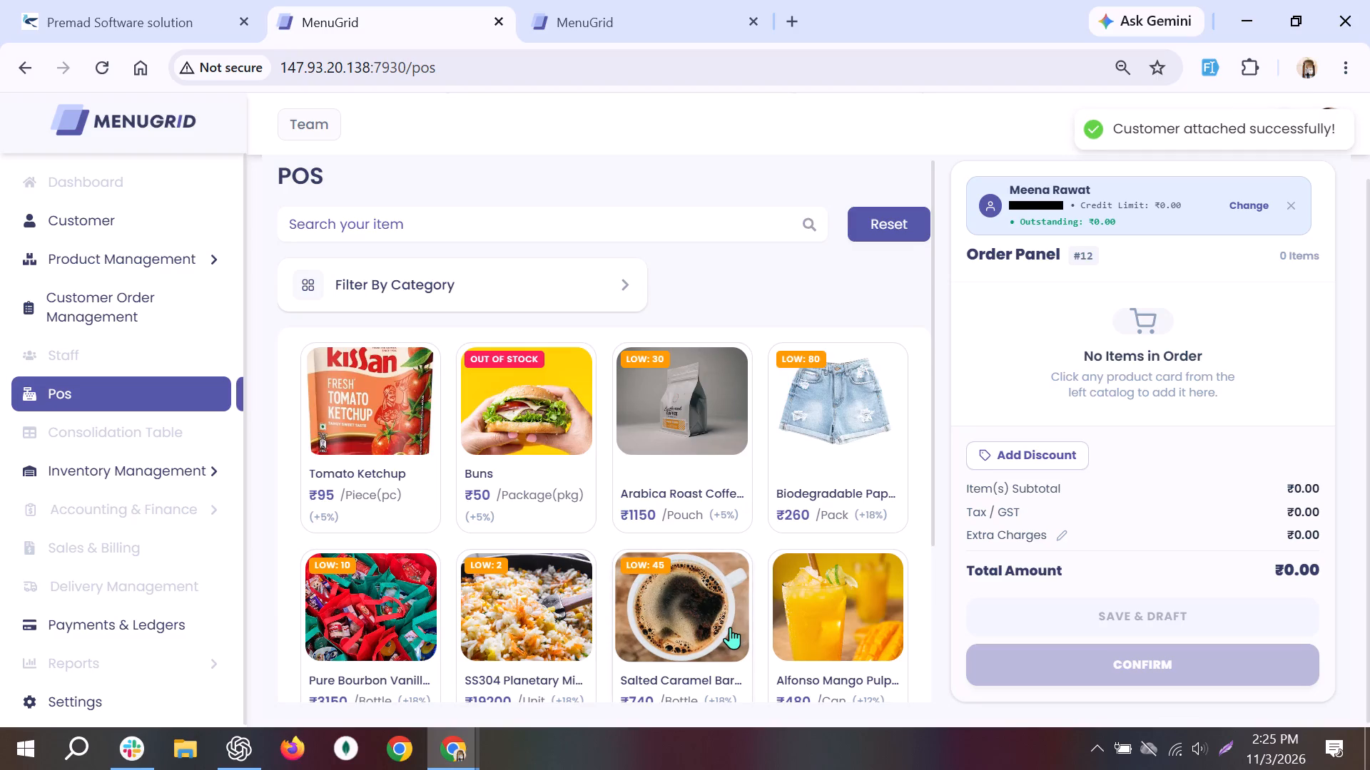
Add one Arabica Roast Coffee Beans and one Buns to the customer's order, confirm it without recording payment, and begin a new order.
left_click(613, 501)
left_click(545, 484)
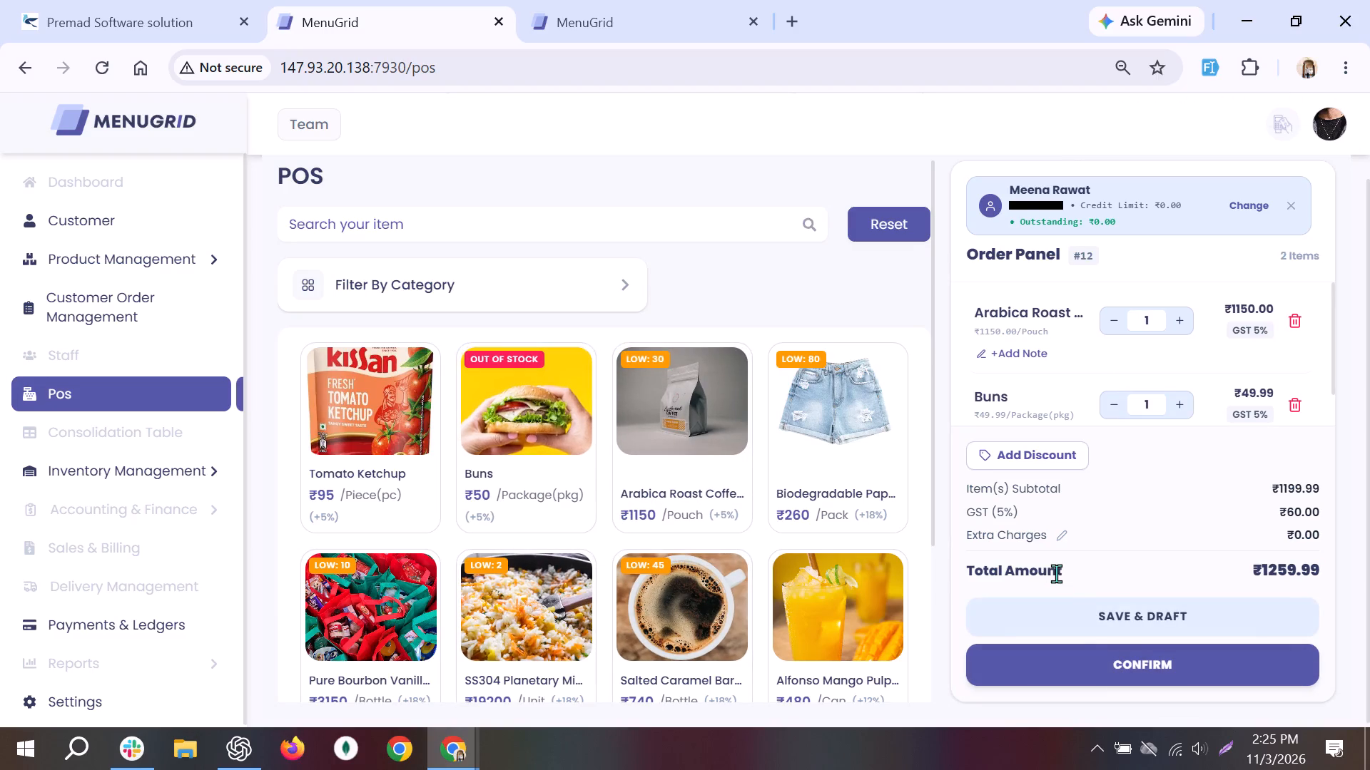
left_click(1085, 657)
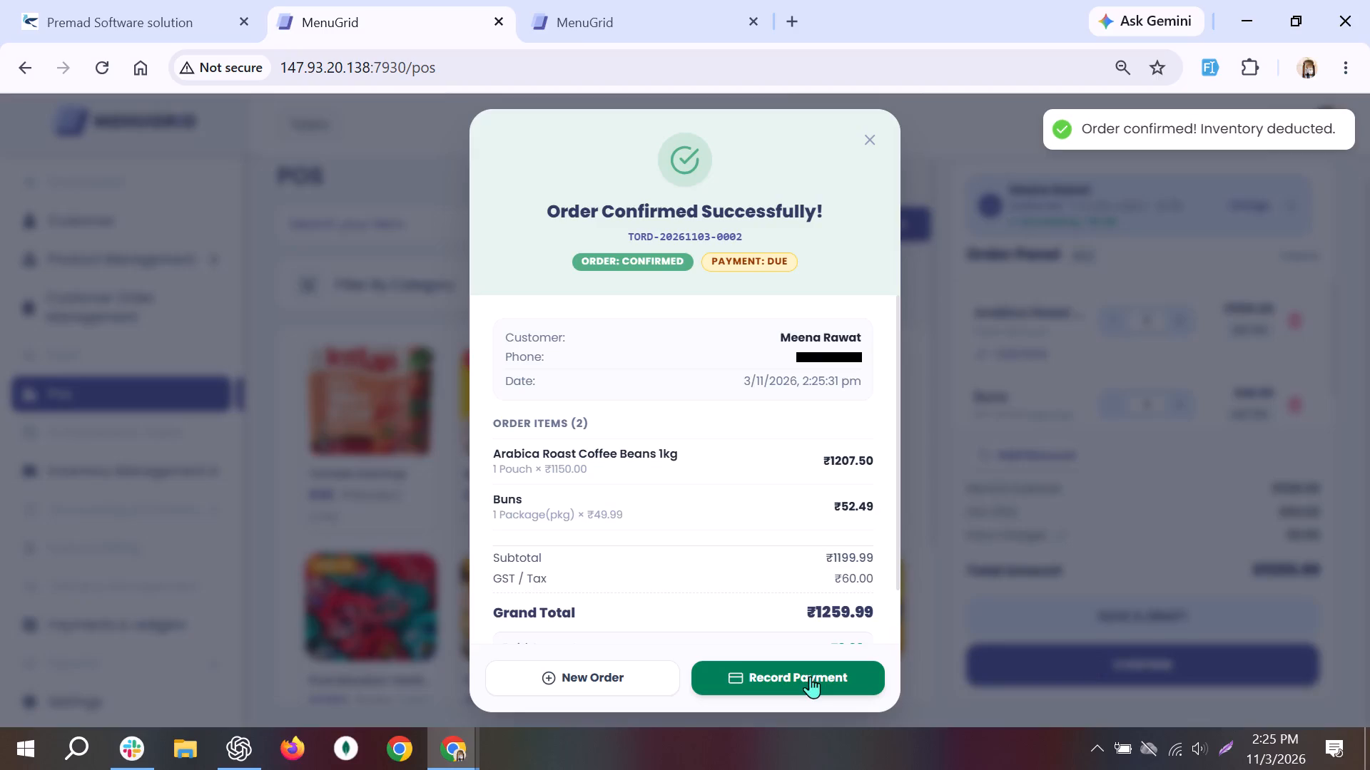
left_click(629, 677)
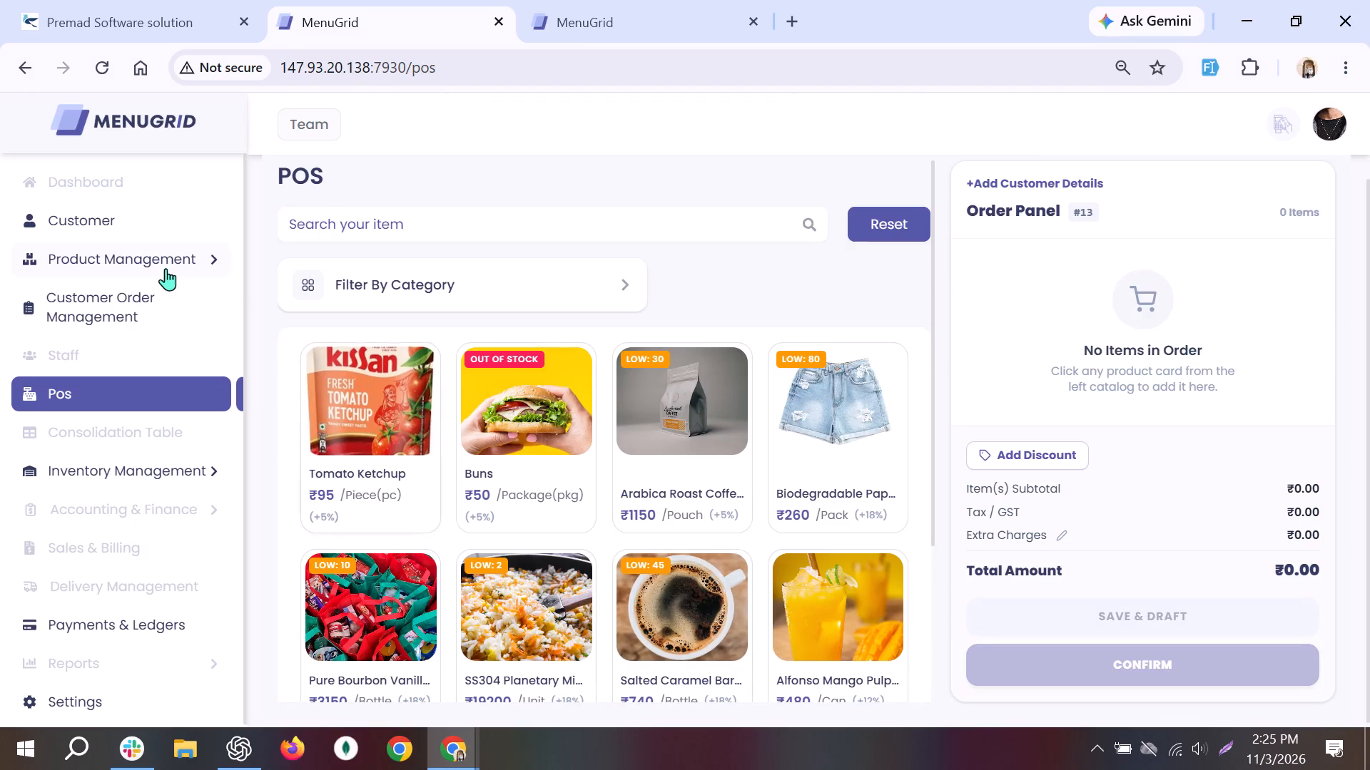
Open the newly added customer's record and review its outstanding balance, profile, order history, transactions and payments.
left_click(123, 228)
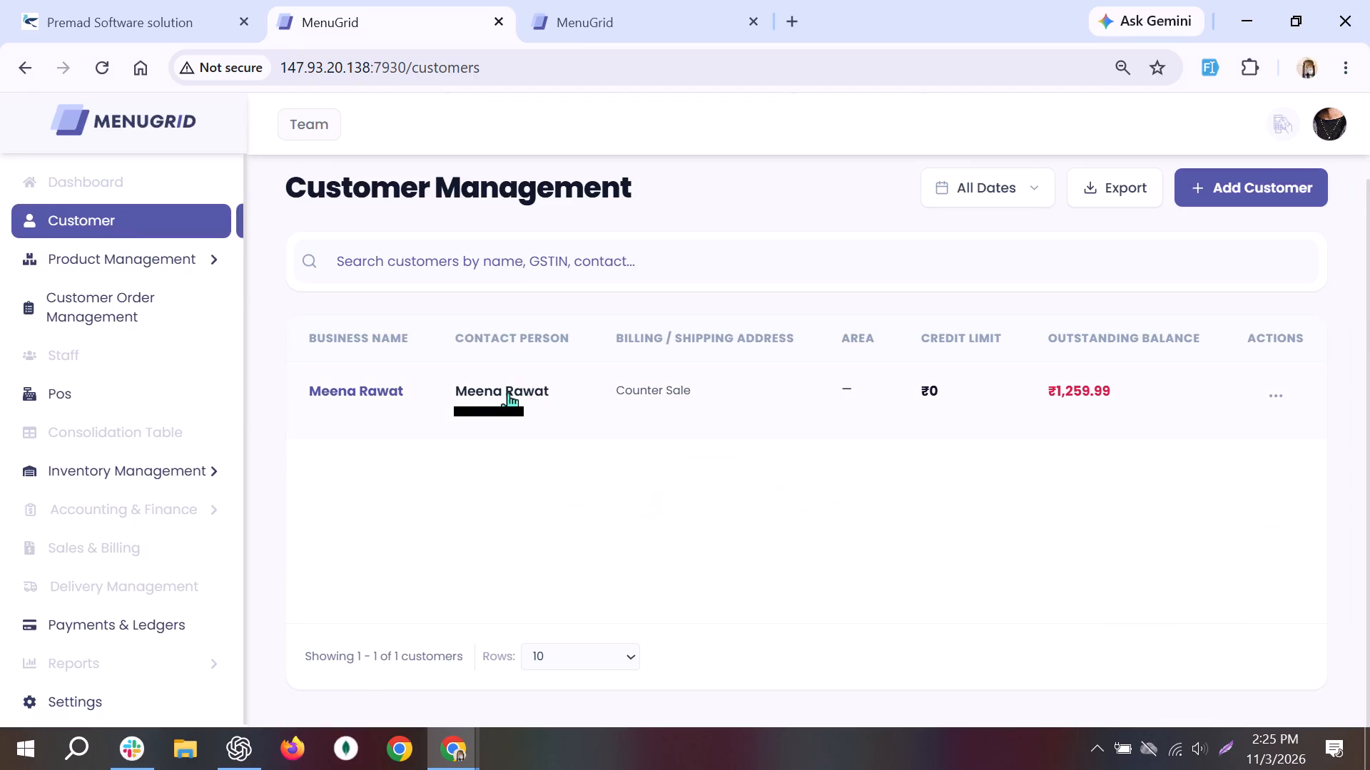
left_click(698, 401)
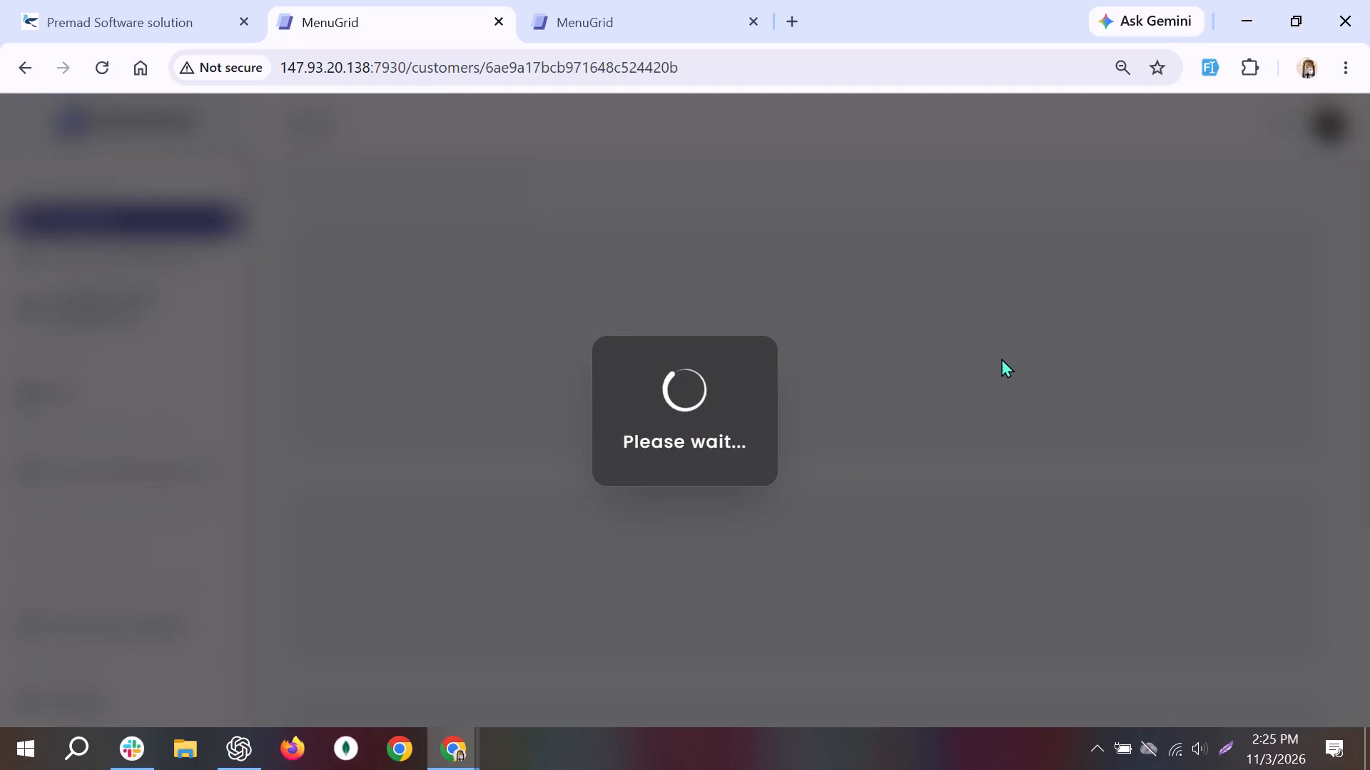
scroll(938, 364, "right", 2)
scroll(938, 364, "left", 2)
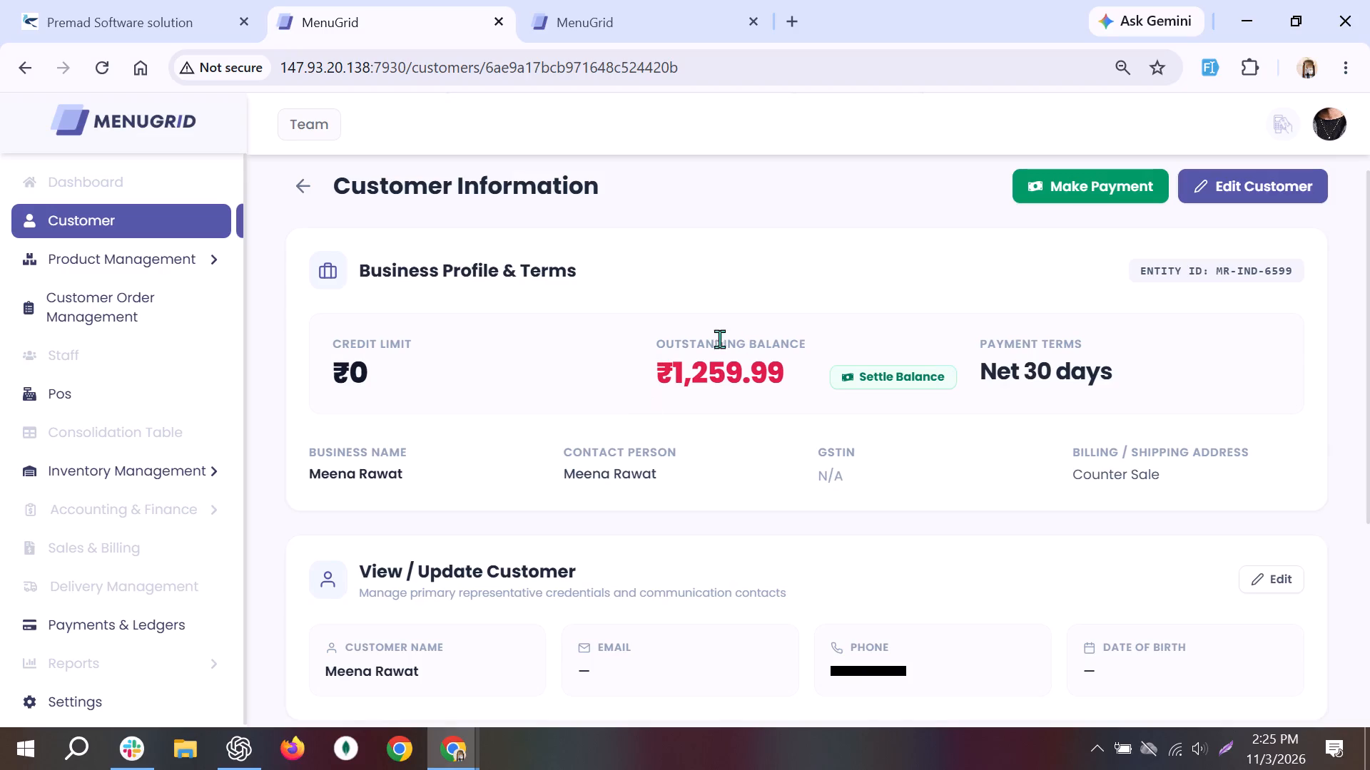
scroll(796, 389, "down", 4)
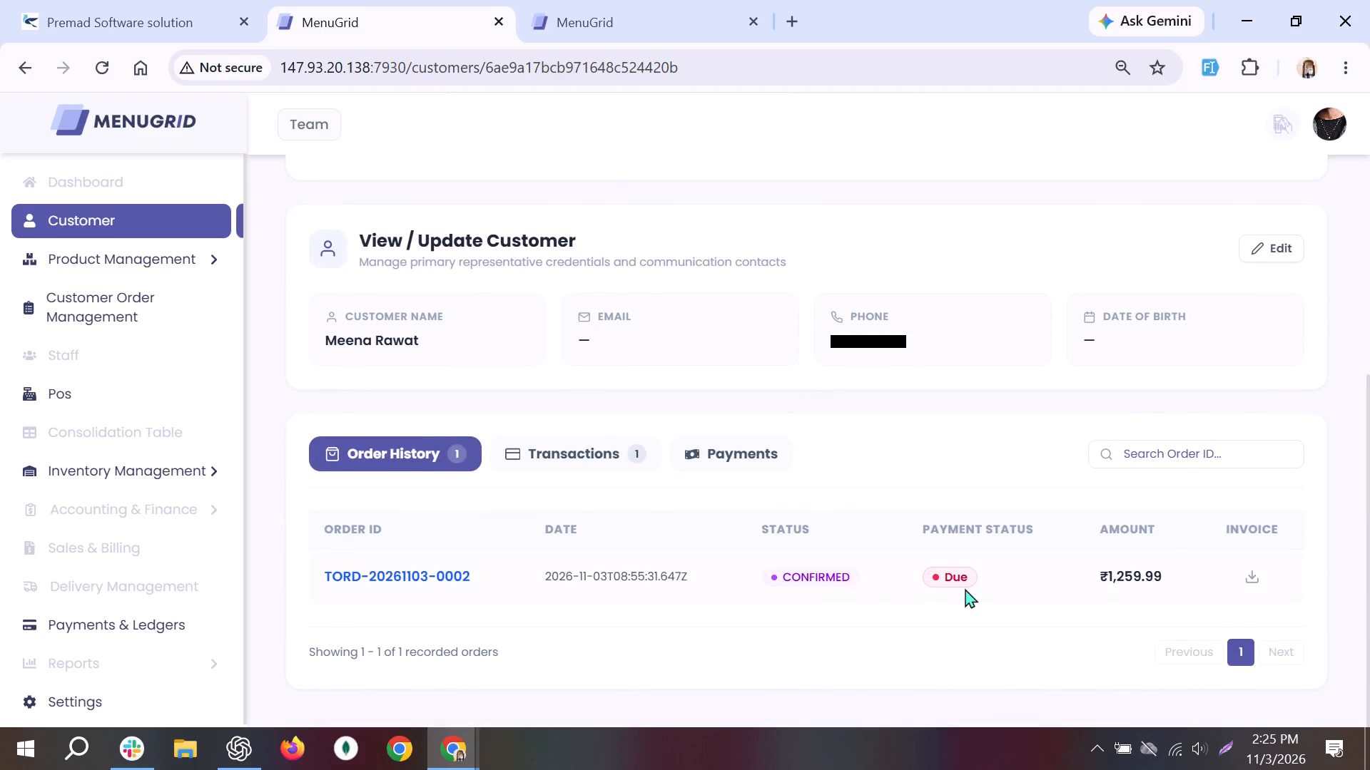
left_click(626, 456)
left_click(749, 462)
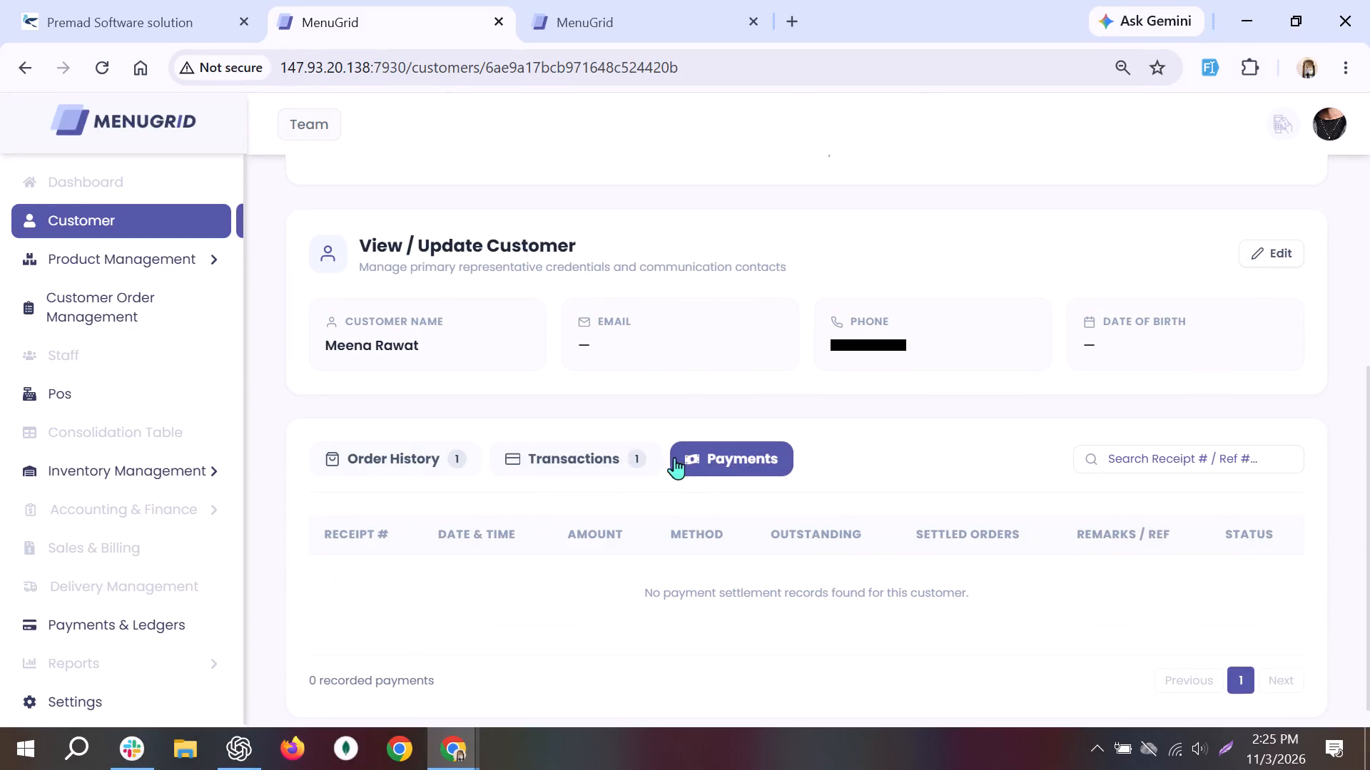
left_click(630, 452)
scroll(630, 452, "up", 15)
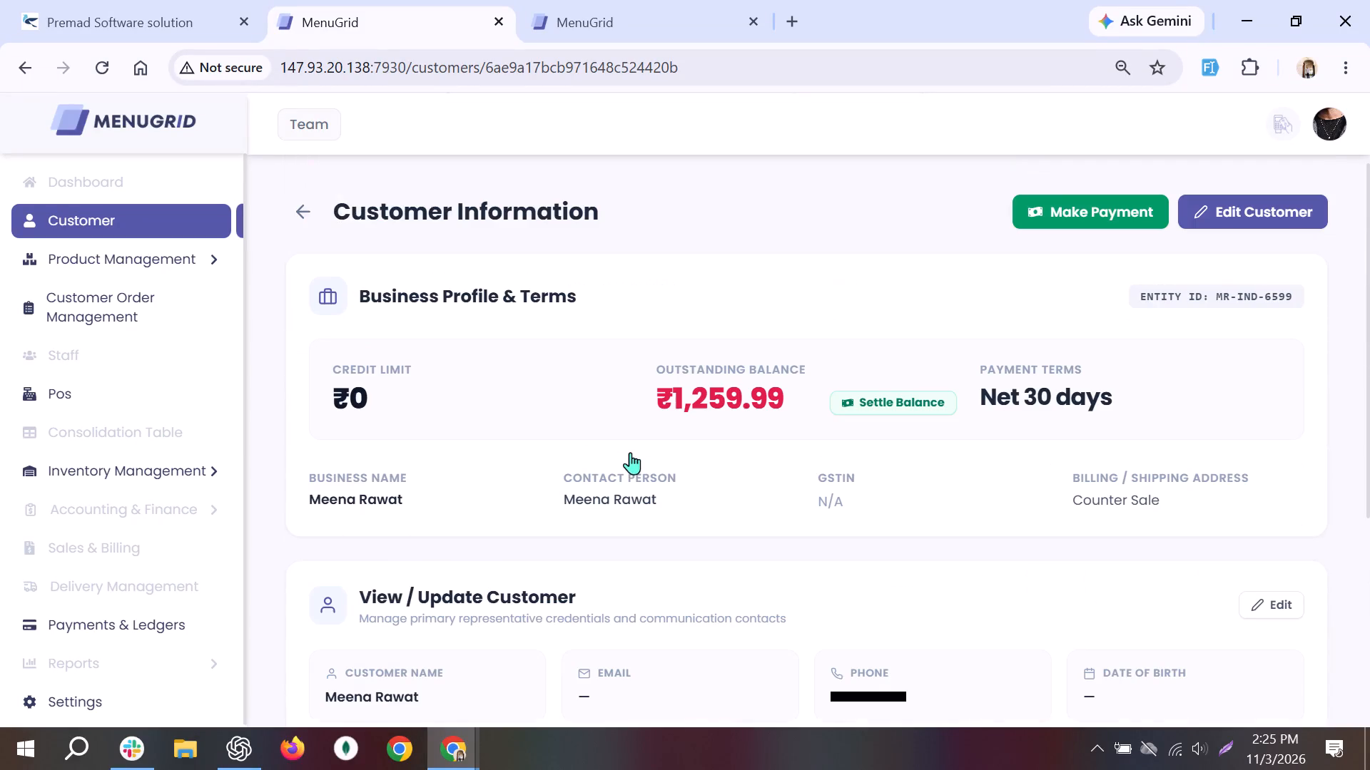
scroll(630, 452, "up", 4)
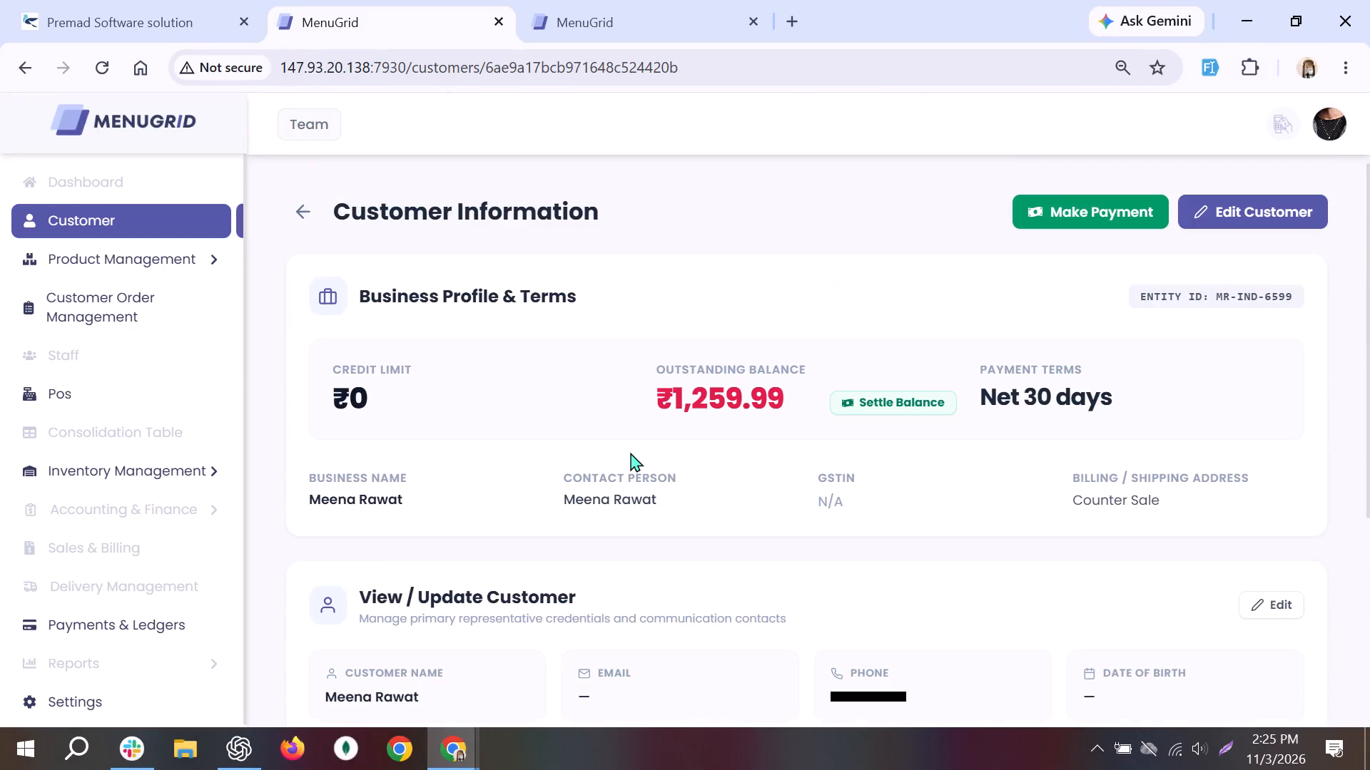
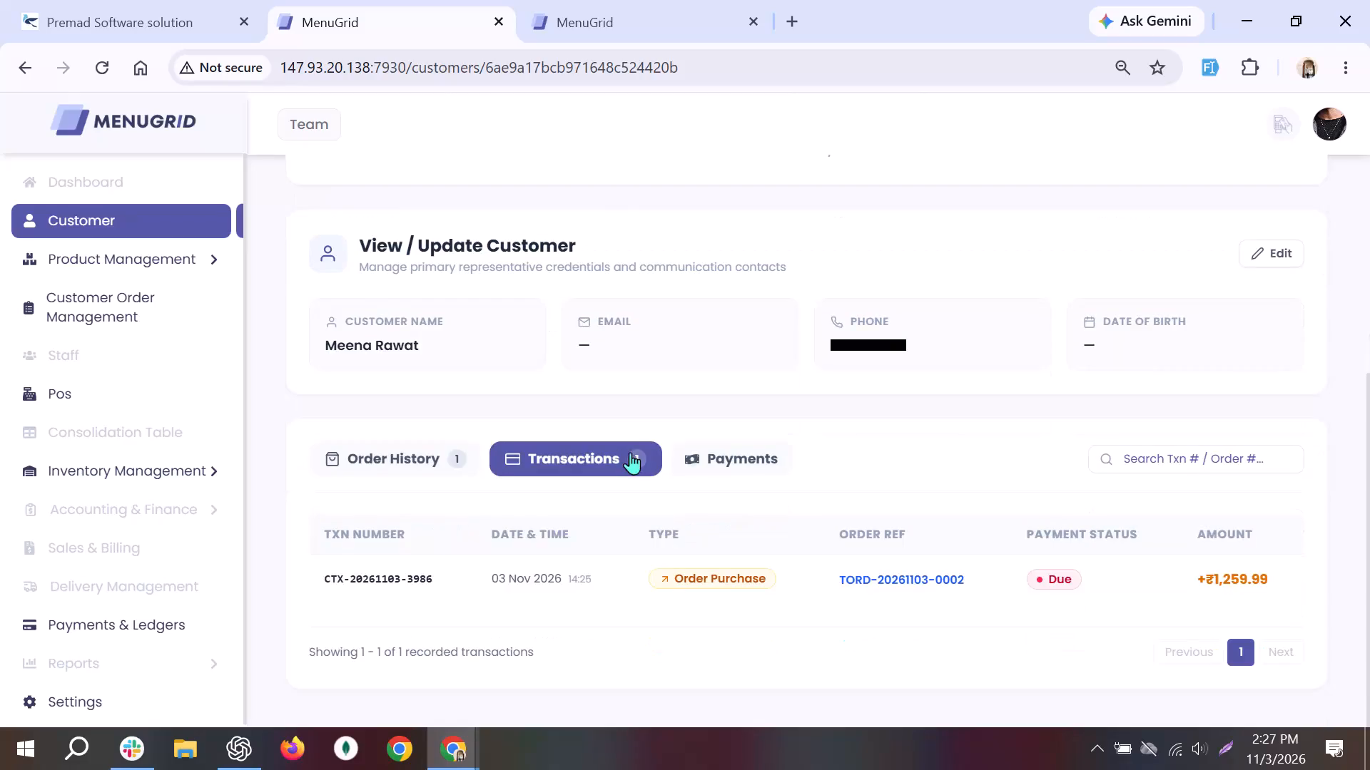
Review the customer's business profile and terms, contact details and transaction list again.
scroll(630, 452, "up", 6)
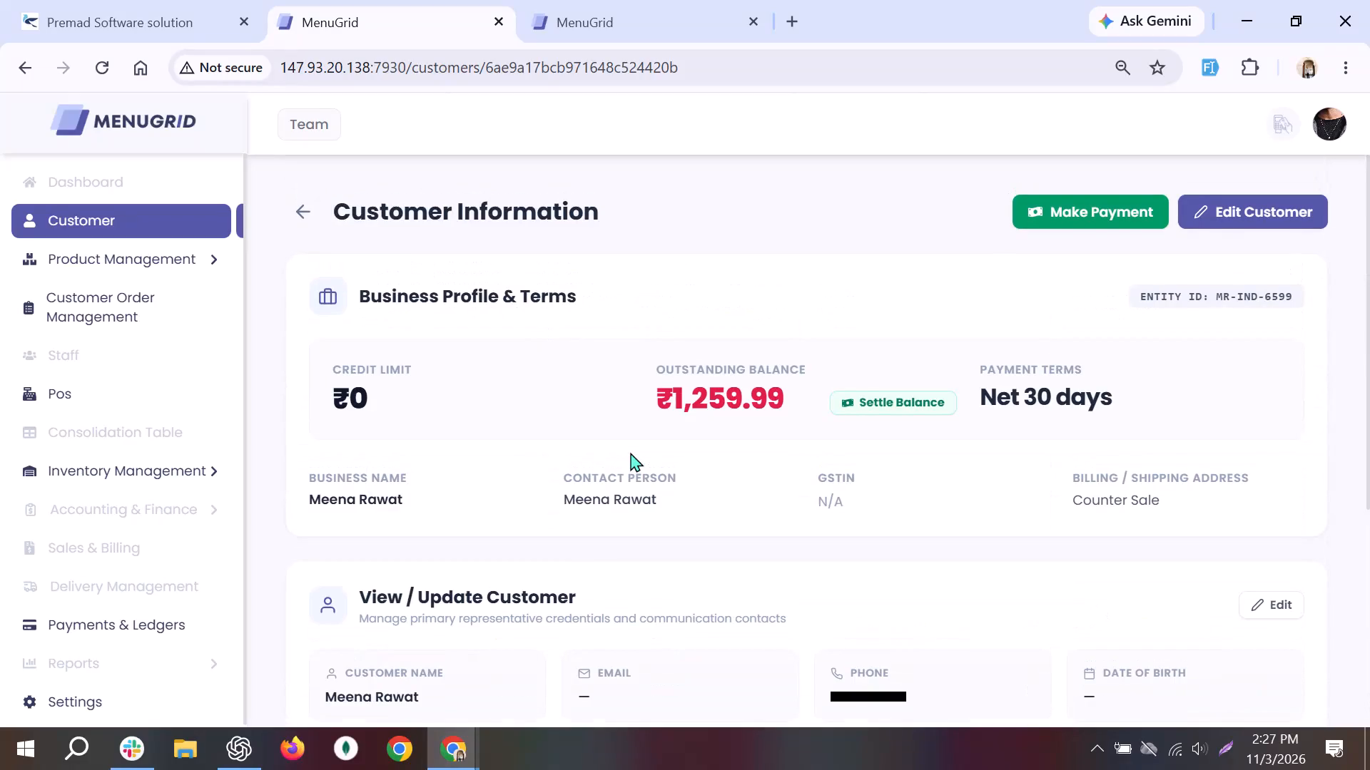
scroll(630, 452, "down", 3)
scroll(630, 452, "up", 4)
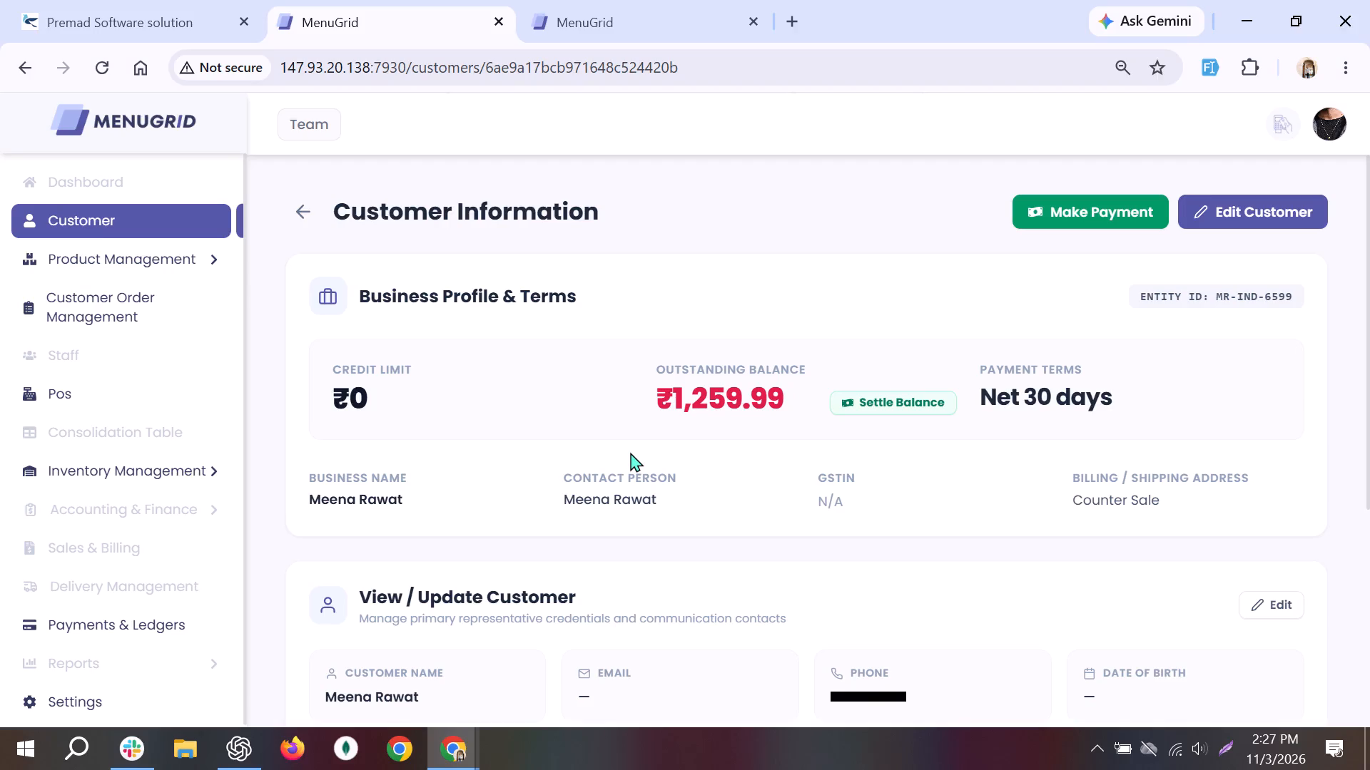
scroll(630, 452, "down", 2)
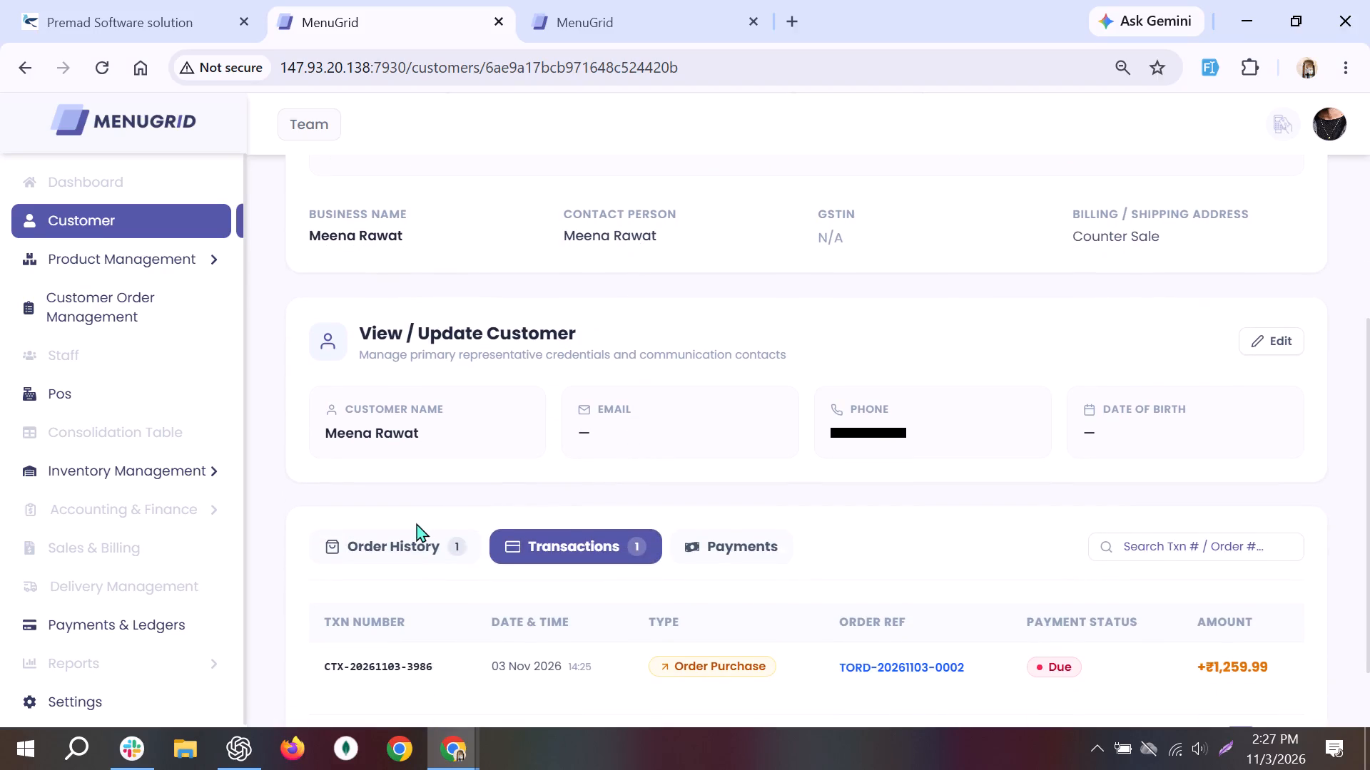
Open the supplier list under inventory management and look over the active suppliers page.
left_click(89, 476)
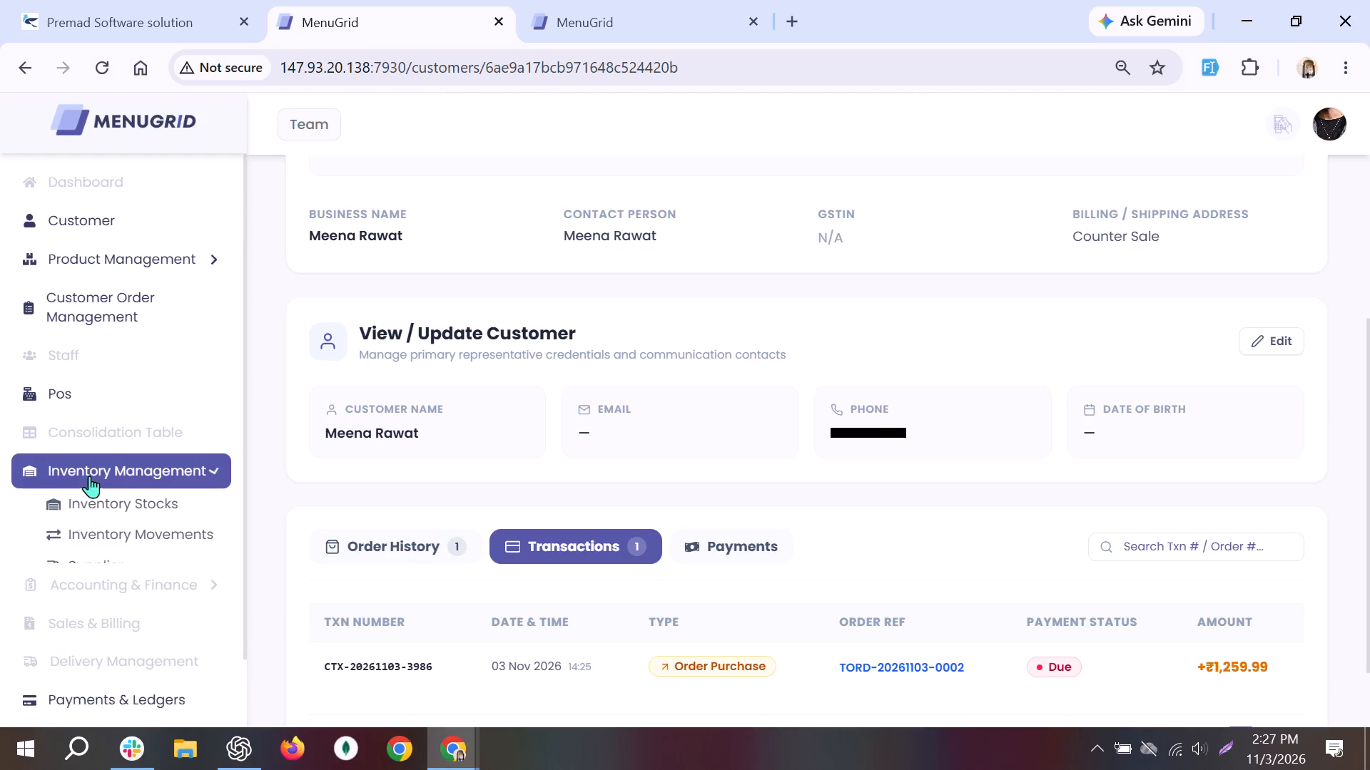
left_click(96, 568)
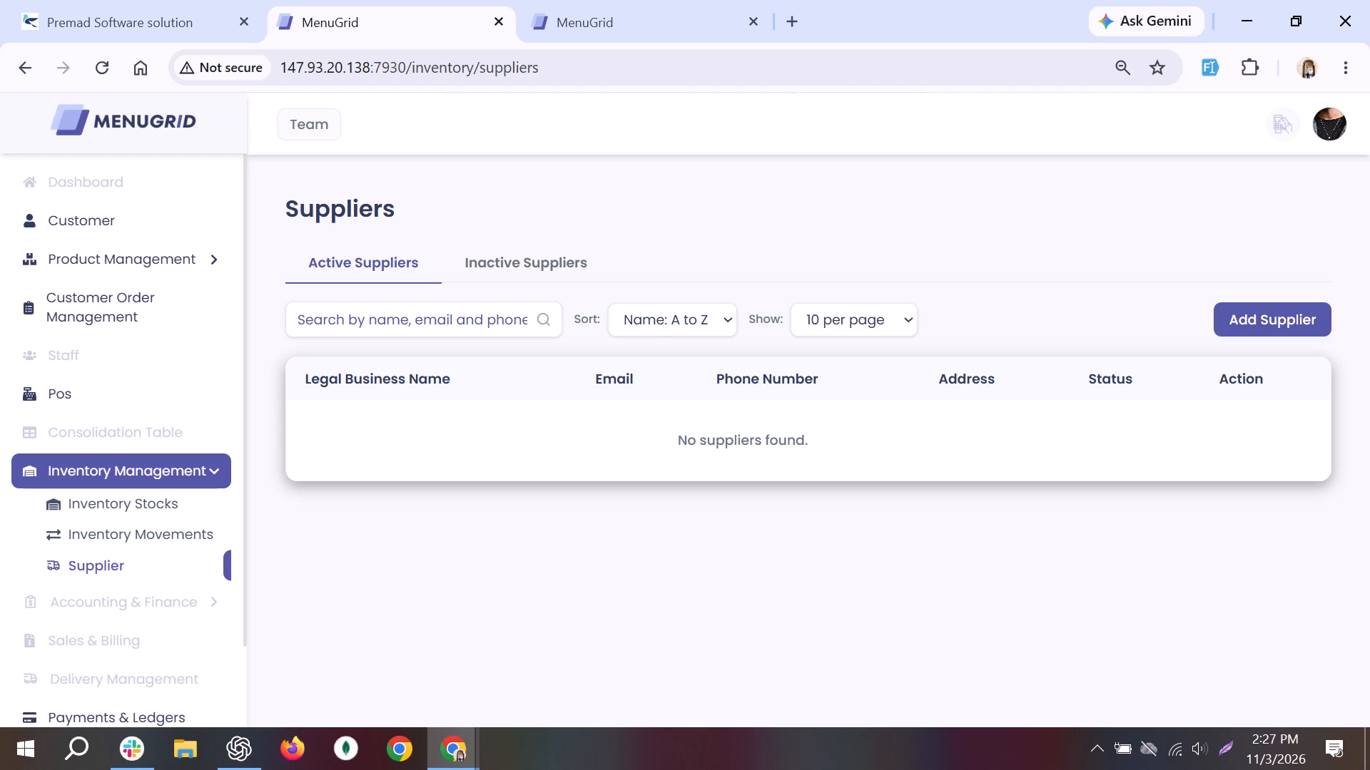
scroll(147, 647, "down", 1)
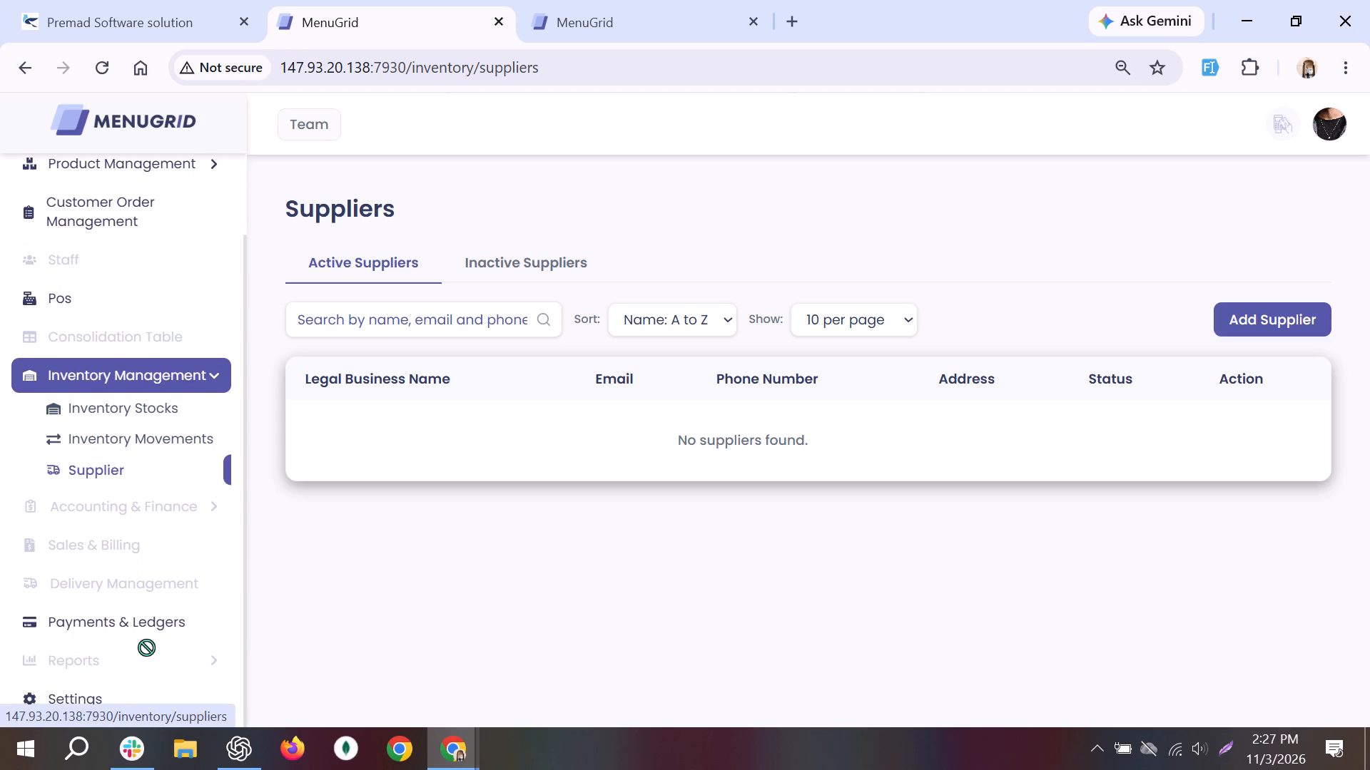
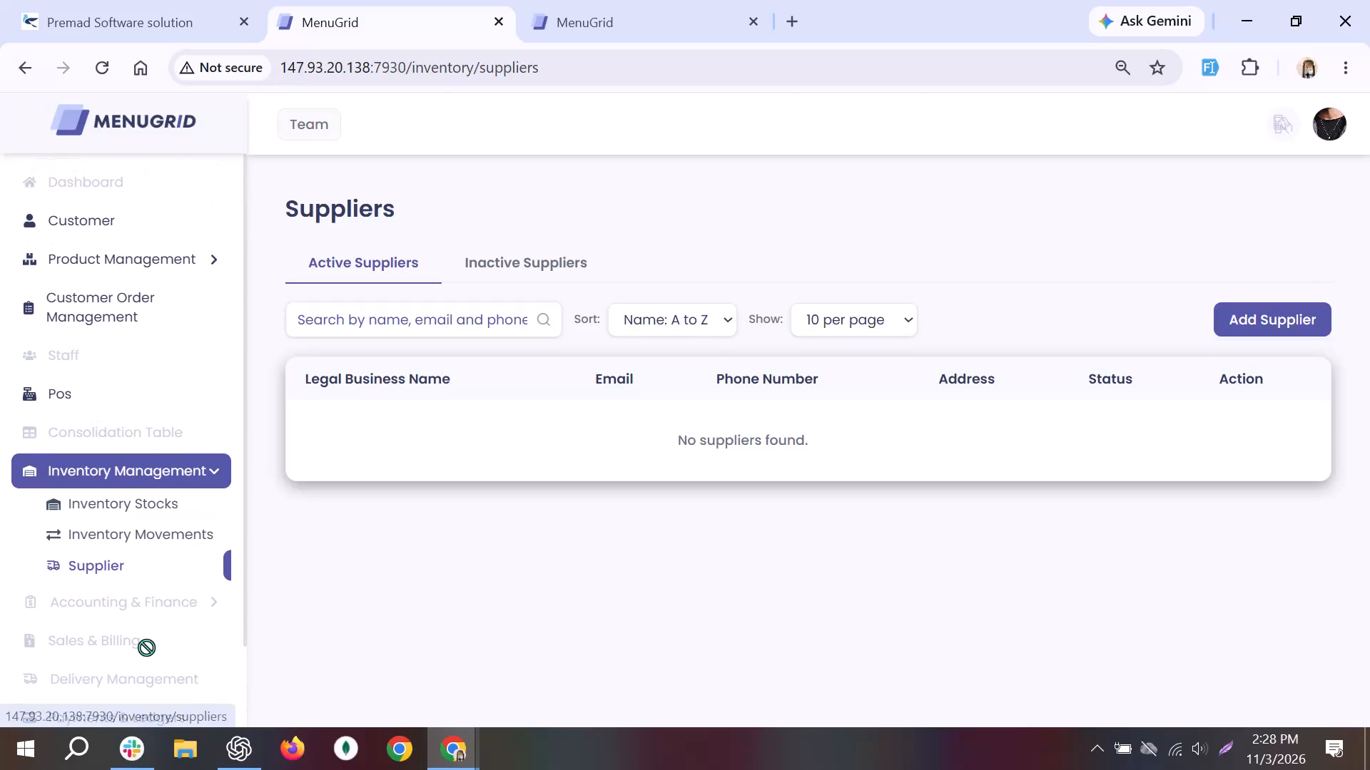
Look over the full list of MenuGrid modules, from Dashboard through Inventory Management and Payments & Ledgers to Settings.
scroll(147, 647, "down", 2)
scroll(147, 647, "up", 1)
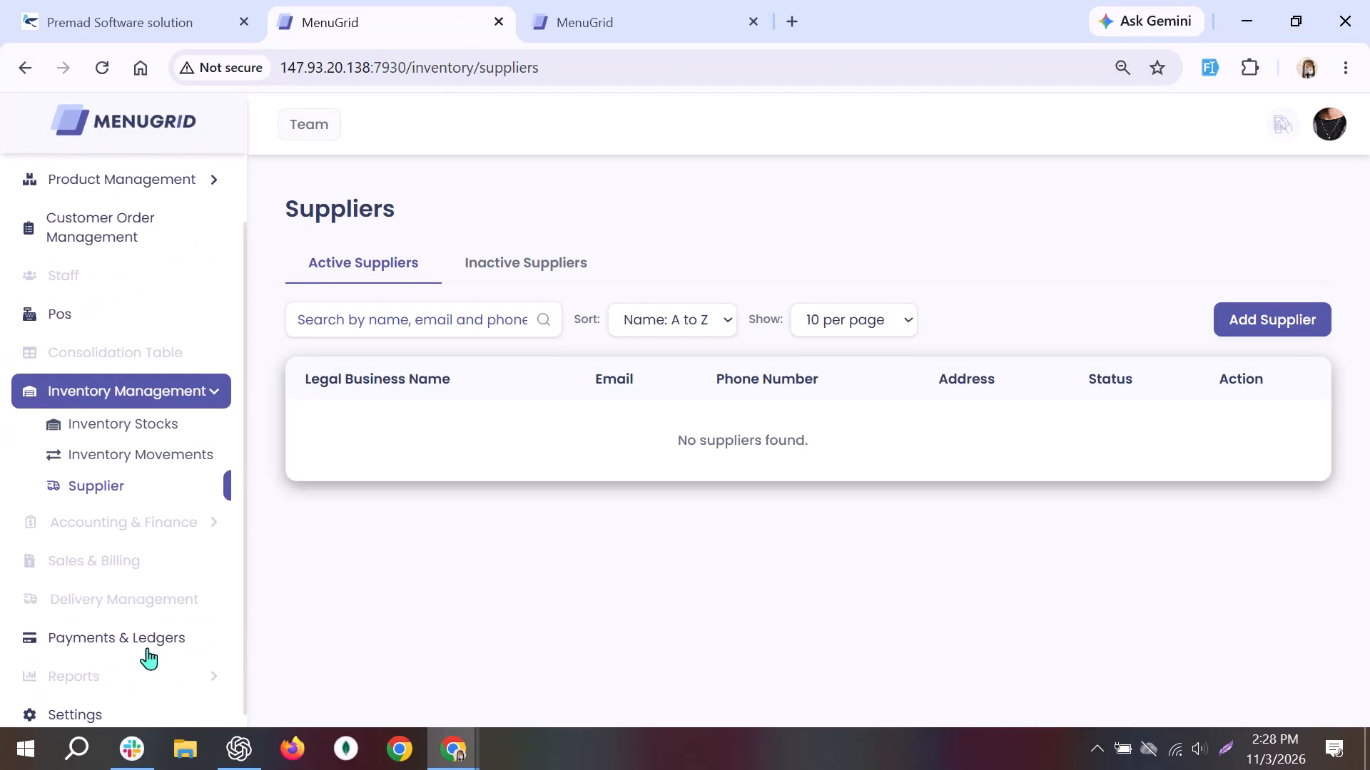
scroll(147, 647, "up", 1)
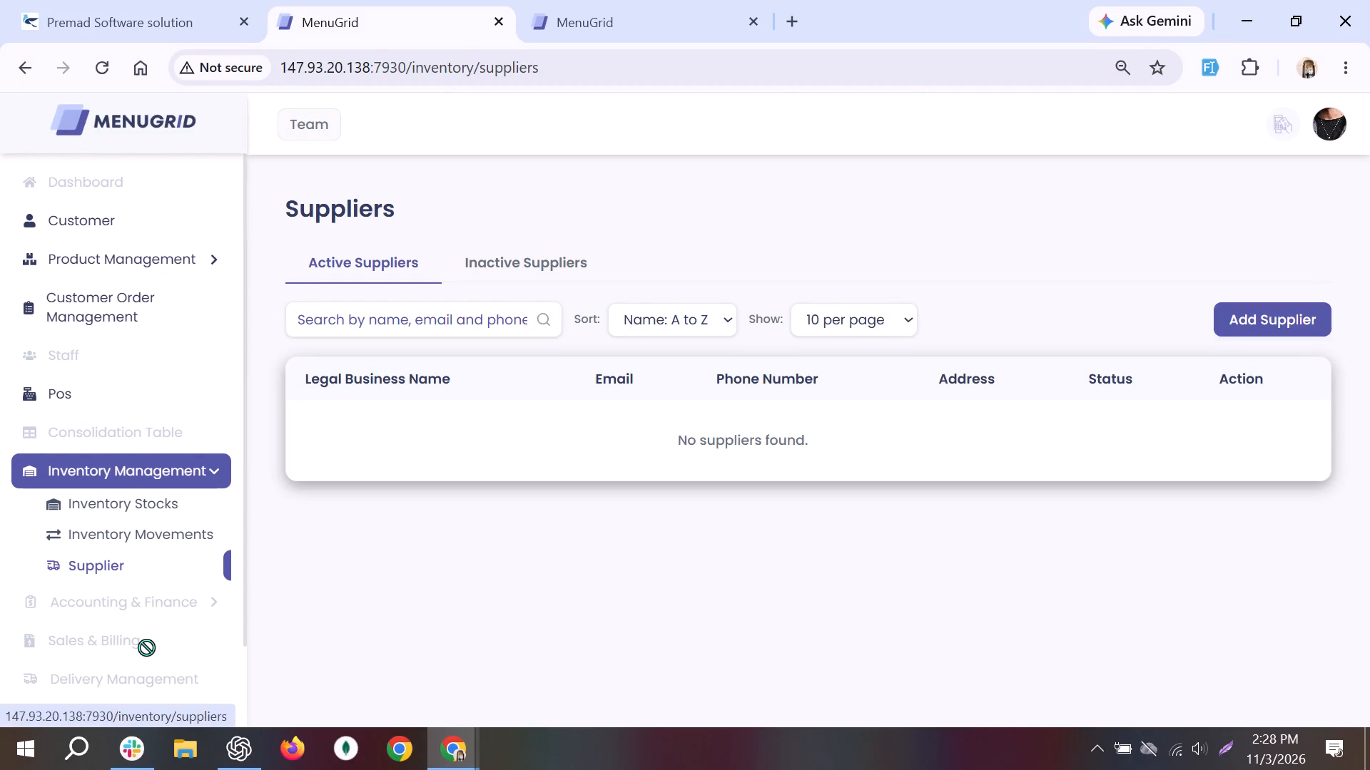
scroll(147, 647, "down", 3)
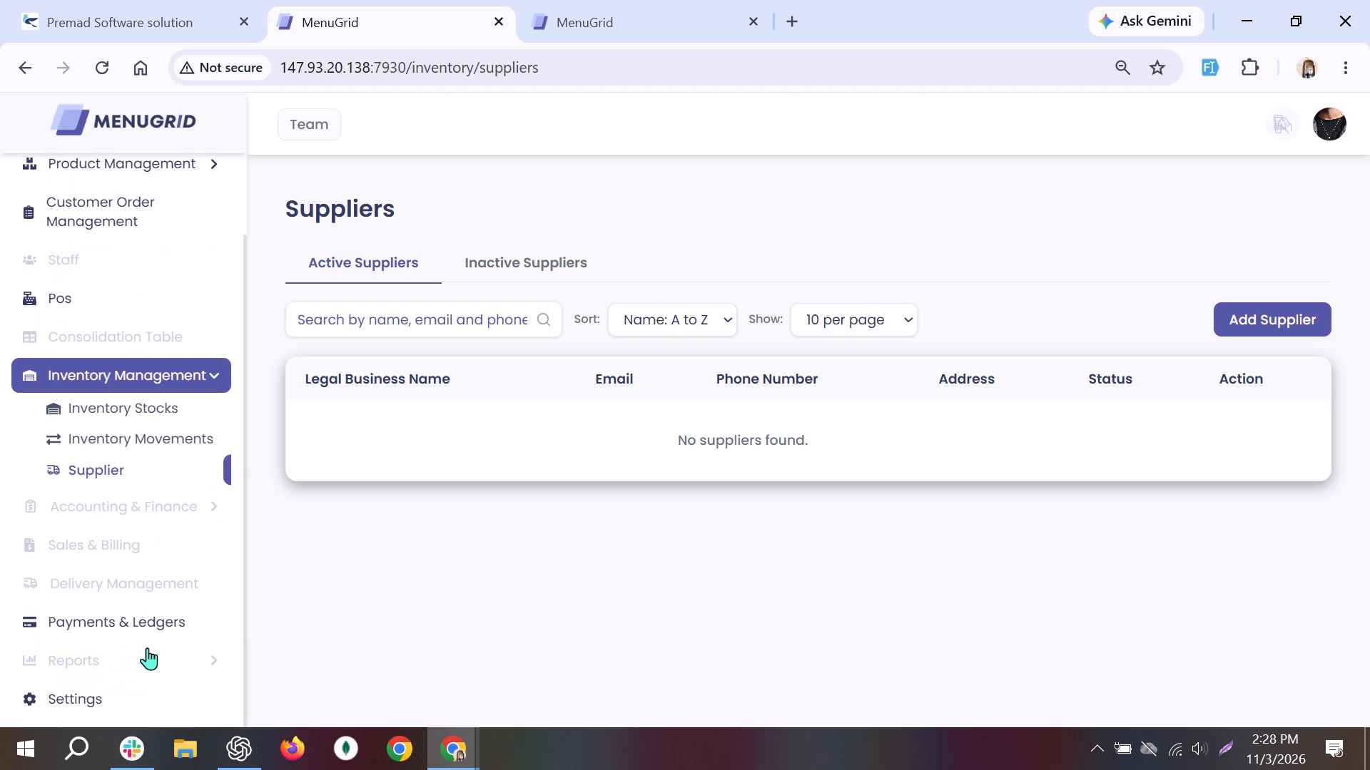
scroll(147, 647, "down", 2)
scroll(147, 647, "up", 1)
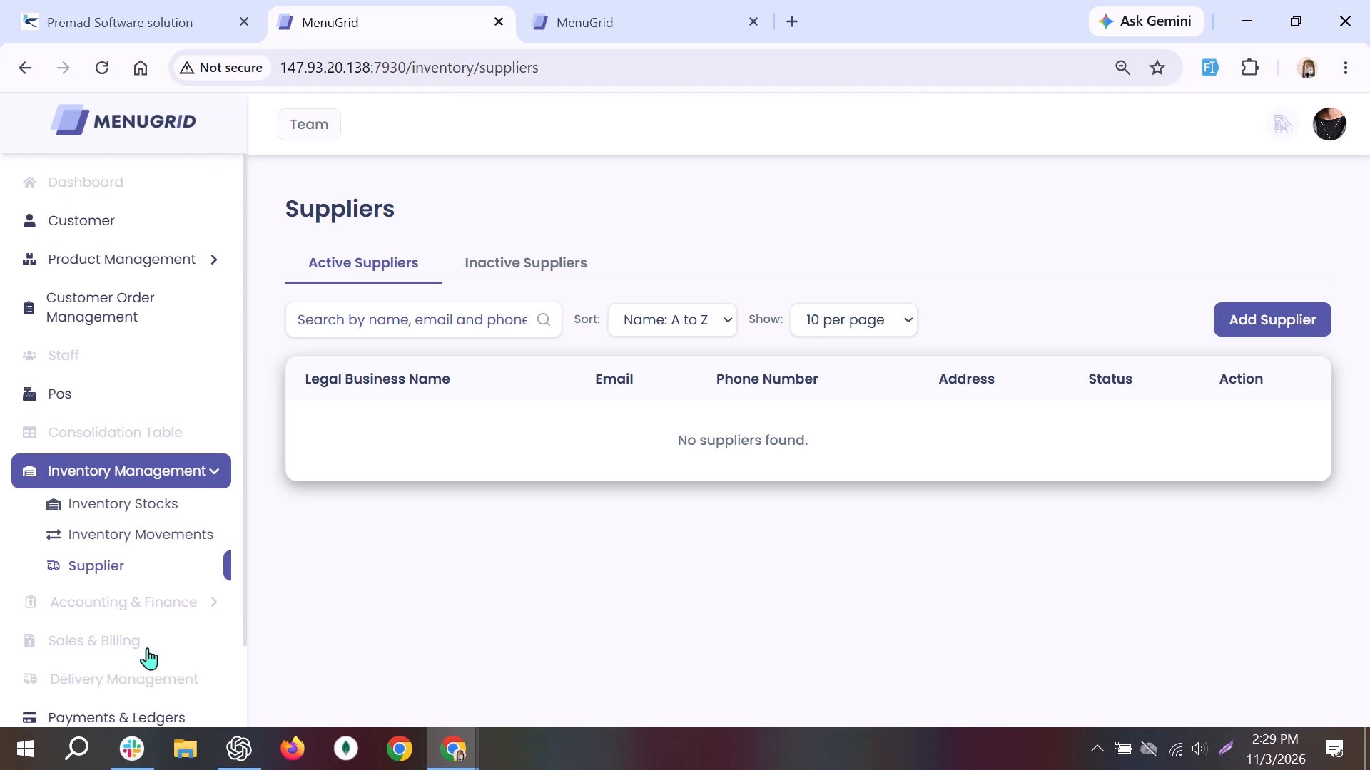
scroll(147, 647, "up", 2)
scroll(147, 647, "down", 5)
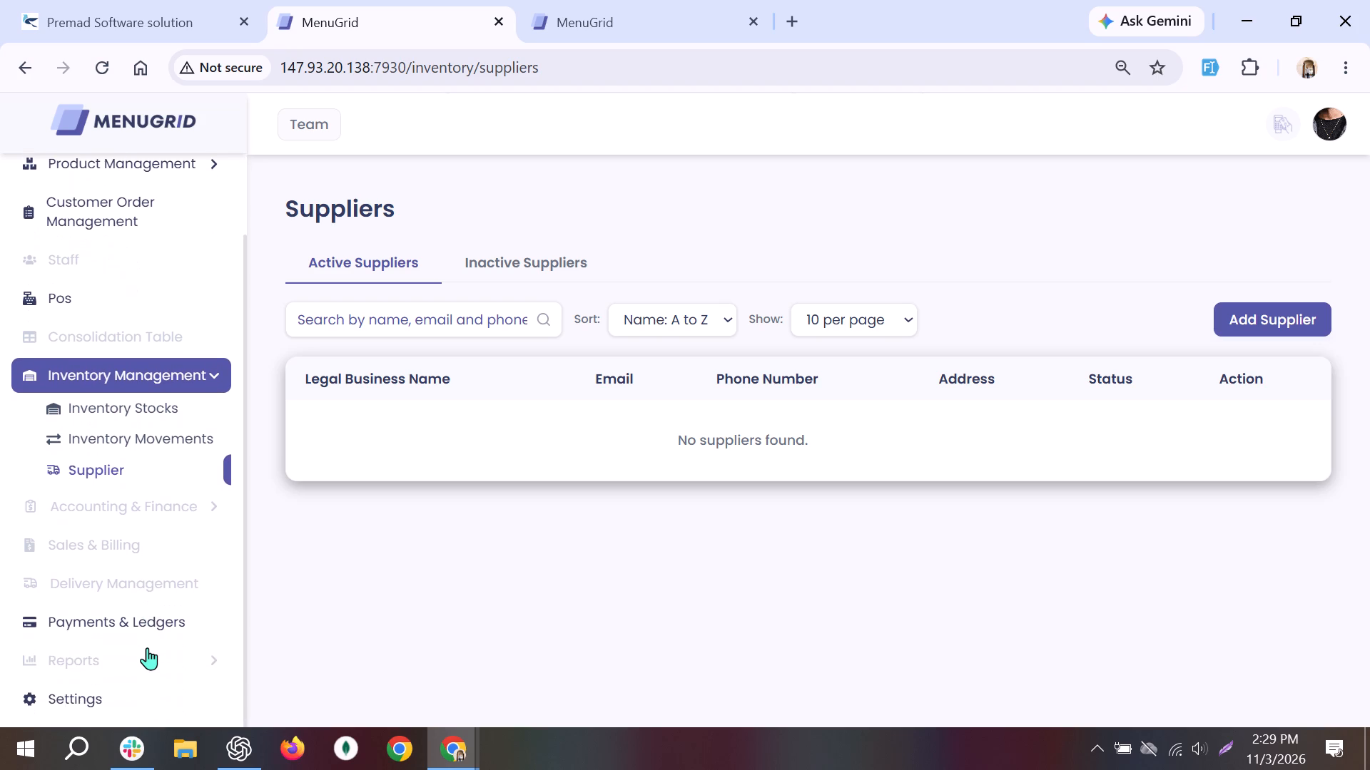
scroll(147, 647, "down", 4)
scroll(147, 647, "up", 3)
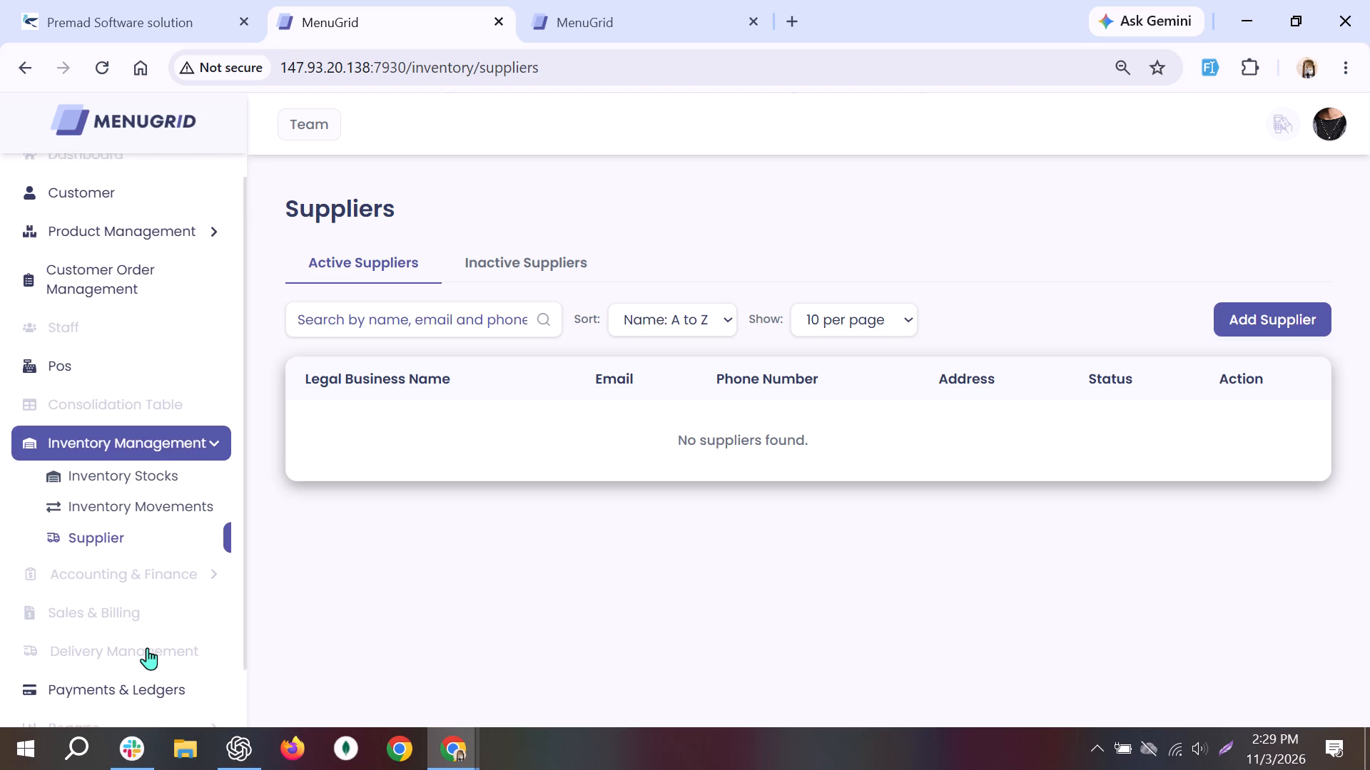
scroll(147, 647, "up", 19)
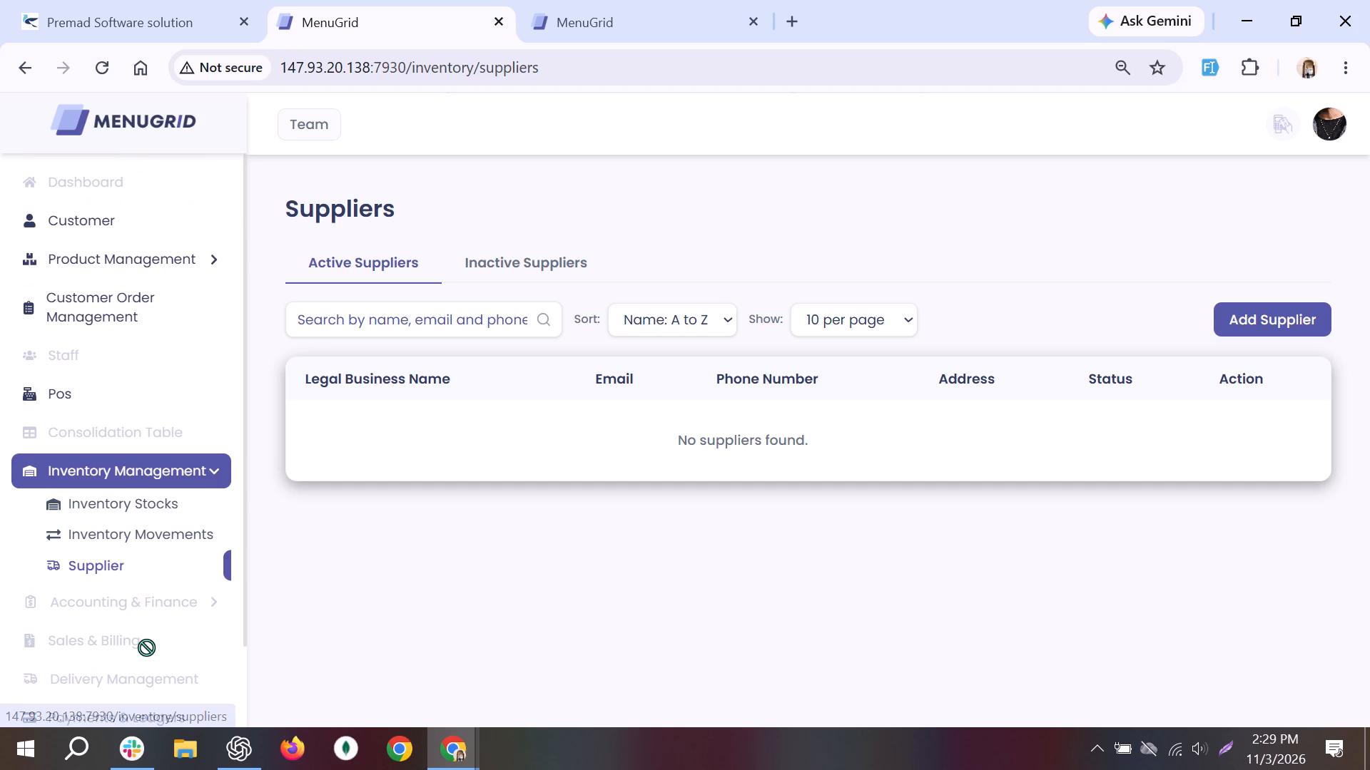
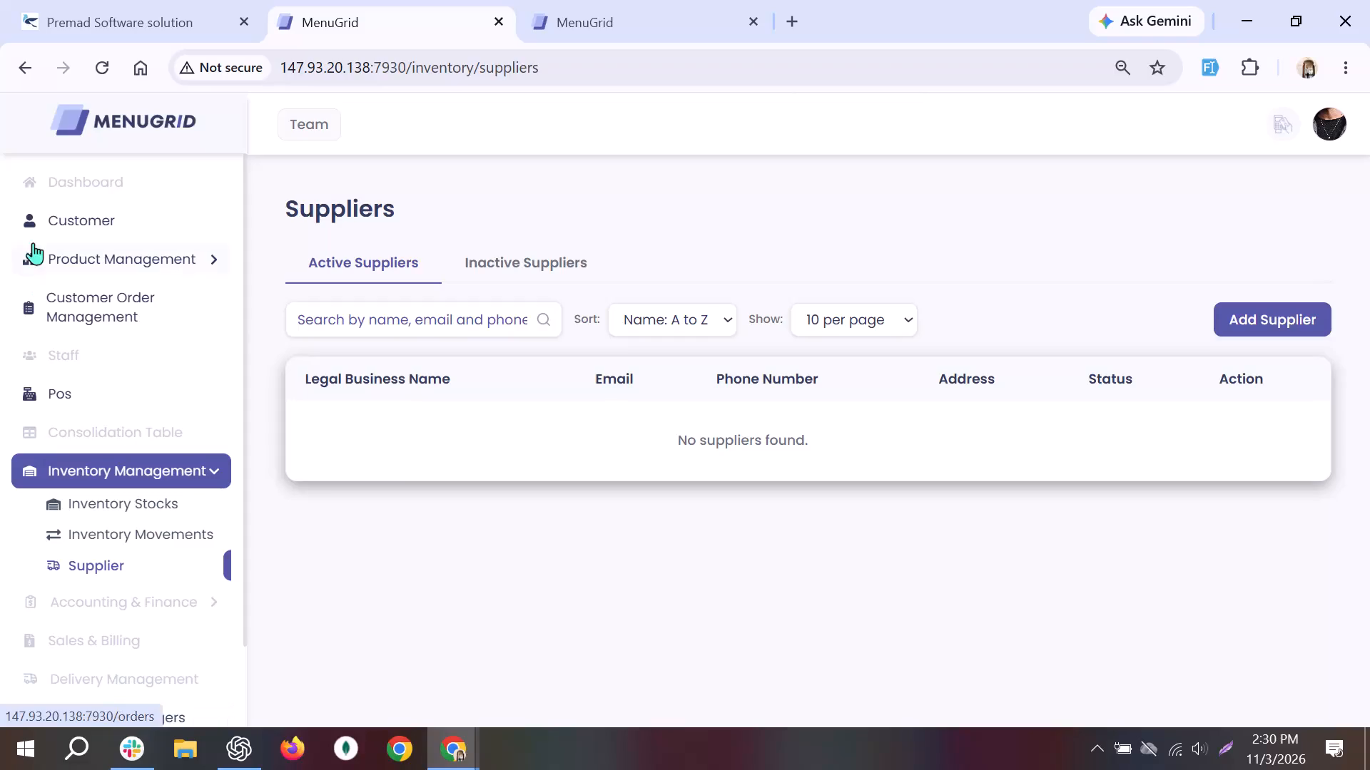
Open the customer management list to view the registered customers with their credit limits and outstanding balances.
left_click(69, 222)
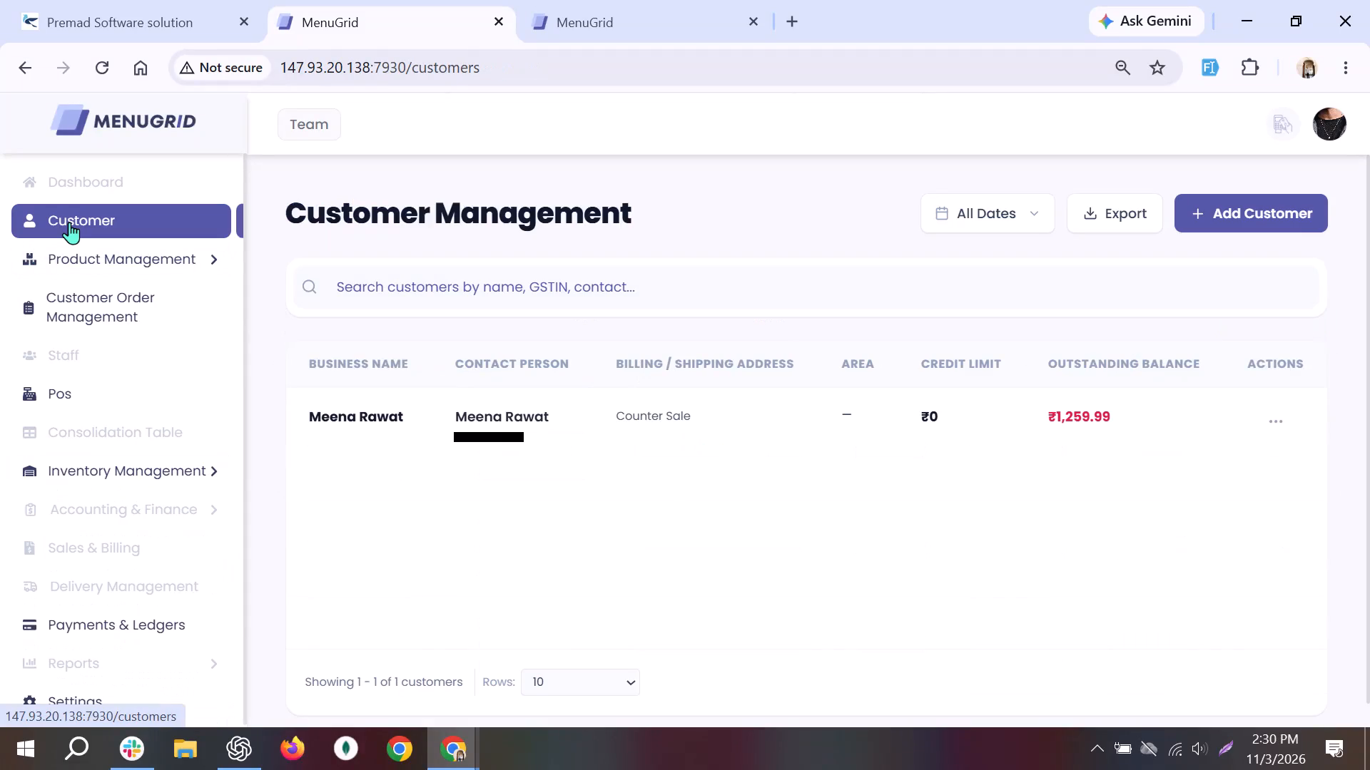
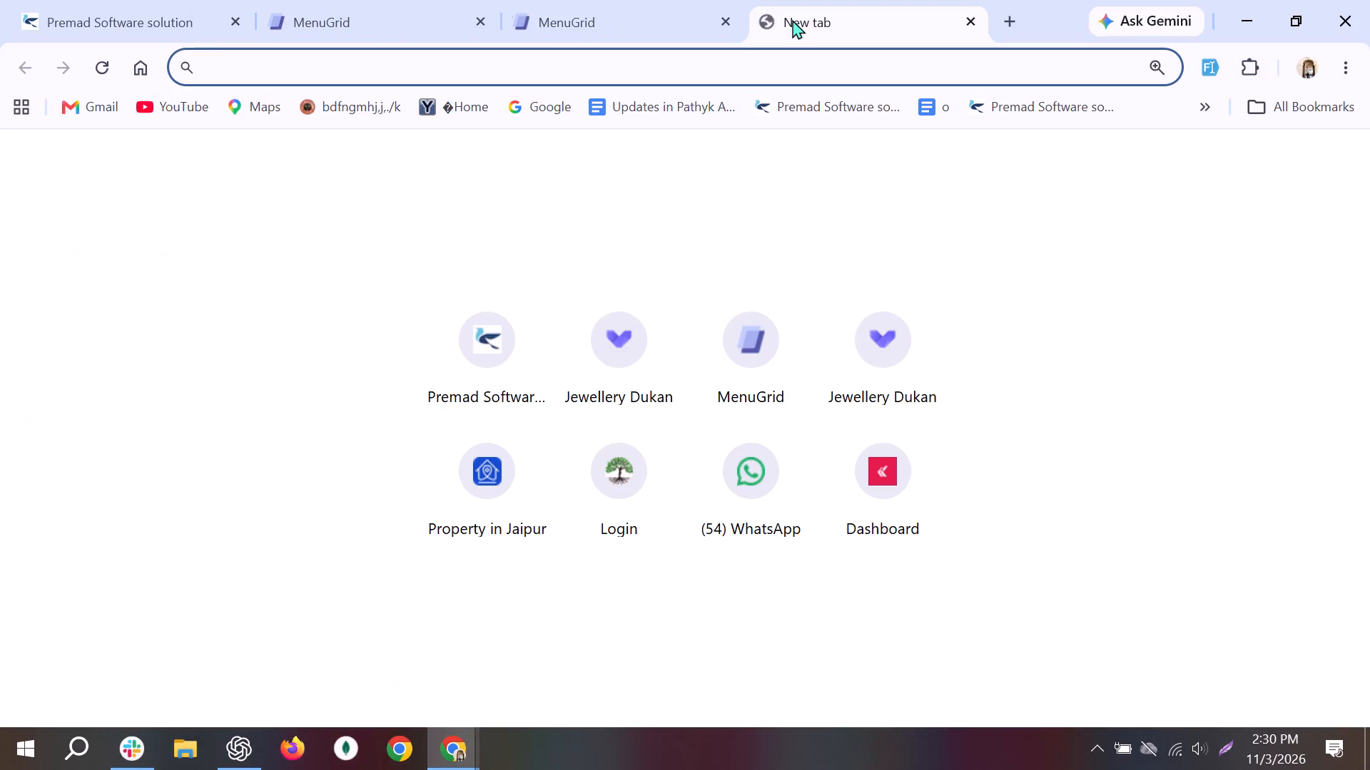
Open the Pathyk Maintenance Web & App spreadsheet in the new tab and look through its May 26 entries.
type("pa")
key("Down")
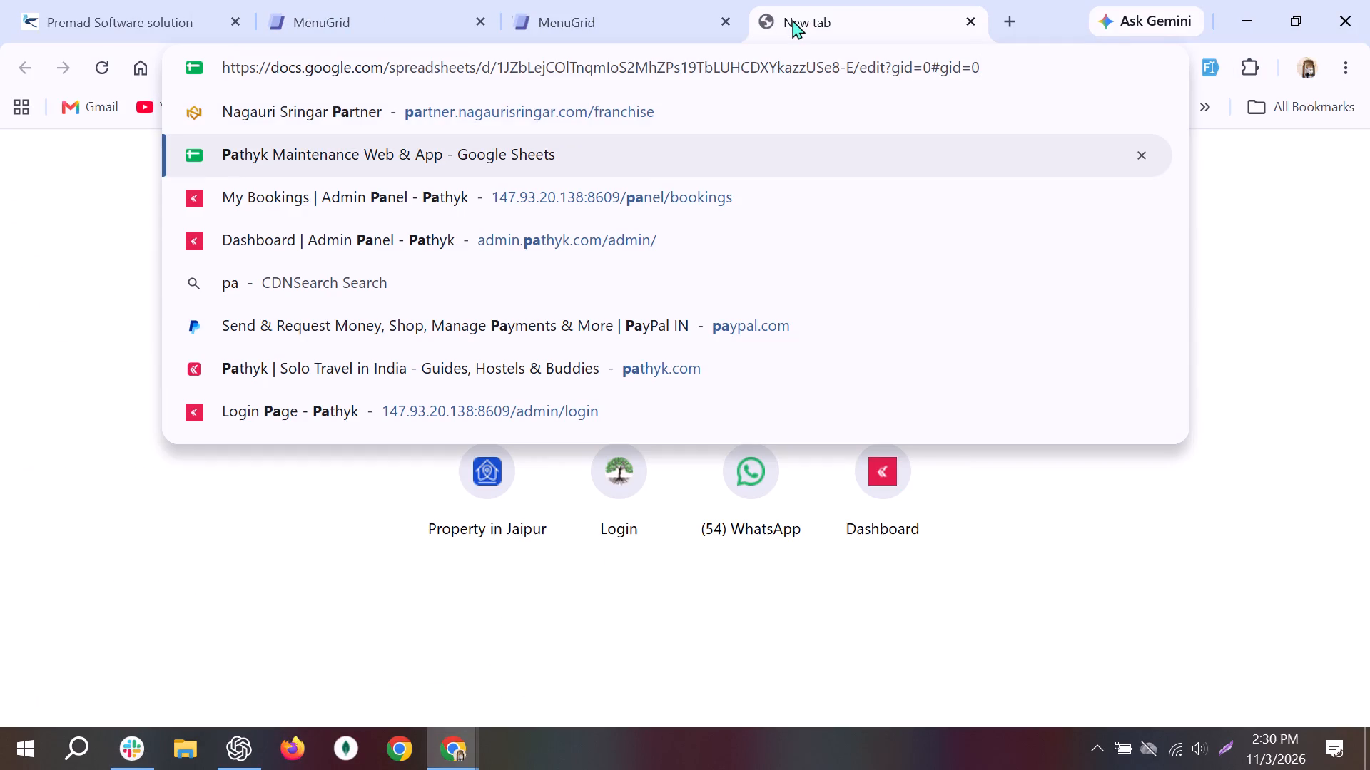
key("Return")
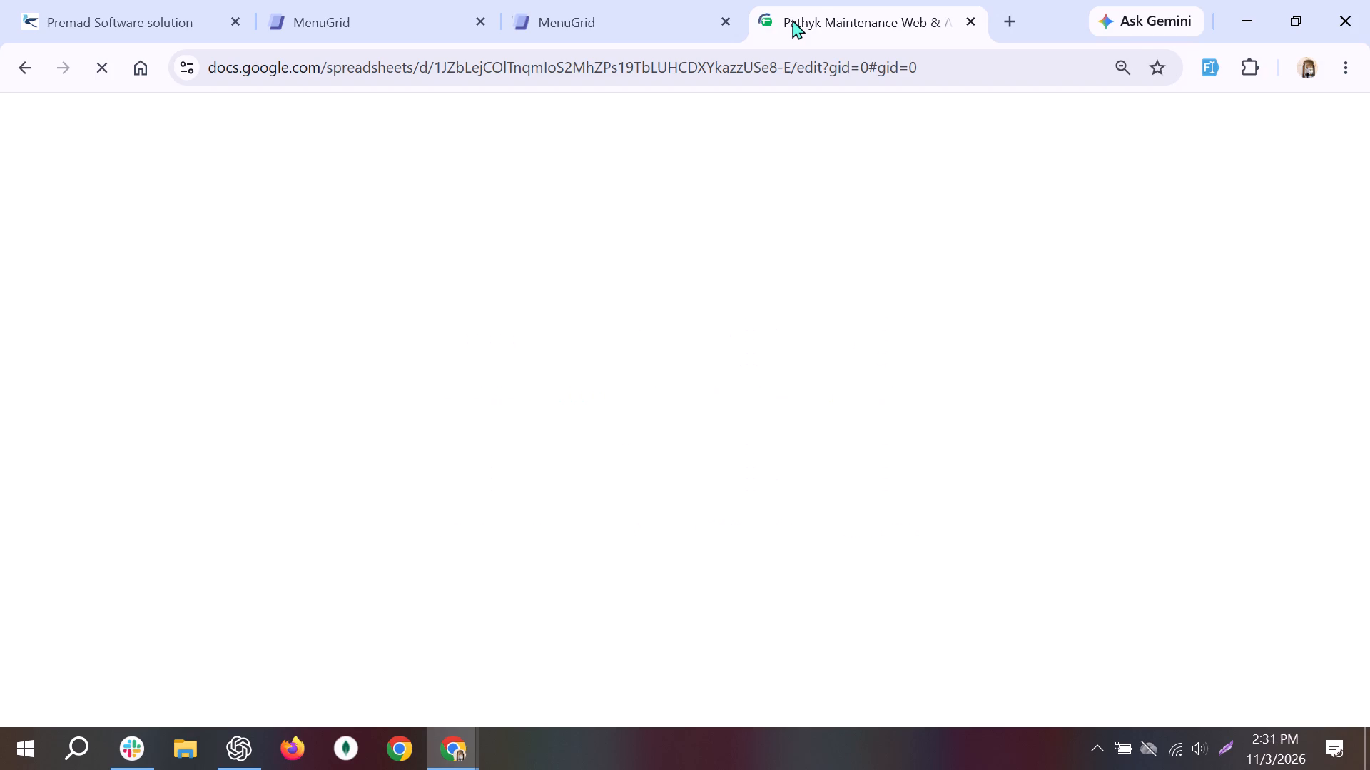
scroll(715, 654, "down", 4)
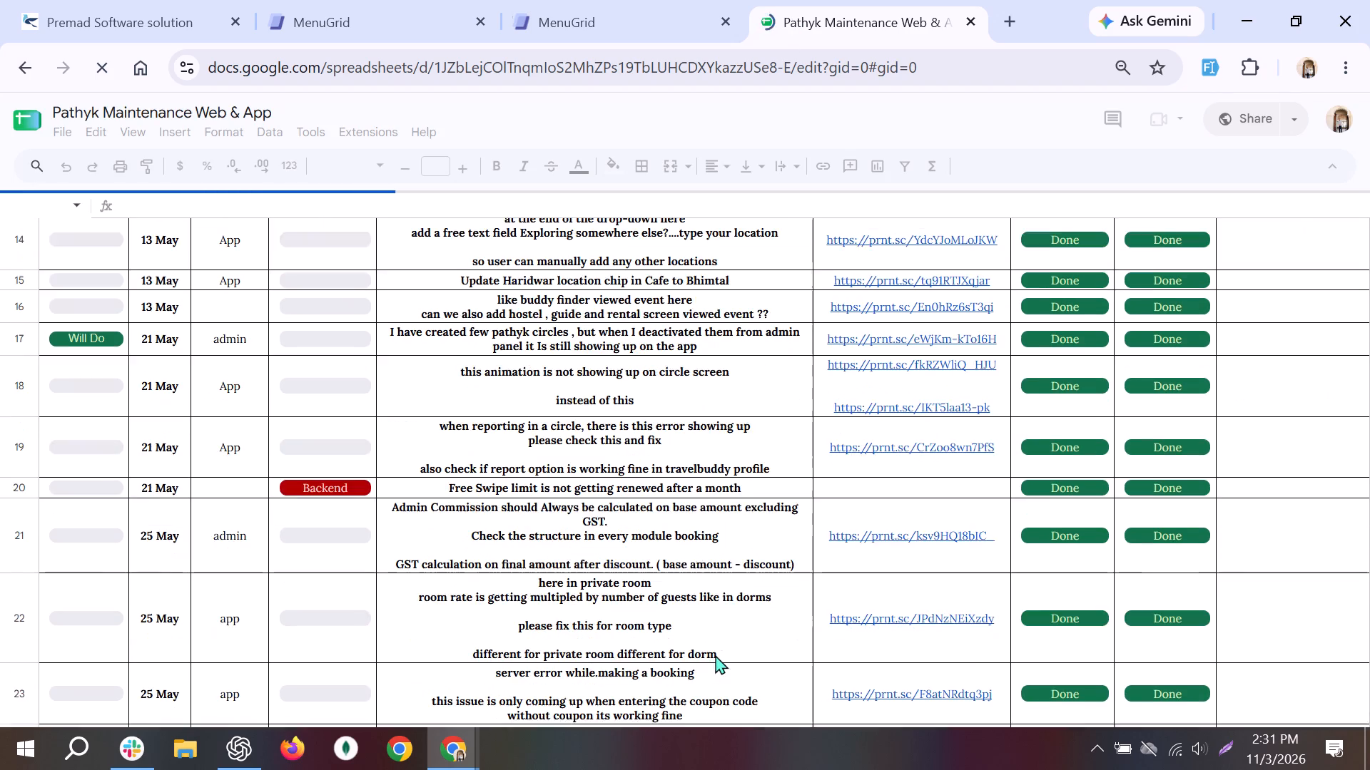
scroll(715, 654, "down", 5)
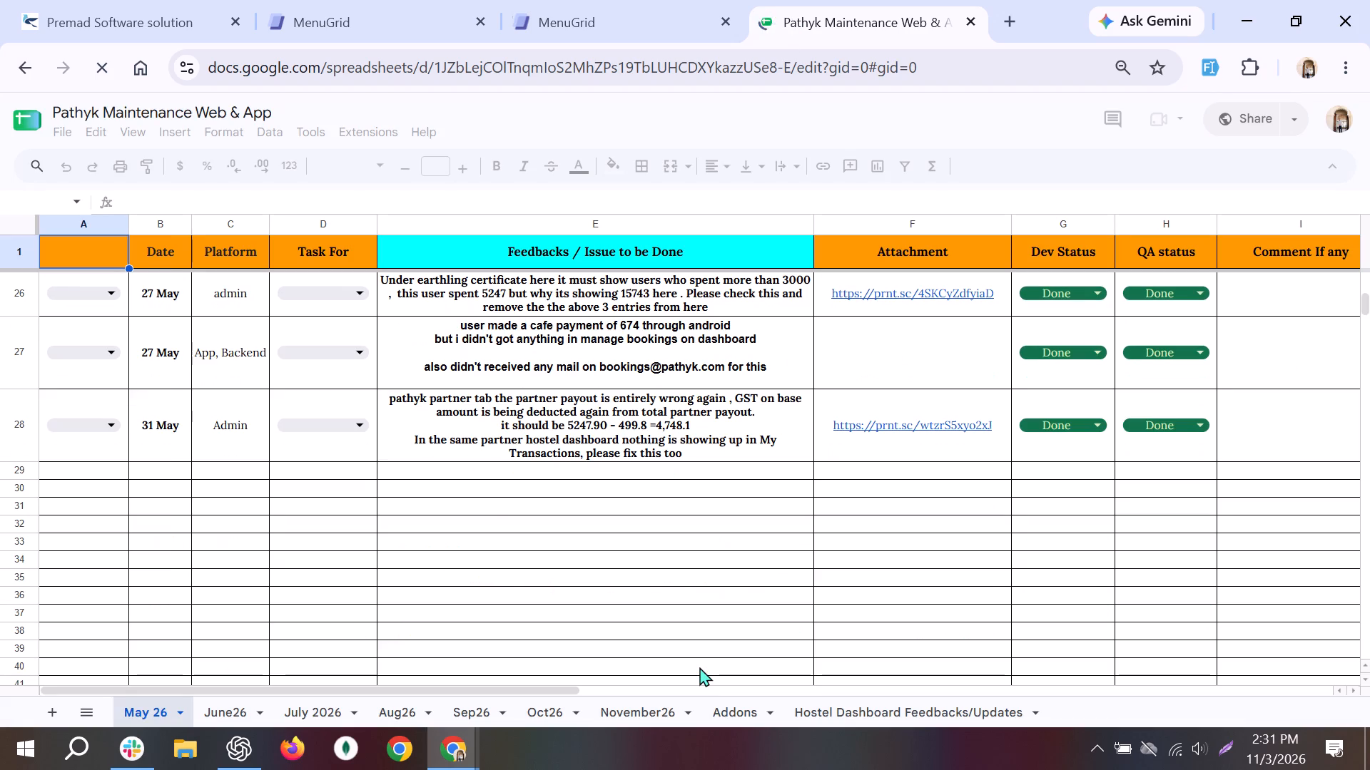
Review the Oct26 sheet's feedback entries with their Dev and QA statuses and comments.
left_click(546, 712)
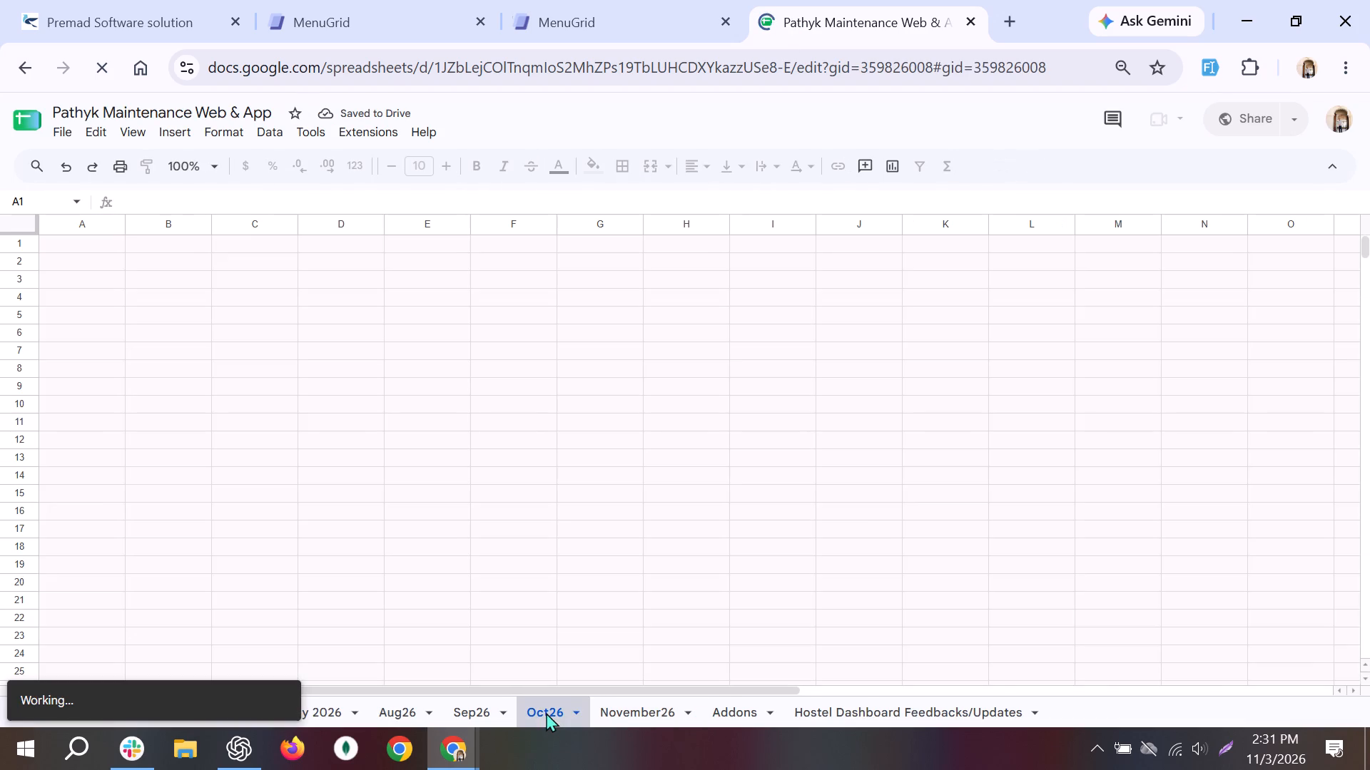
scroll(886, 518, "down", 4)
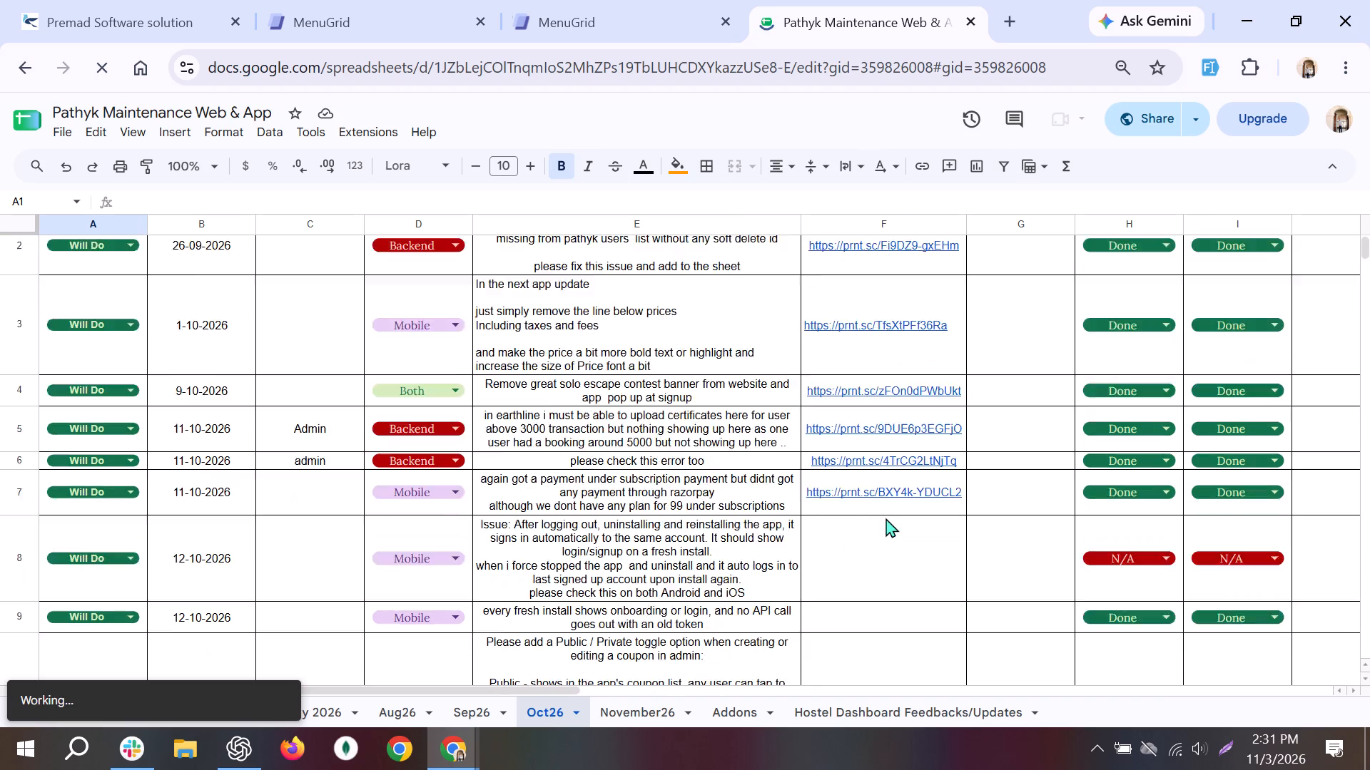
scroll(886, 518, "down", 3)
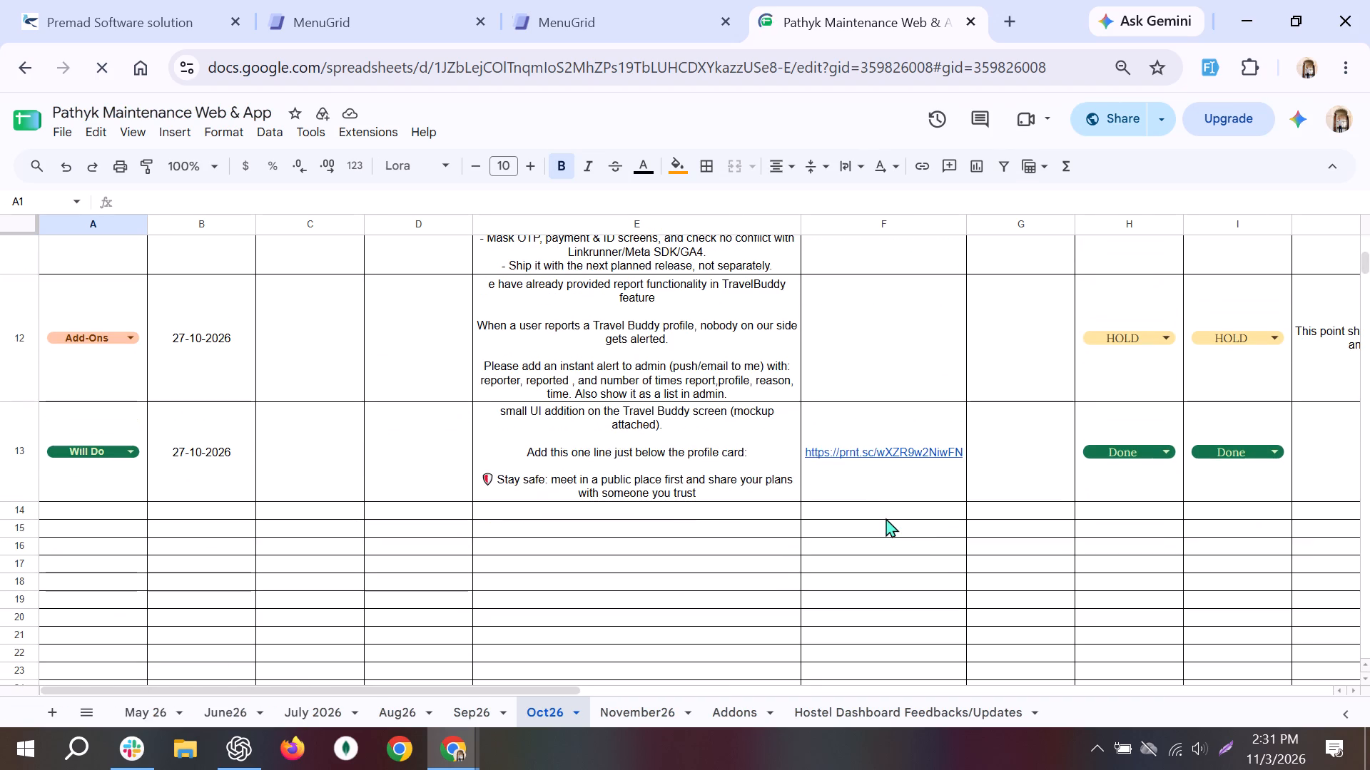
scroll(886, 518, "down", 1)
scroll(886, 518, "left", 2)
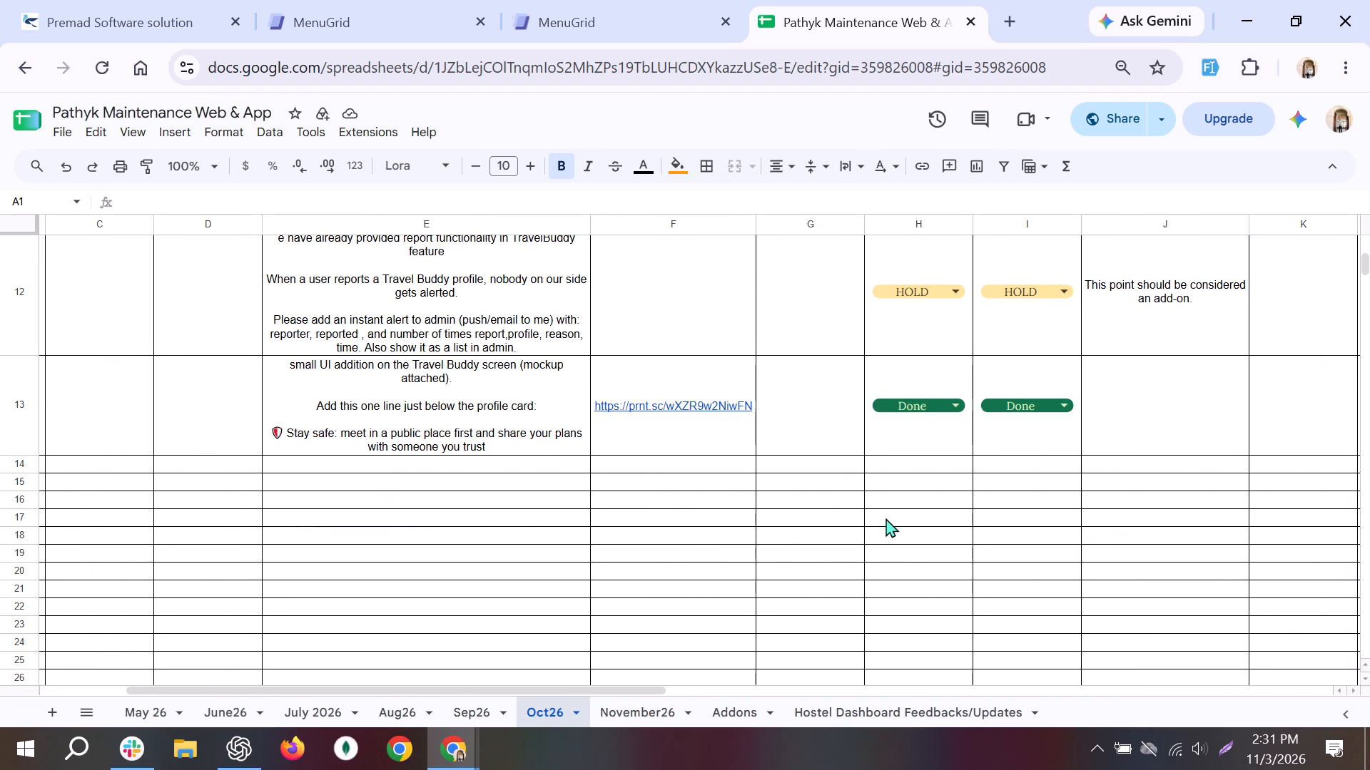
scroll(886, 518, "up", 2)
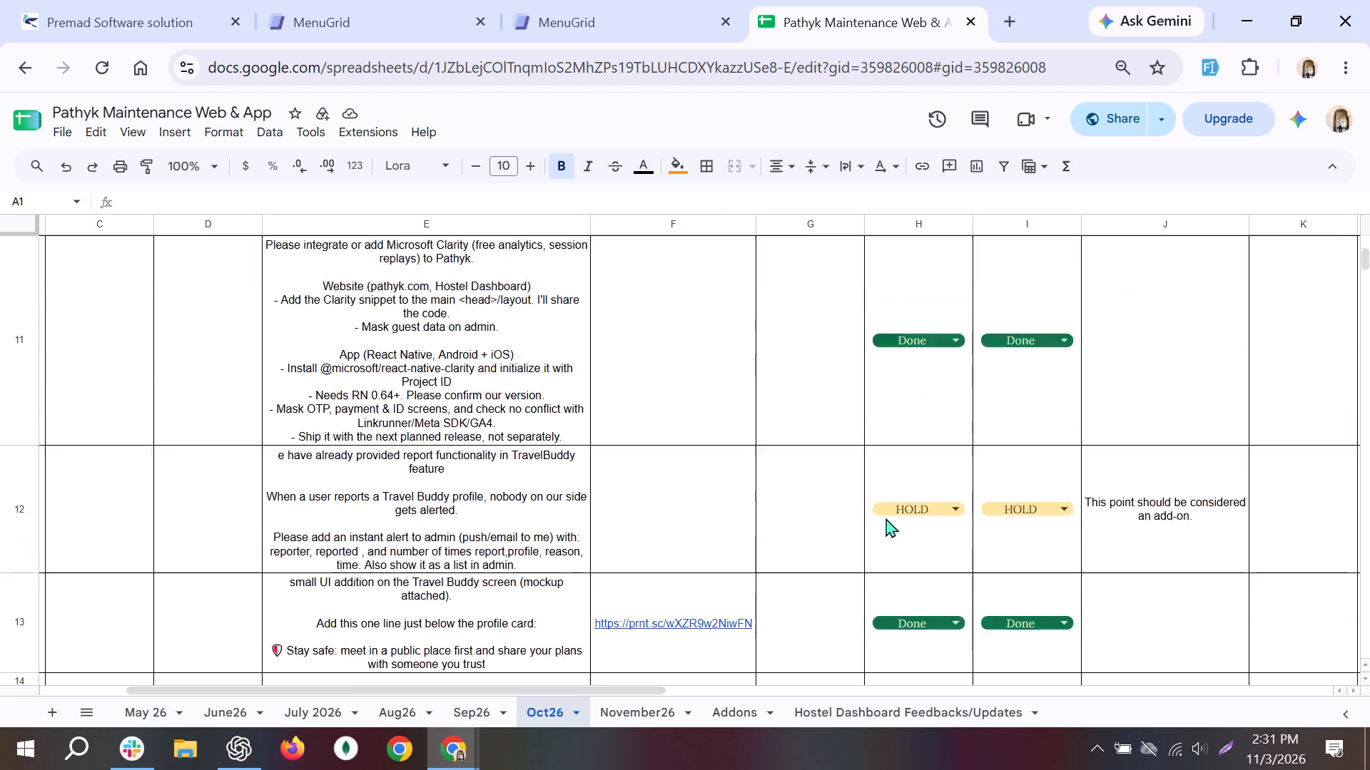
scroll(886, 518, "up", 9)
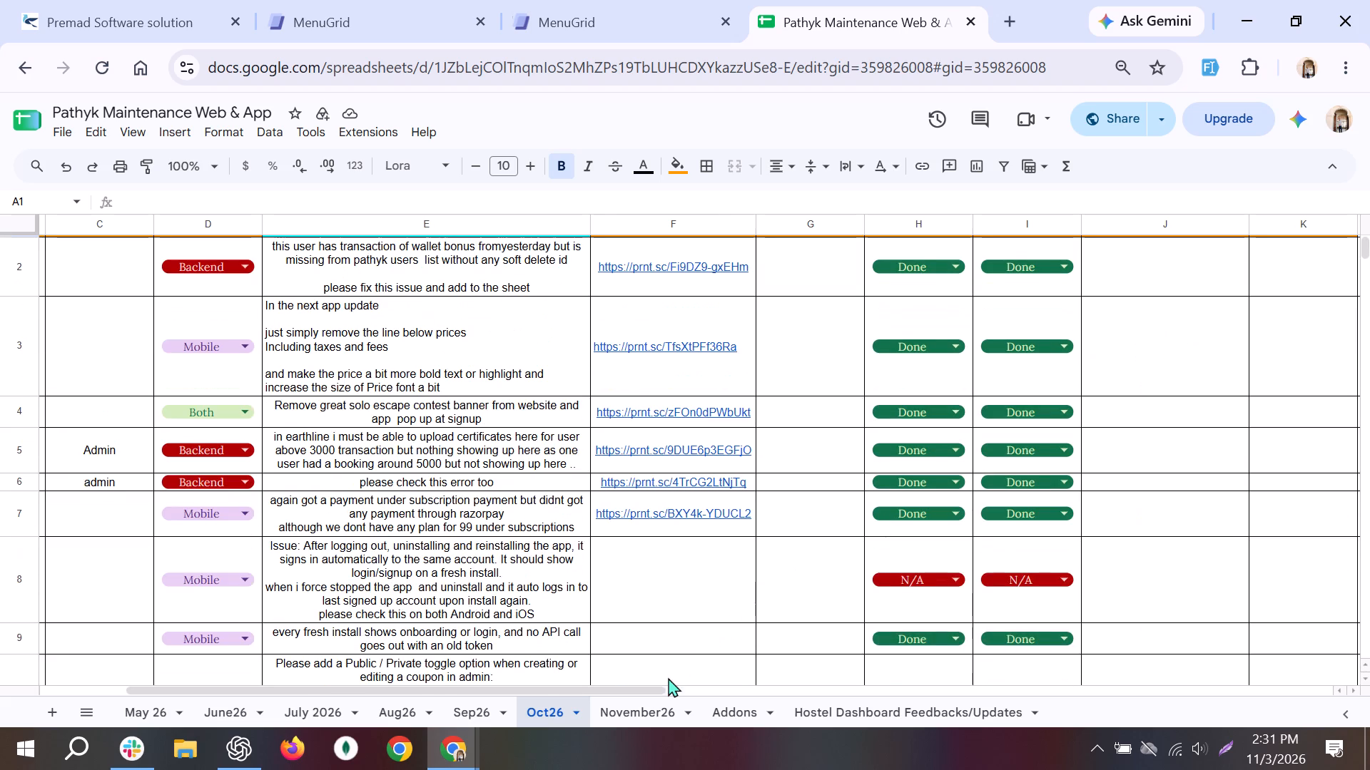
Check the November26 sheet for feedback or issue entries.
left_click(650, 717)
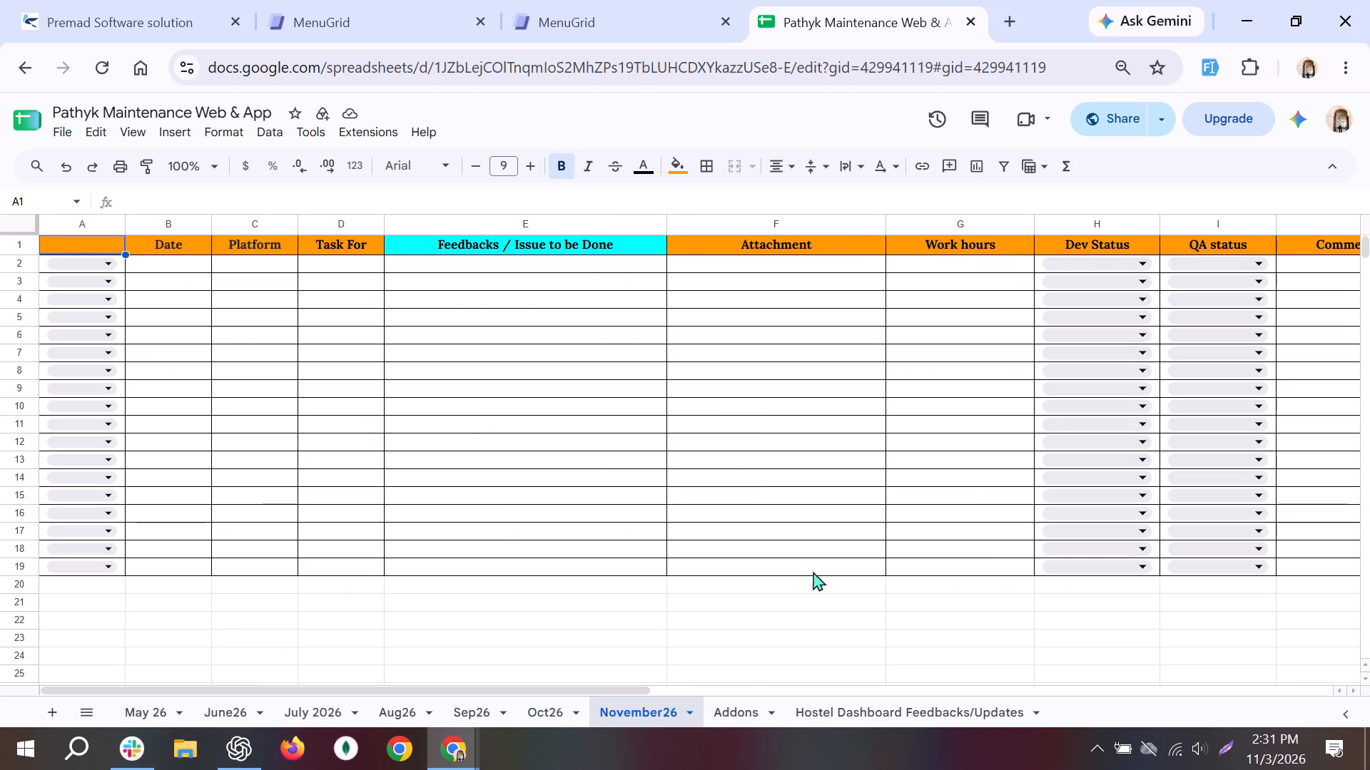
scroll(813, 571, "up", 10)
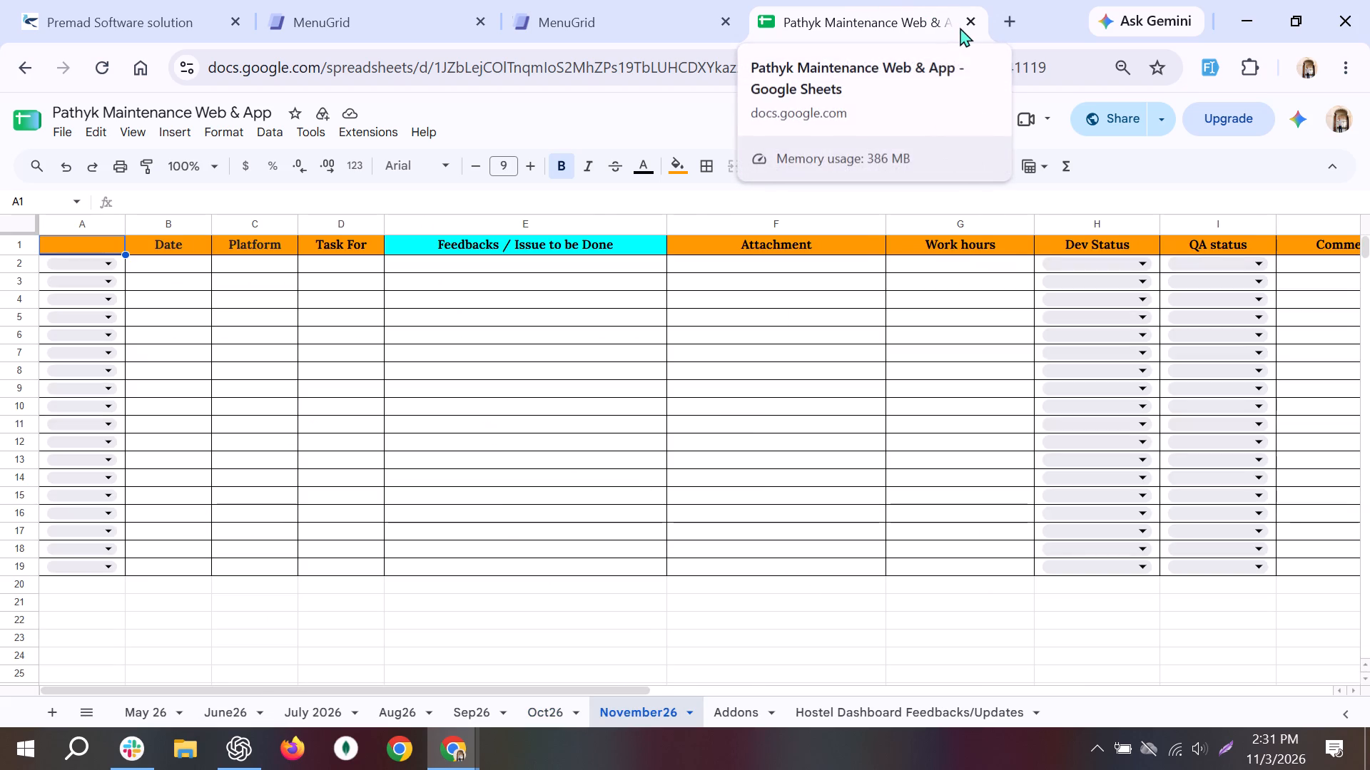
Close the Pathyk spreadsheet and the duplicate MenuGrid tab, returning to the customer management page.
left_click(963, 24)
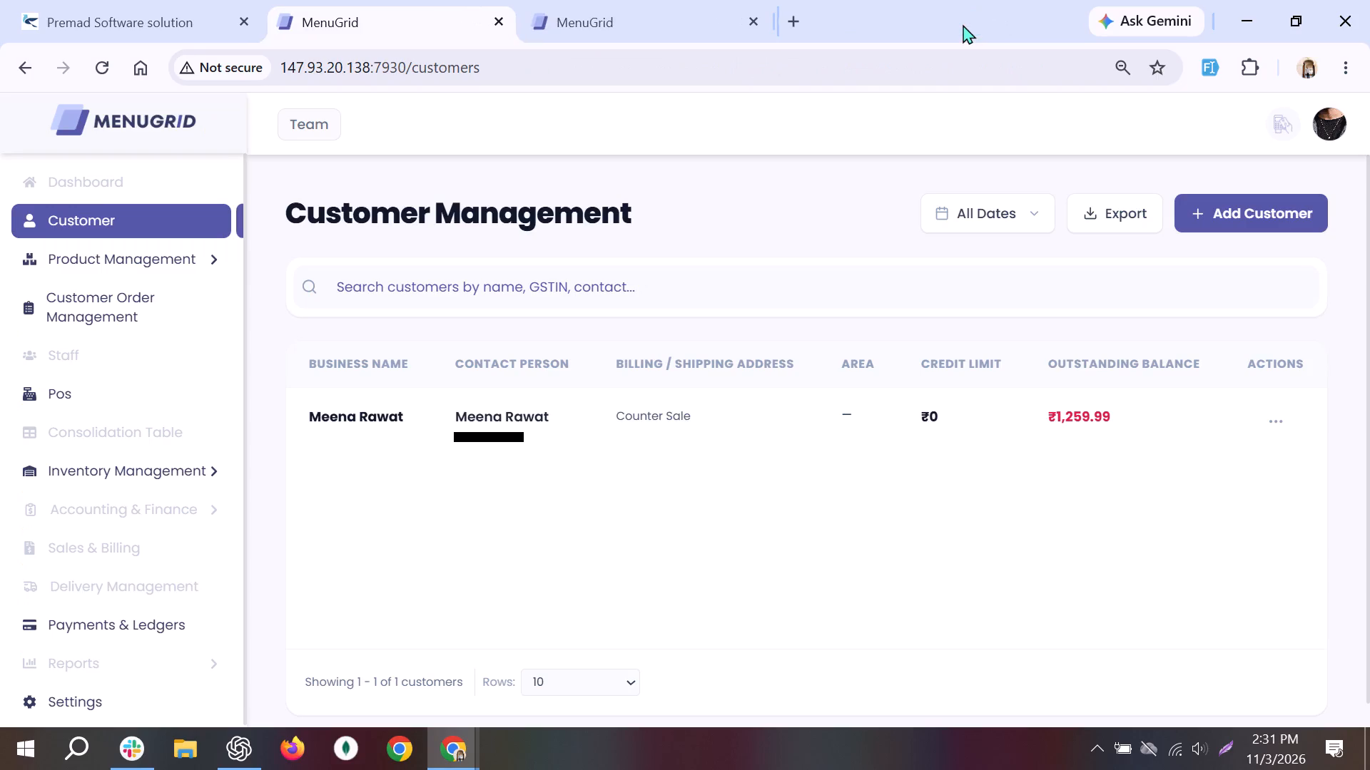
left_click(758, 19)
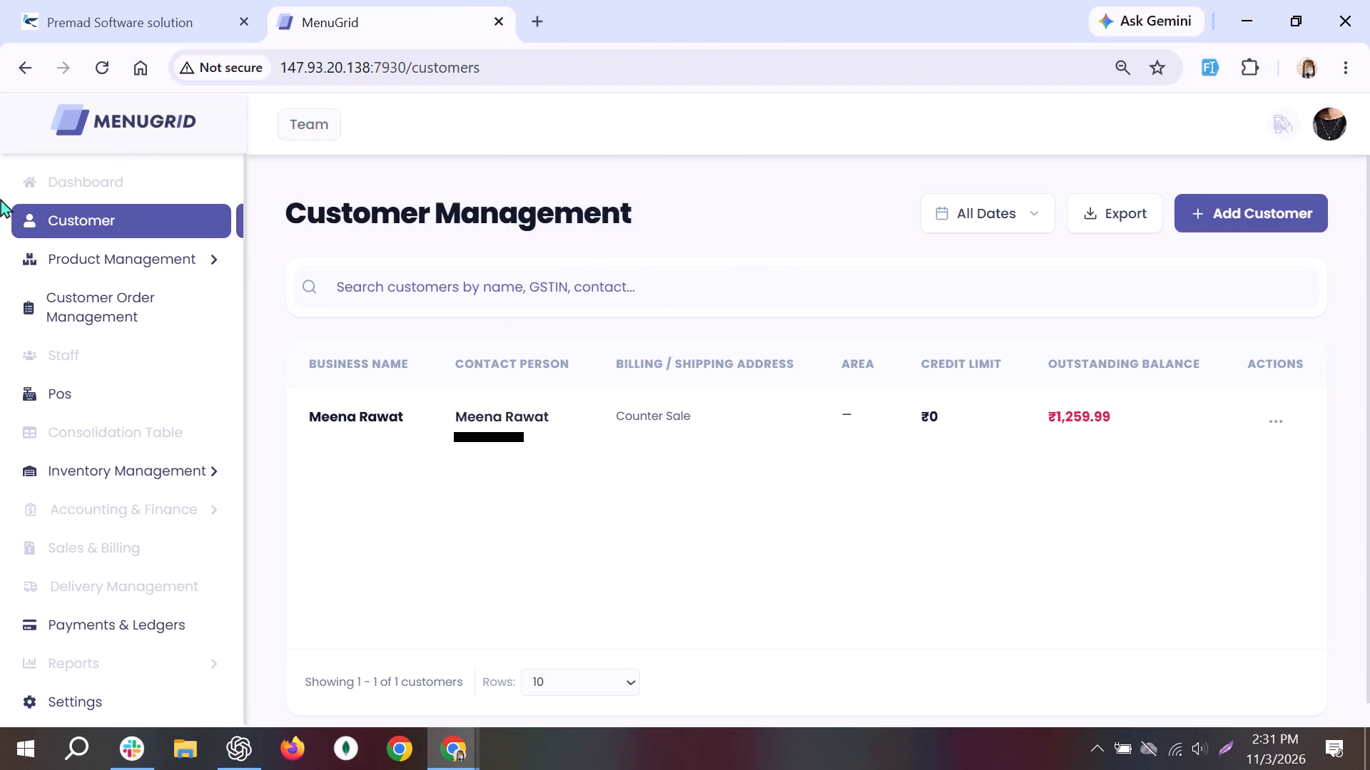
Open the product items list under Product Management and start adding a new product.
left_click(98, 262)
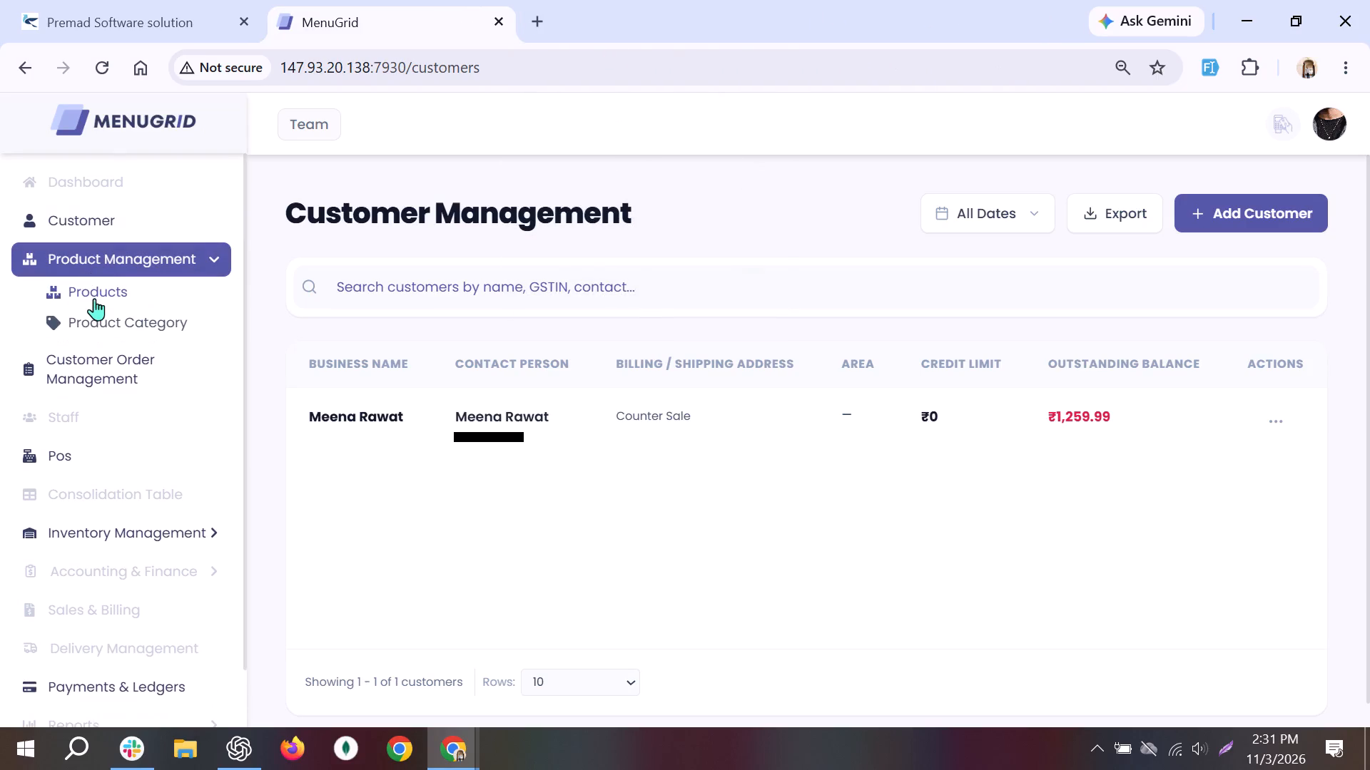
left_click(94, 298)
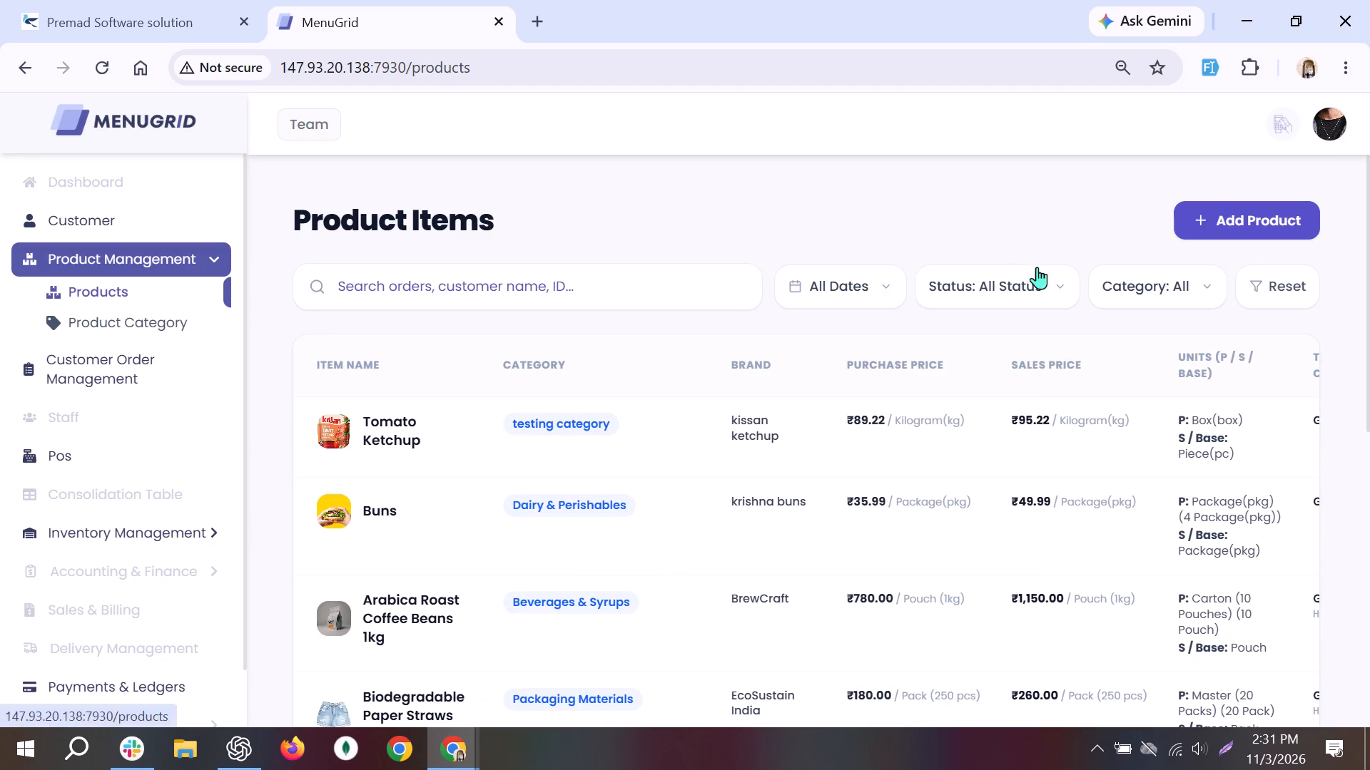
left_click(1187, 231)
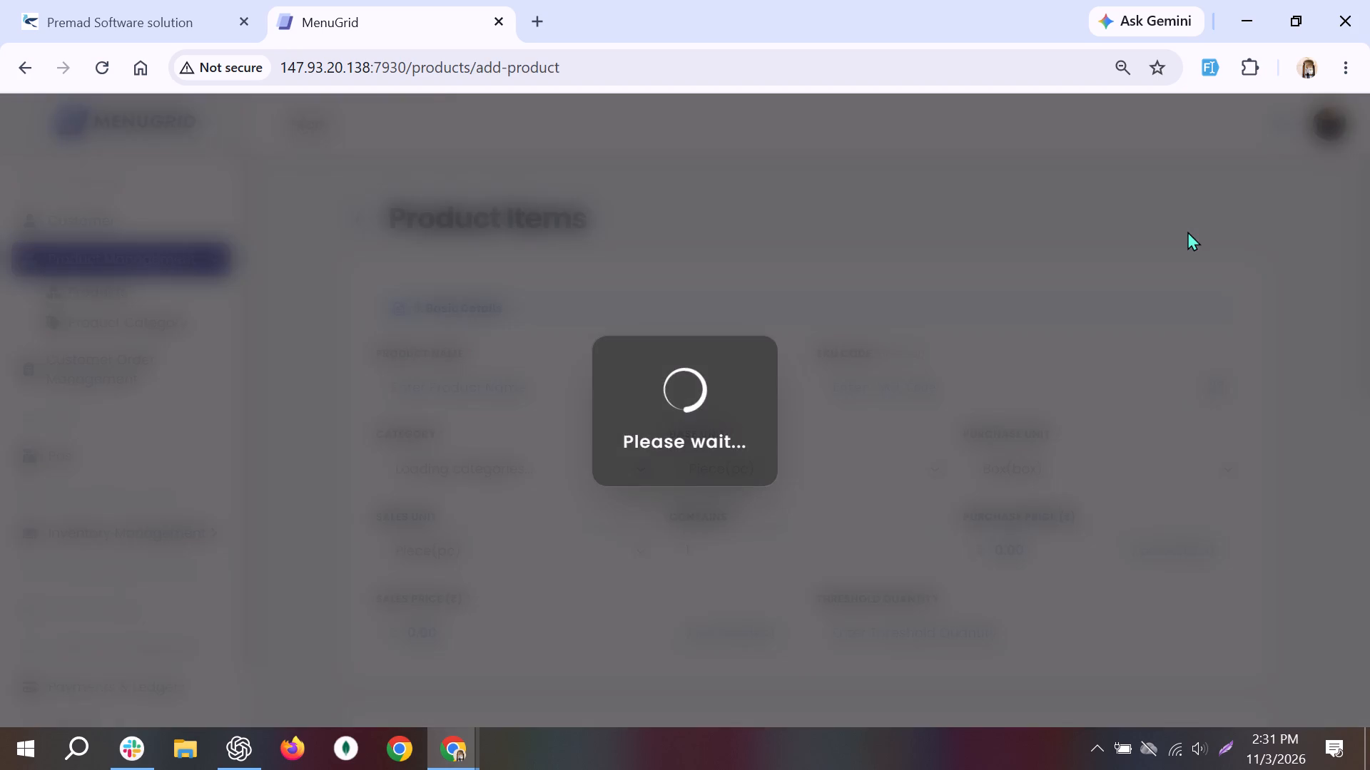
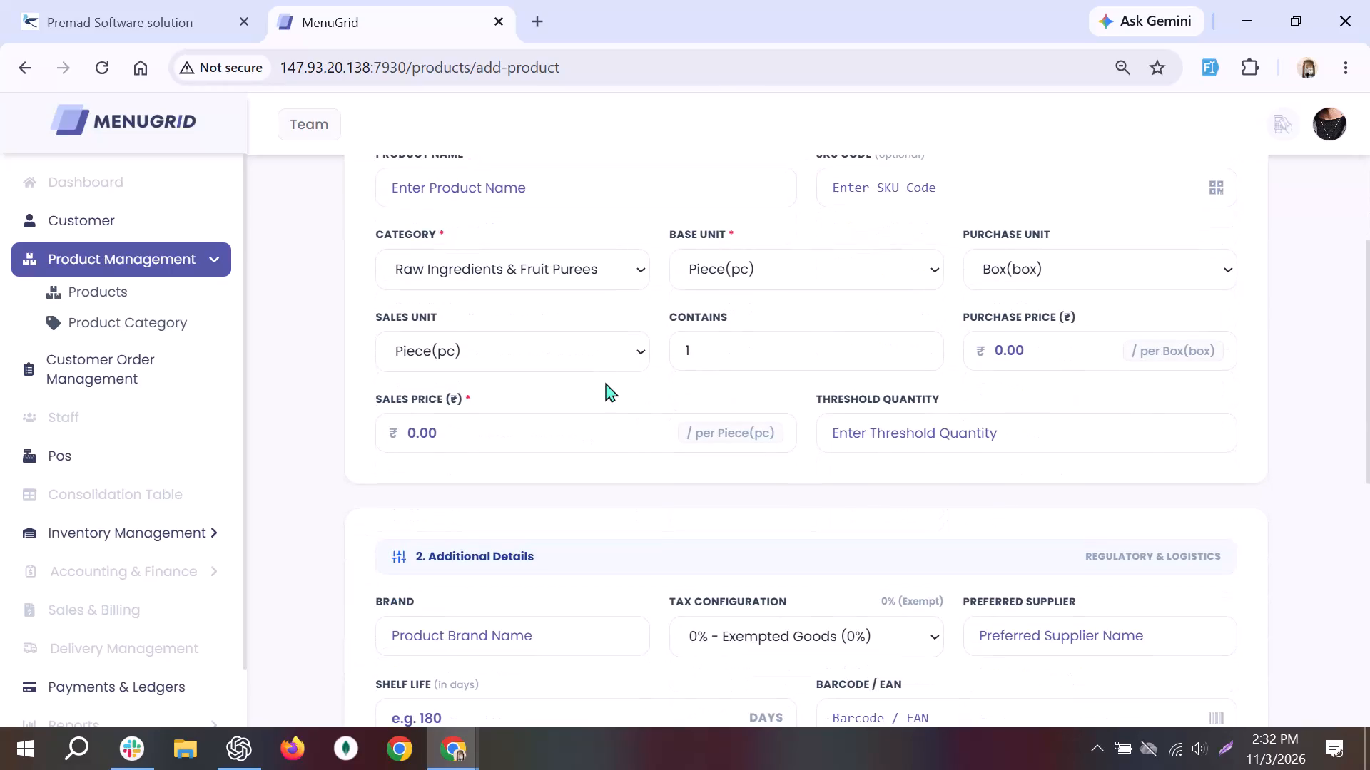
Review the basic and additional details fields of the blank product form, then return to the product items list.
scroll(605, 382, "up", 2)
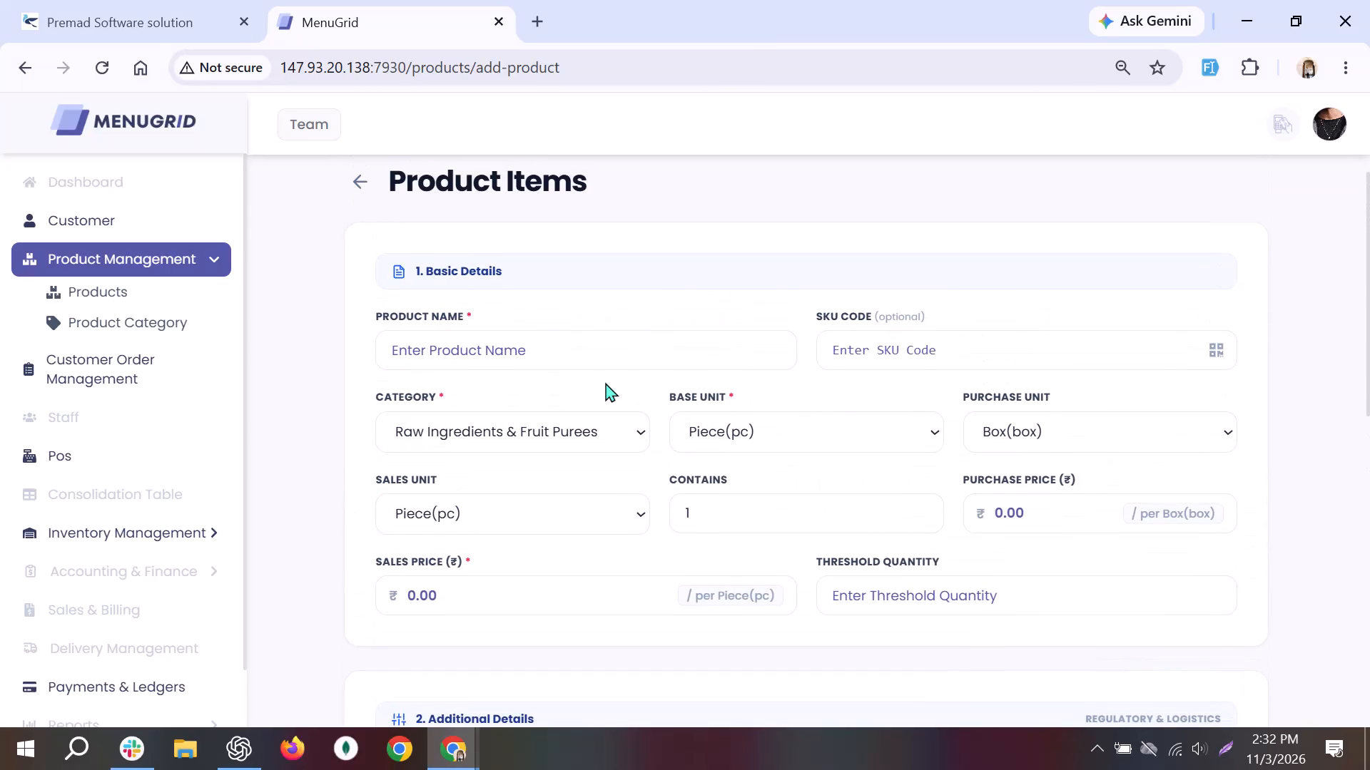
scroll(605, 382, "up", 2)
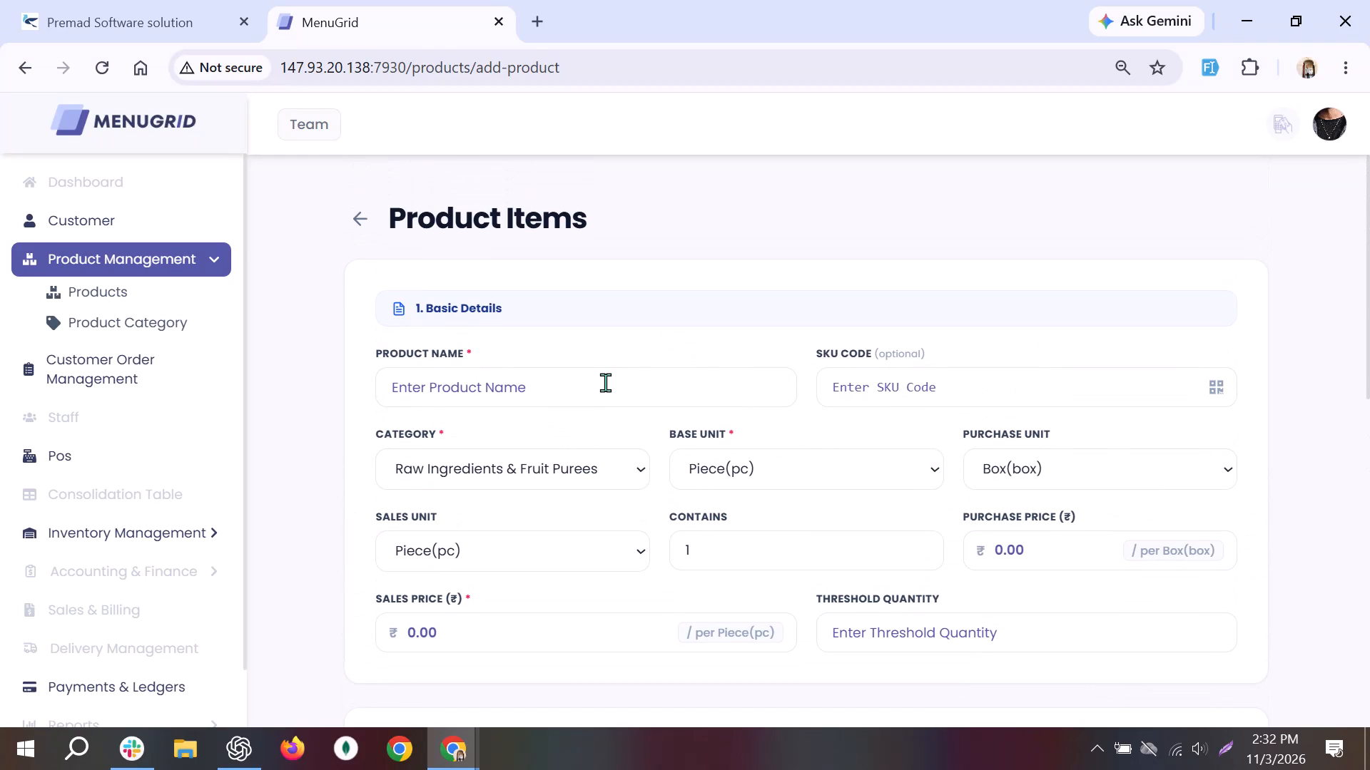
scroll(605, 382, "down", 2)
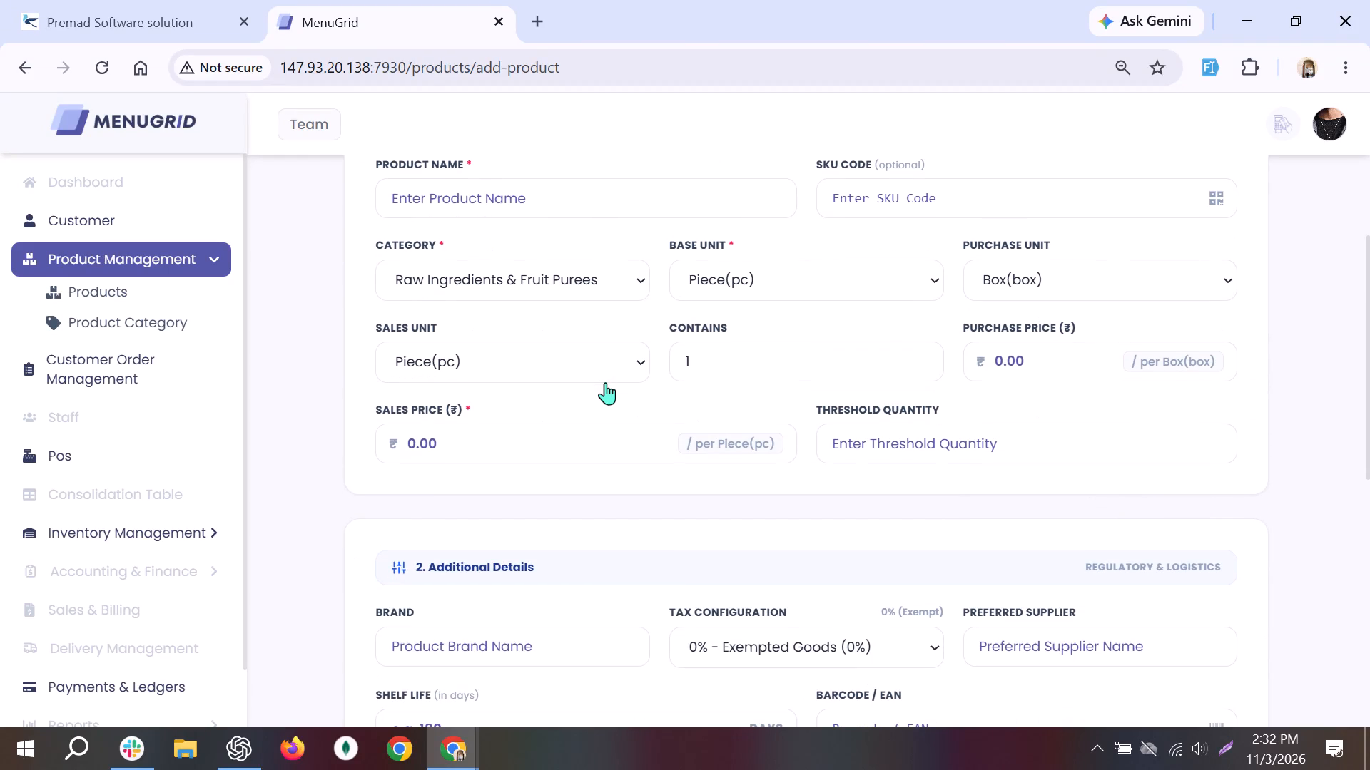
scroll(605, 382, "up", 2)
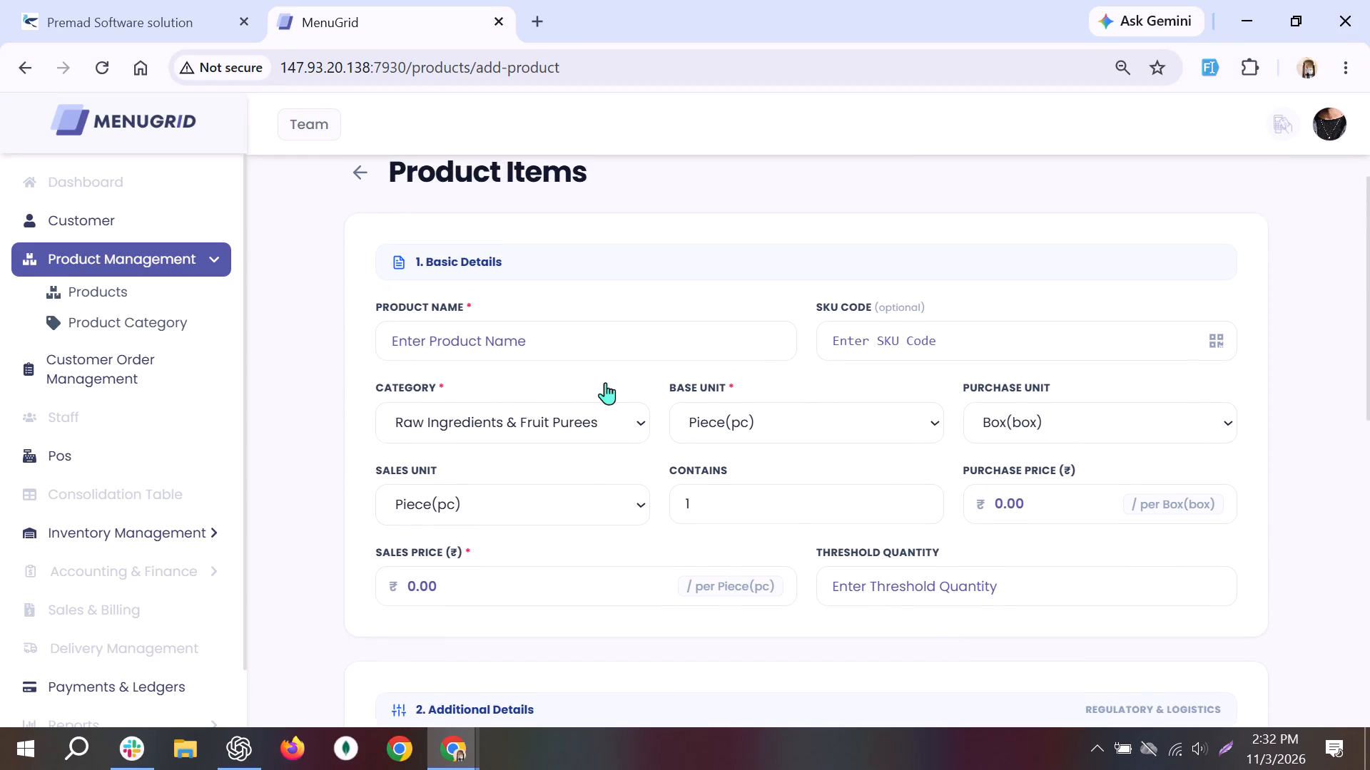
left_click(10, 76)
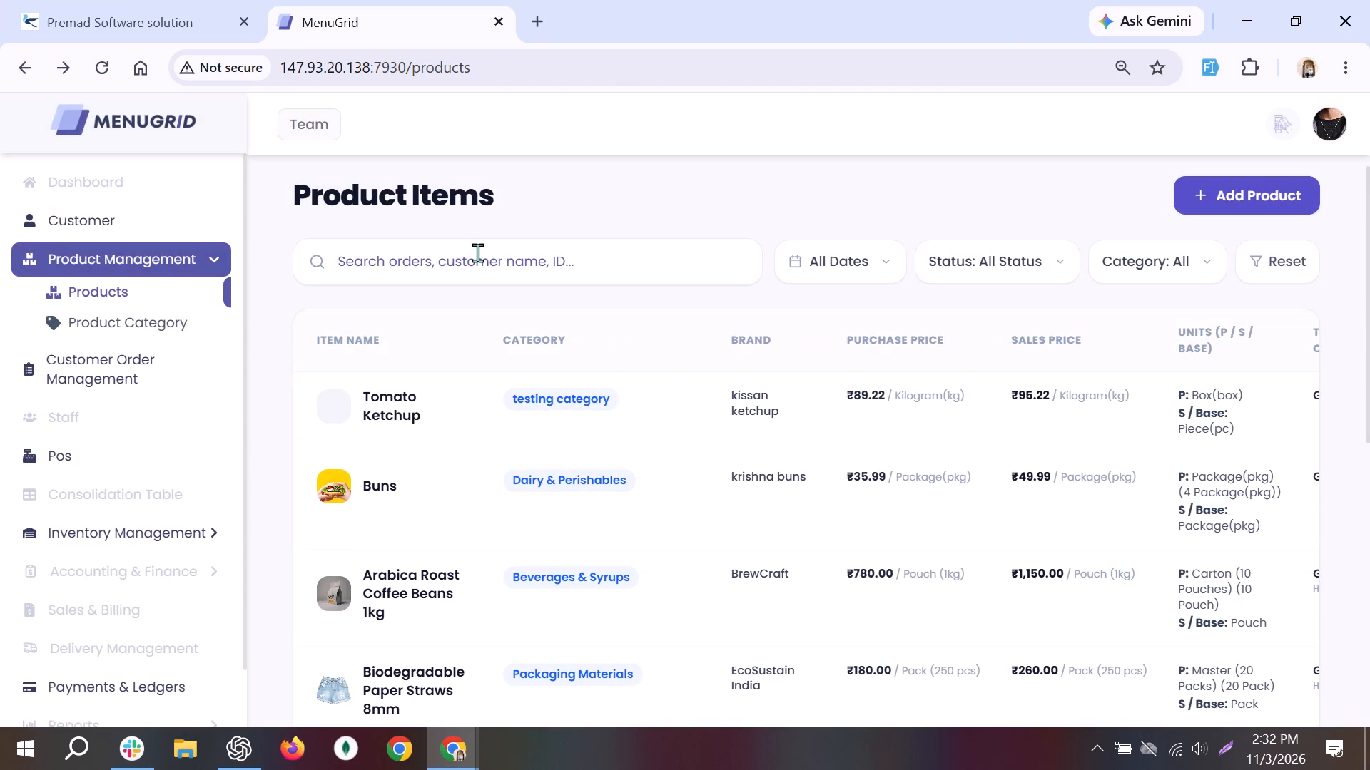
Examine the product list's pricing, units, tax configuration and shelf life columns.
scroll(754, 503, "left", 4)
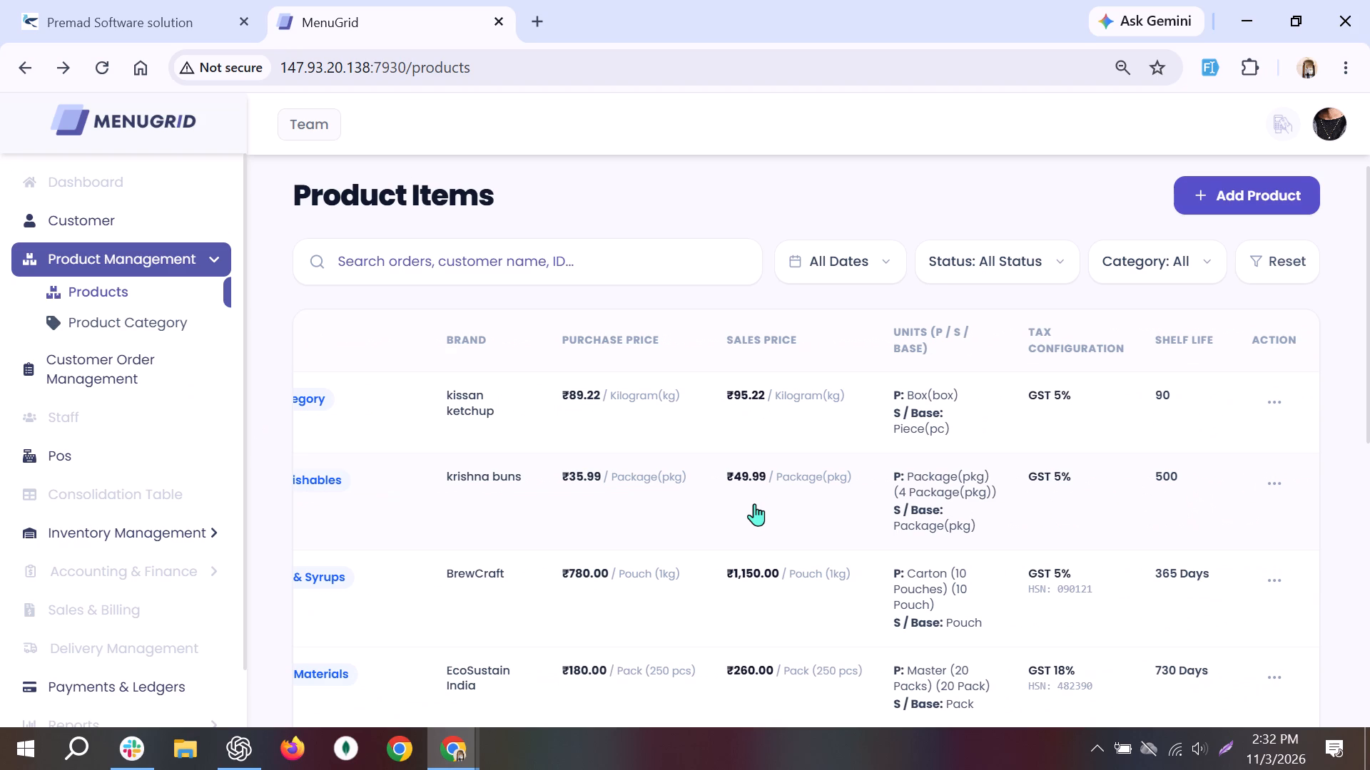
scroll(754, 503, "left", 4)
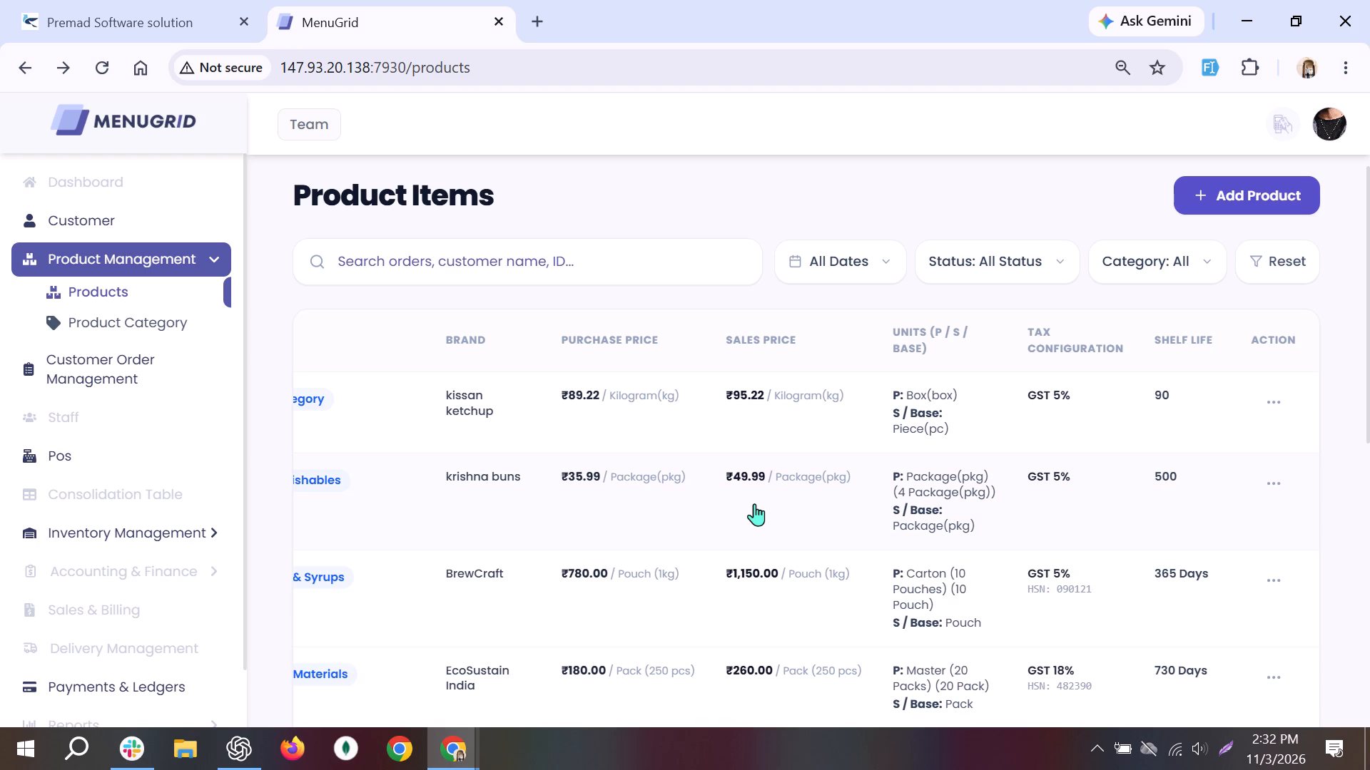
Open a separate Chrome window with the Premad profile and load the MENU-GRID sheet in Google Sheets.
left_click(414, 747)
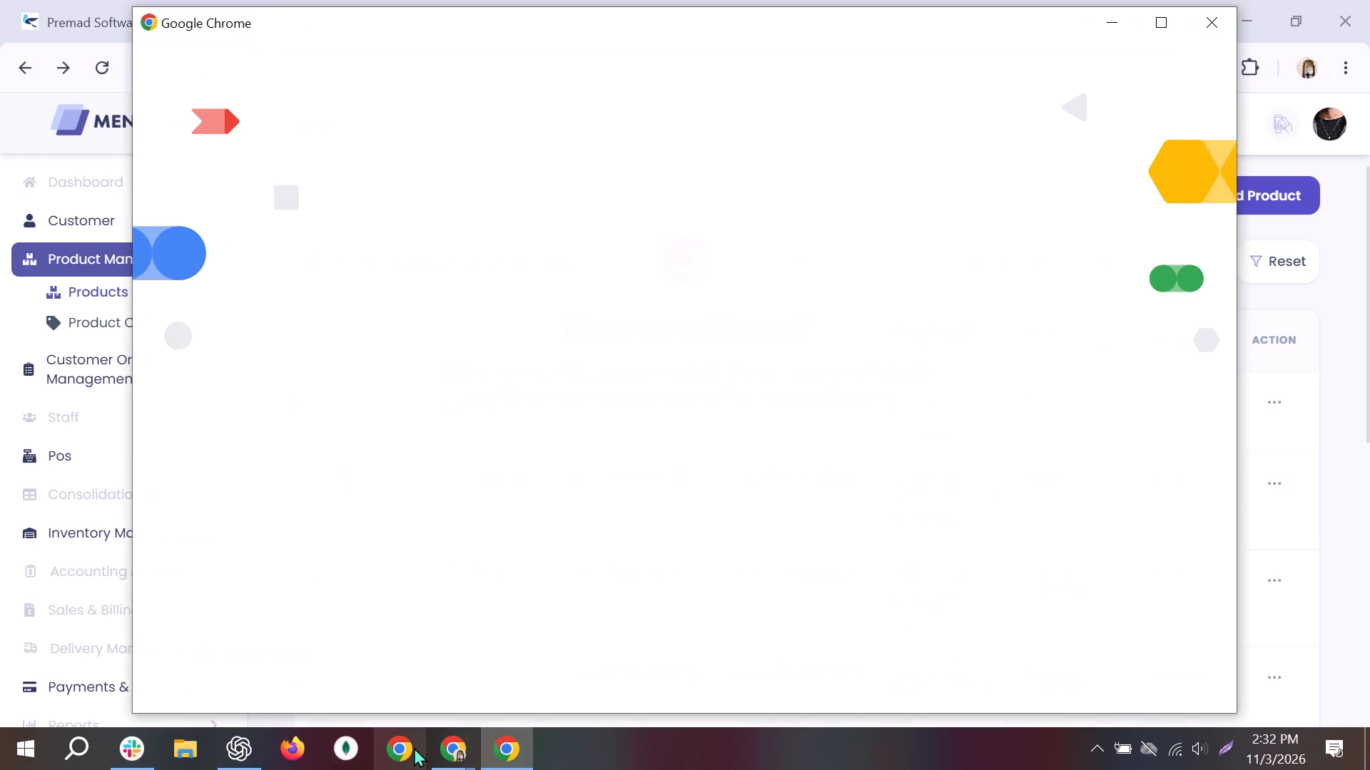
left_click(597, 448)
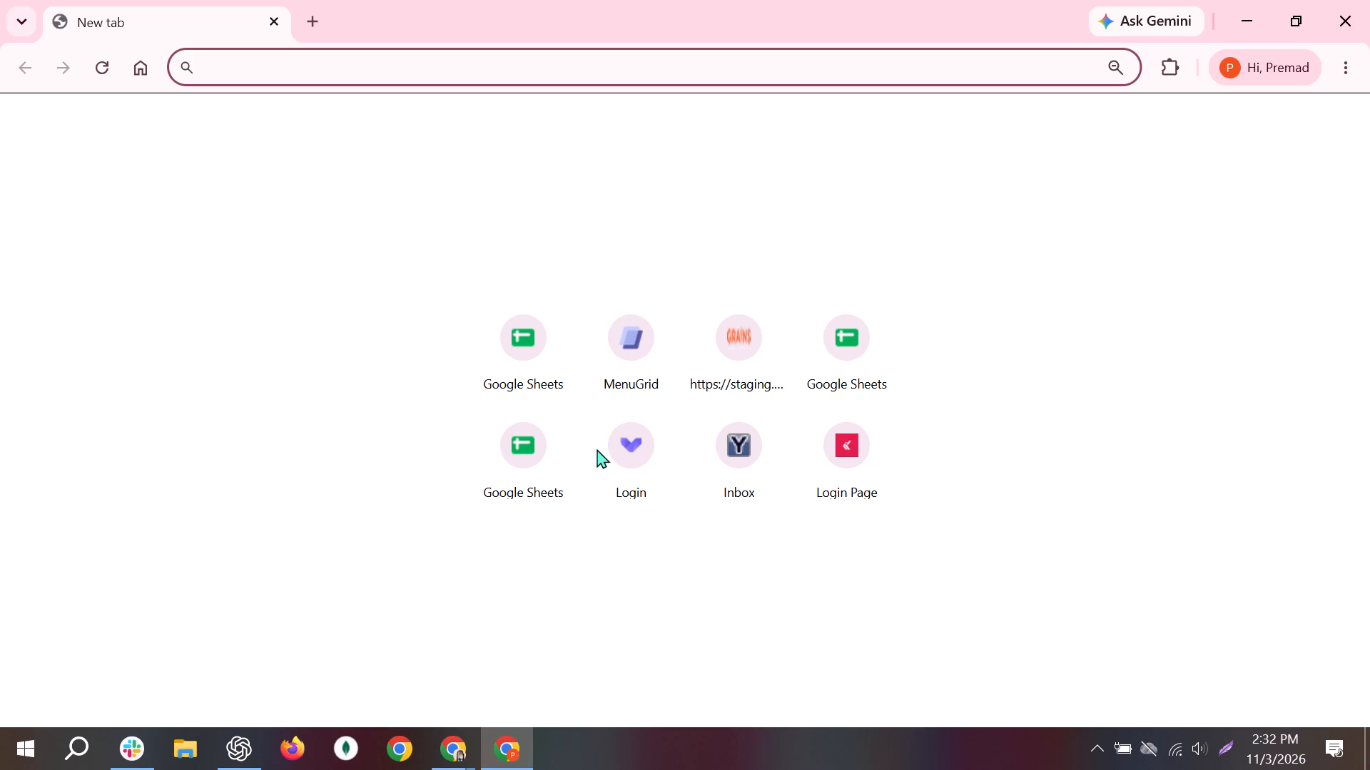
type("me")
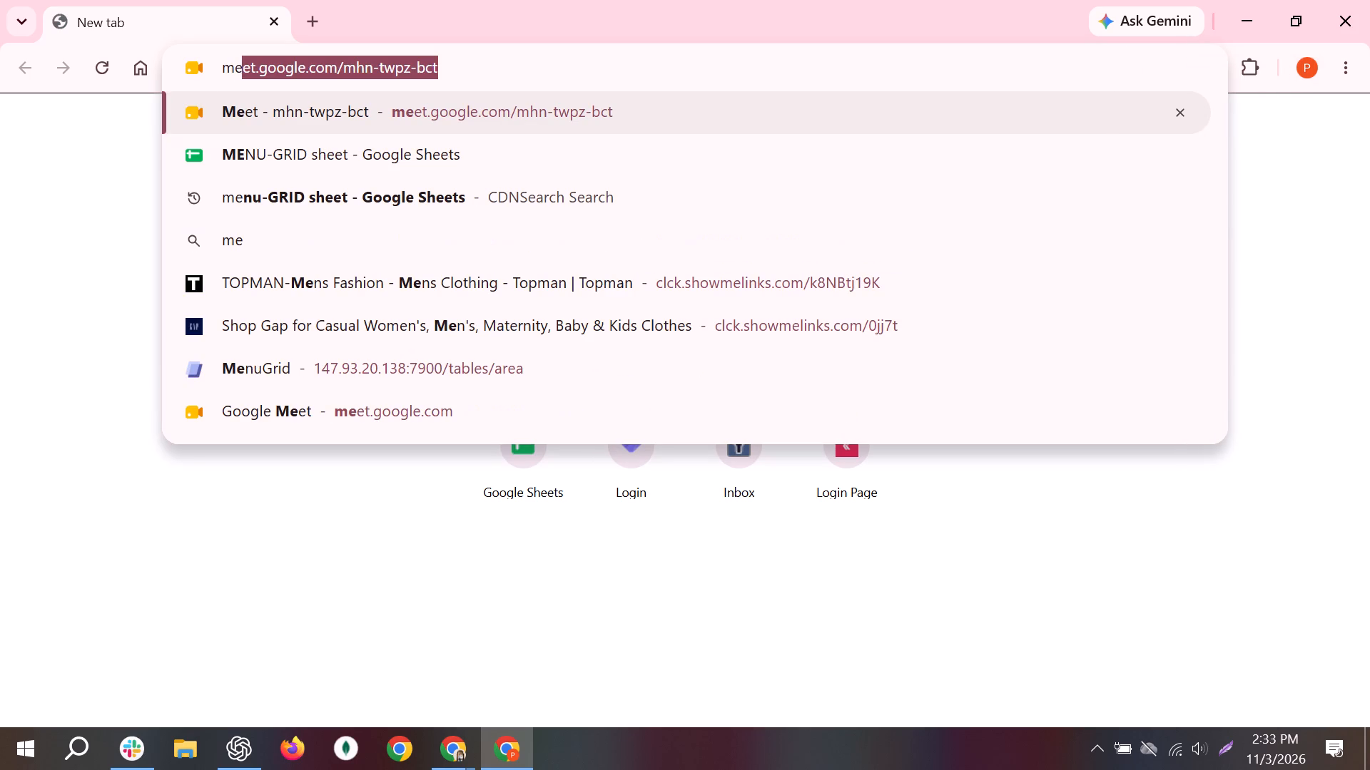
key("Down")
key("Return")
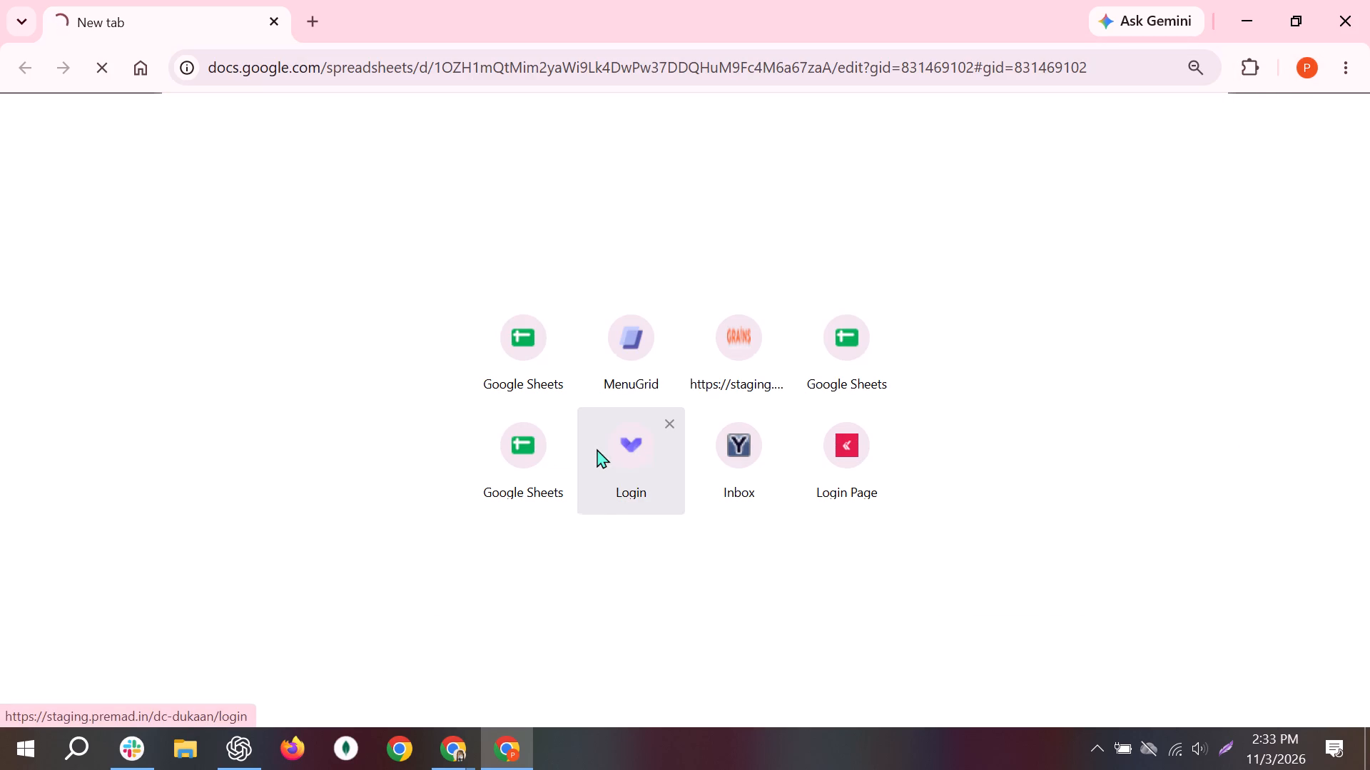
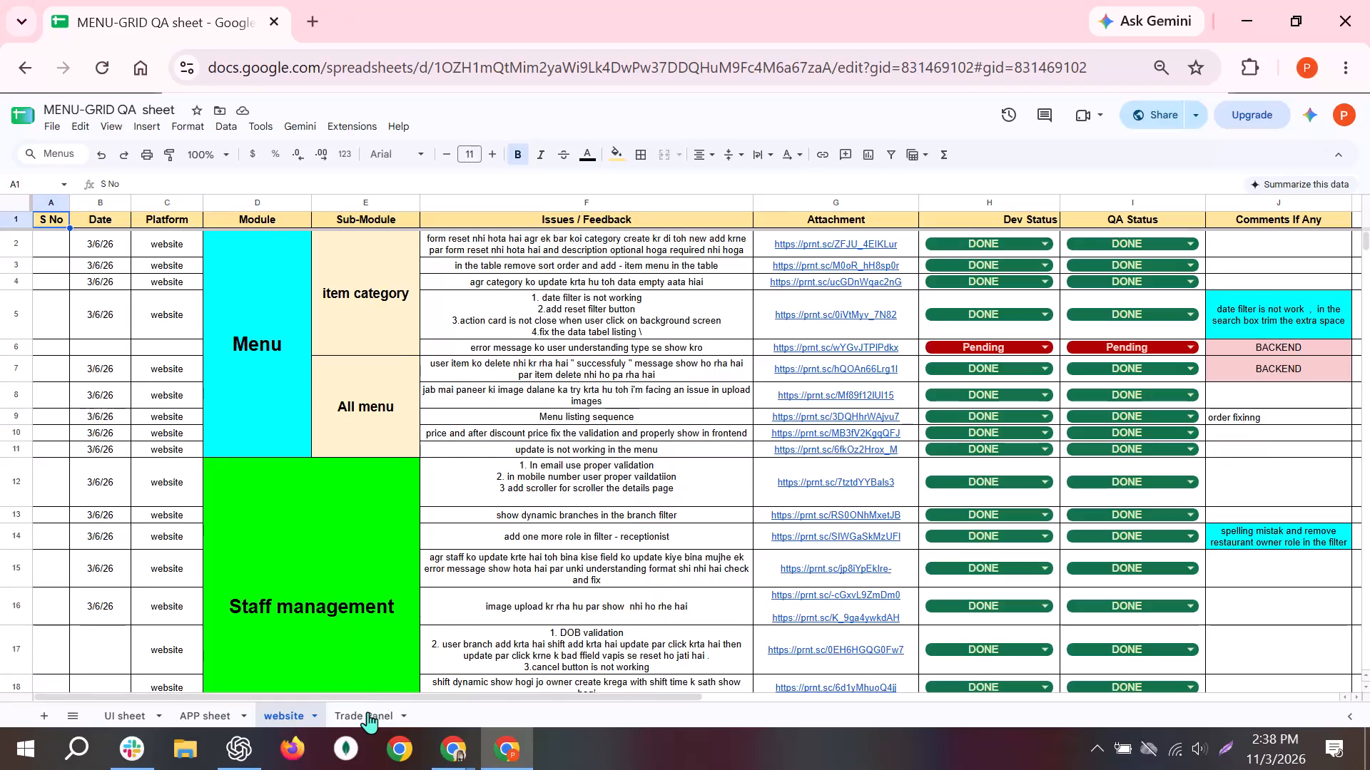
Open the Trade Panel sheet of the QA spreadsheet and select the Issues / Feedback cell in row 11.
left_click(367, 712)
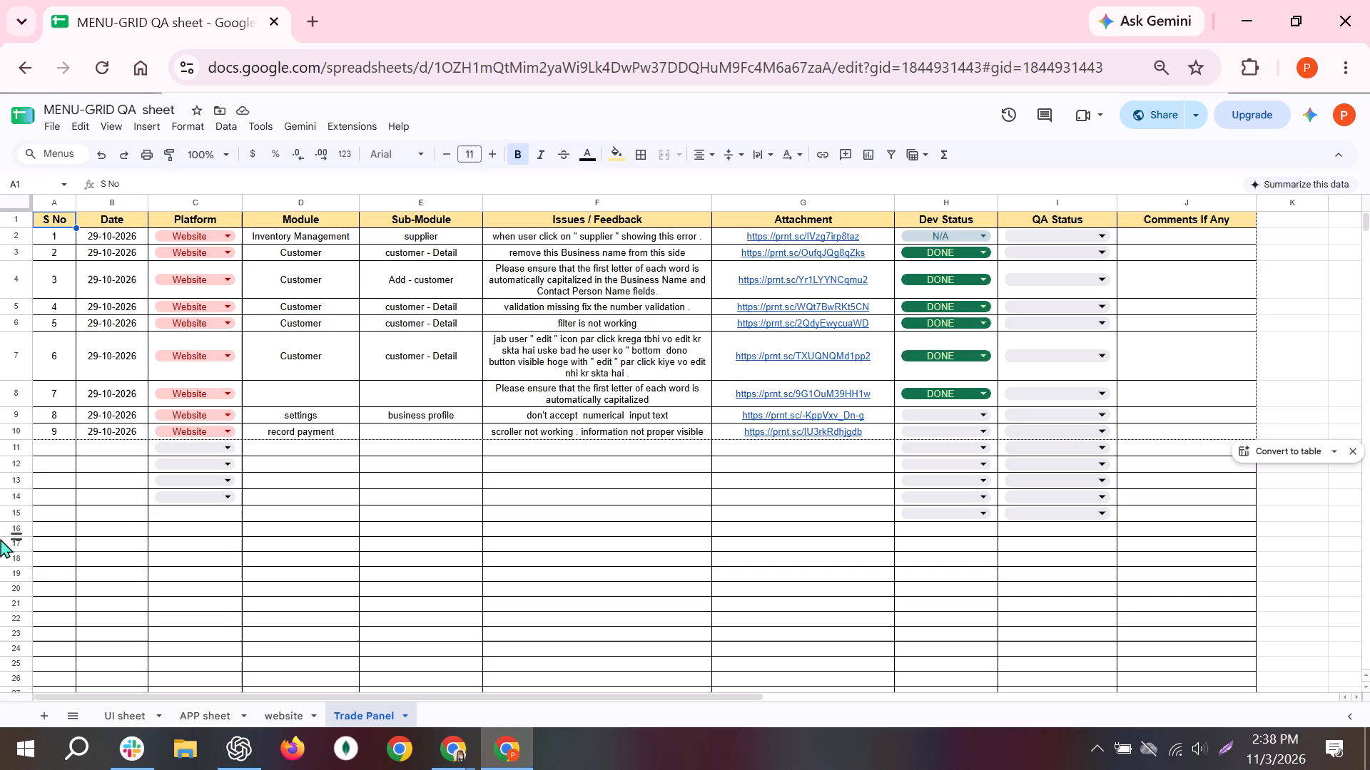
left_click(536, 446)
Capture MenuGrid's product list with Lightshot and outline in red the blank space beside the shelf life values 90 and 500.
key("alt+Tab")
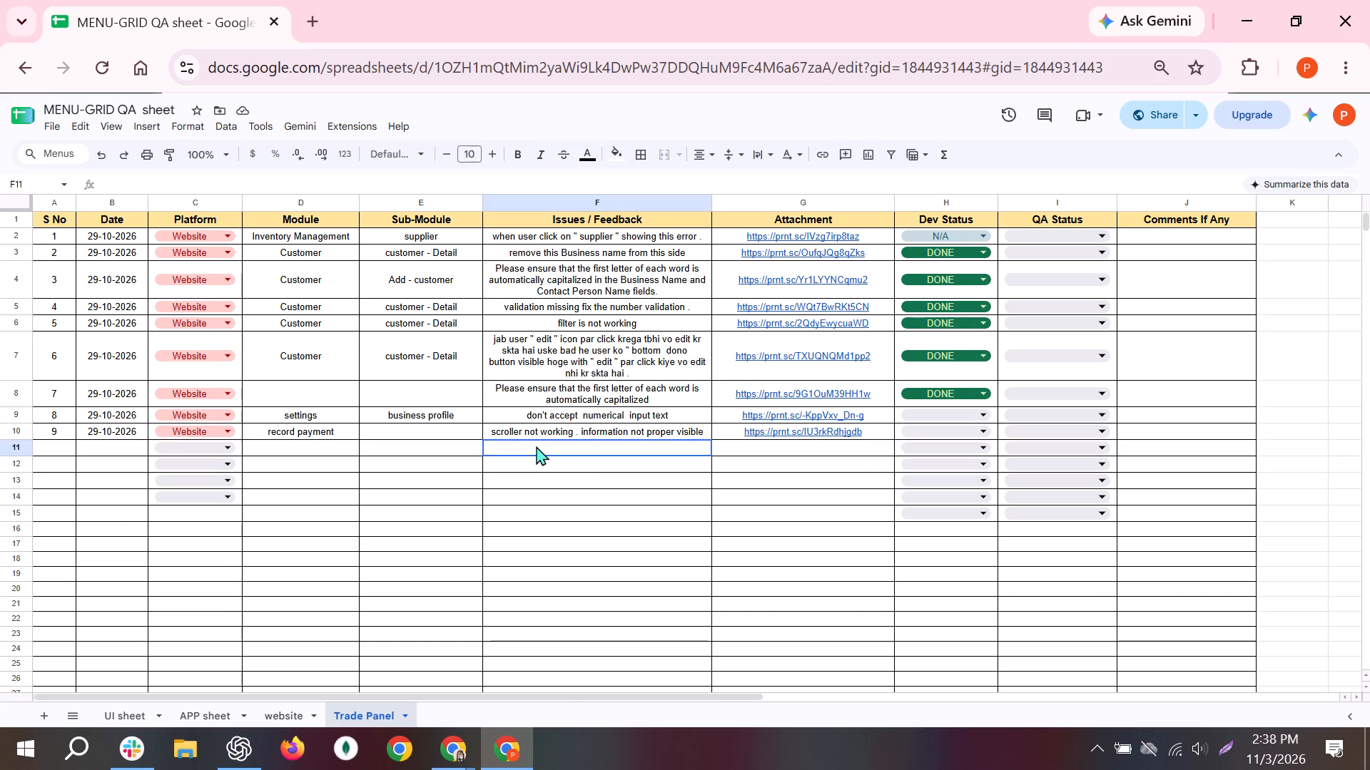
scroll(962, 493, "left", 1)
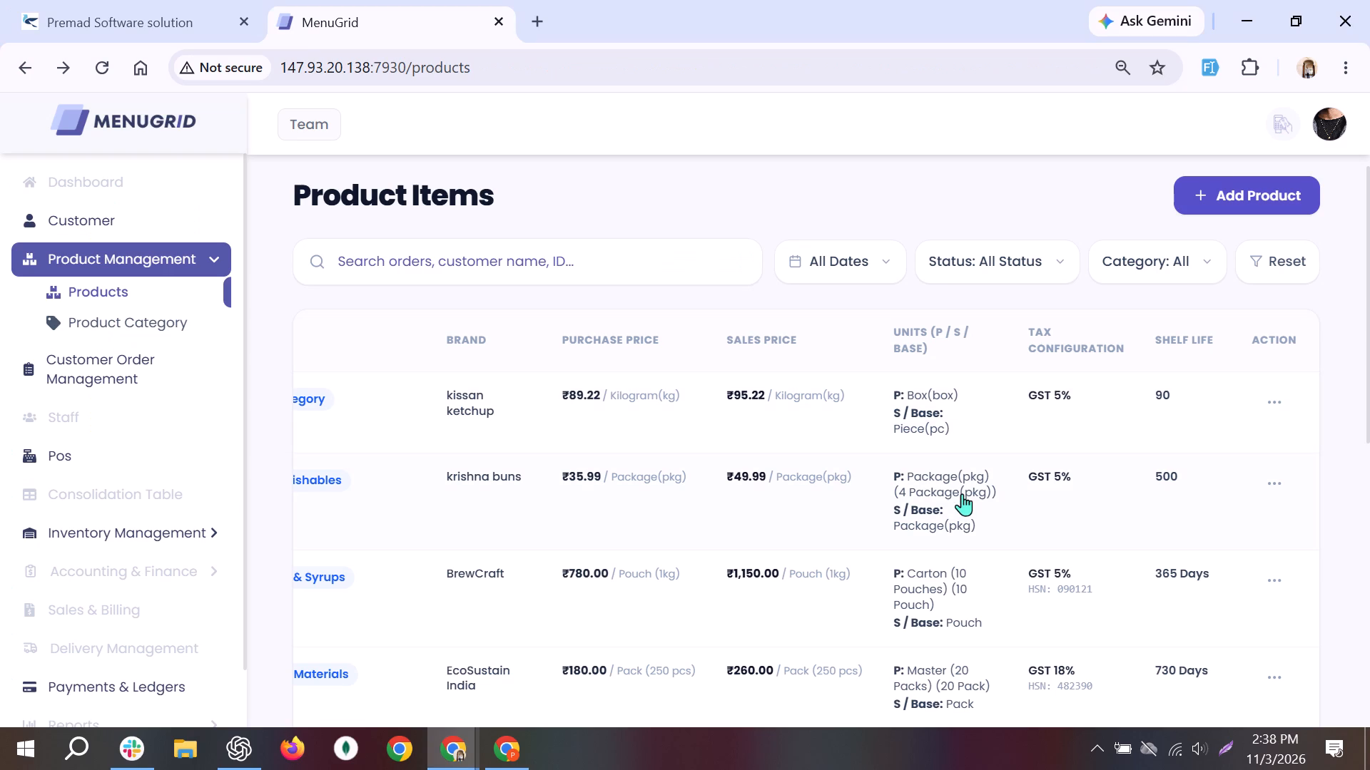
scroll(962, 493, "left", 3)
key("grave")
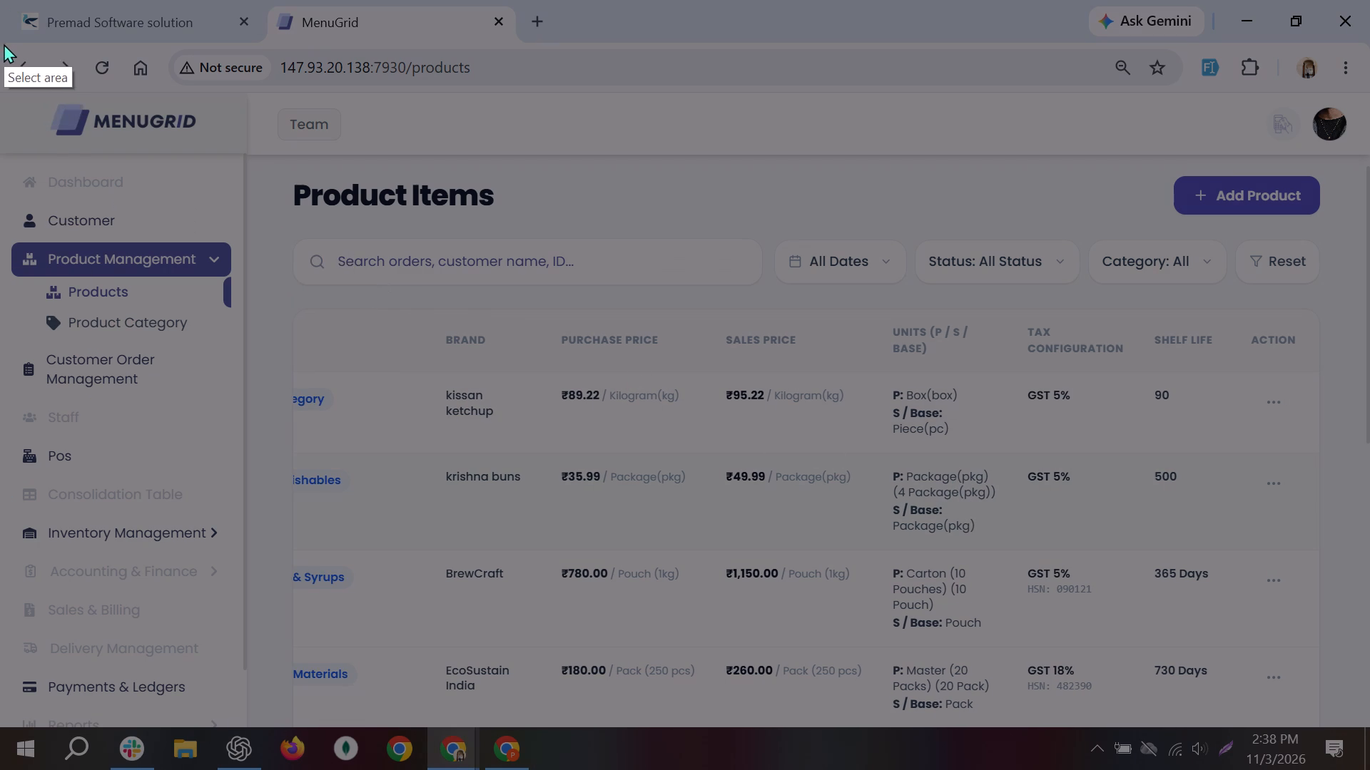
left_click_drag(1, 43, 1360, 721)
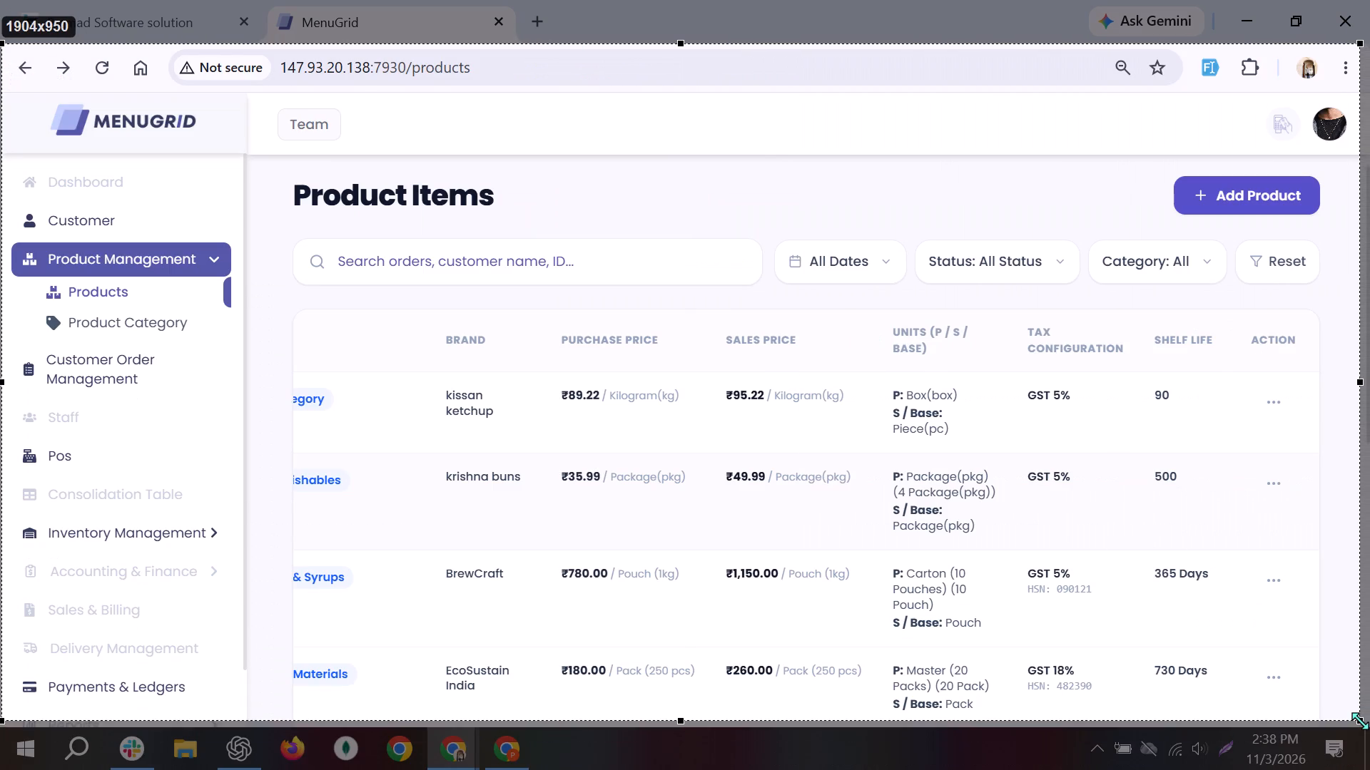
left_click_drag(1360, 721, 1362, 724)
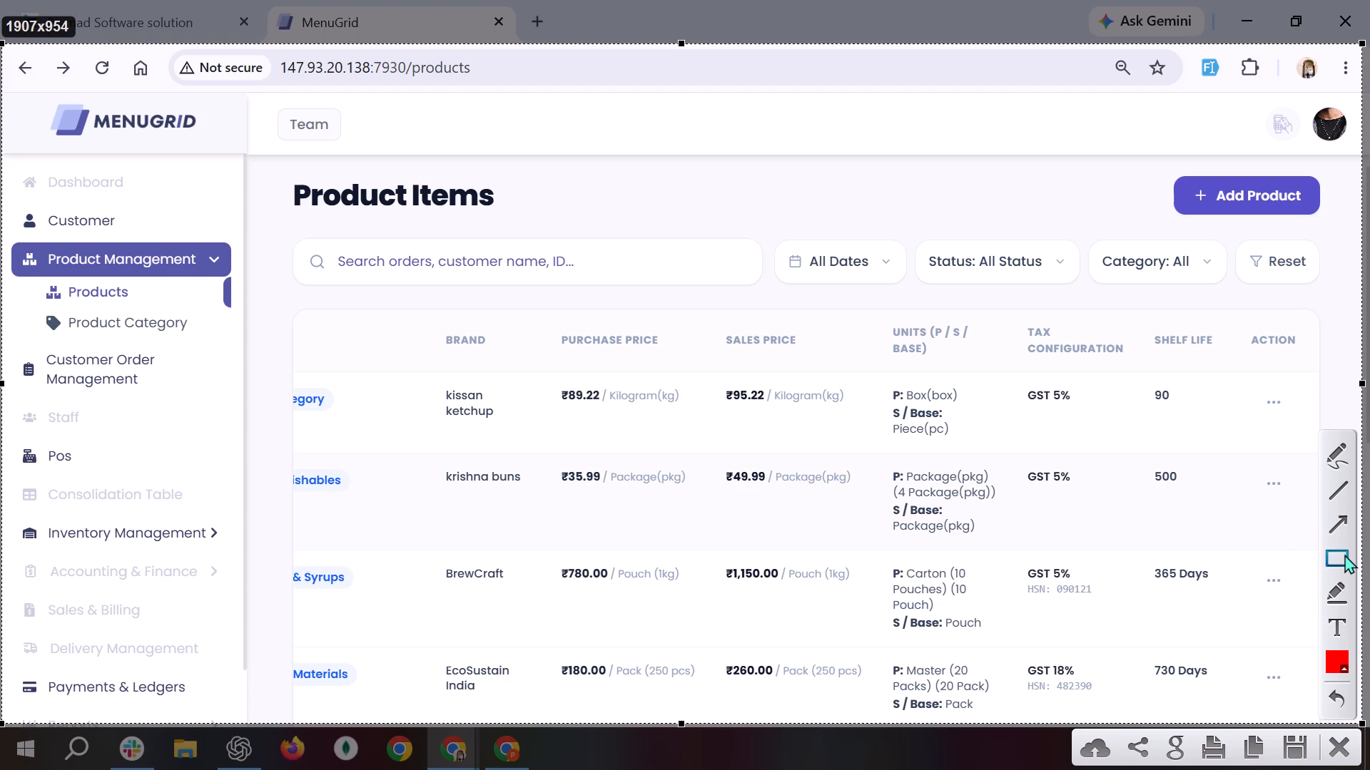
left_click(1341, 554)
left_click_drag(1179, 389, 1216, 494)
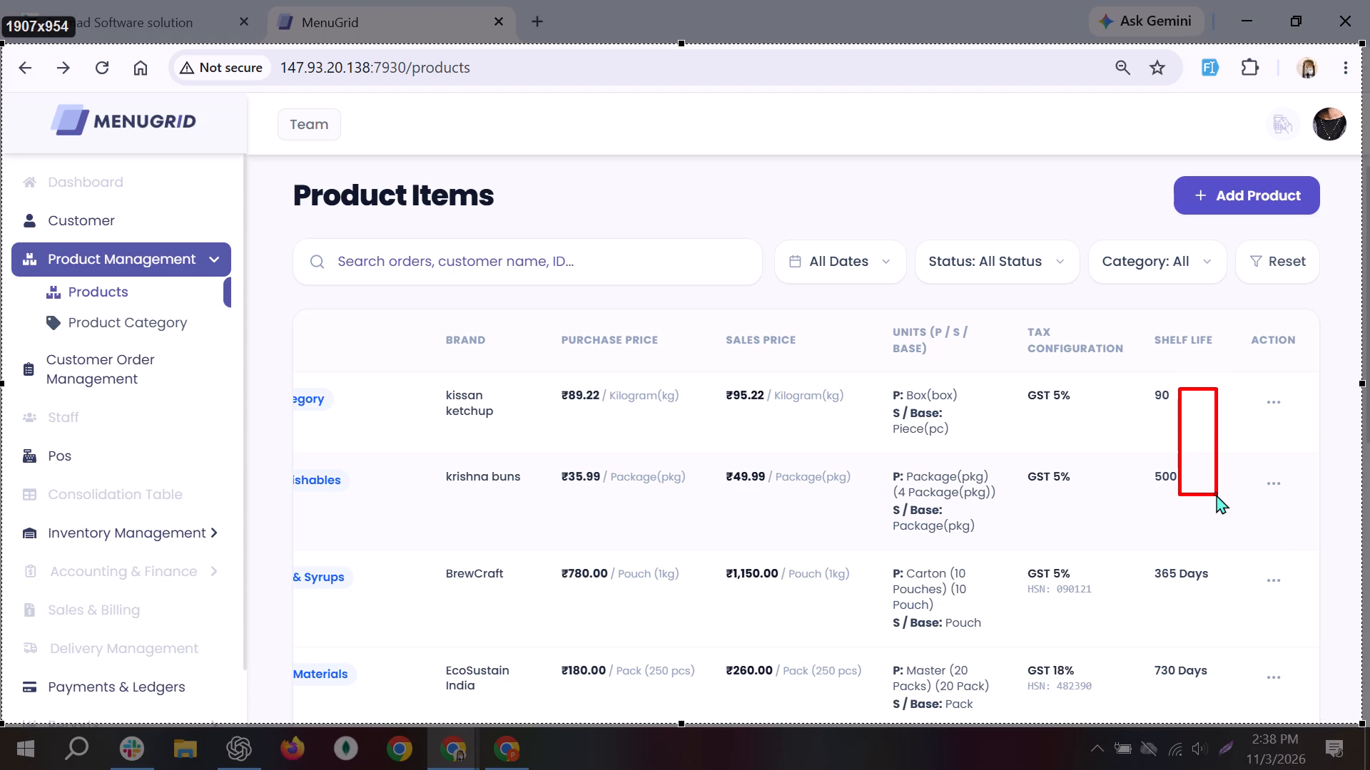
left_click_drag(1216, 494, 1216, 493)
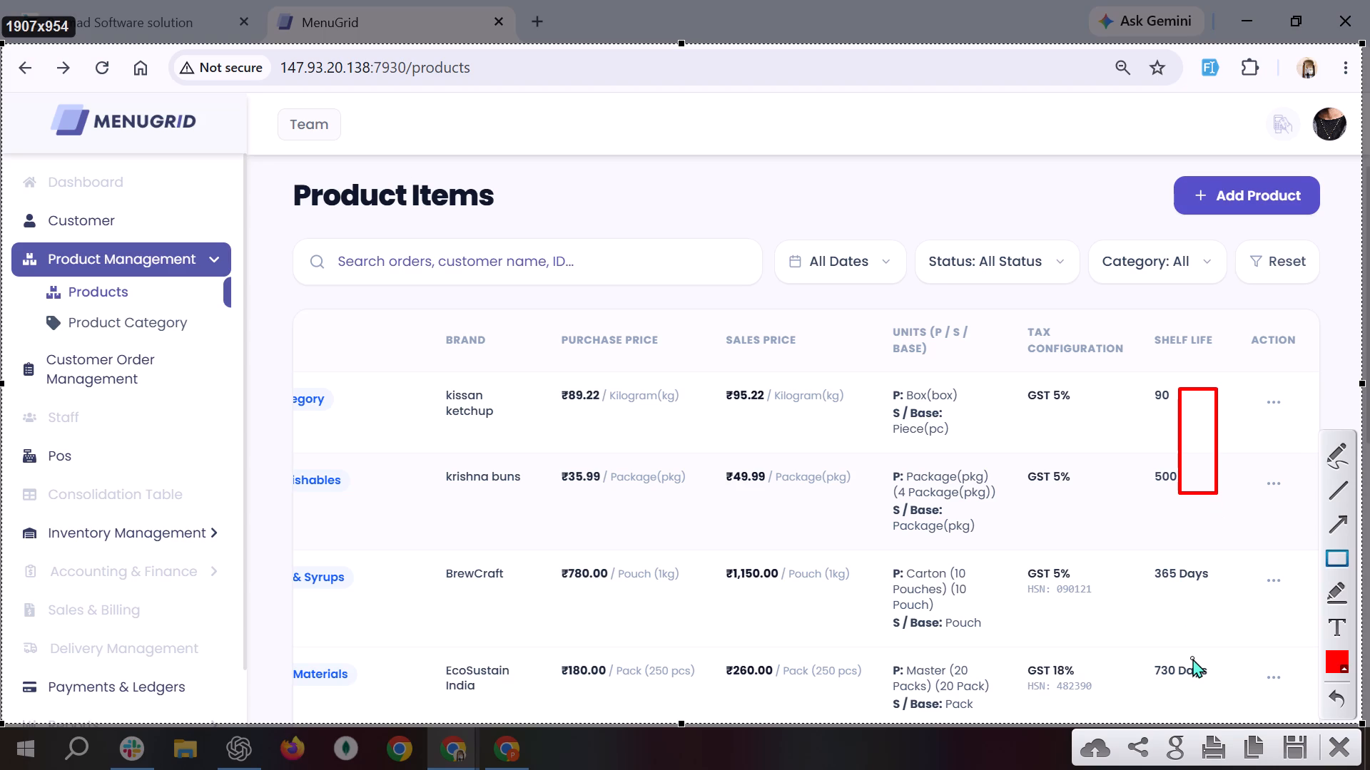
Place a red text annotation in the blank area just above the Product Items heading row.
left_click(1341, 624)
left_click(711, 160)
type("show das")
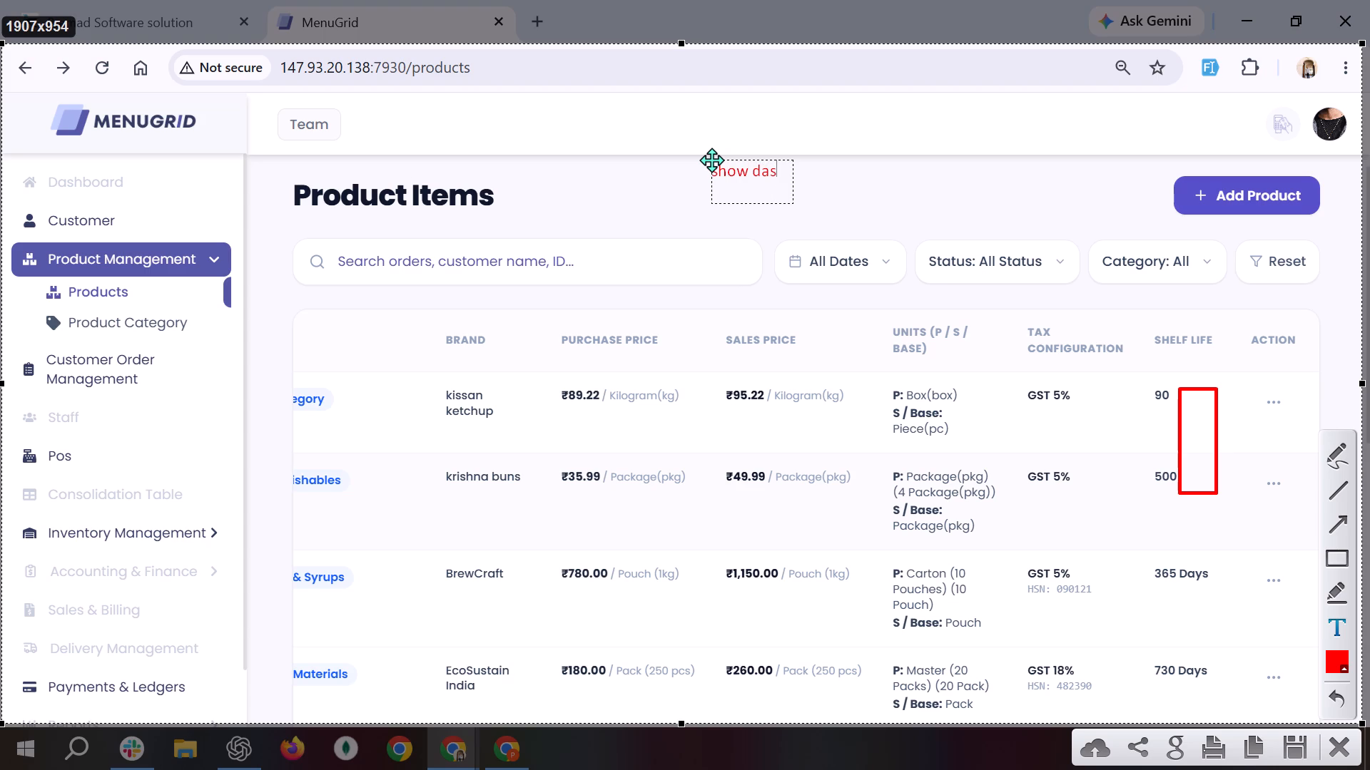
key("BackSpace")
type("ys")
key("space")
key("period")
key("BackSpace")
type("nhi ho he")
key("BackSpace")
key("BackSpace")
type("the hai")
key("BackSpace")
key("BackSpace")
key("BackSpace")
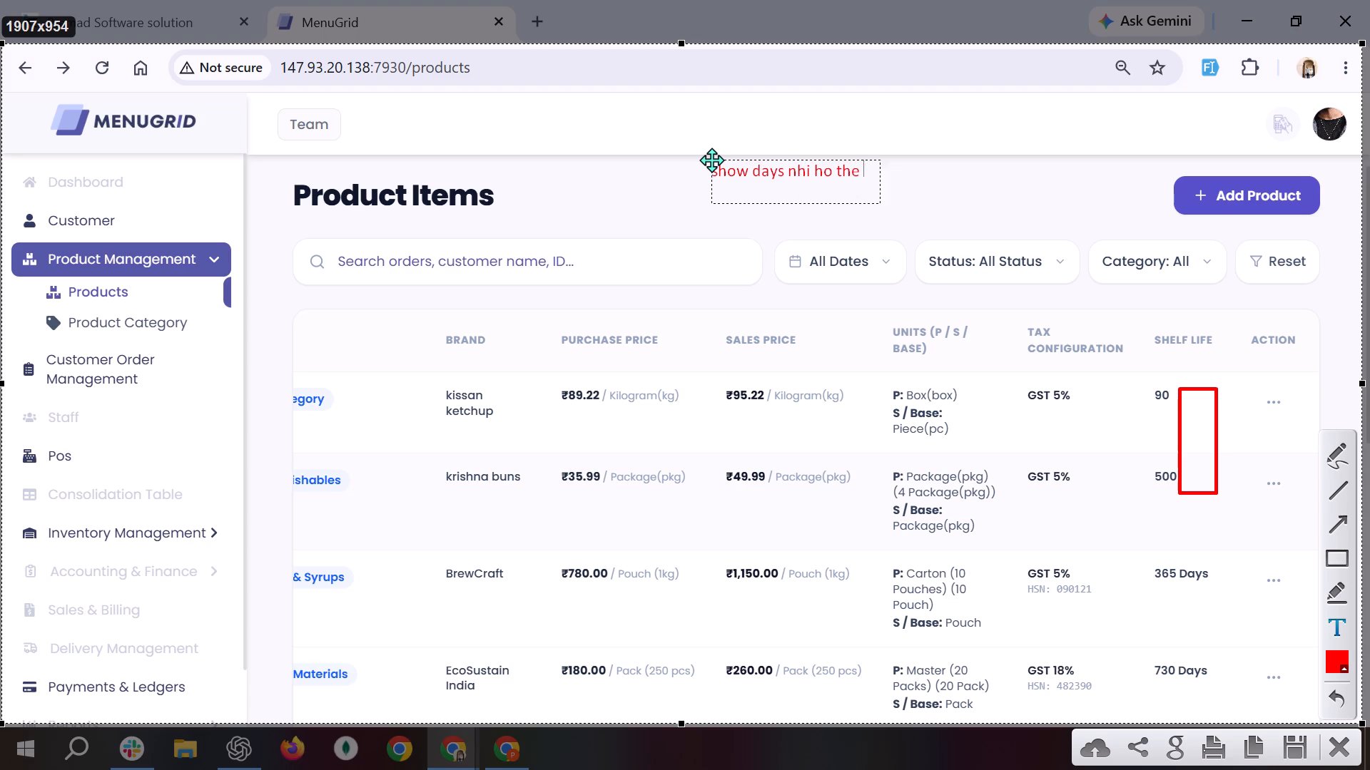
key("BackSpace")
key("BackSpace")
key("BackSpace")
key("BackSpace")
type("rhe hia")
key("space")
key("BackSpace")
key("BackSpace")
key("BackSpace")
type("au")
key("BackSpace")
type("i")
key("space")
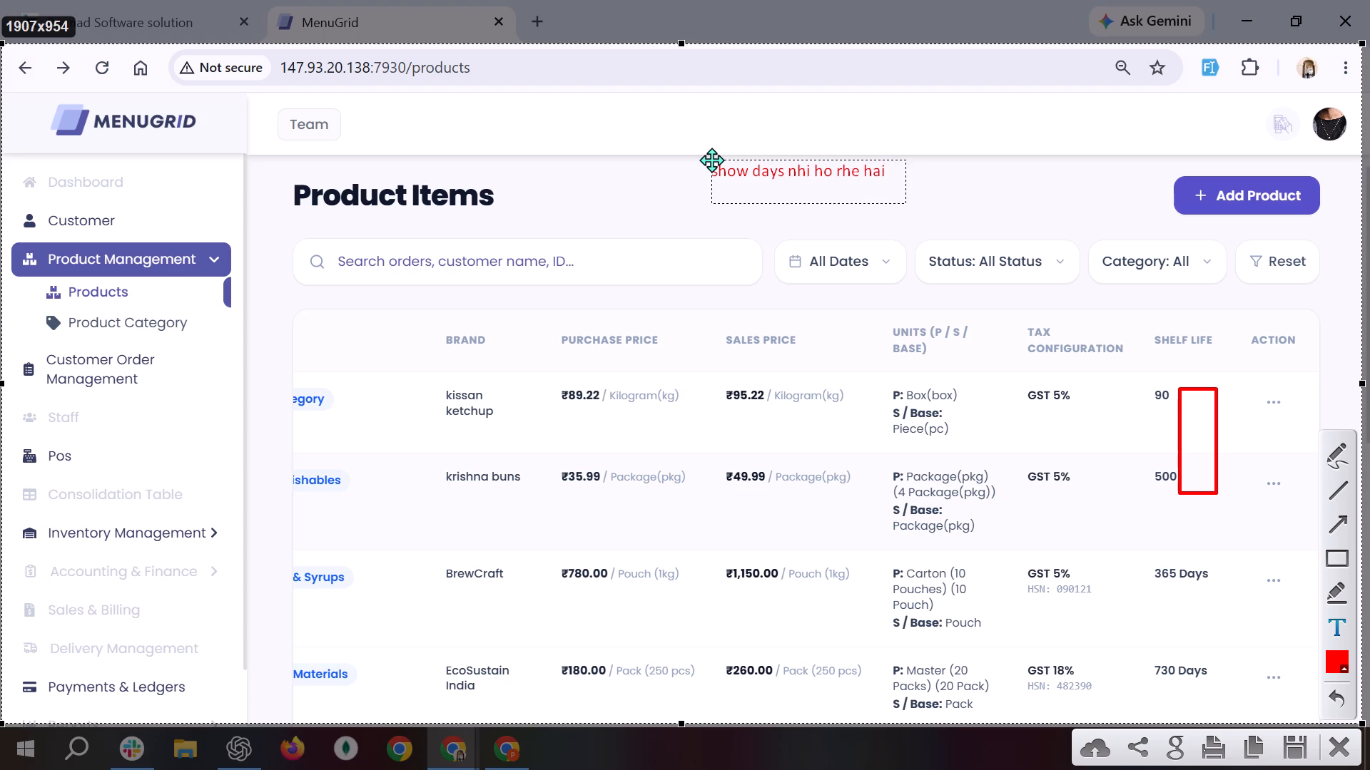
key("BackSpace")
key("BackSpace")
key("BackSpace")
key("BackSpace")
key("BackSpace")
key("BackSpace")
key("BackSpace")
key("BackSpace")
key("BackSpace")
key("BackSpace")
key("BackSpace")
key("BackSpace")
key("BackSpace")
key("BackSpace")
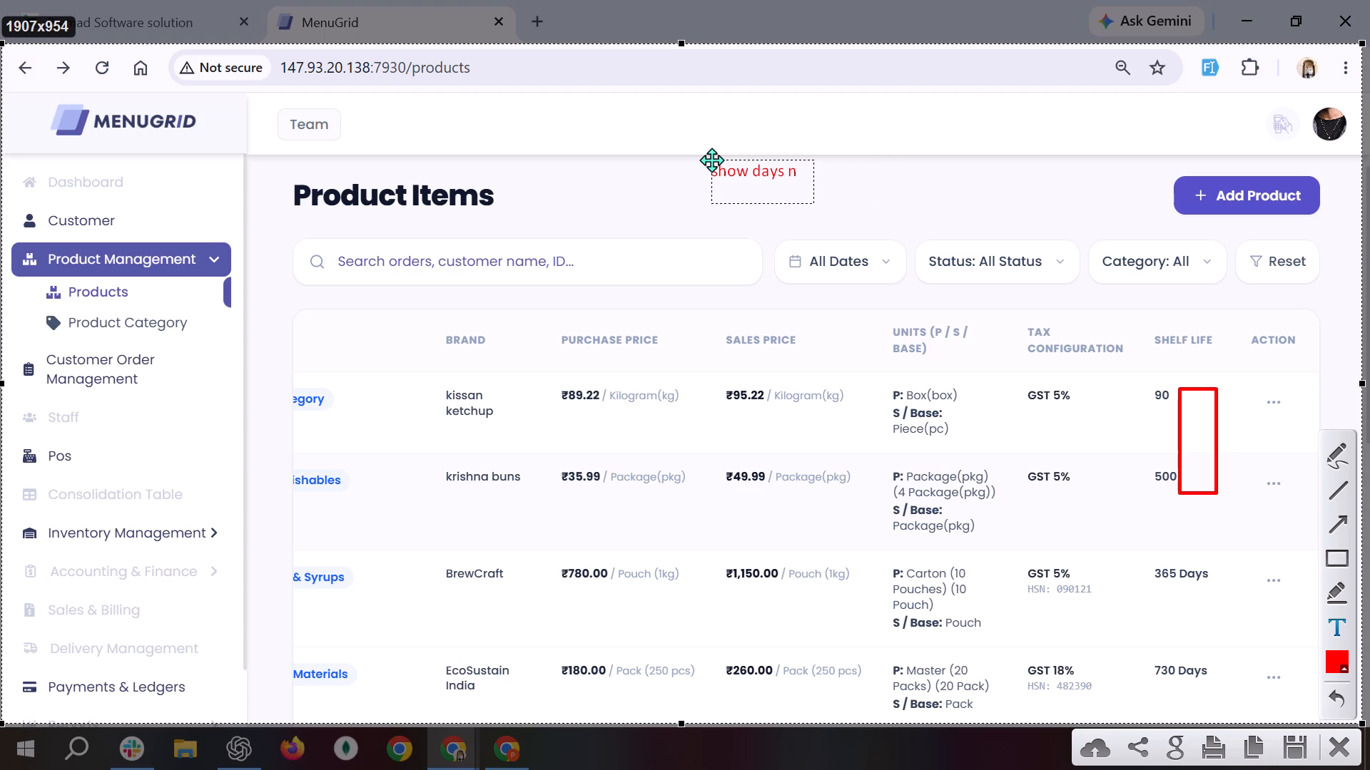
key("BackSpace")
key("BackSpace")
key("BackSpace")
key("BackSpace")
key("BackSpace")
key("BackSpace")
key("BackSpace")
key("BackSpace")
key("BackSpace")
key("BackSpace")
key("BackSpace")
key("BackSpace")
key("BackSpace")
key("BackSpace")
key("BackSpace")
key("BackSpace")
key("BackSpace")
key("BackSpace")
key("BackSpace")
Write "days show hoge" as the screenshot's annotation text and copy it.
type("days show")
key("space")
key("BackSpace")
key("space")
type("hoge")
key("space")
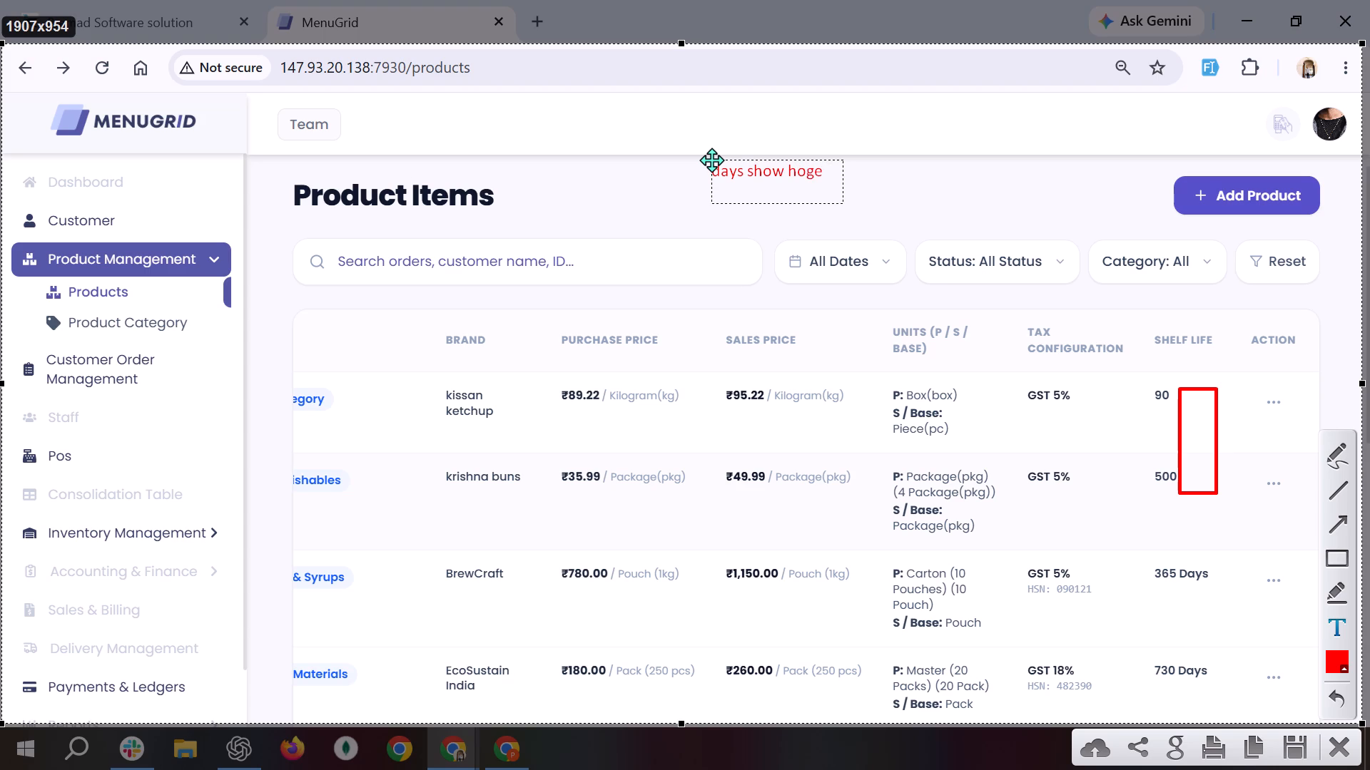
key("ctrl+a")
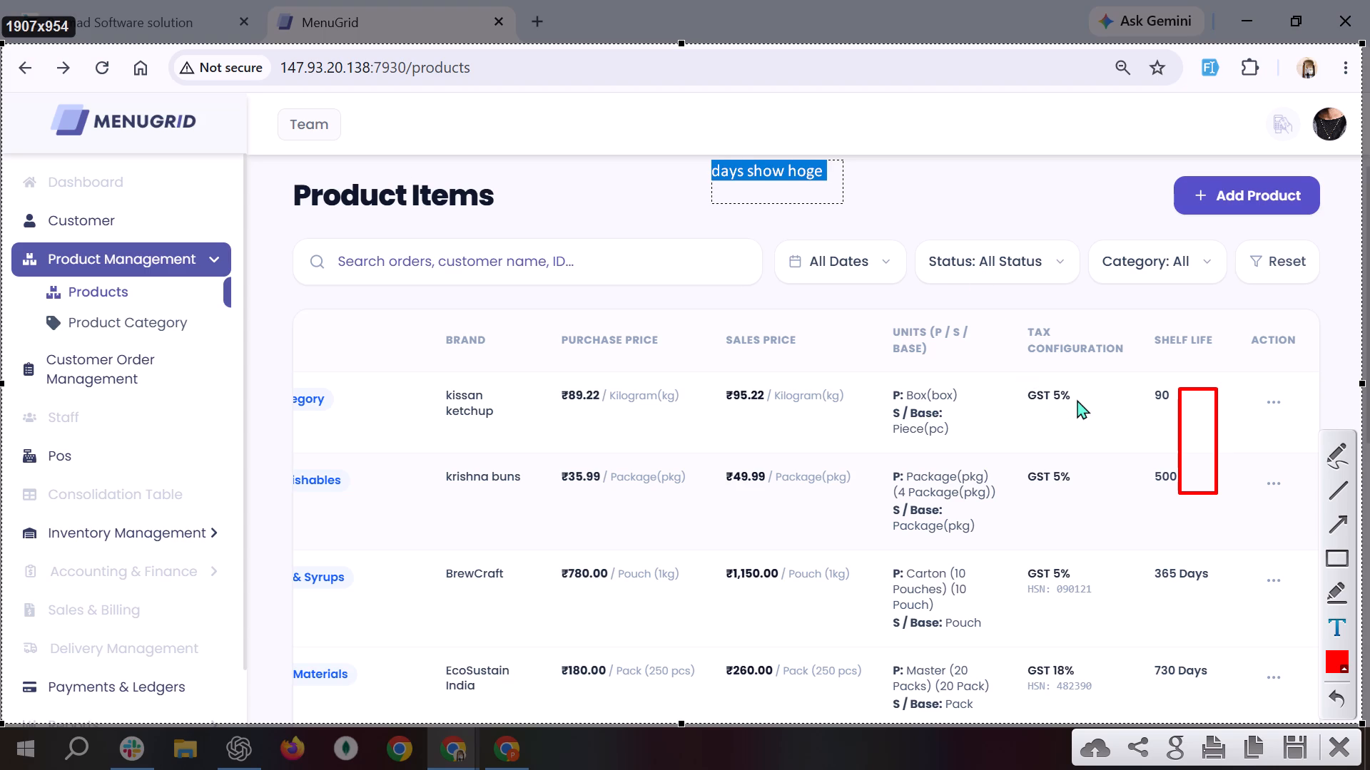
key("ctrl+c")
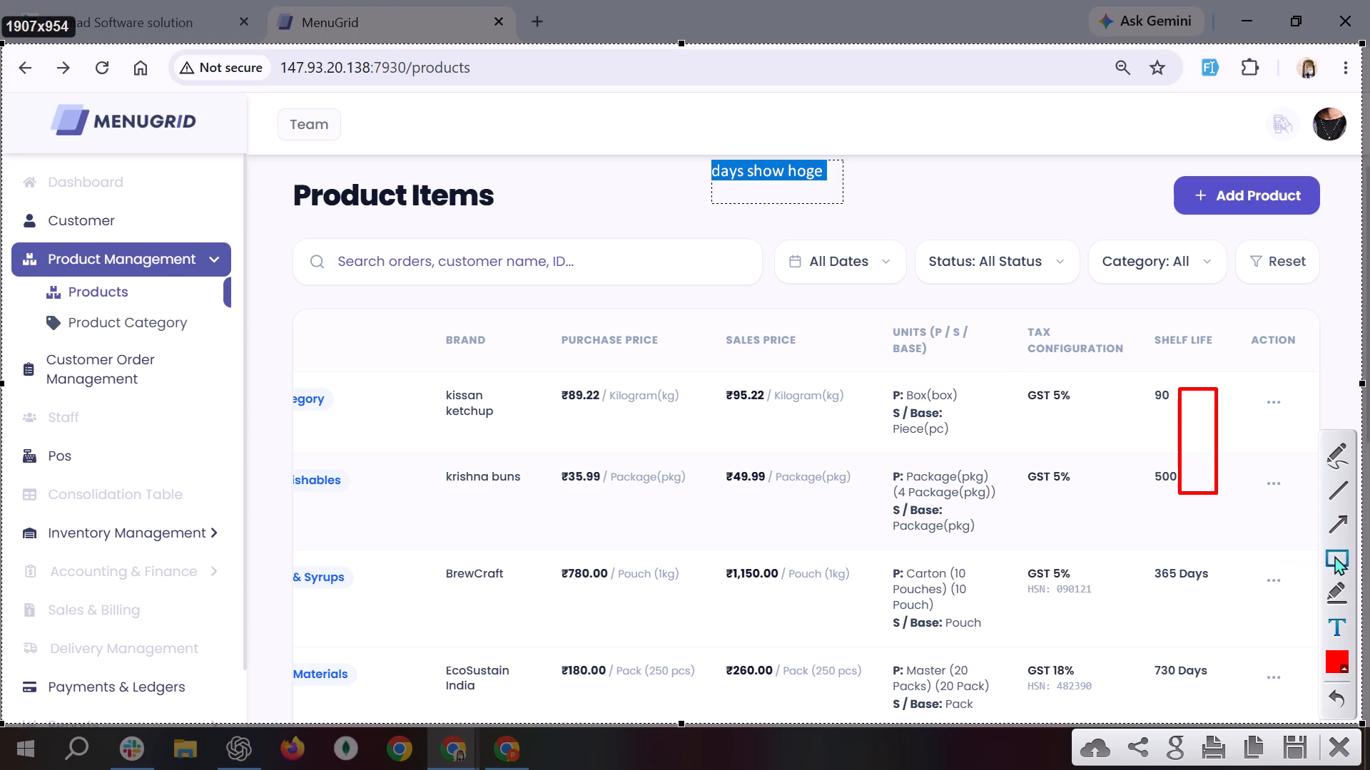
Draw a second red rectangle around the word Days in the 365 Days and 730 Days shelf life entries.
left_click(1334, 555)
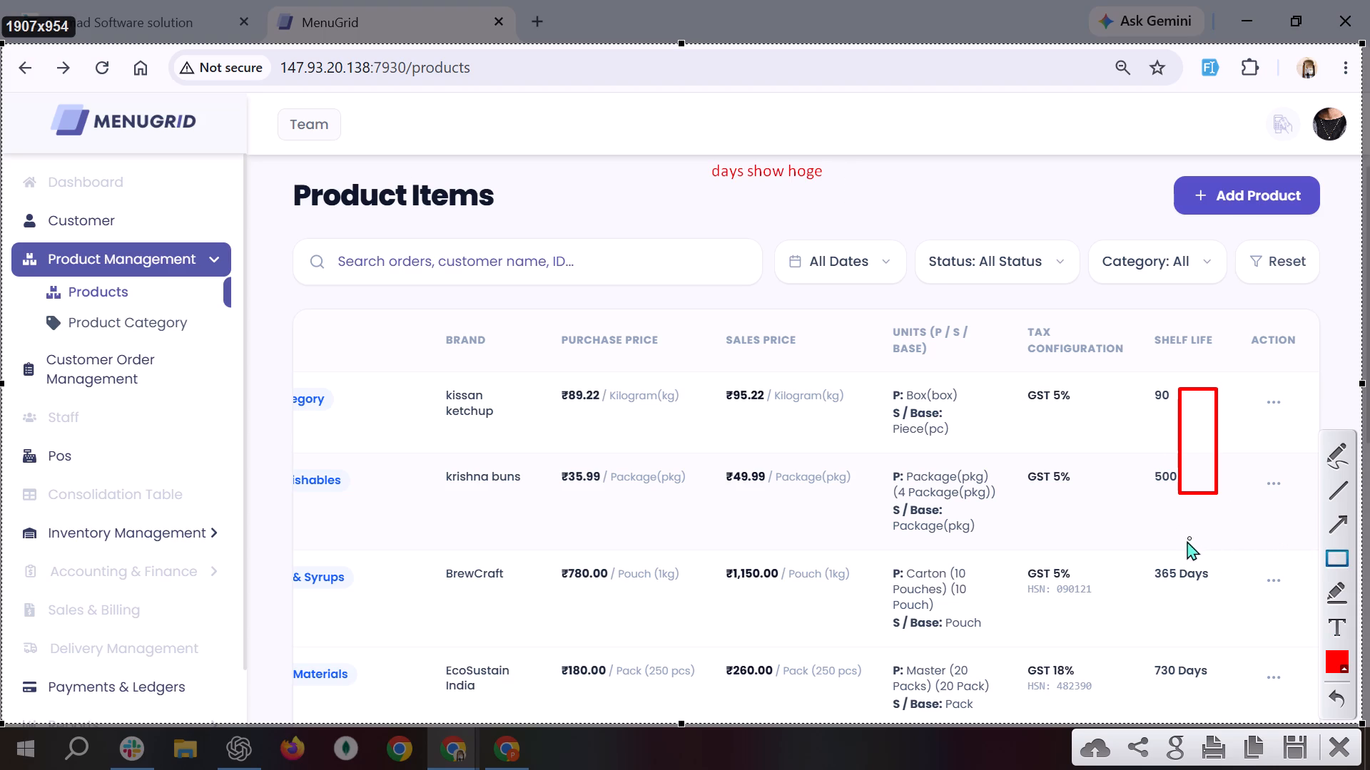
left_click_drag(1180, 552, 1218, 692)
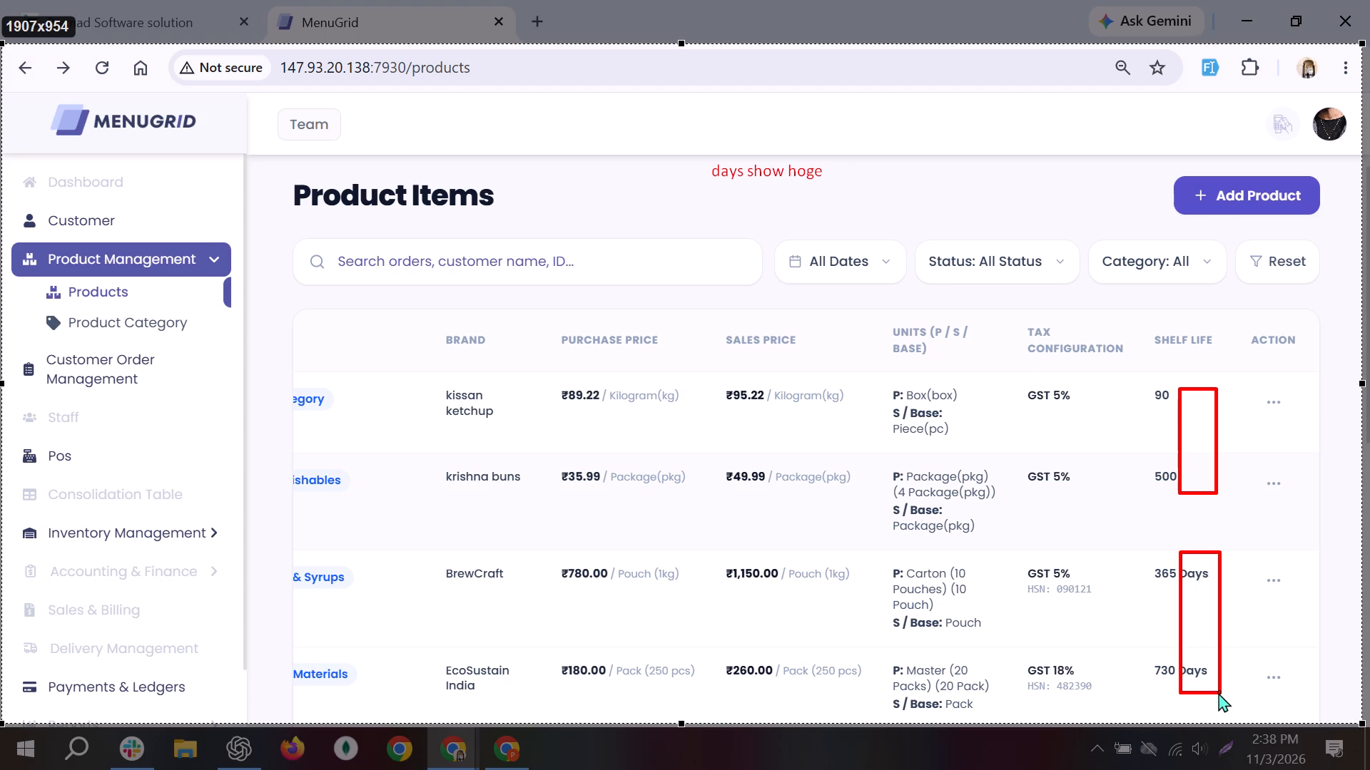
left_click_drag(1218, 692, 1212, 685)
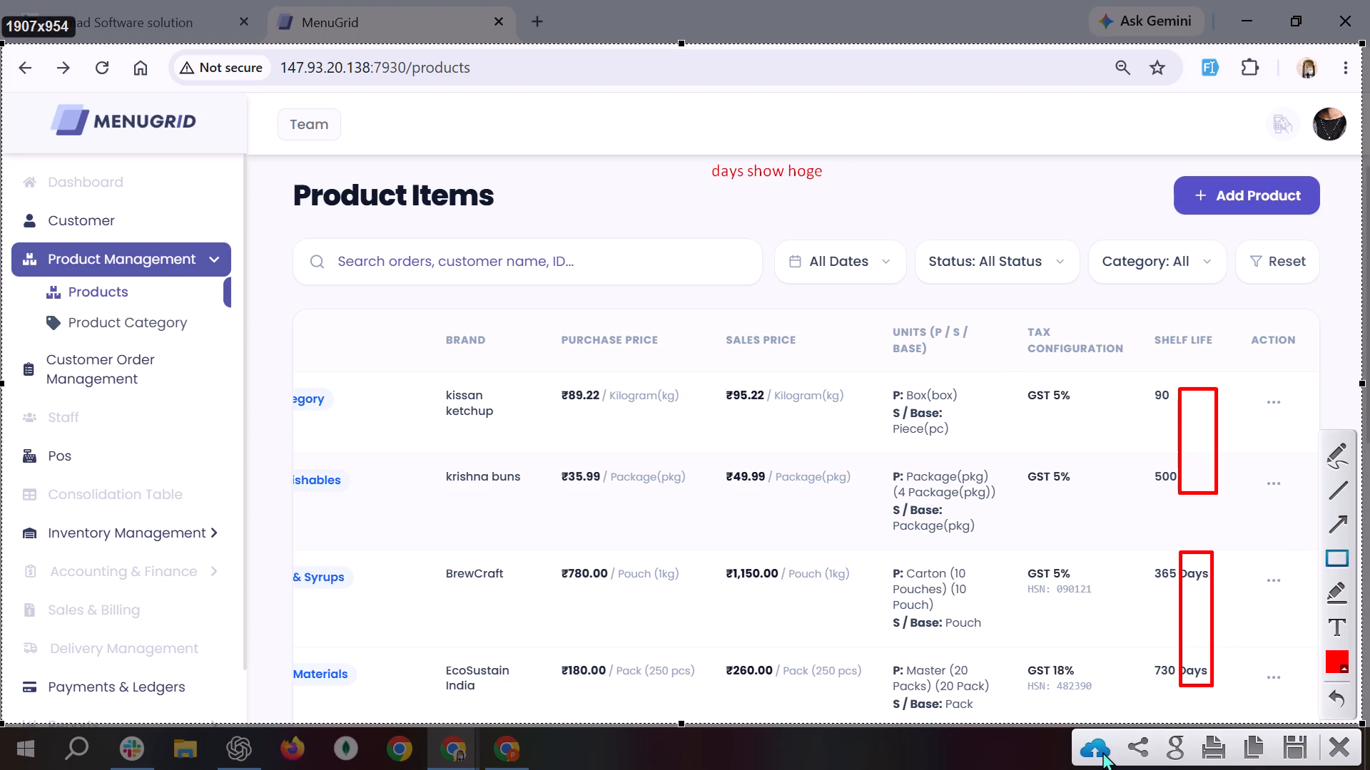
Upload the annotated screenshot and paste its link into the Attachment cell of row 11 in the Trade Panel sheet.
left_click(1102, 751)
key("alt+Tab")
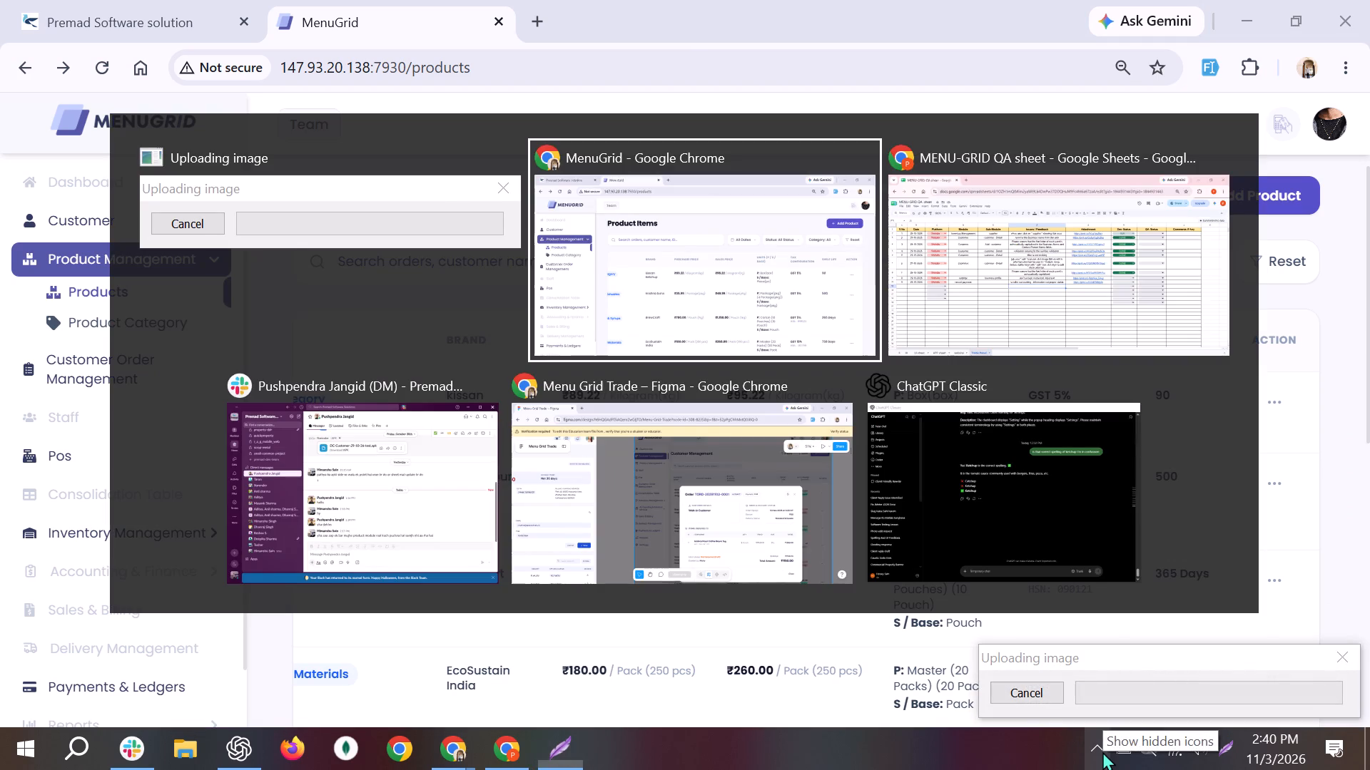
key("alt+Tab")
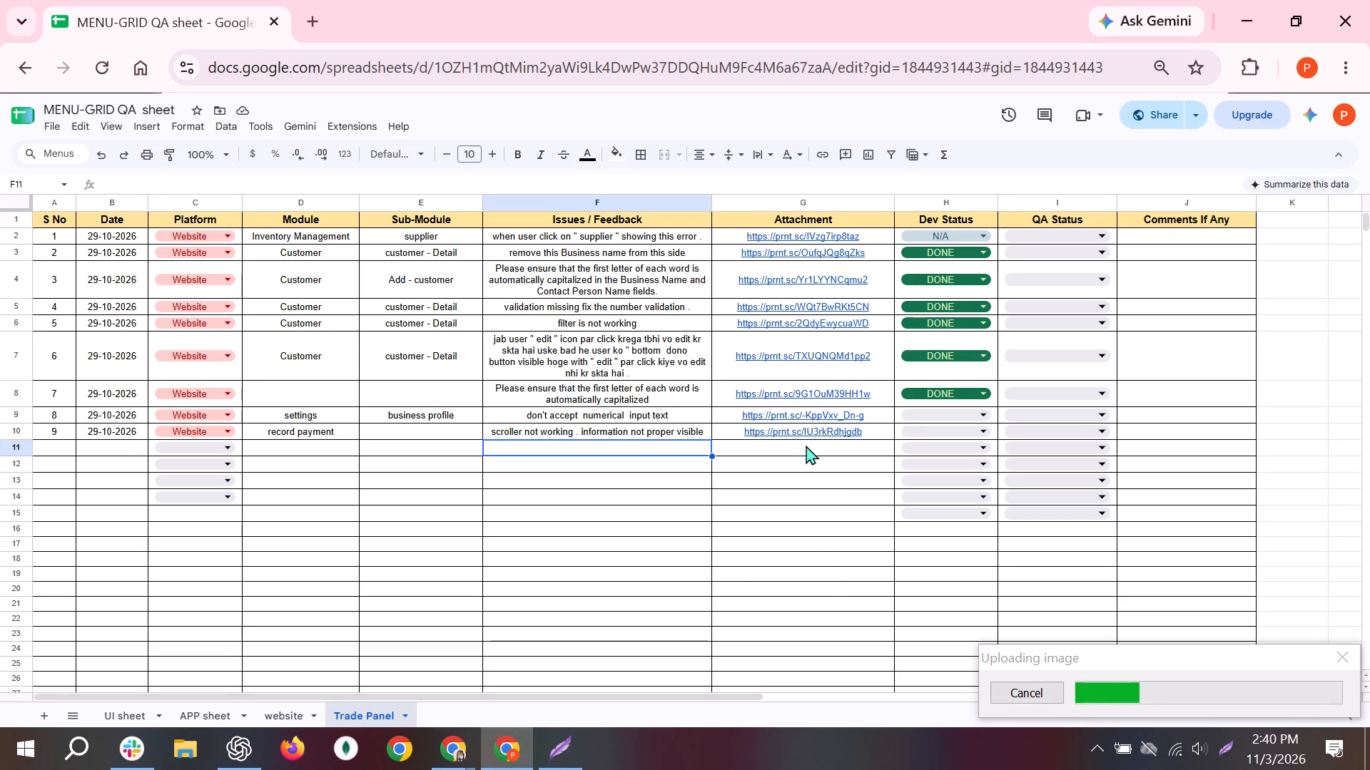
left_click(806, 445)
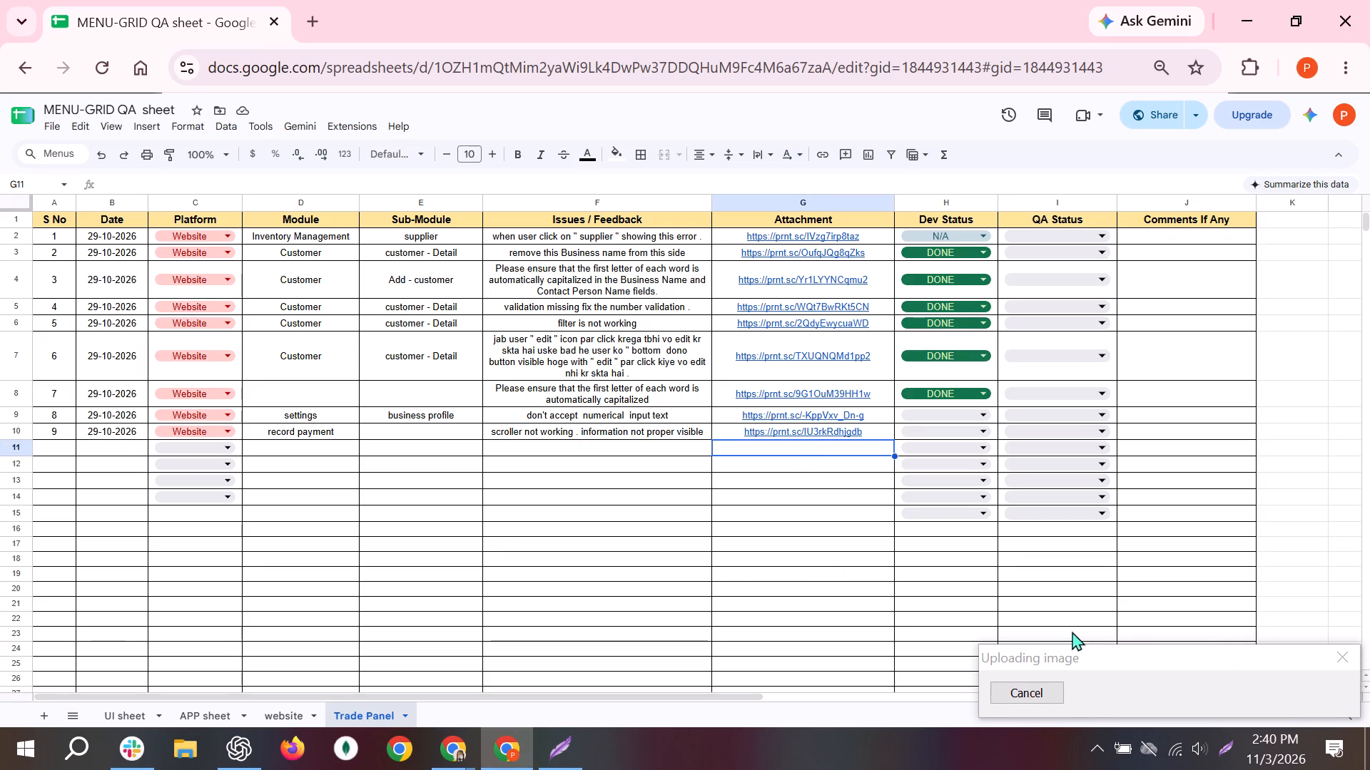
left_click(1115, 688)
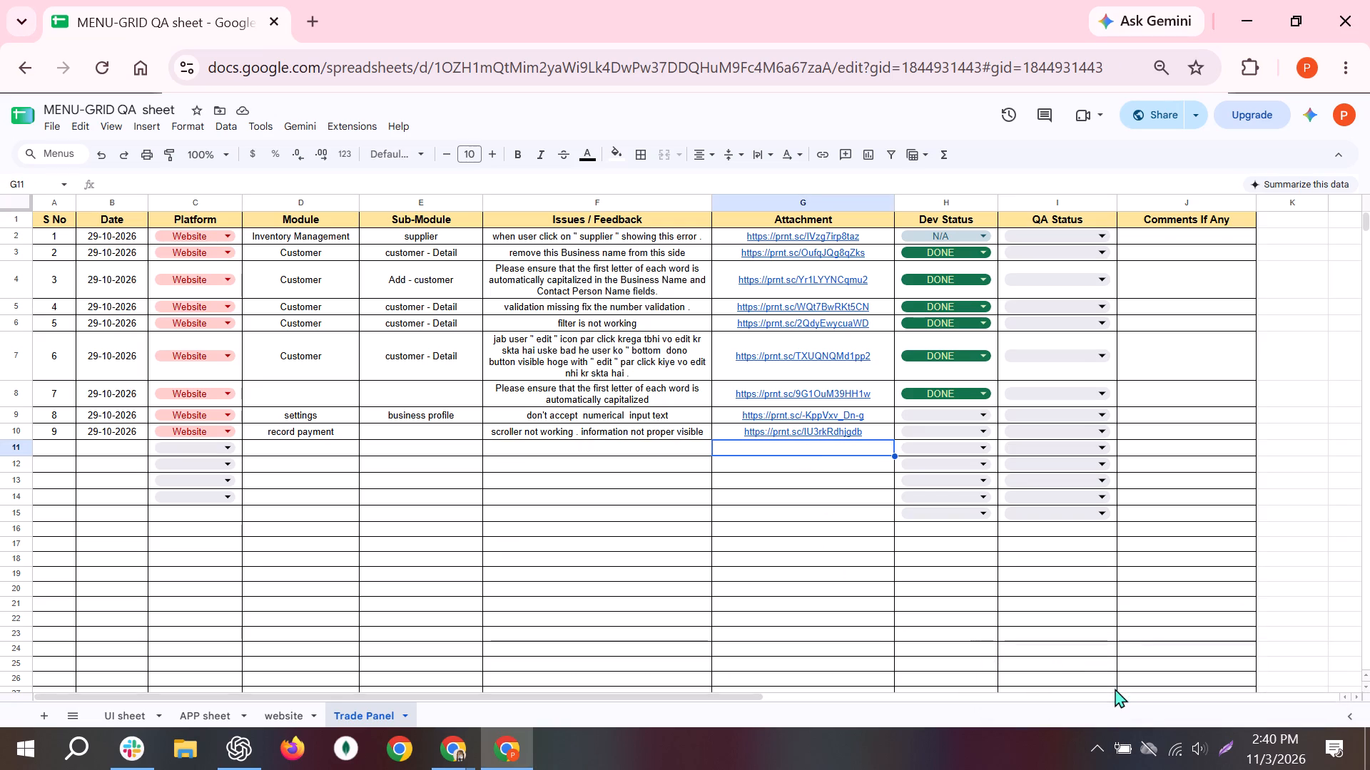
key("ctrl+v")
Begin the Issues / Feedback entry in row 11 with "Products", consulting the MenuGrid product list for wording.
key("Left")
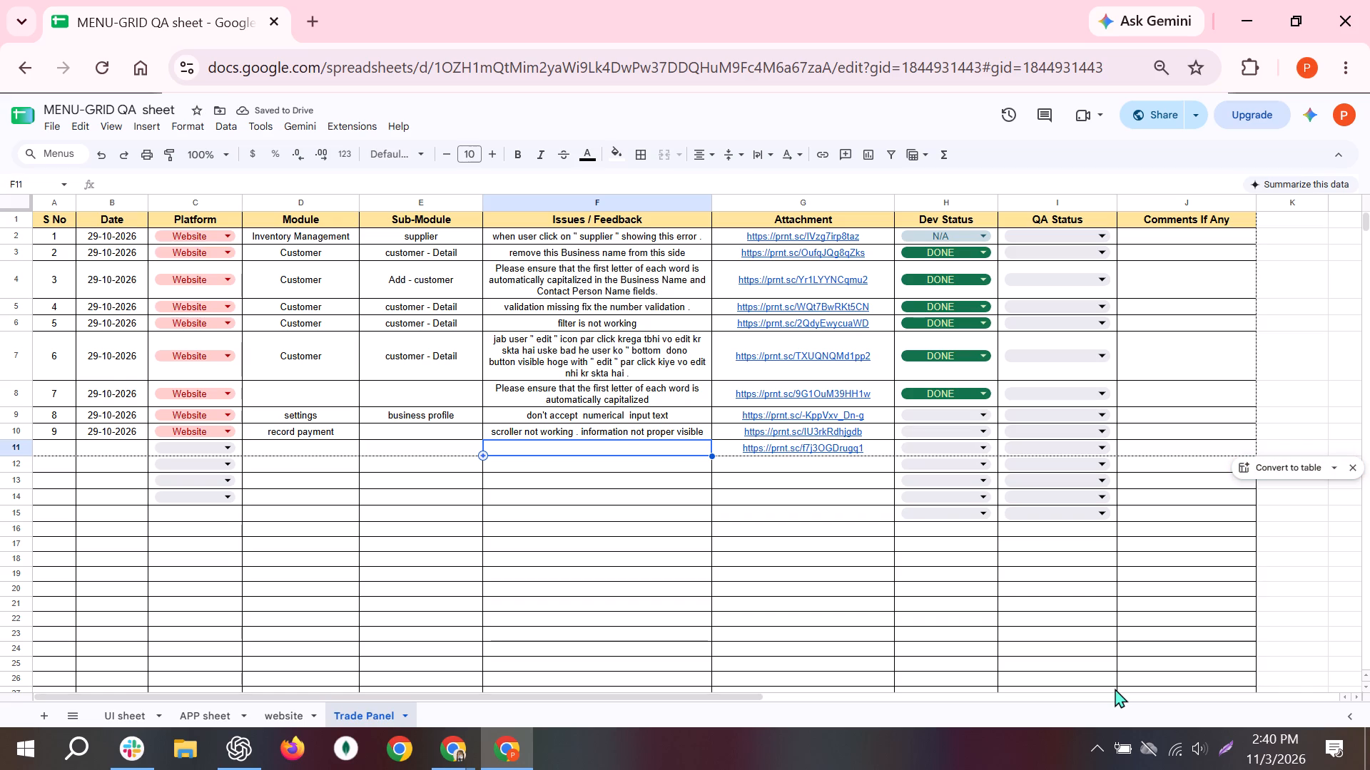
key("alt+Tab")
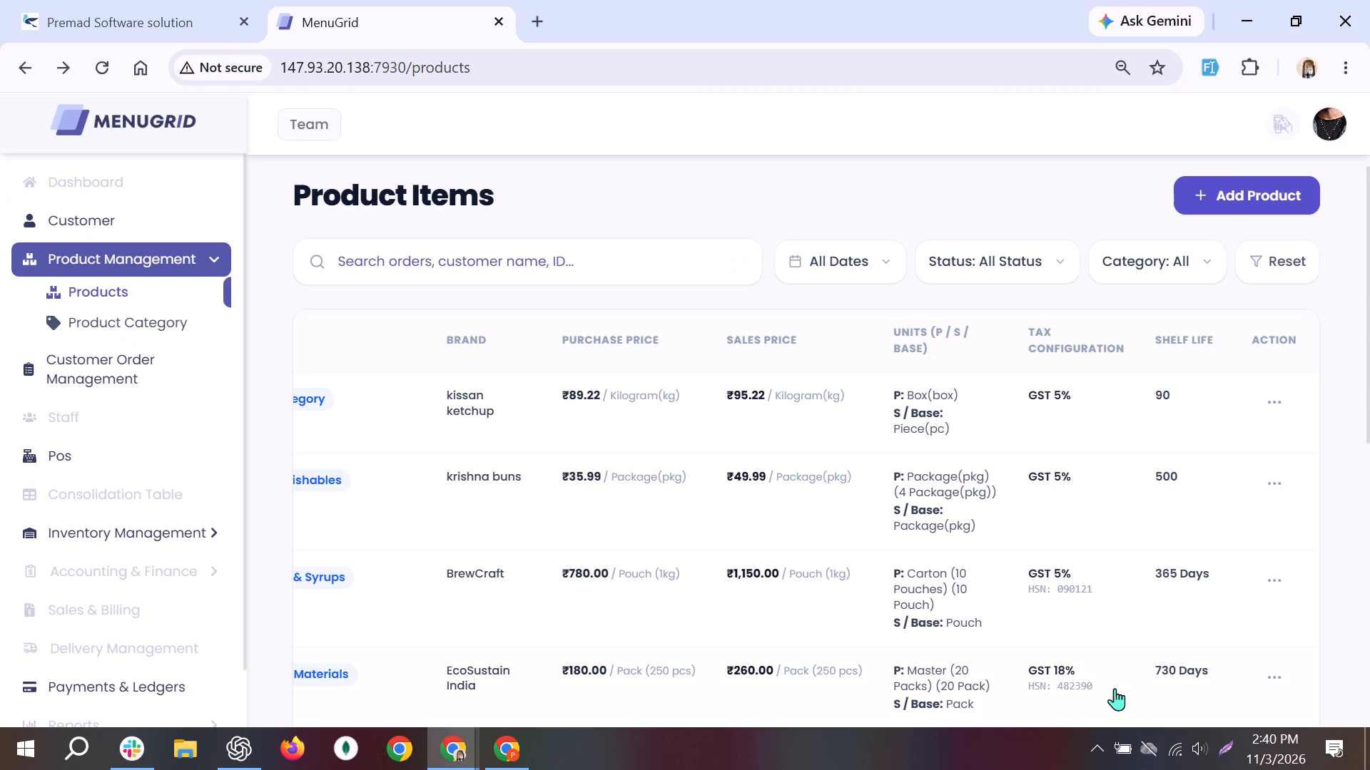
key("alt+Tab")
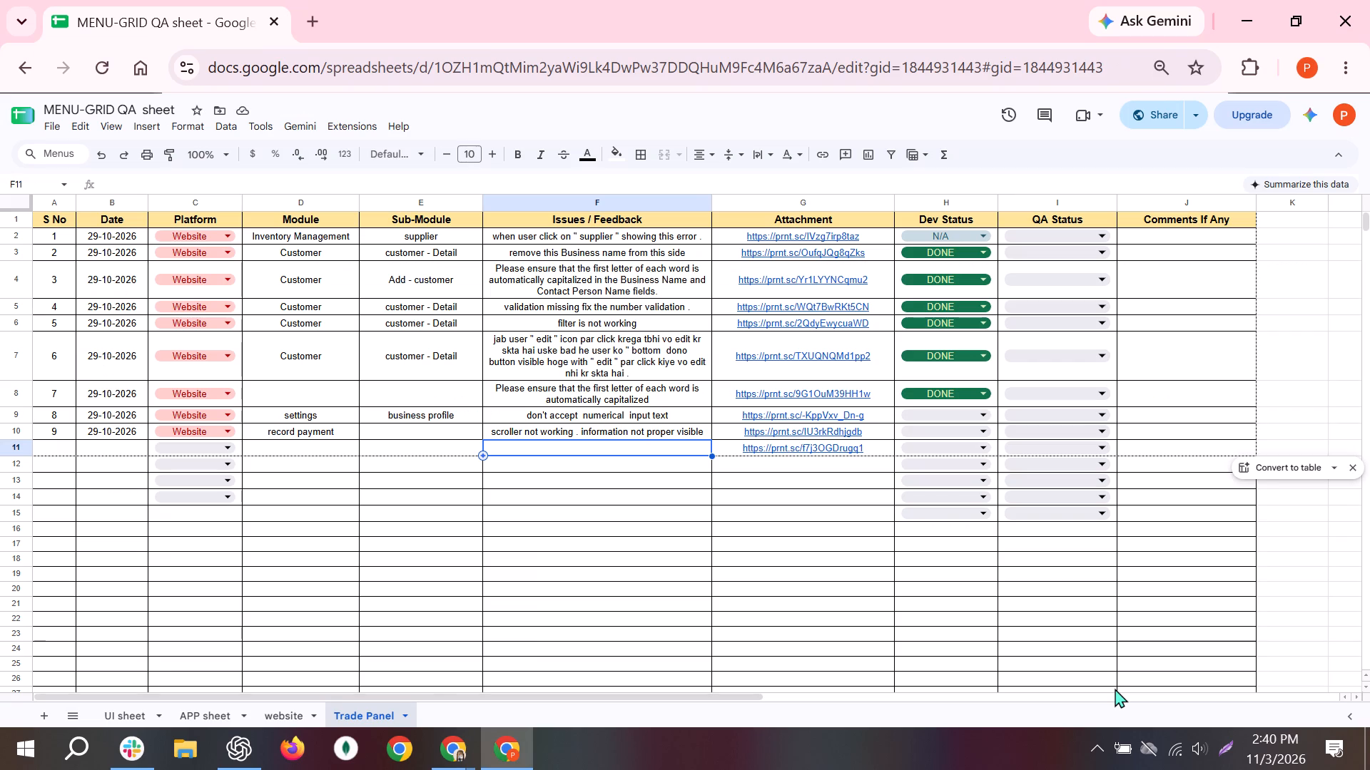
key("alt+Tab")
key("alt+Tab")
type("Pi")
key("BackSpace")
type("roduct")
key("space")
key("BackSpace")
type("s ami")
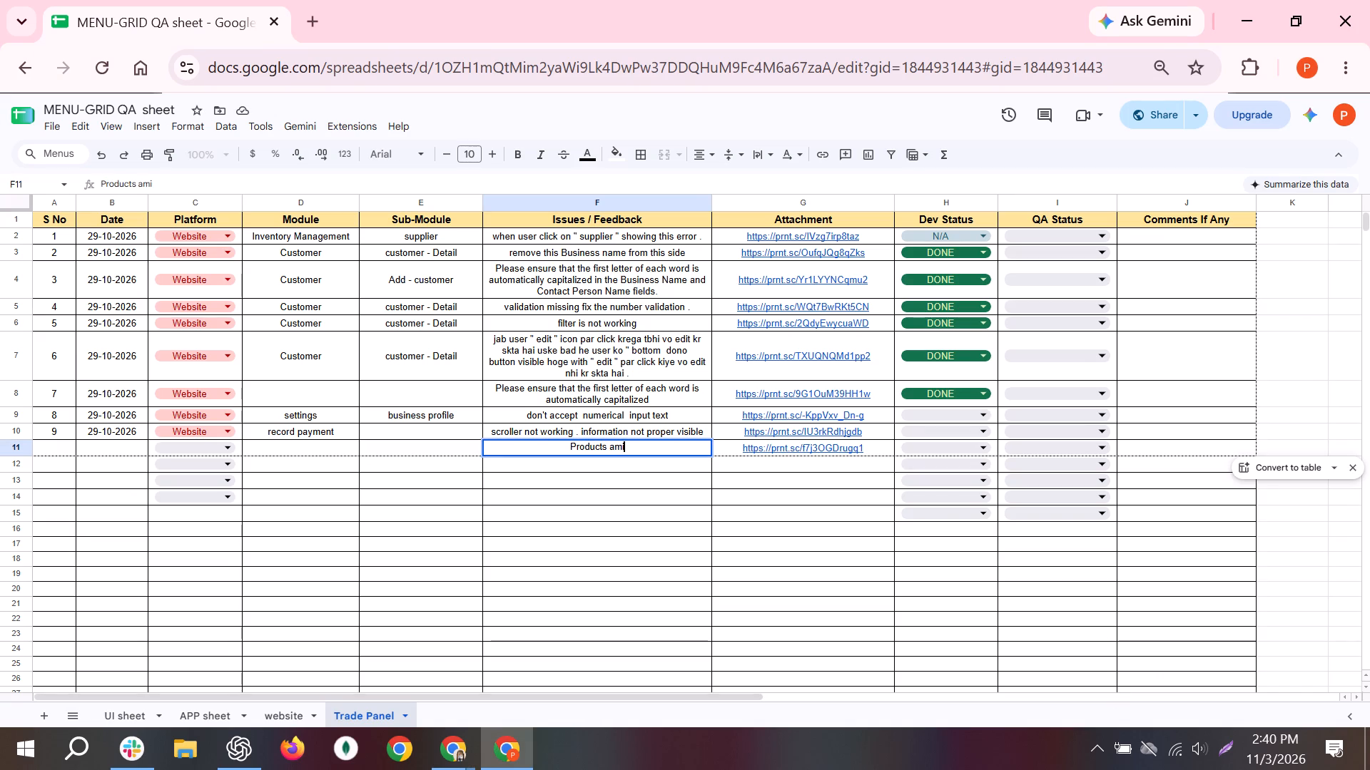
key("BackSpace")
key("BackSpace")
key("BackSpace")
key("a")
key("BackSpace")
type("ai")
key("BackSpace")
key("BackSpace")
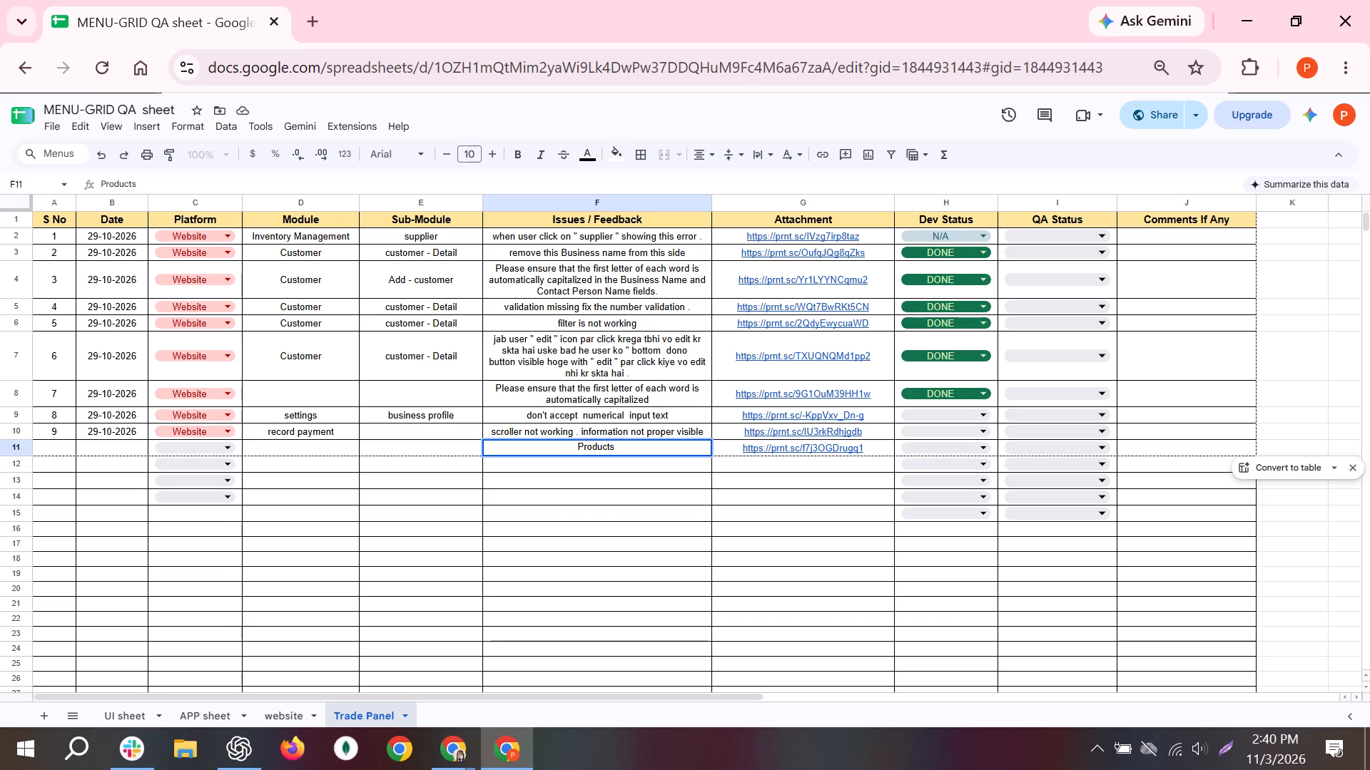
Extend the row 11 issue text to read "Products table mai".
type("ma")
key("space")
key("BackSpace")
type("i")
key("space")
key("alt+Tab")
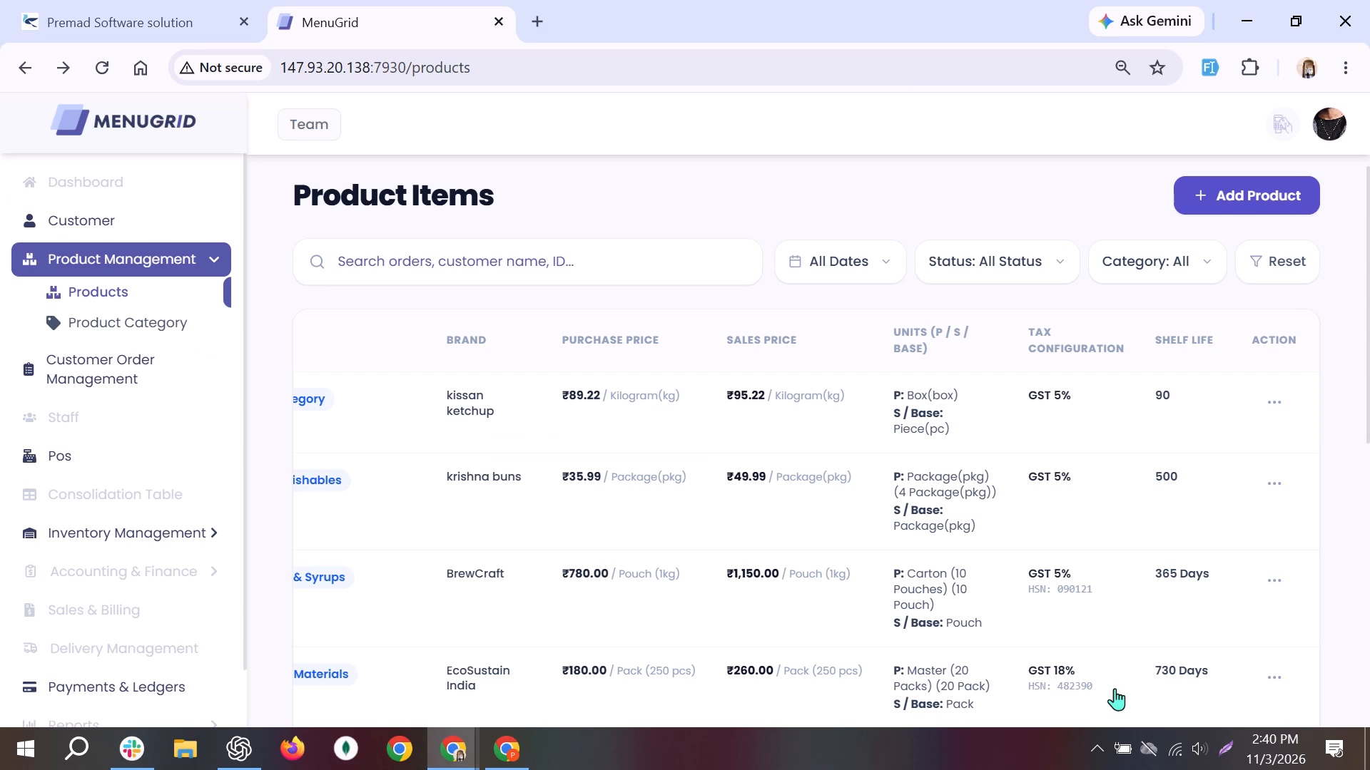
key("alt+Tab")
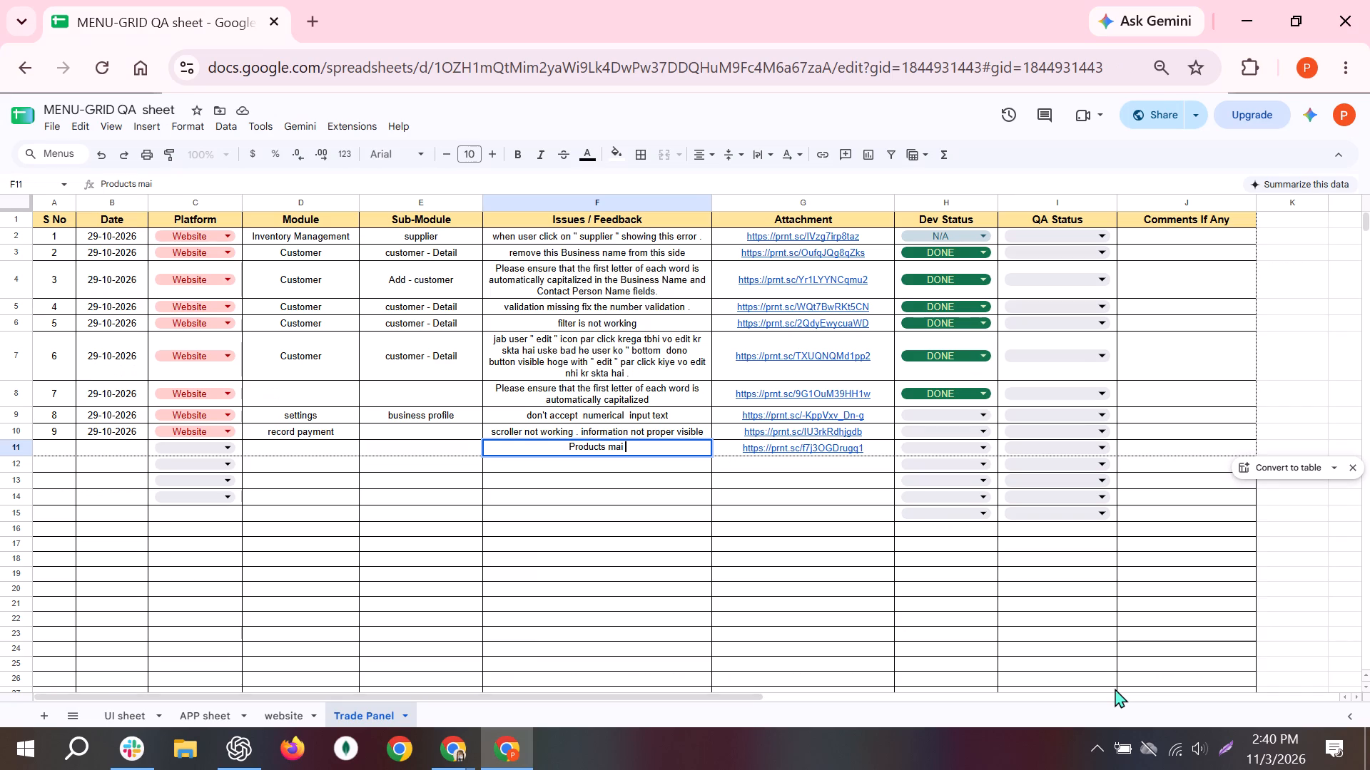
key("BackSpace")
key("BackSpace")
key("BackSpace")
key("BackSpace")
type("table mai")
key("space")
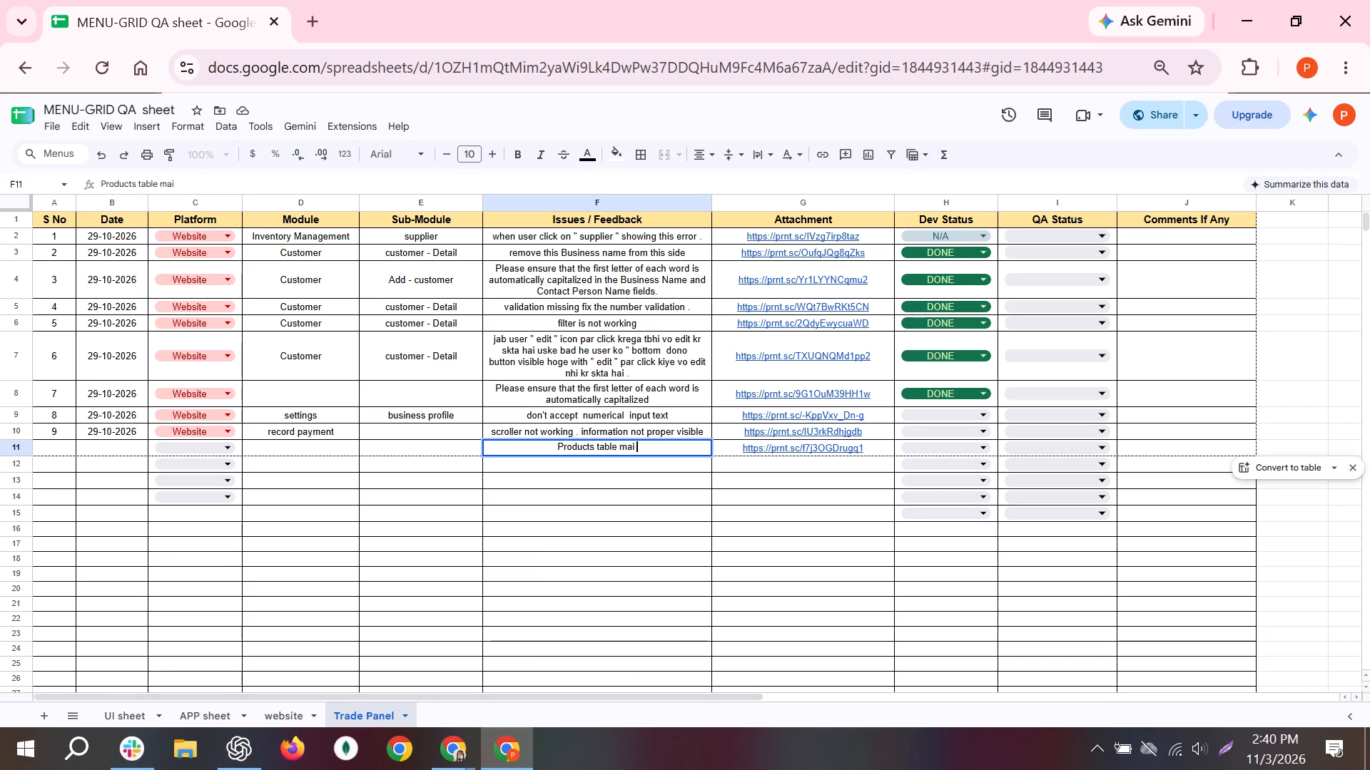
Add "shelf life mai" to the row 11 issue text, checking the column name in the MenuGrid product list.
key("alt+Tab")
key("alt+Tab")
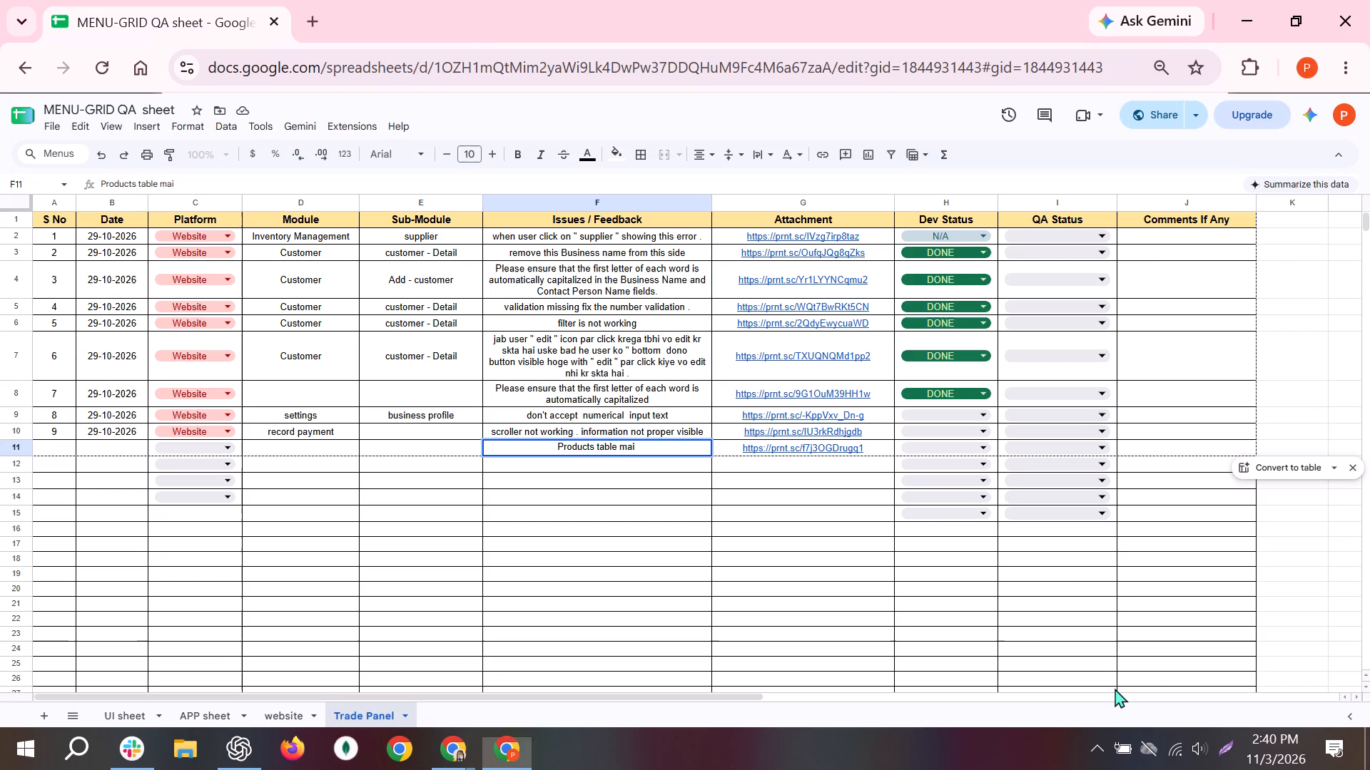
type("sh")
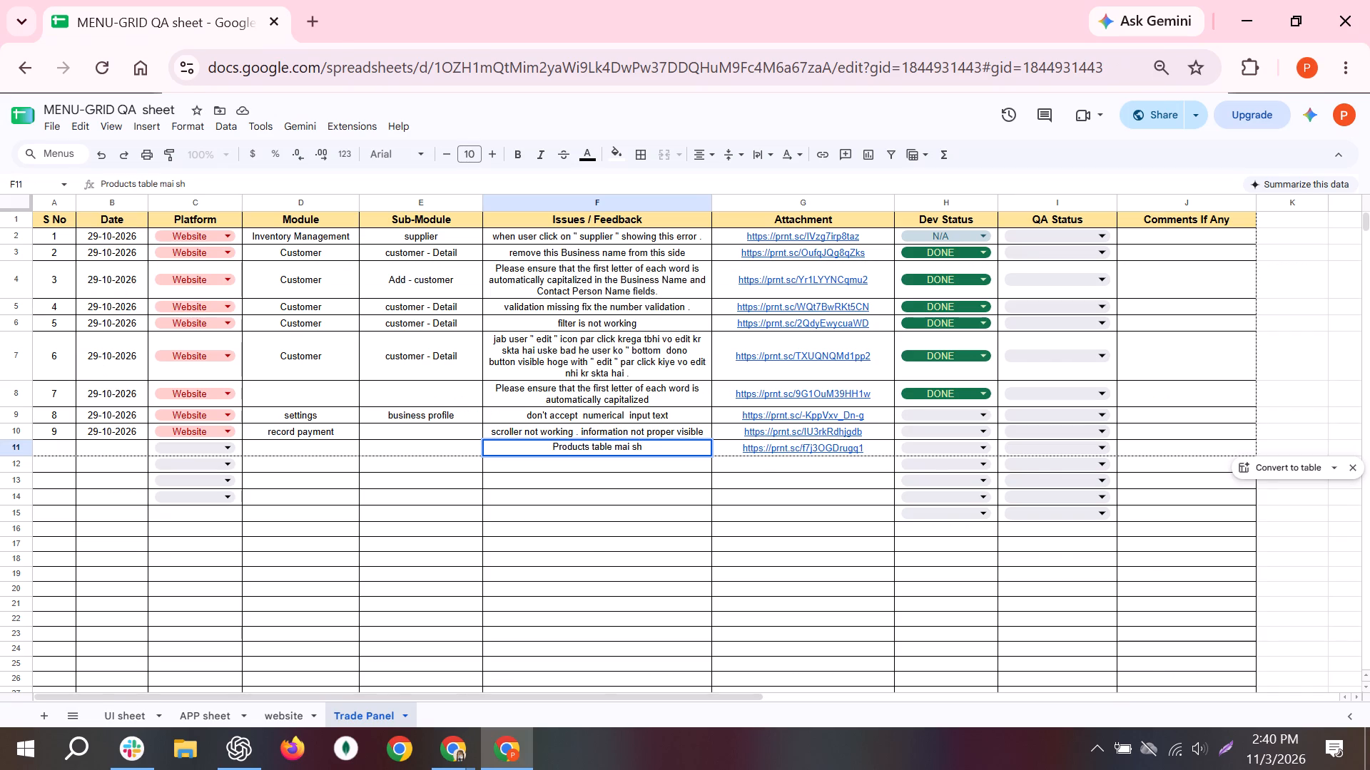
key("alt+Tab")
key("alt+Tab")
type("elf")
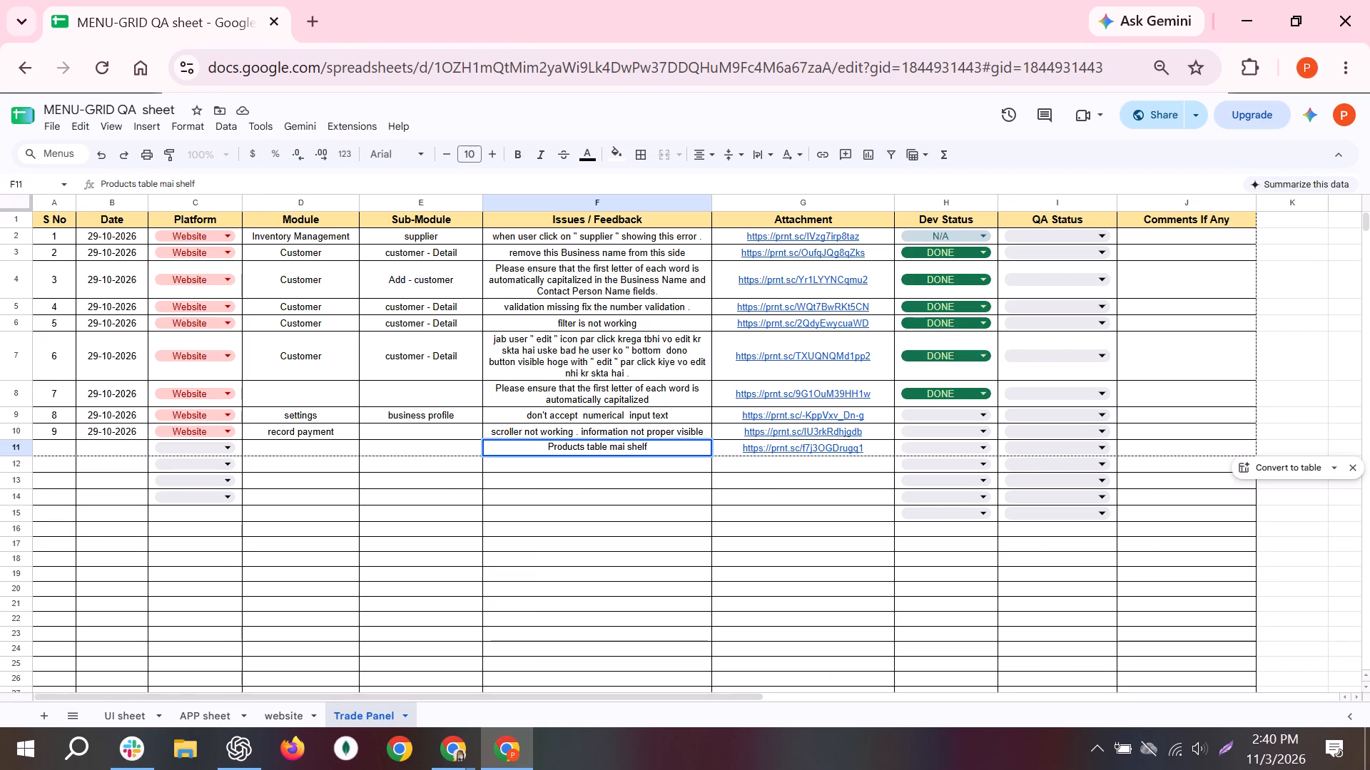
key("alt+Tab")
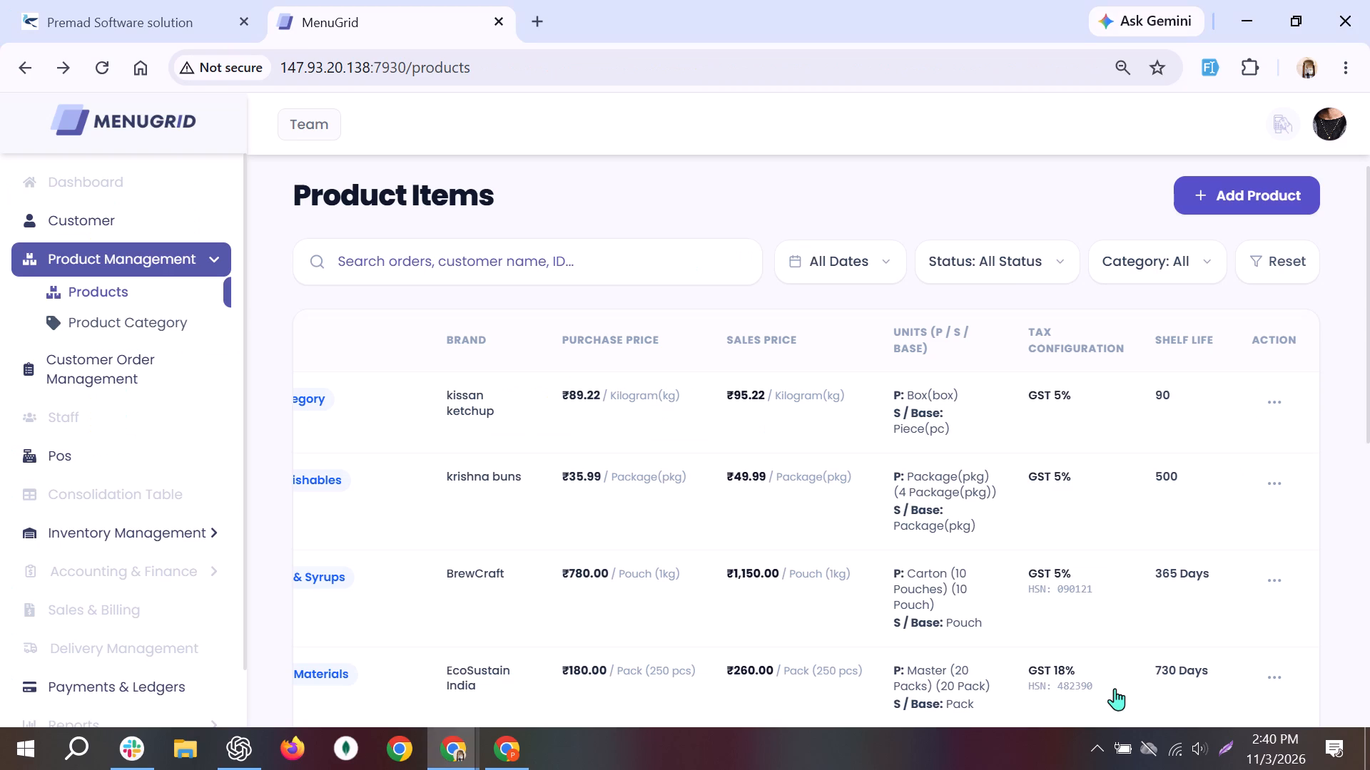
key("alt+Tab")
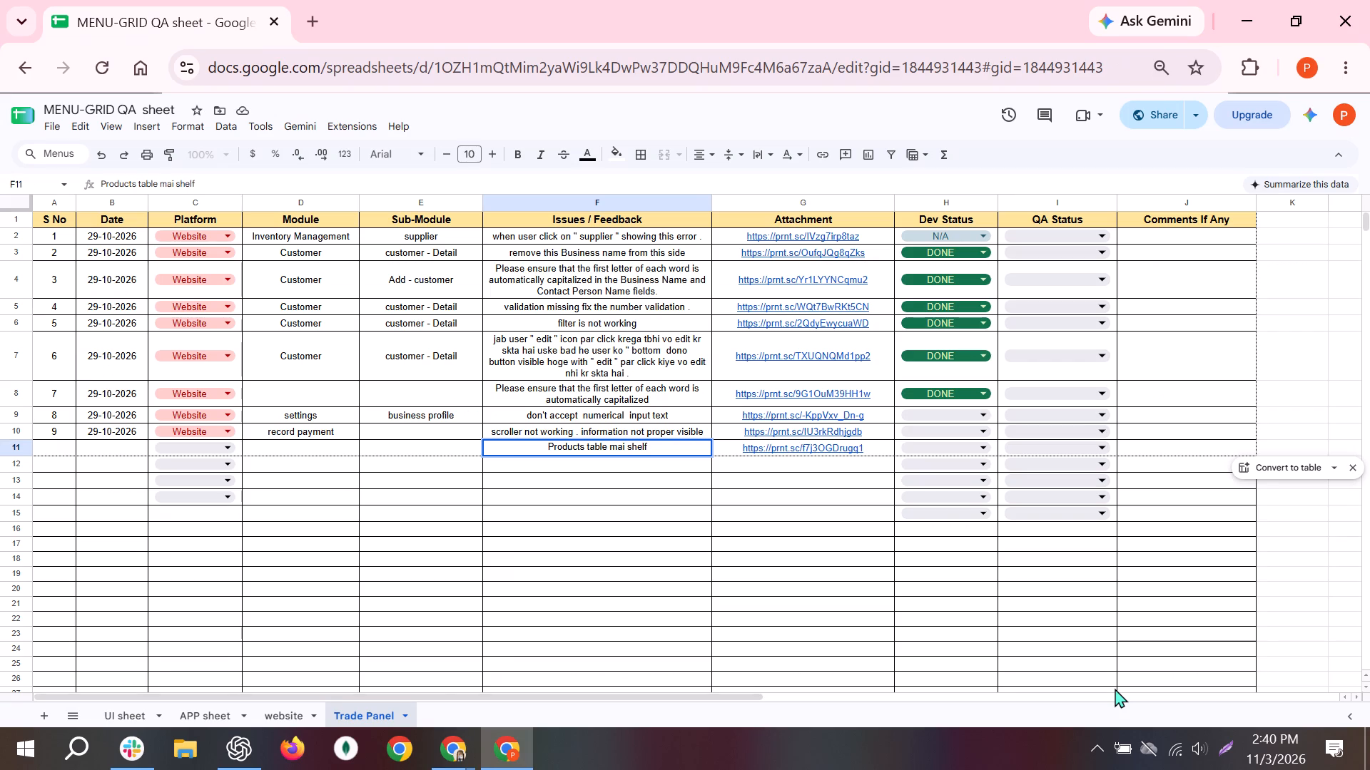
key("alt+Tab")
key("alt+Tab")
key("space")
type("life ma")
key("space")
key("BackSpace")
type("i")
key("space")
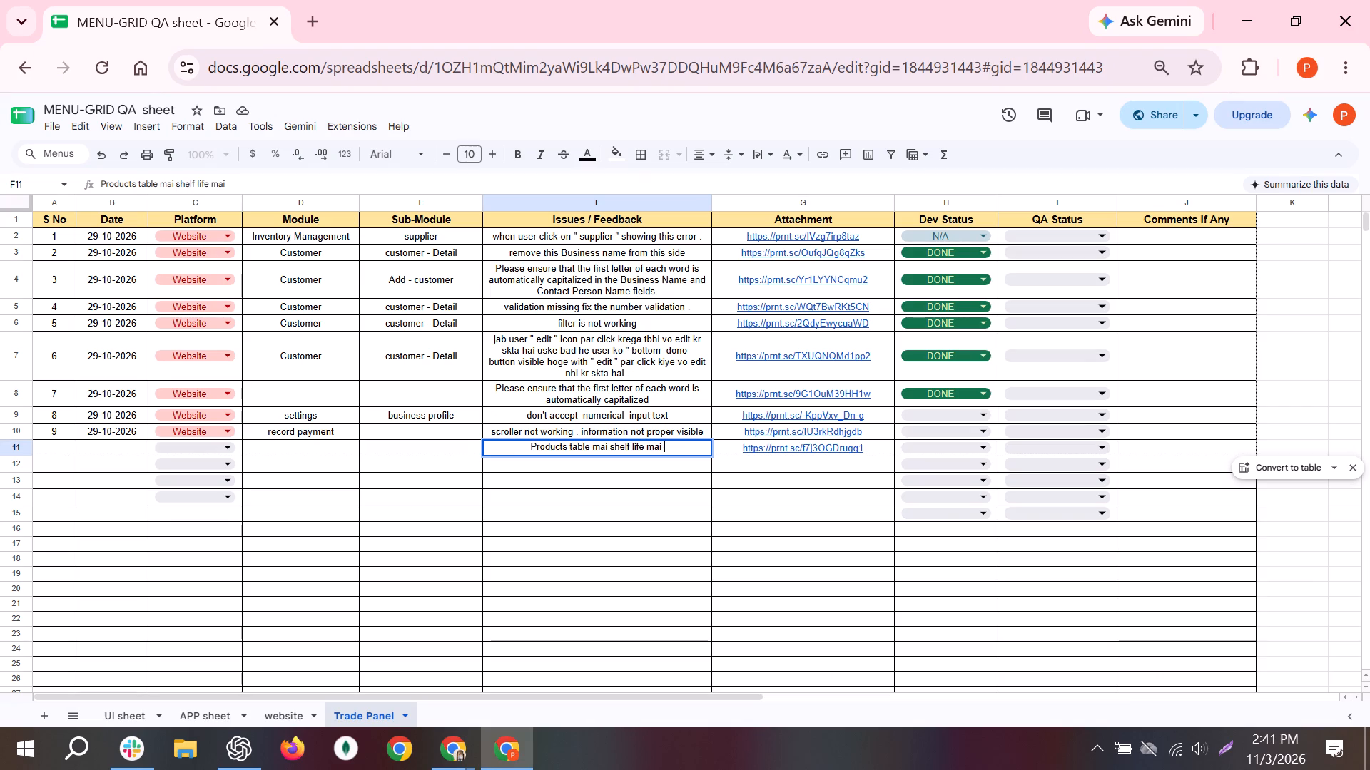
Complete the row 11 issue text with the quoted word " days " followed by "kro".
type("\"")
key("space")
type("days \"")
key("space")
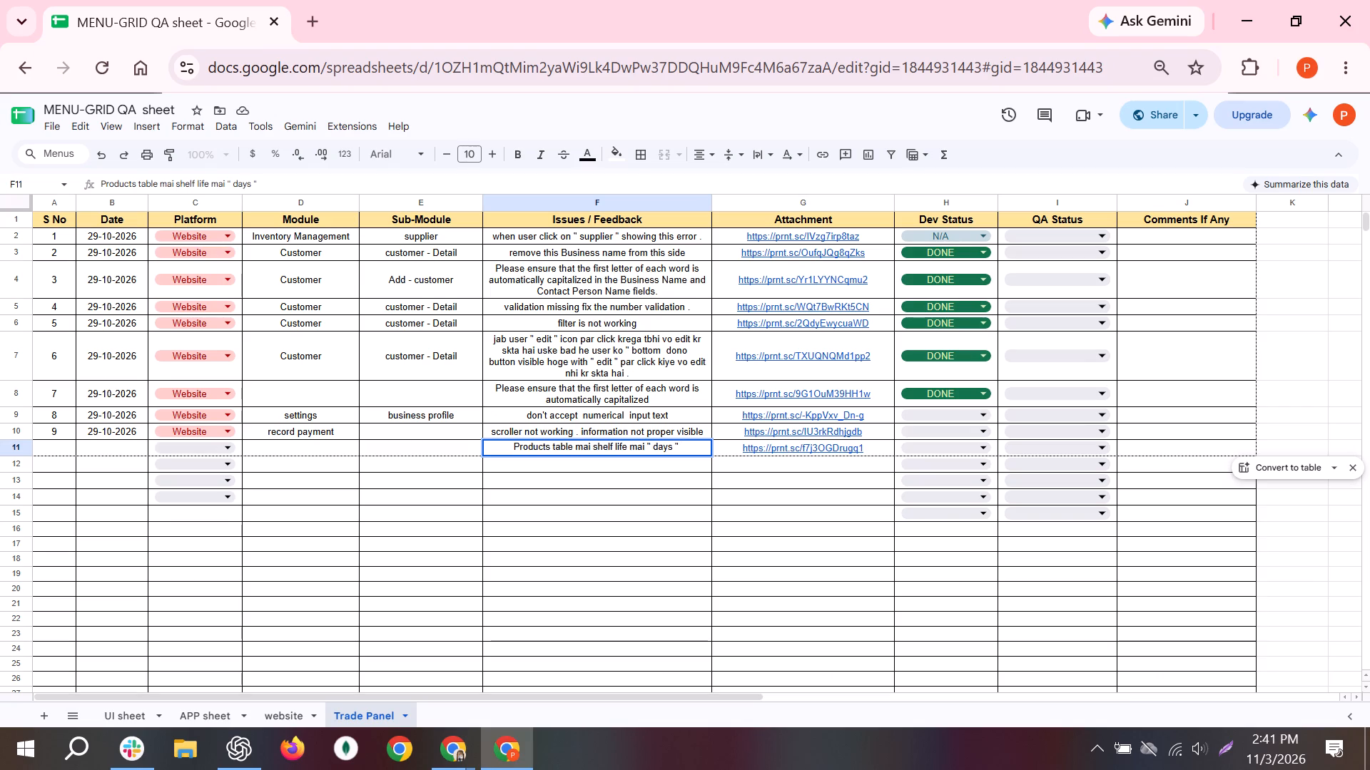
left_click(1115, 688)
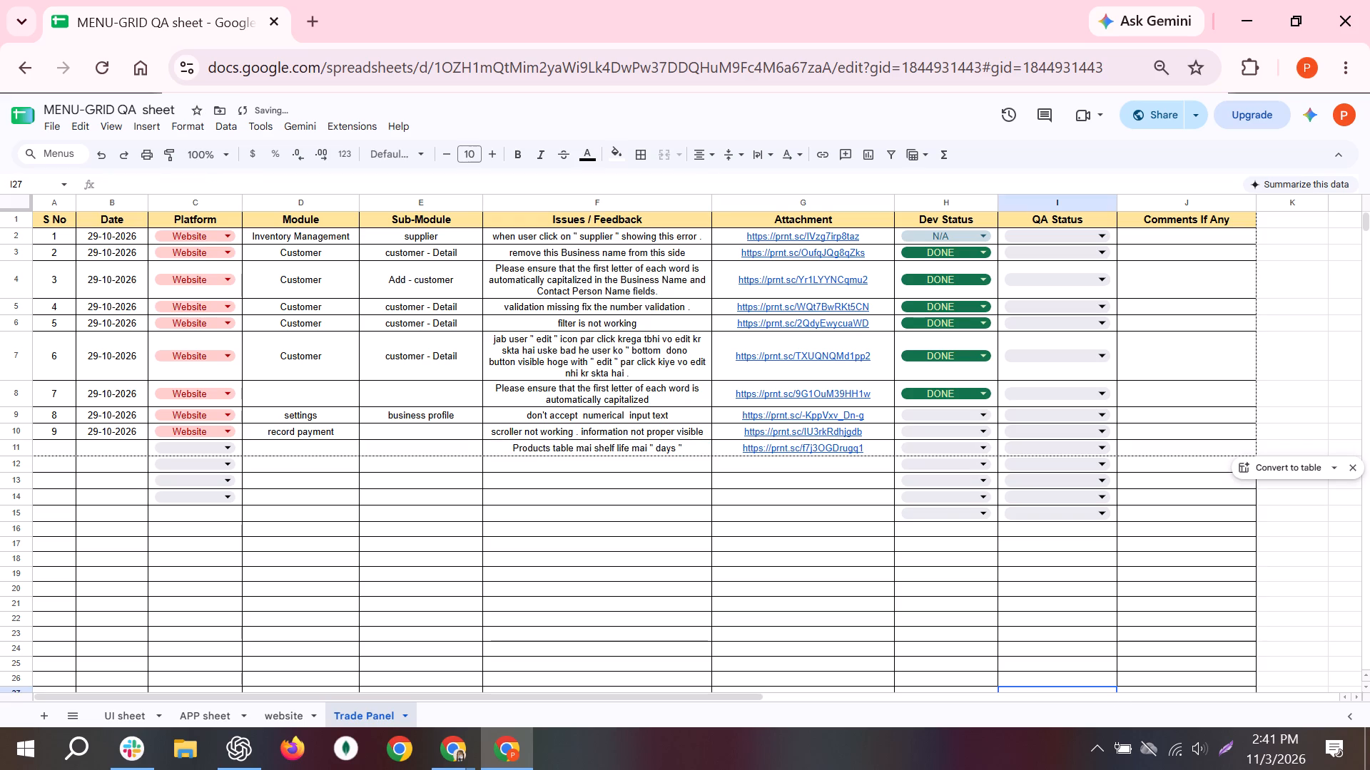
type("kr")
key("BackSpace")
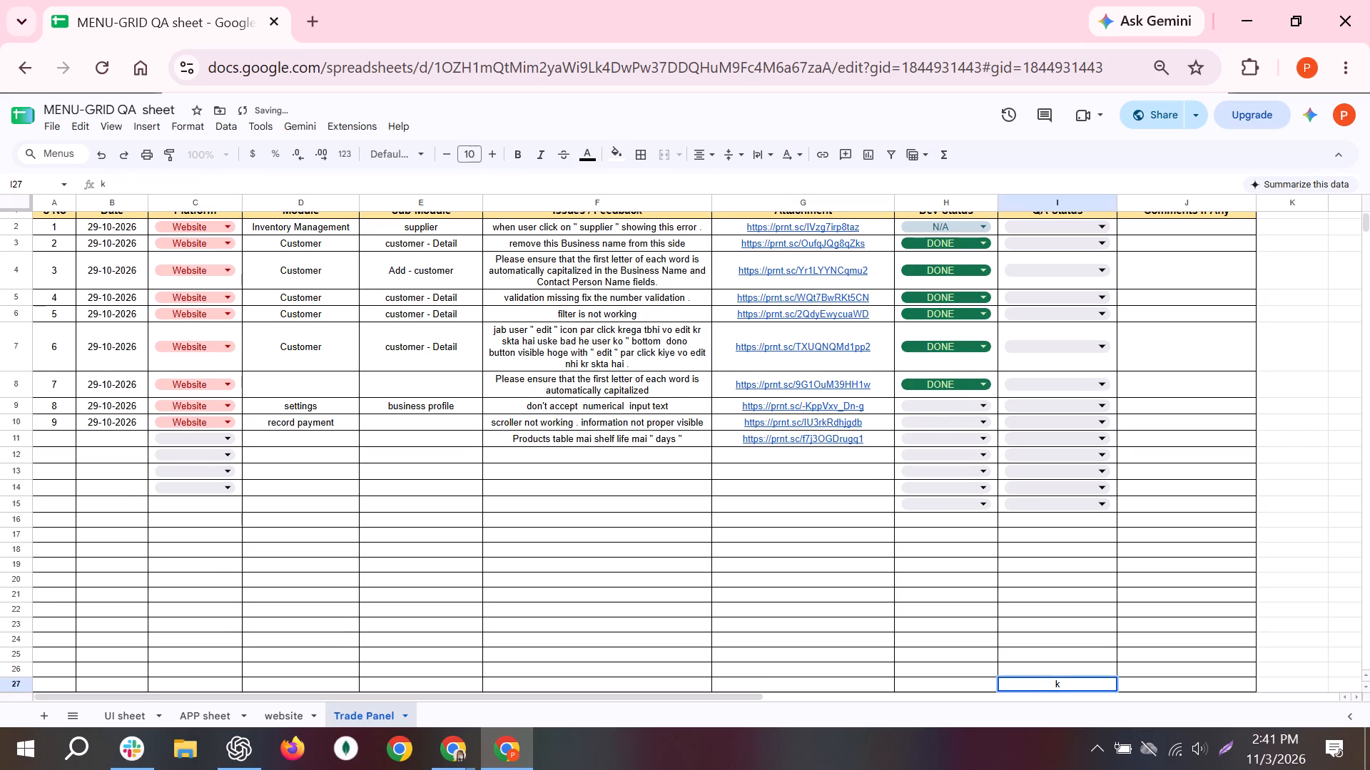
key("BackSpace")
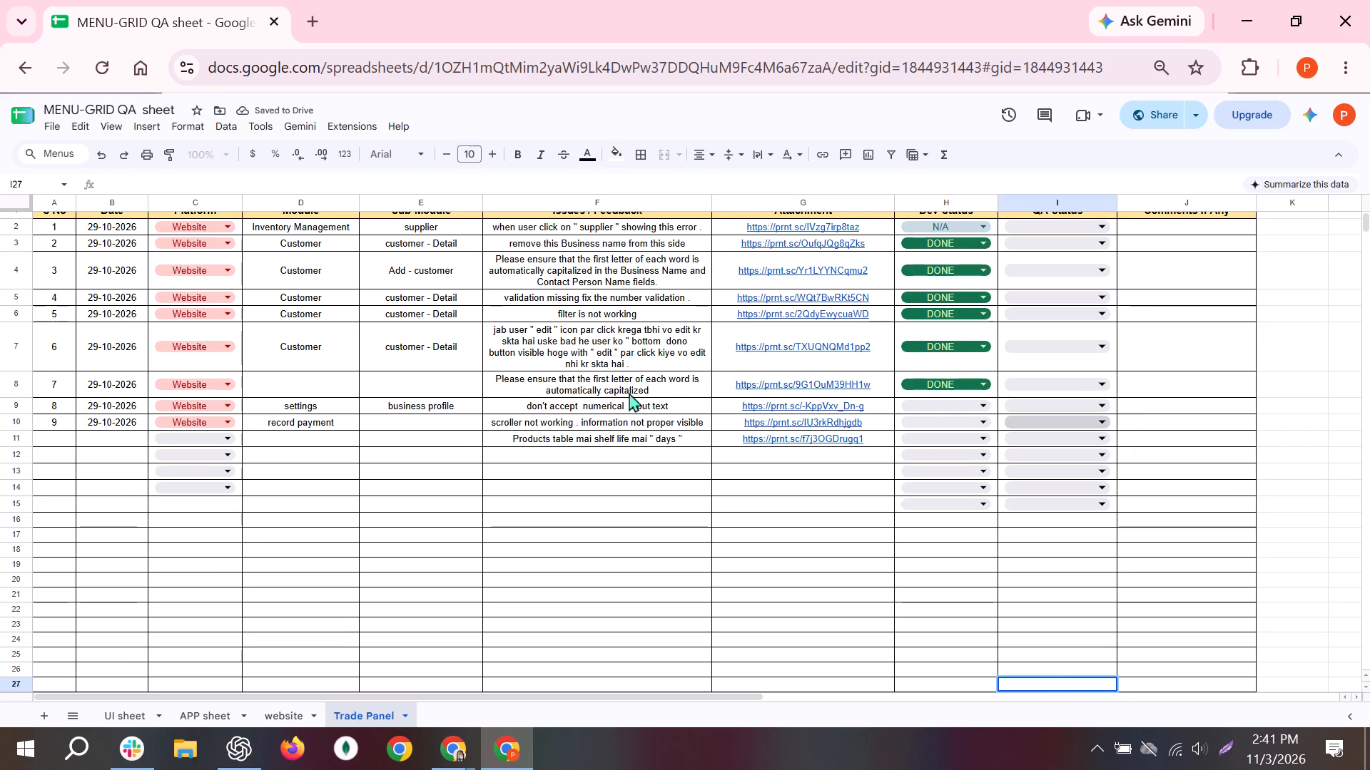
double_click(686, 434)
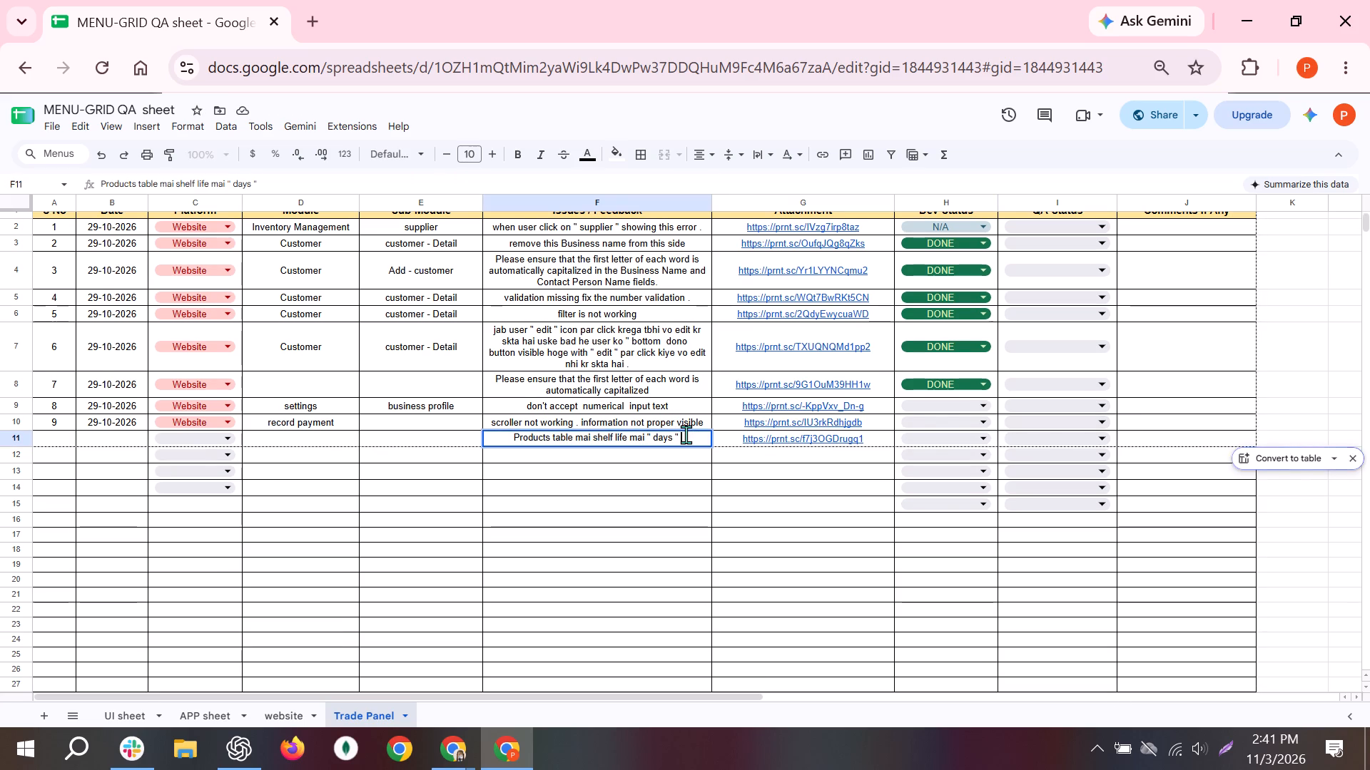
type("kro")
key("space")
key("Return")
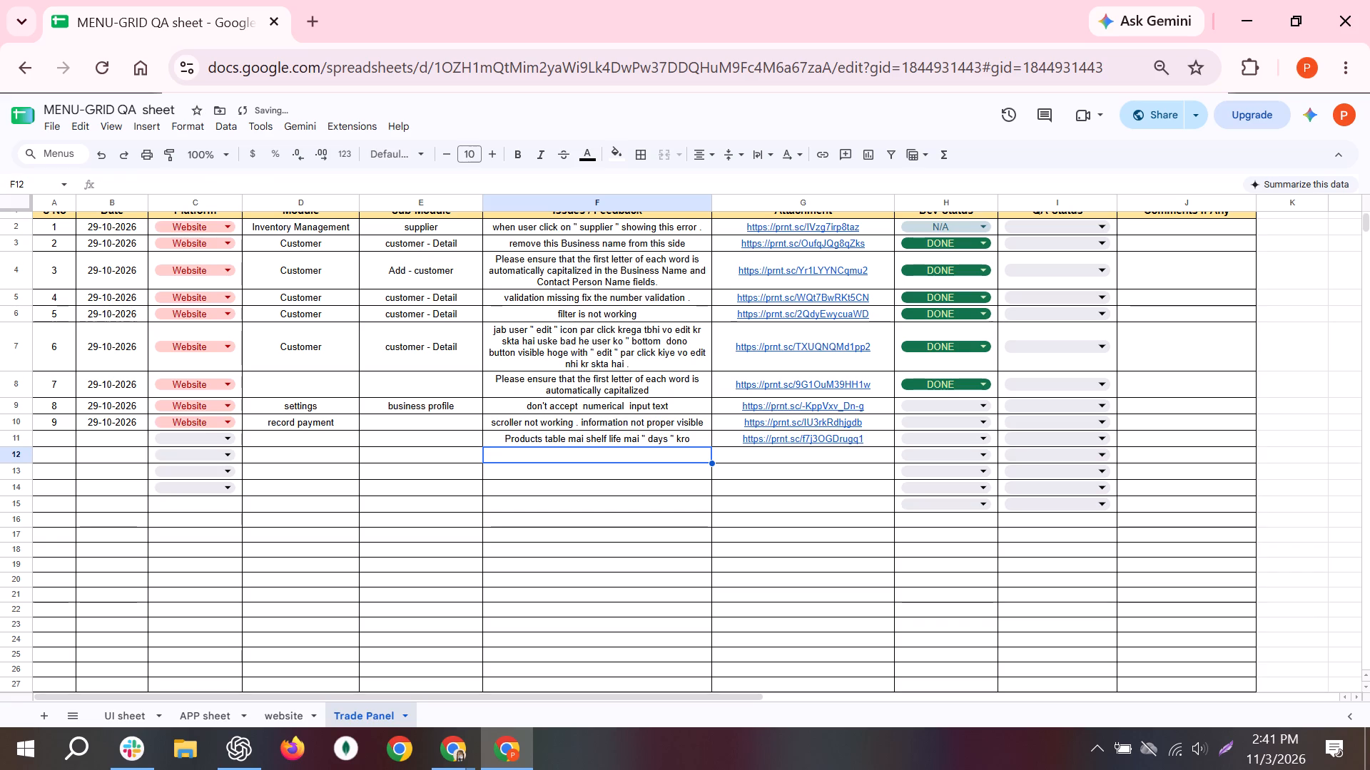
Set the Platform of row 11 to Website.
key("Left")
key("Left")
key("Left")
key("Left")
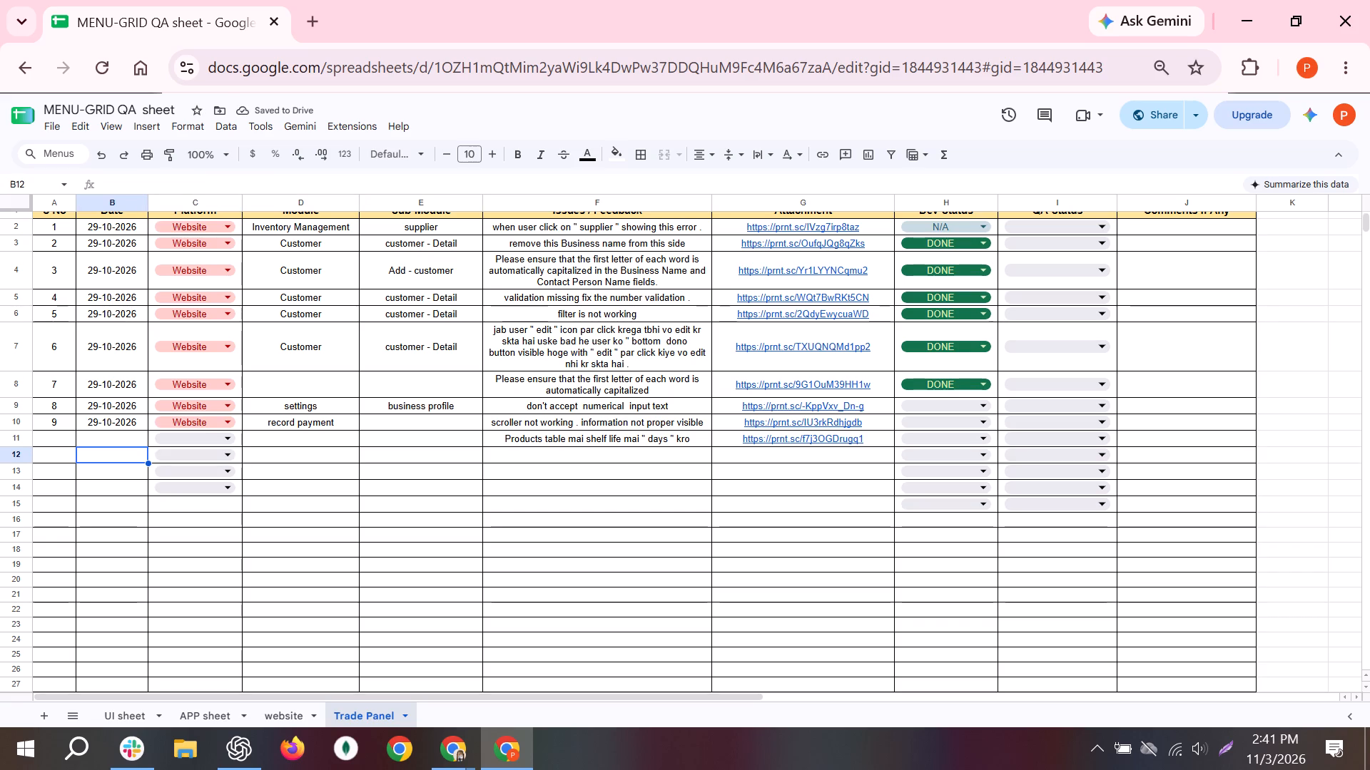
key("Up")
key("Right")
key("Return")
key("Return")
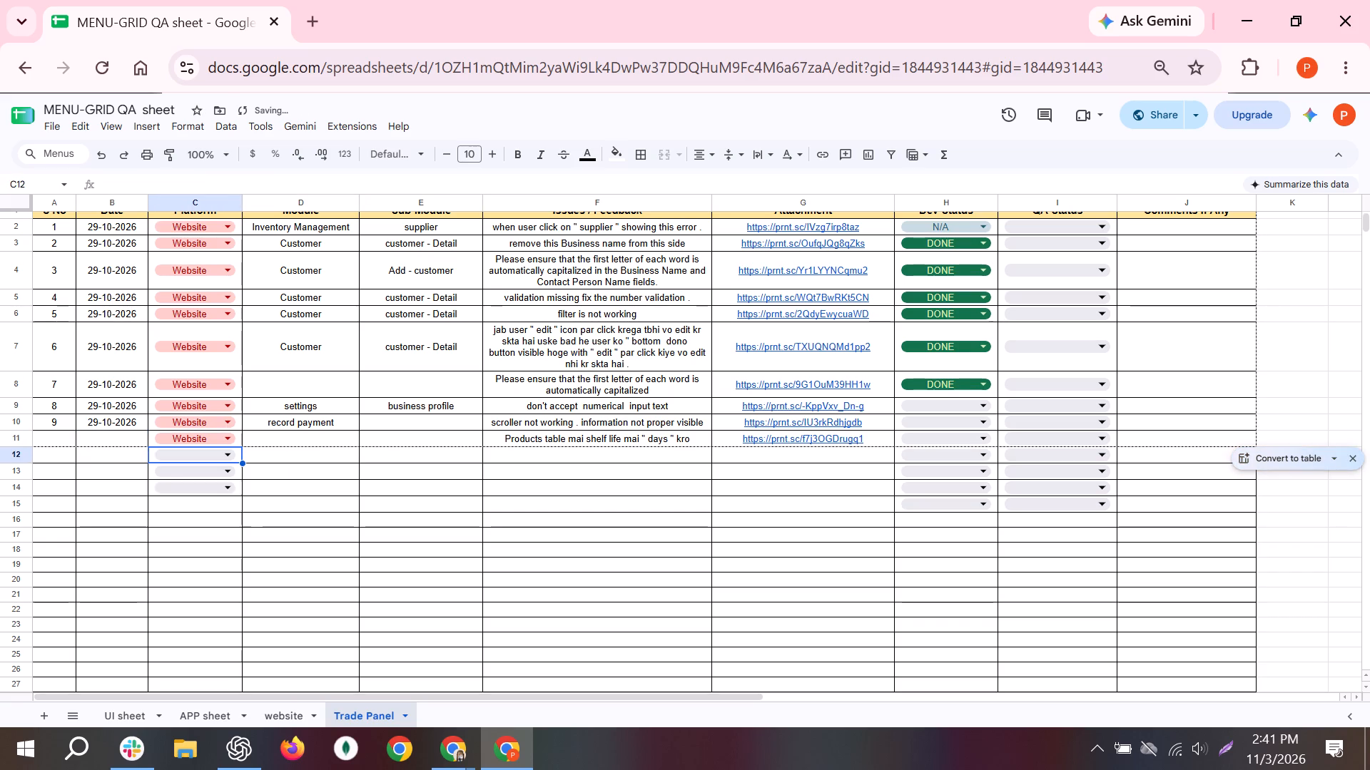
Enter "Product management" as the Module of row 11.
key("Right")
key("Up")
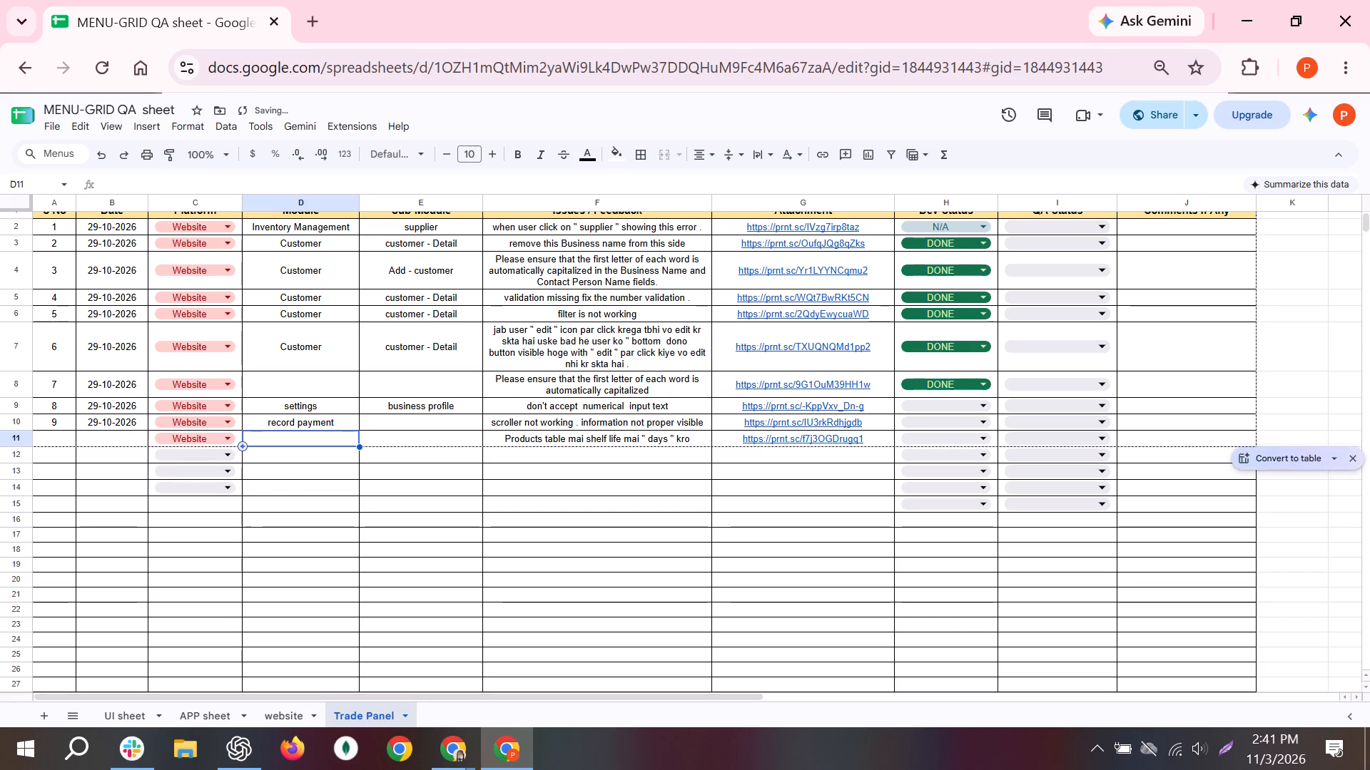
type("Product management")
key("space")
key("Return")
Enter "Products" as the Sub-Module of row 11, checking the name against MenuGrid.
key("Right")
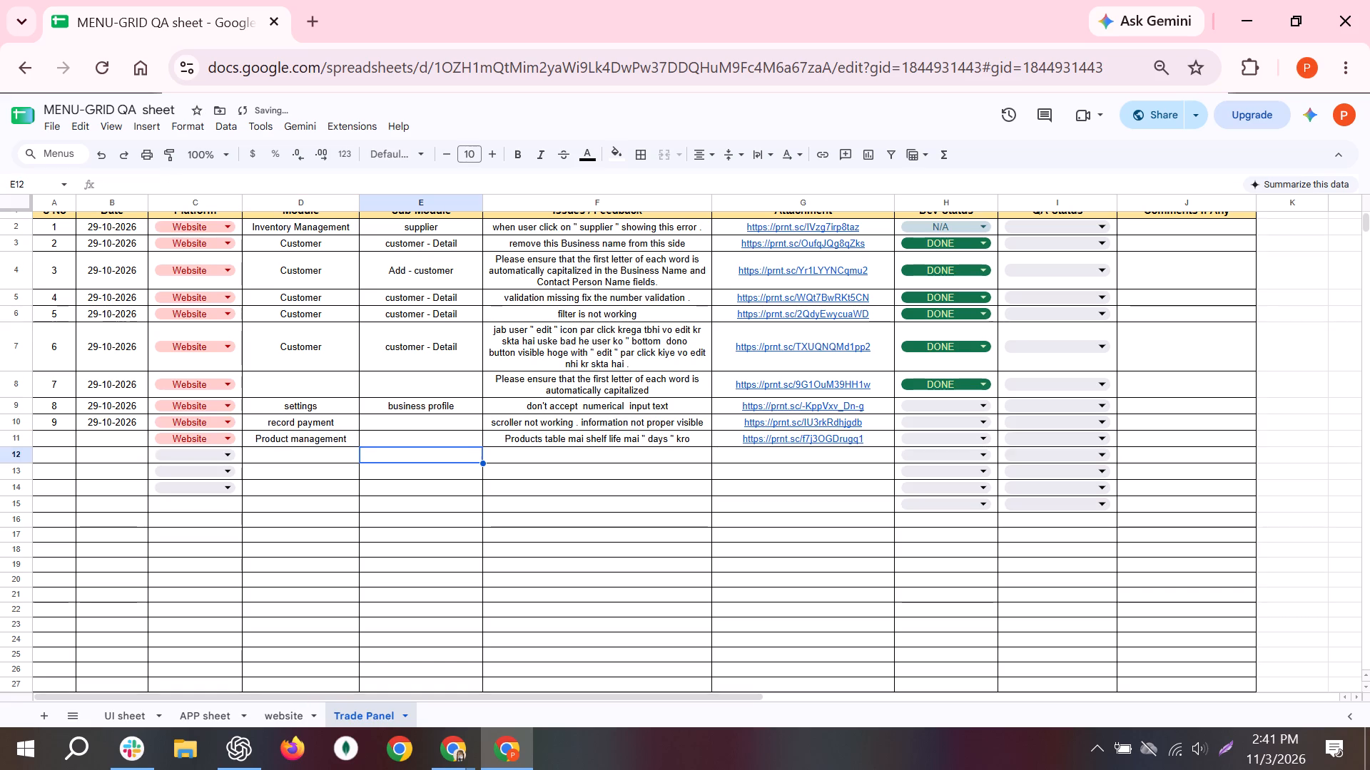
key("Up")
key("alt+Tab")
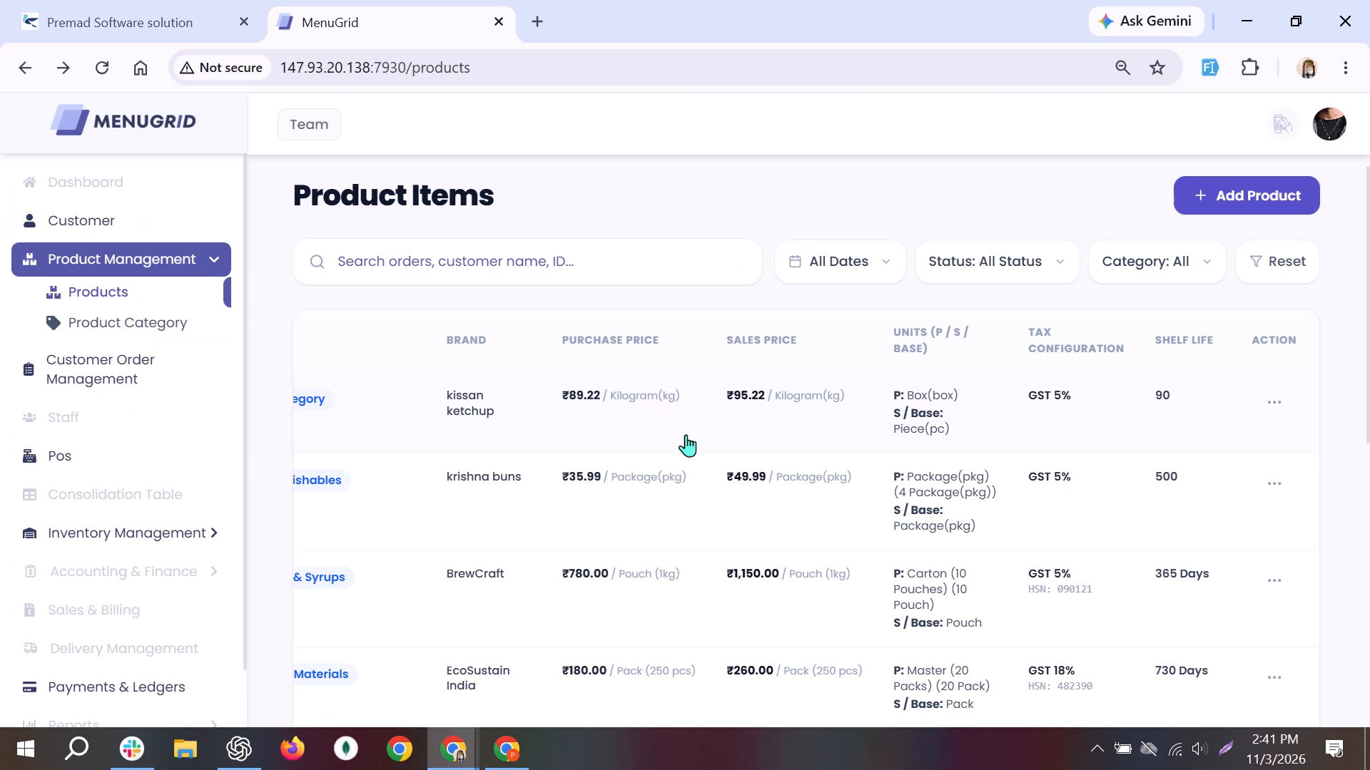
key("alt+Tab")
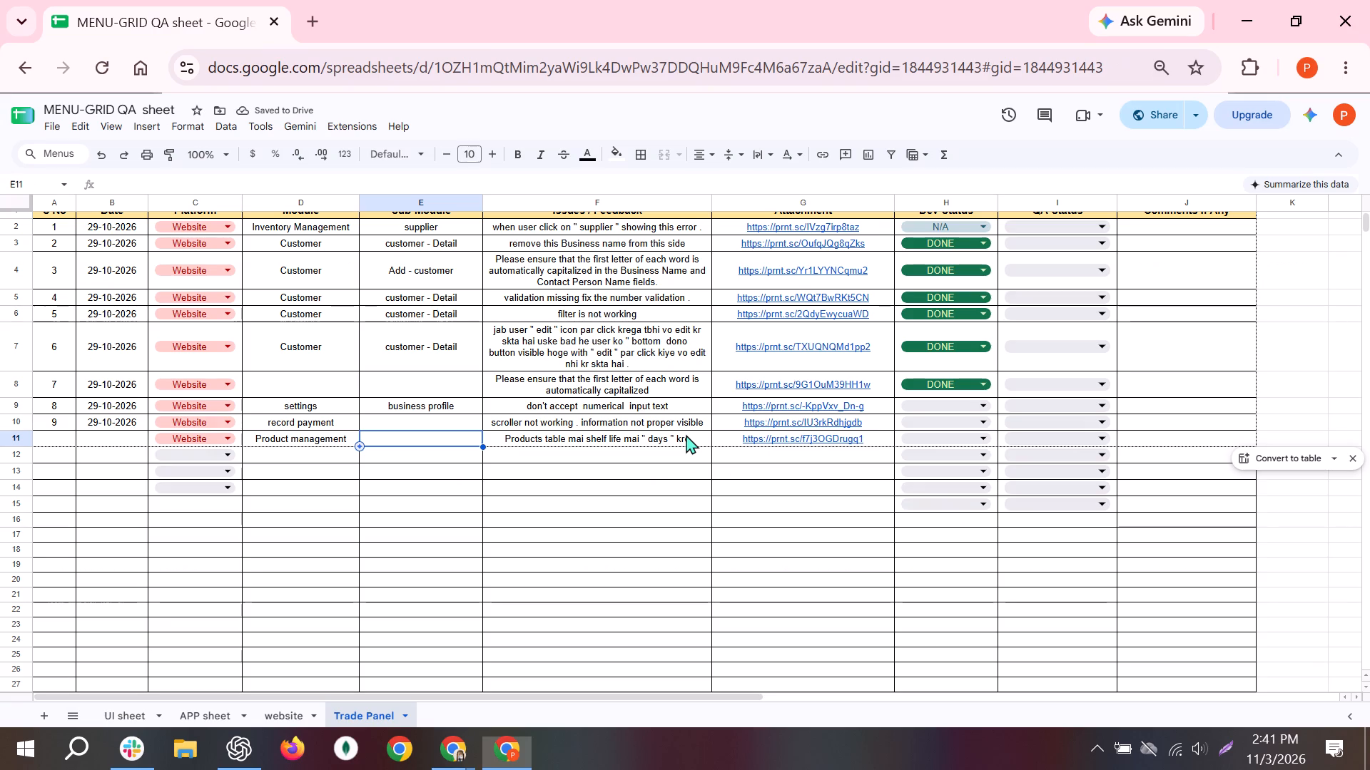
type("Pr")
type("odut")
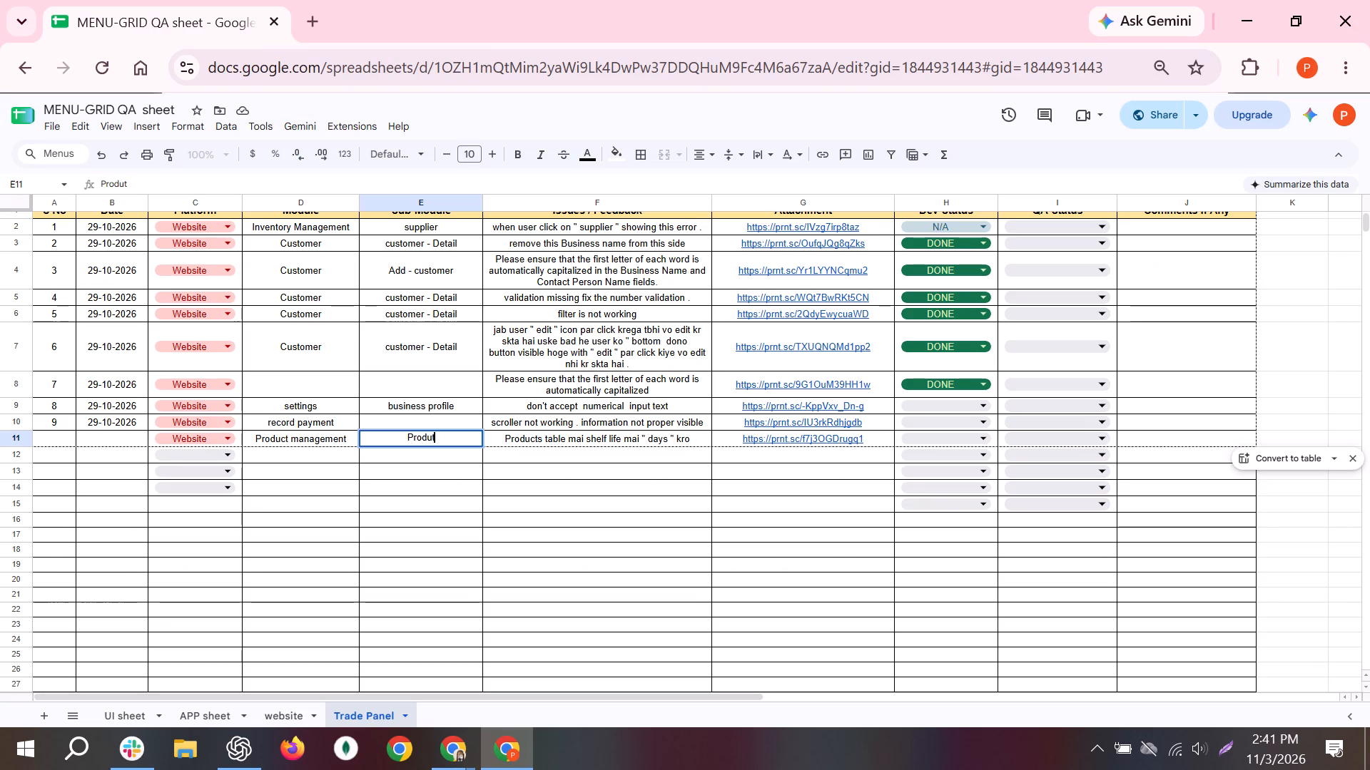
key("BackSpace")
type("ct")
key("space")
key("BackSpace")
key("s")
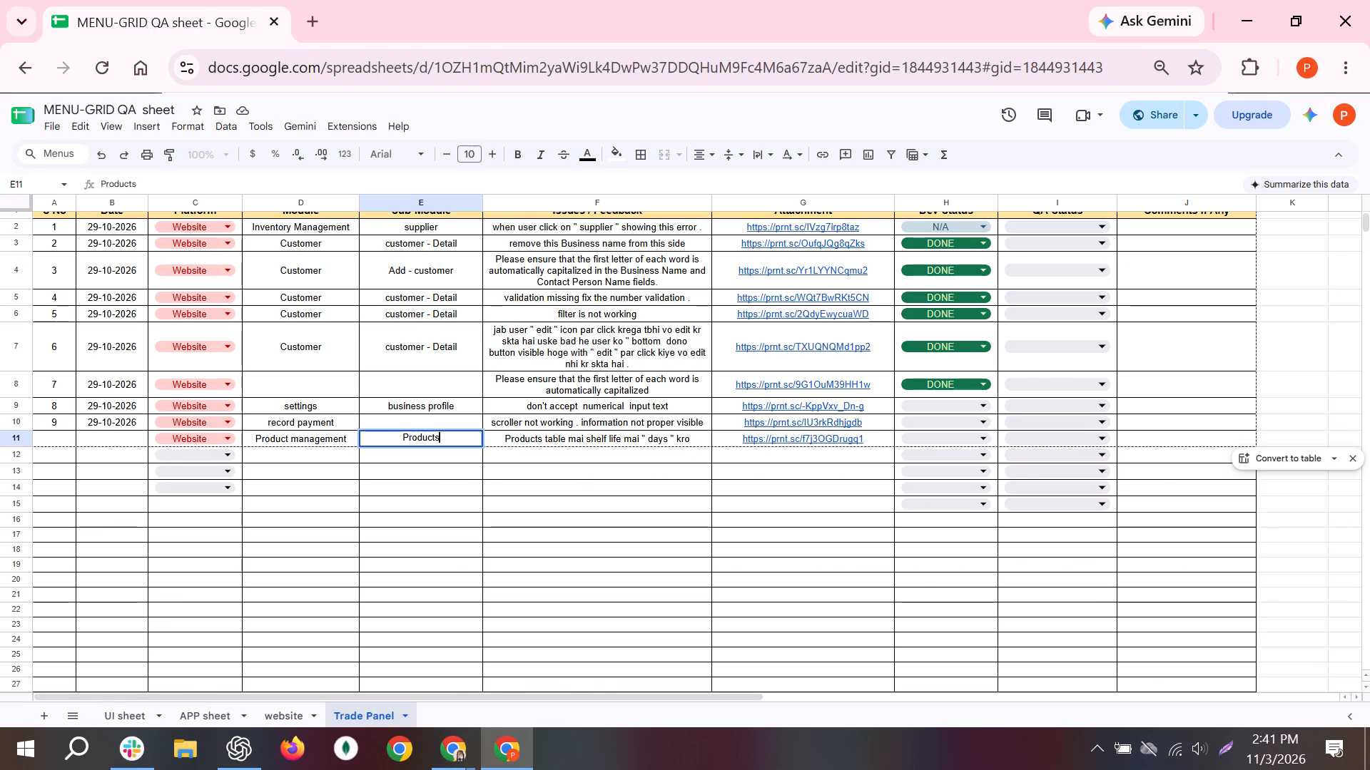
key("alt+Tab")
key("alt+Tab")
key("Return")
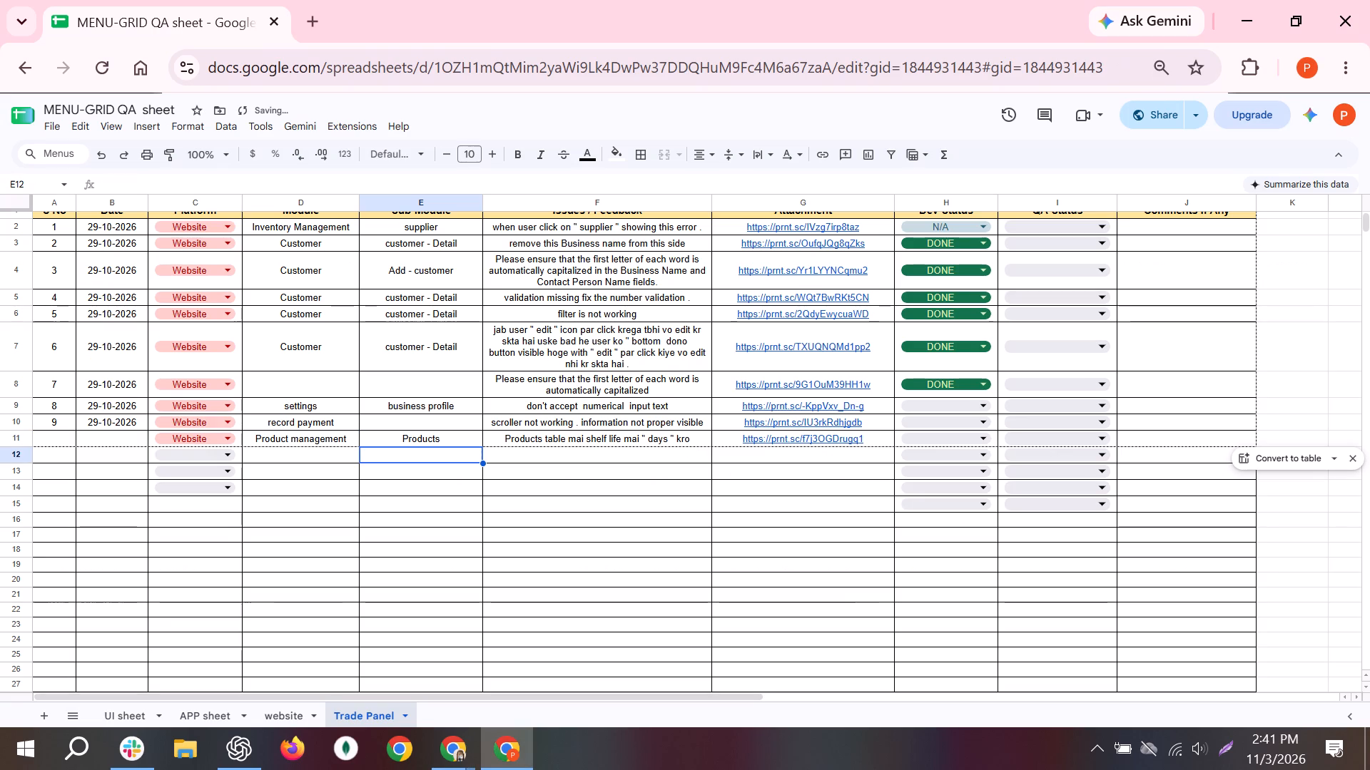
In MenuGrid's product list, expand the Status filter, copy a page screenshot with its options boxed in red, and return to the QA sheet.
key("alt+Tab")
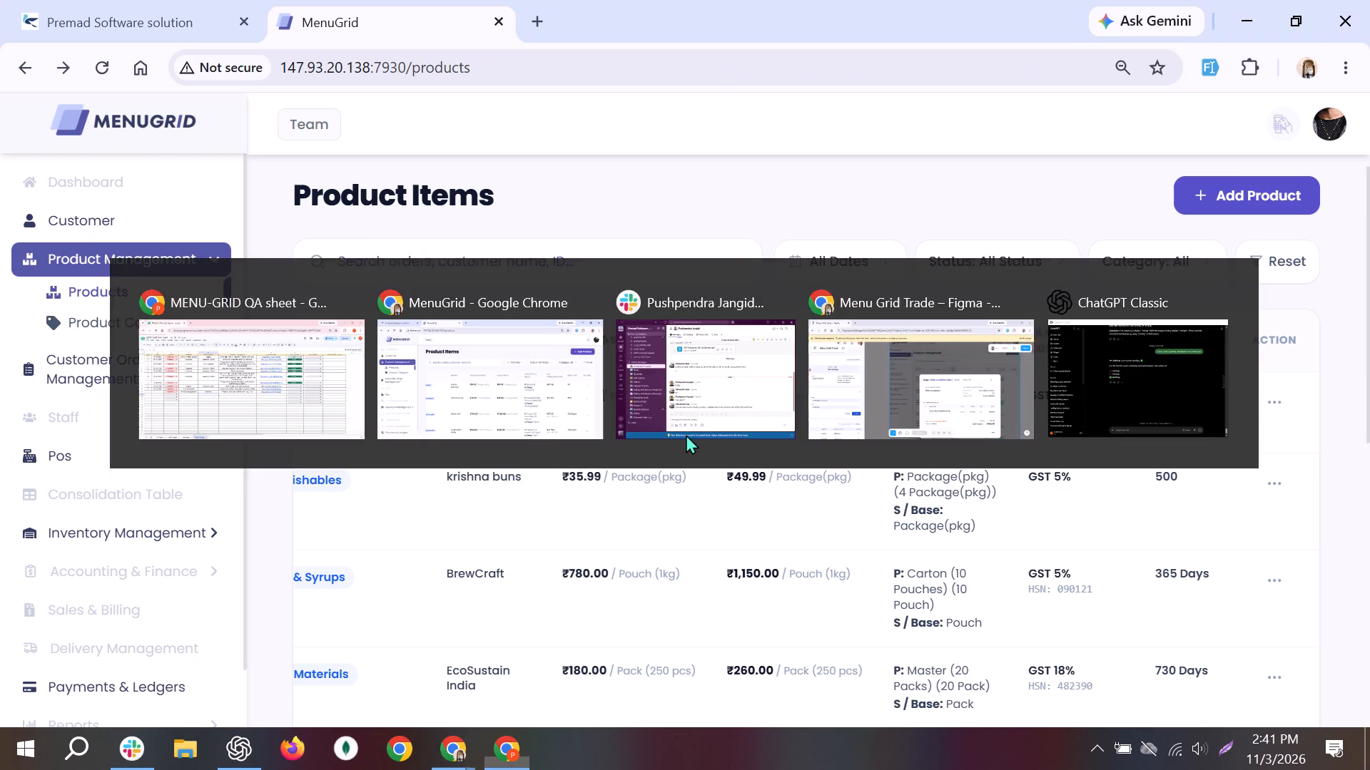
scroll(686, 434, "right", 8)
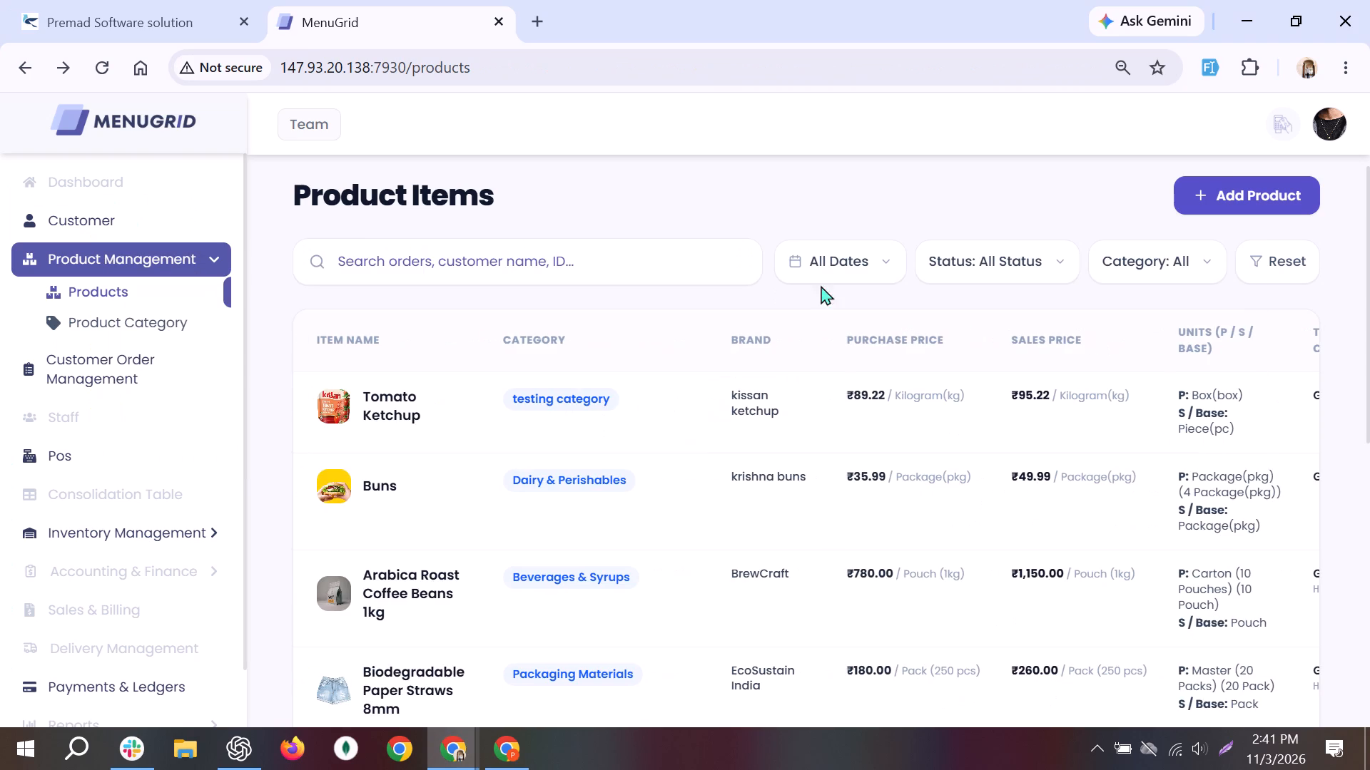
left_click(1023, 270)
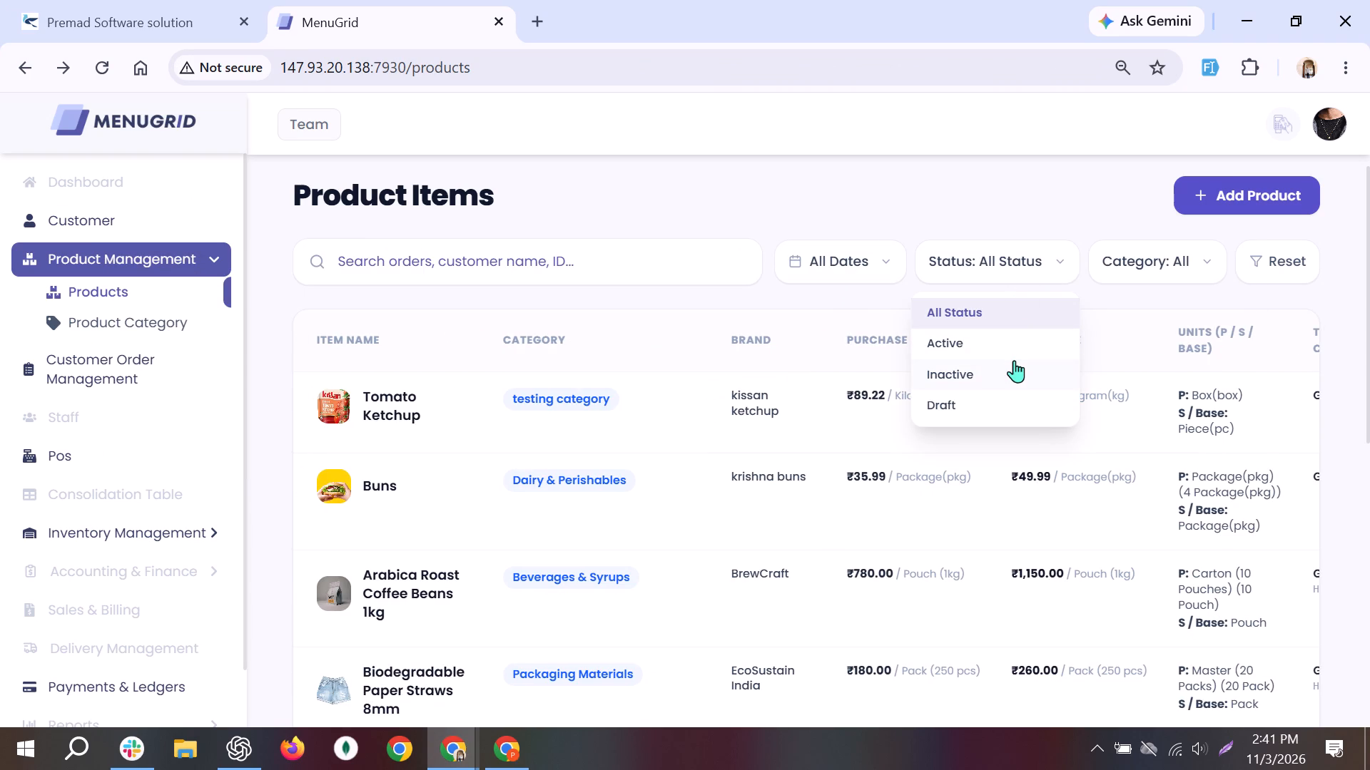
key("grave")
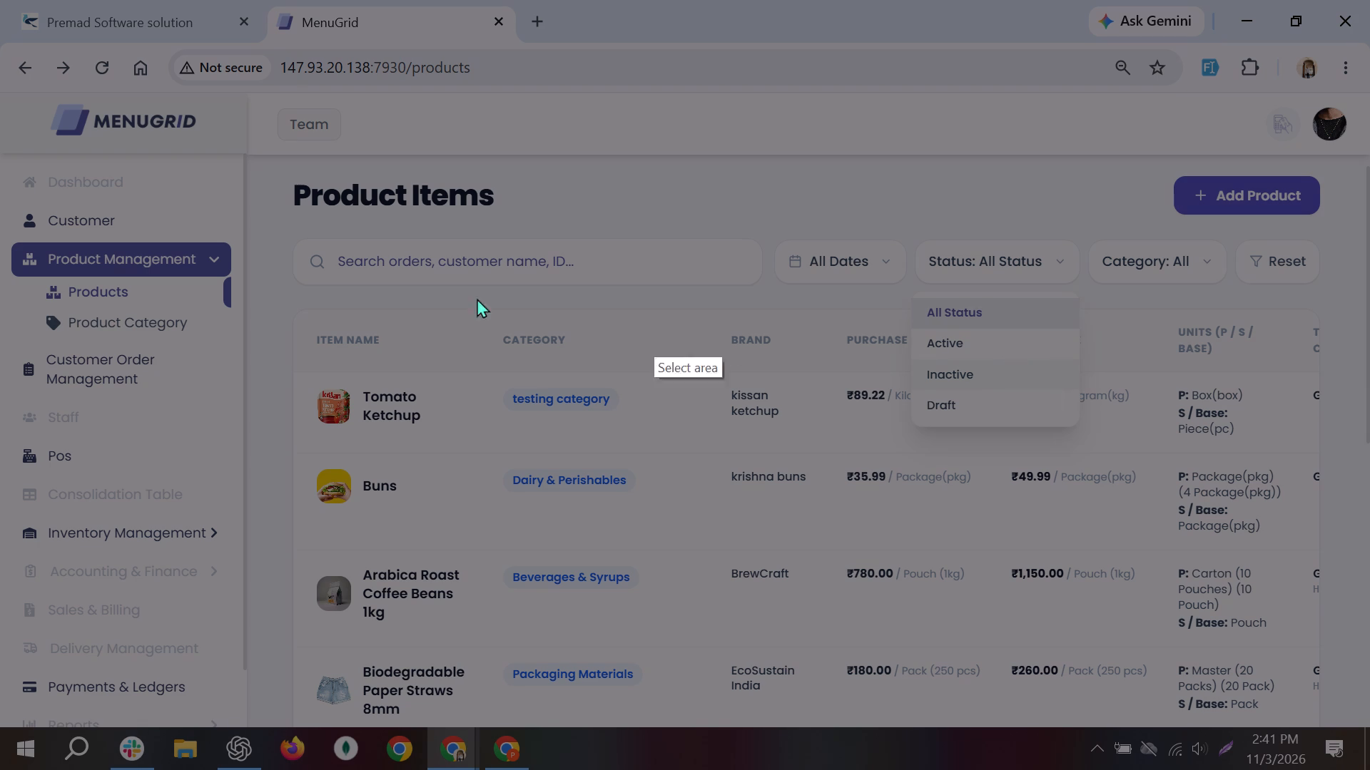
left_click_drag(2, 38, 1369, 719)
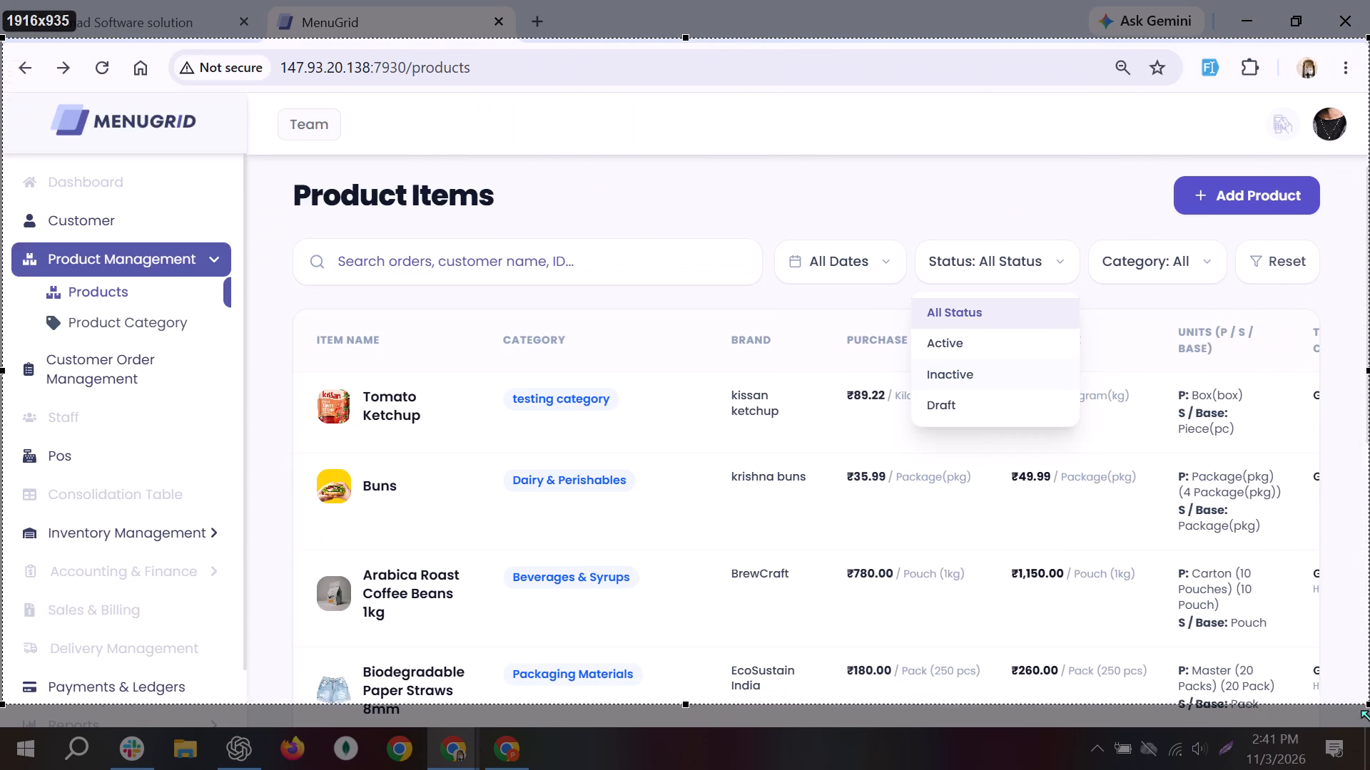
left_click_drag(1369, 719, 1369, 722)
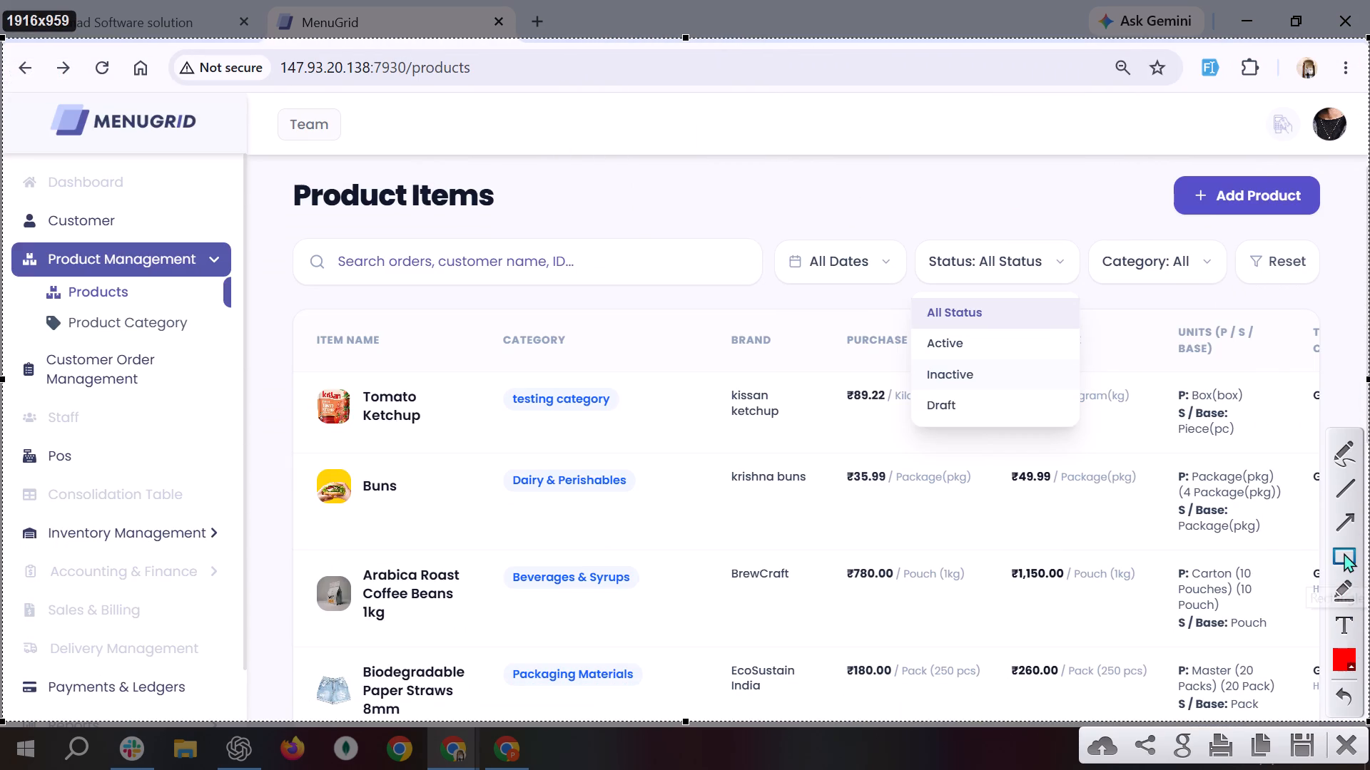
left_click(1344, 553)
left_click_drag(902, 279, 1095, 451)
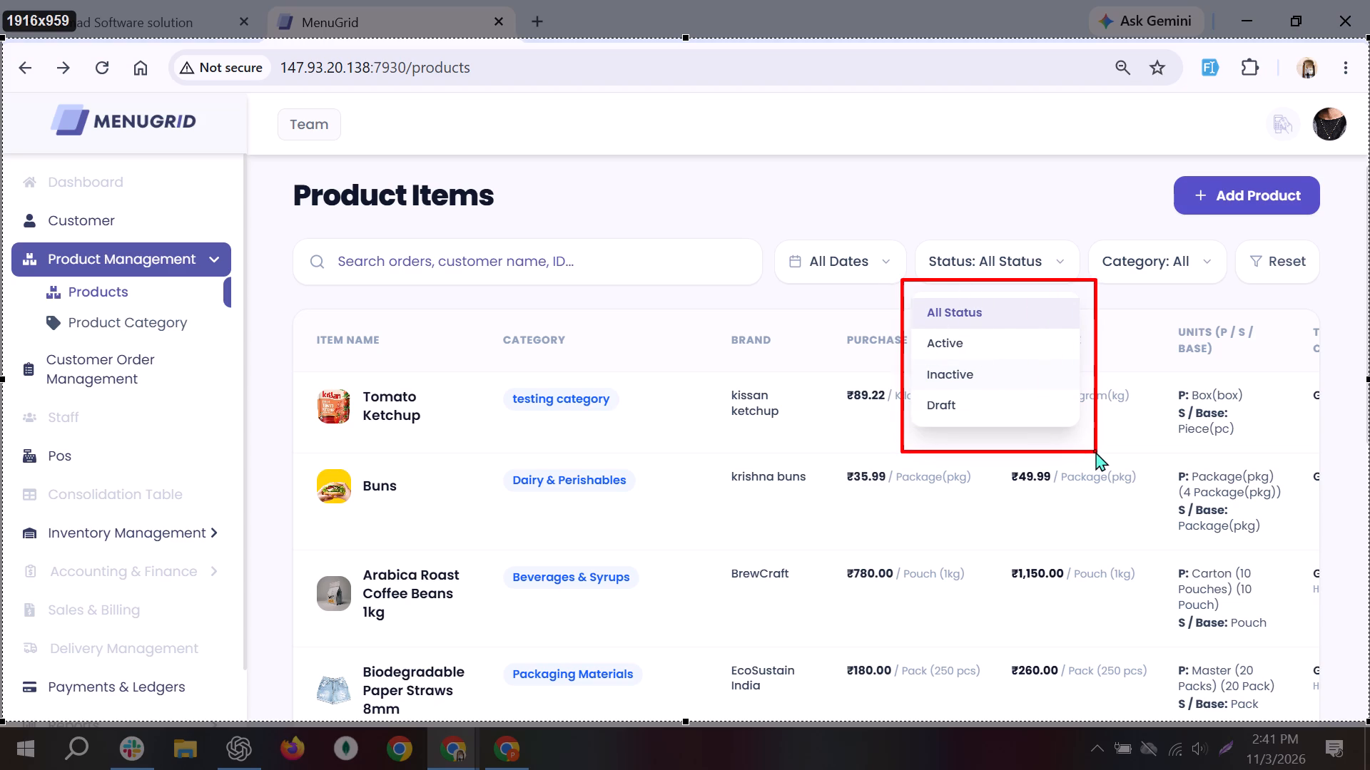
key("ctrl+c")
key("alt+Tab")
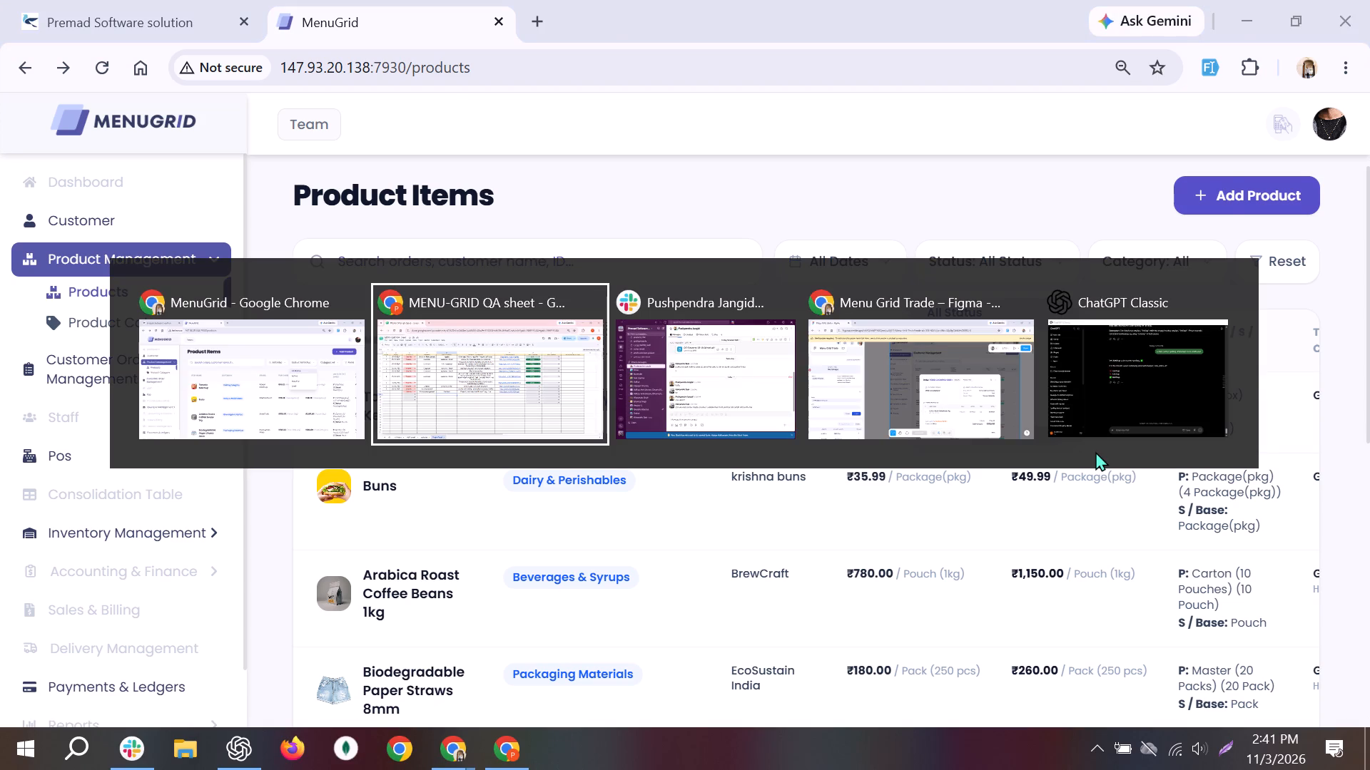
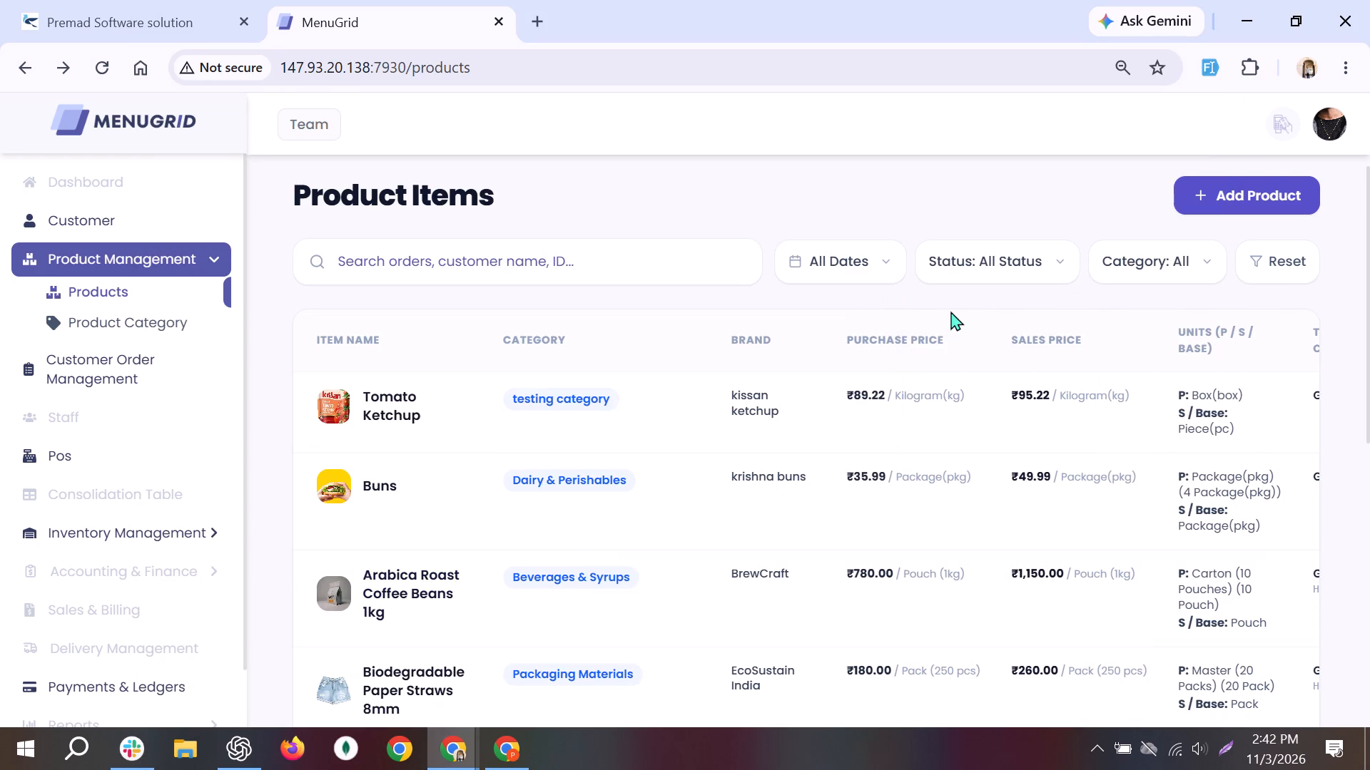
Check the product list's columns and open the Tomato Ketchup product's details, examining every section down to the description.
scroll(838, 605, "left", 2)
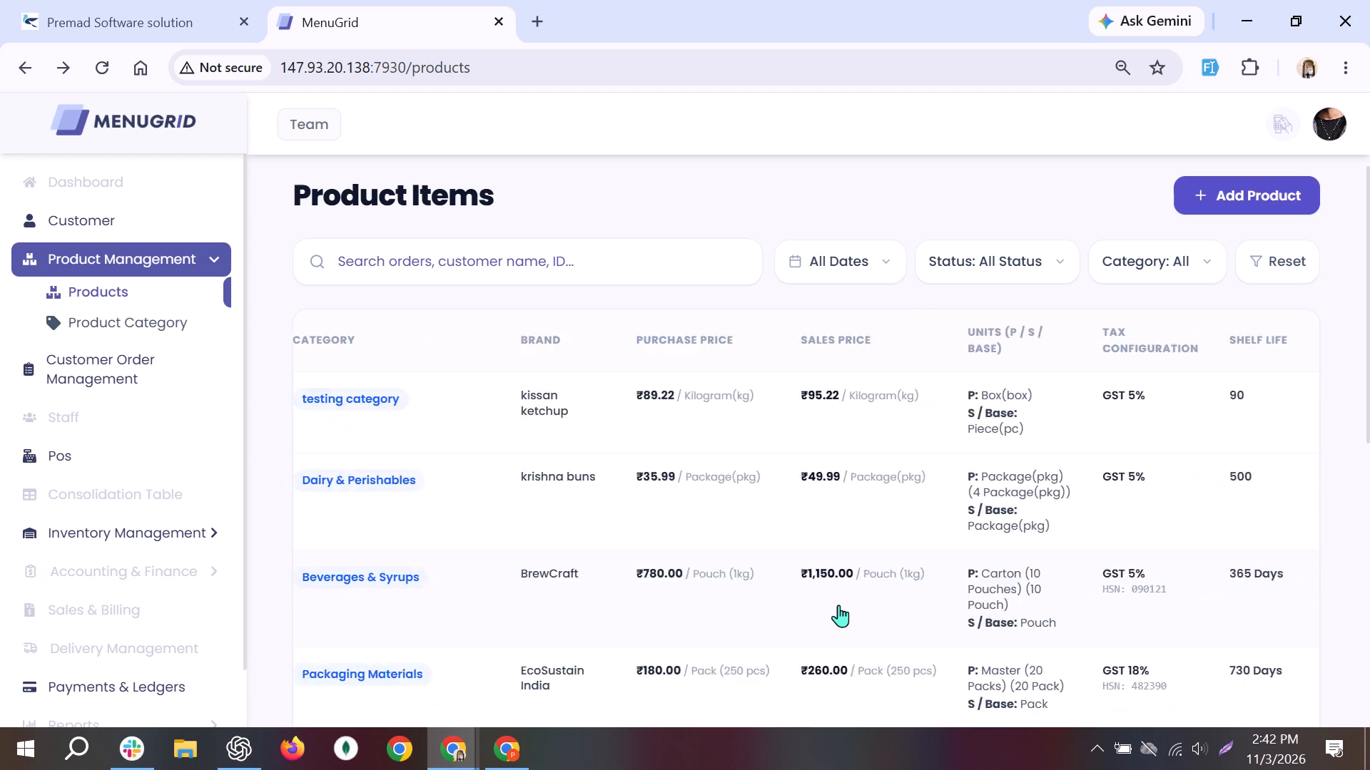
scroll(838, 605, "left", 2)
scroll(838, 605, "right", 8)
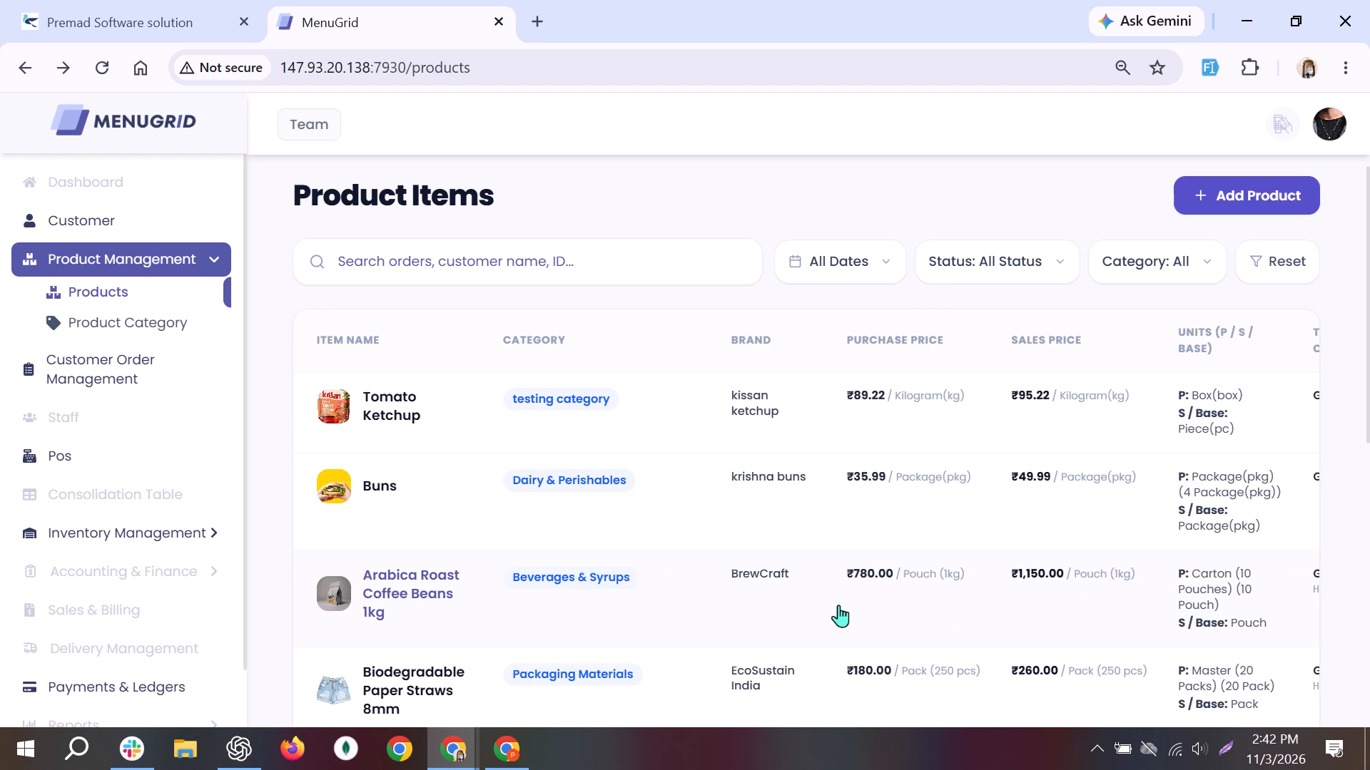
scroll(838, 605, "right", 4)
left_click(364, 426)
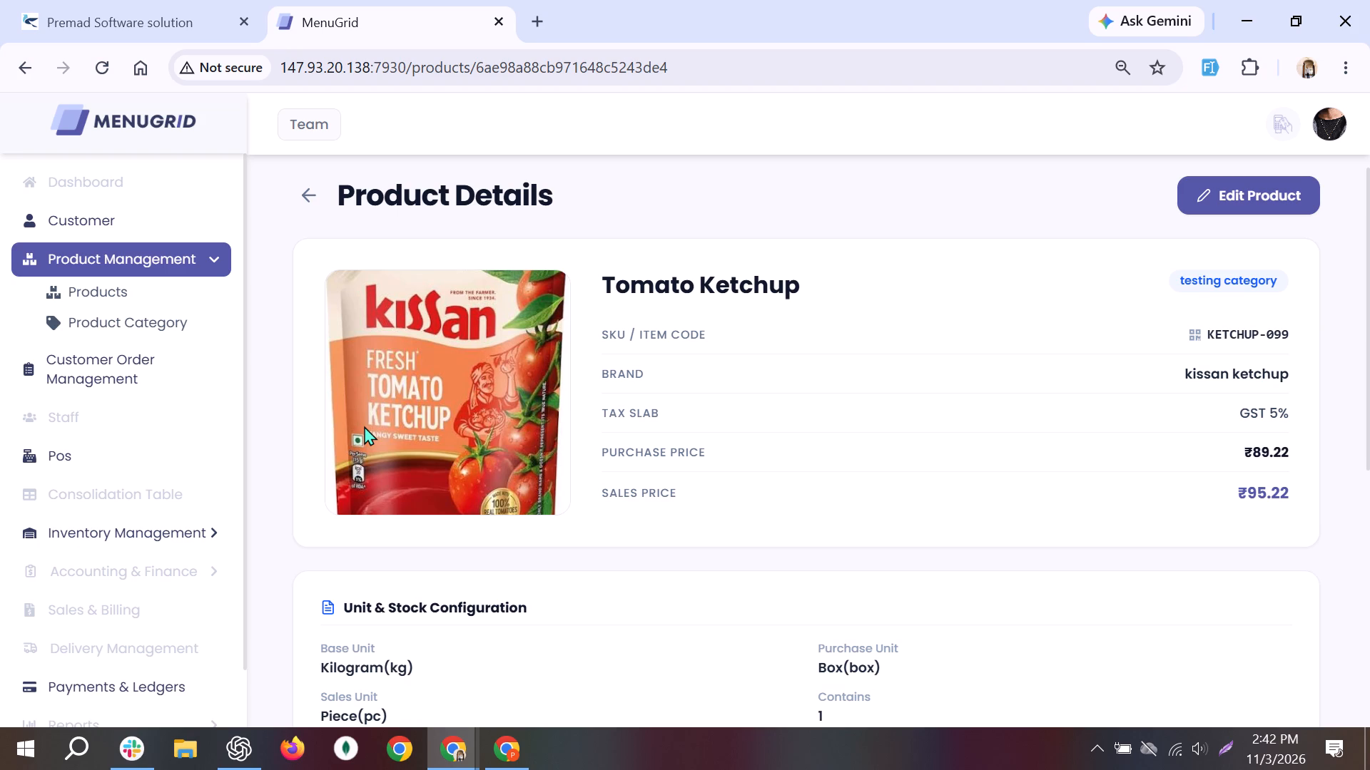
scroll(364, 426, "down", 2)
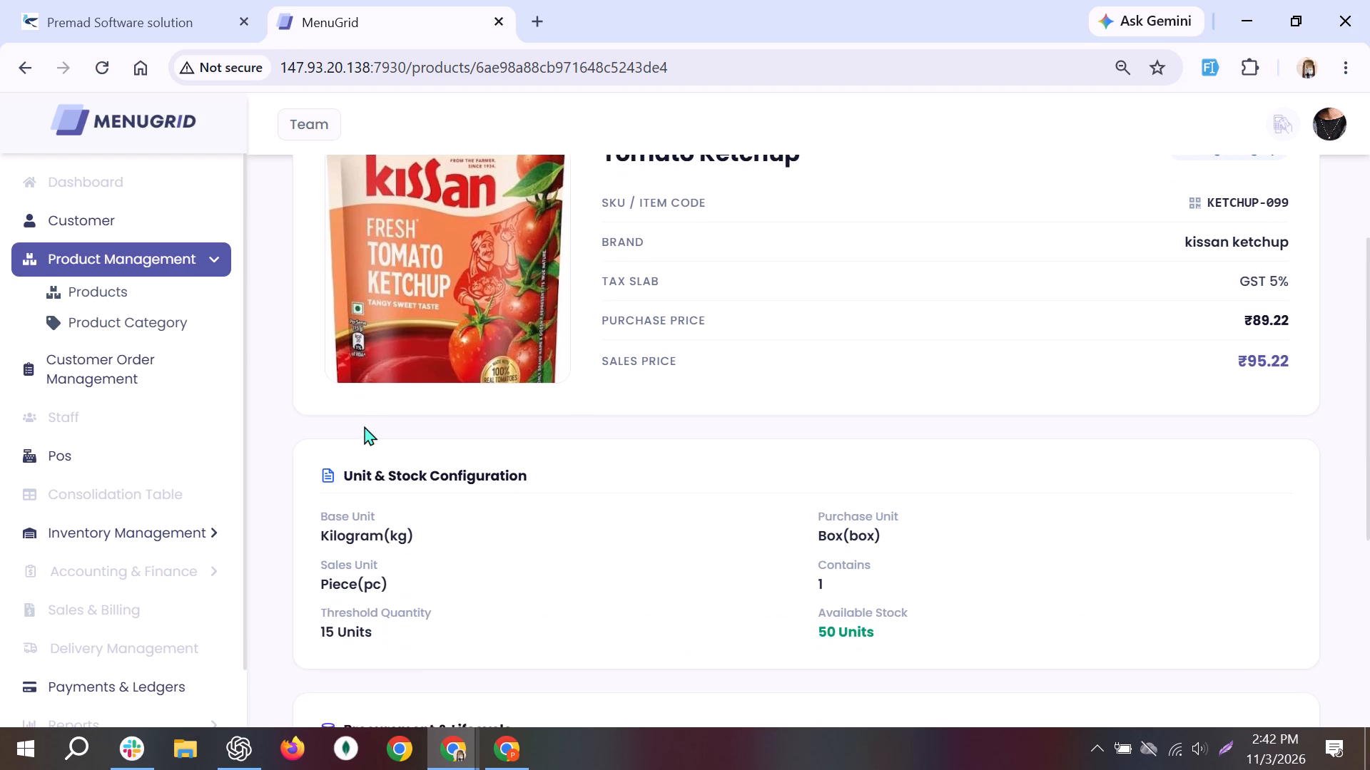
scroll(364, 426, "down", 1)
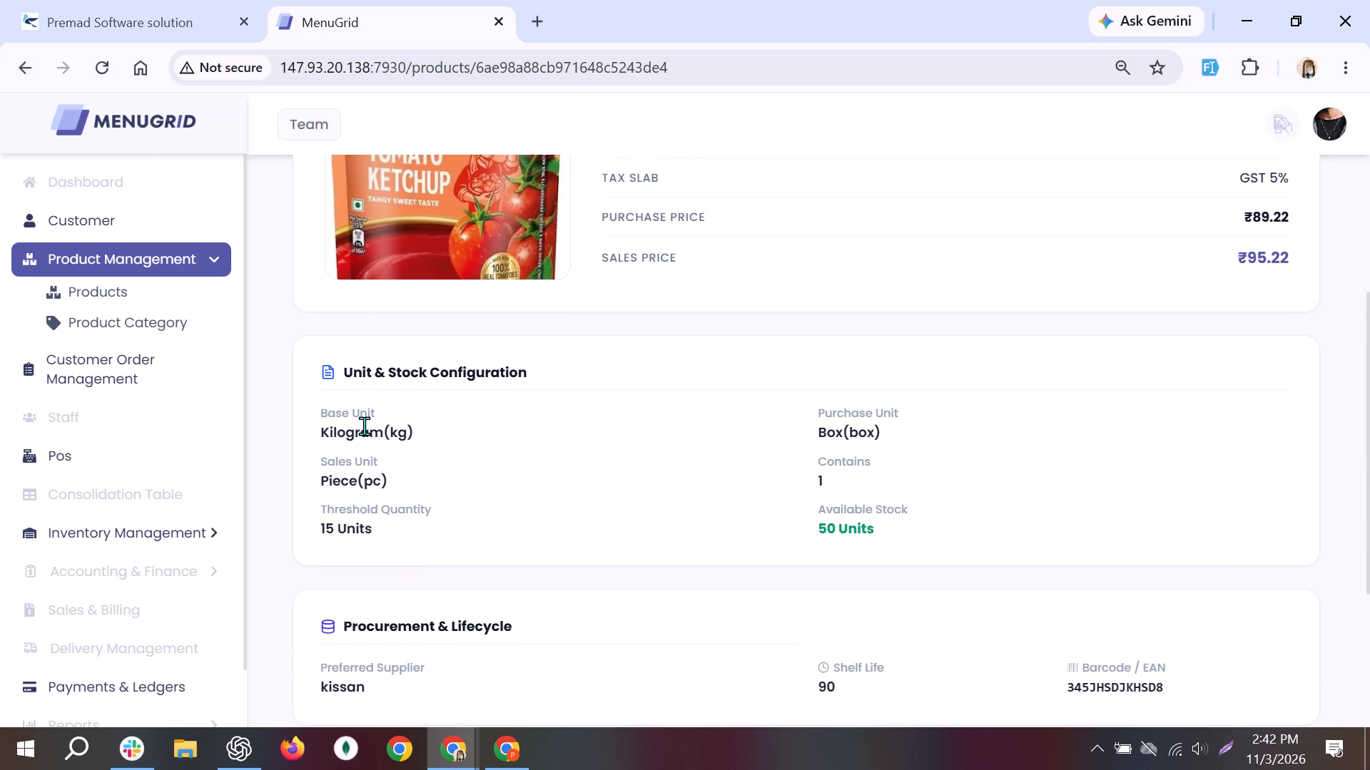
scroll(364, 426, "down", 1)
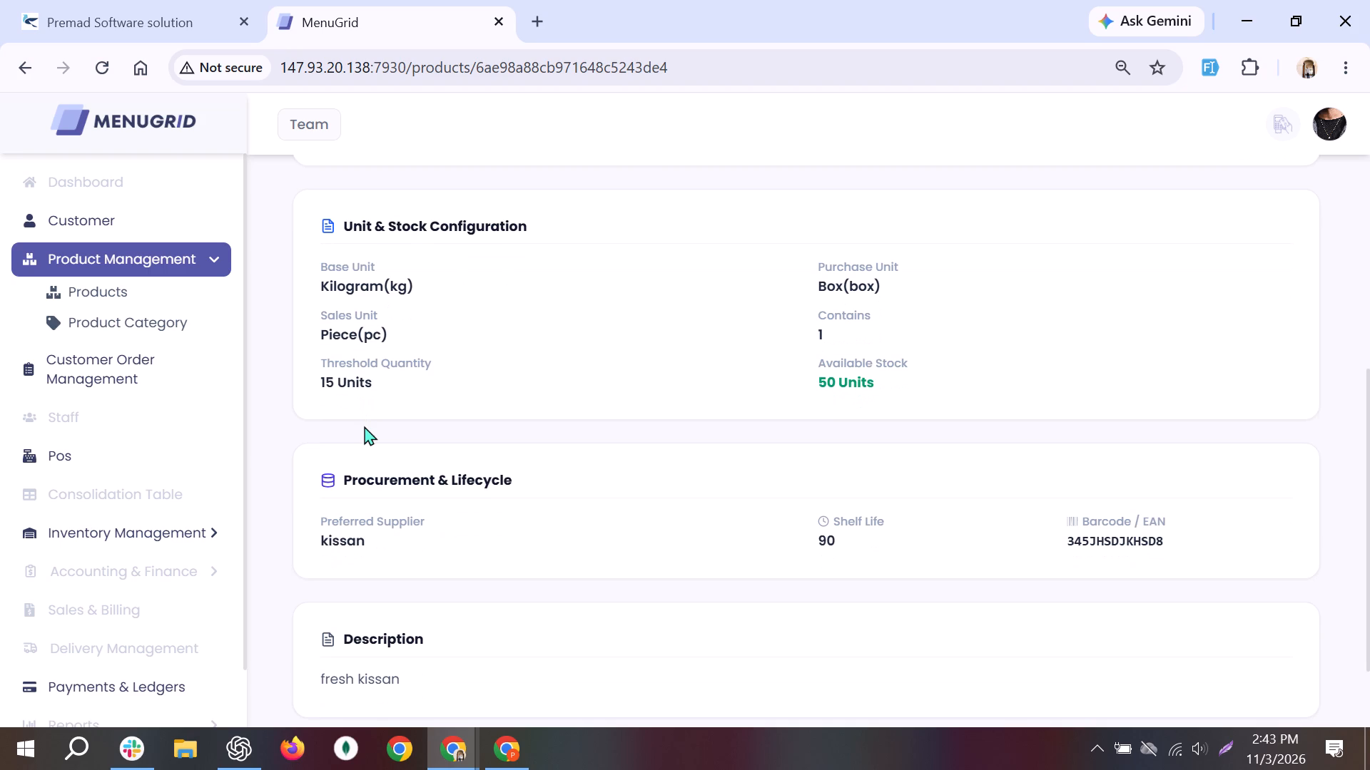
scroll(364, 426, "down", 1)
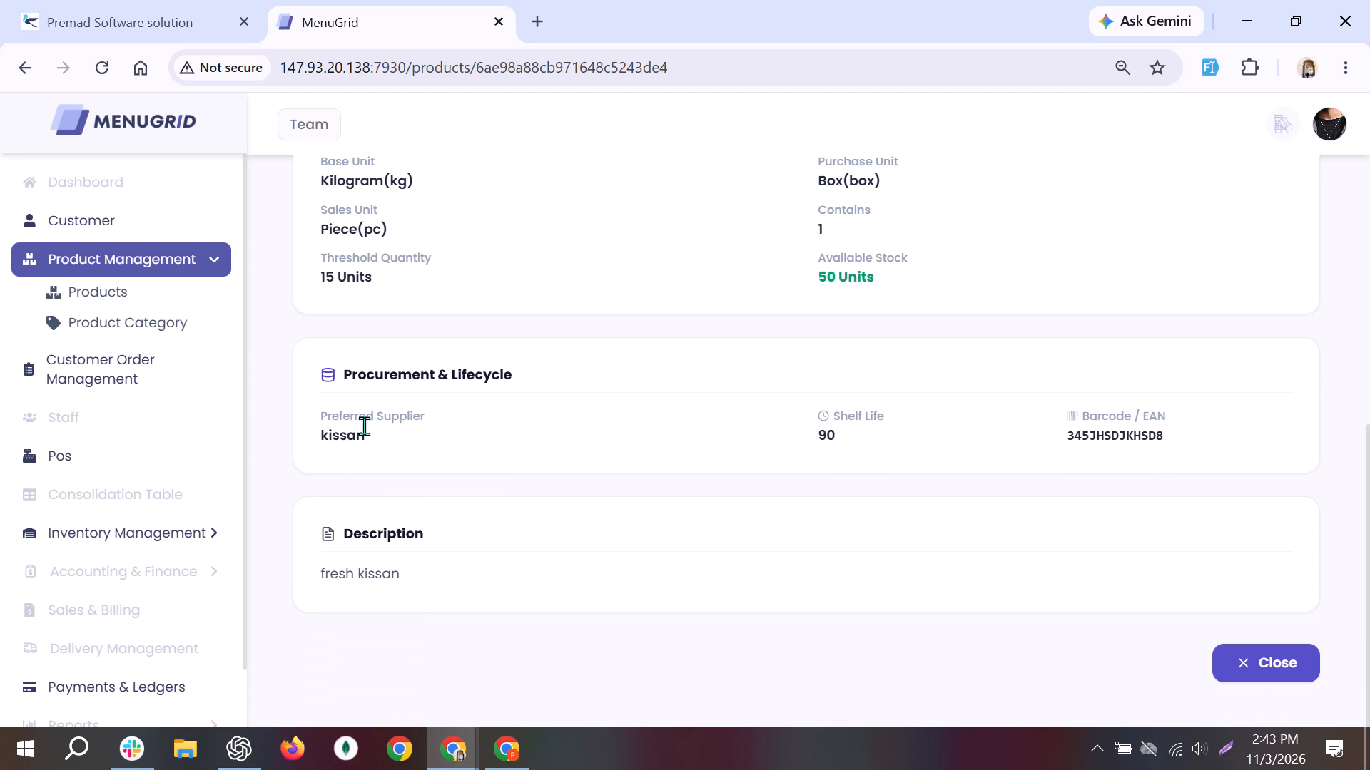
Capture the browser page with a red box beside the Shelf Life value in Procurement & Lifecycle, and upload the screenshot.
key("grave")
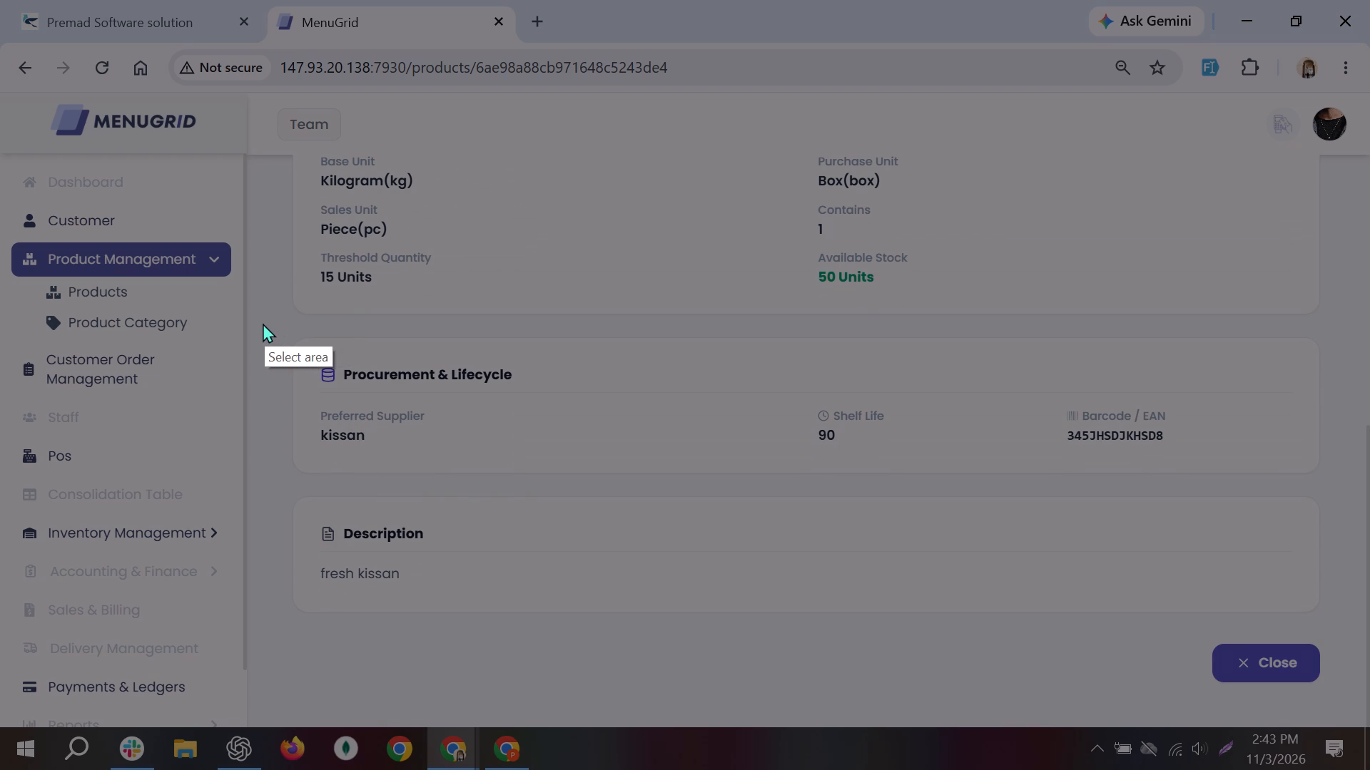
left_click_drag(0, 31, 1369, 769)
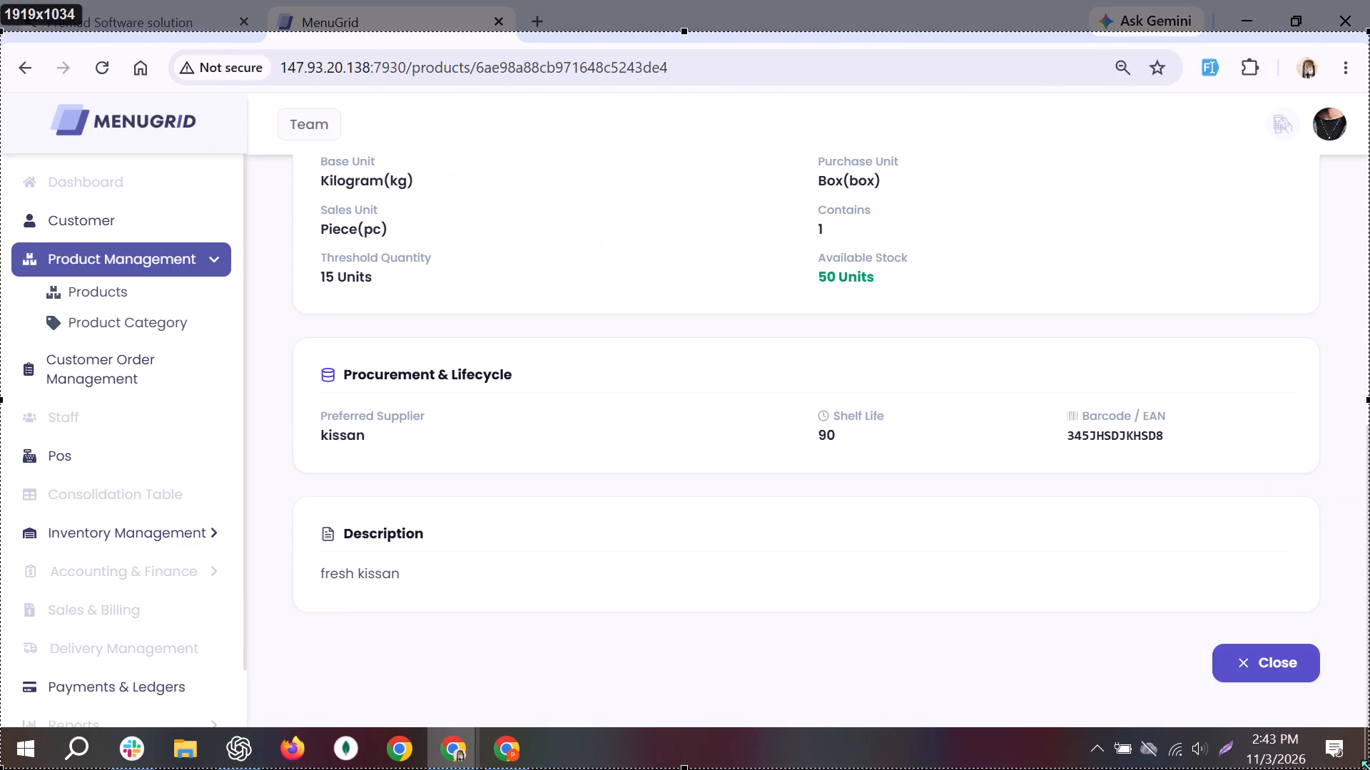
left_click_drag(1369, 769, 1369, 727)
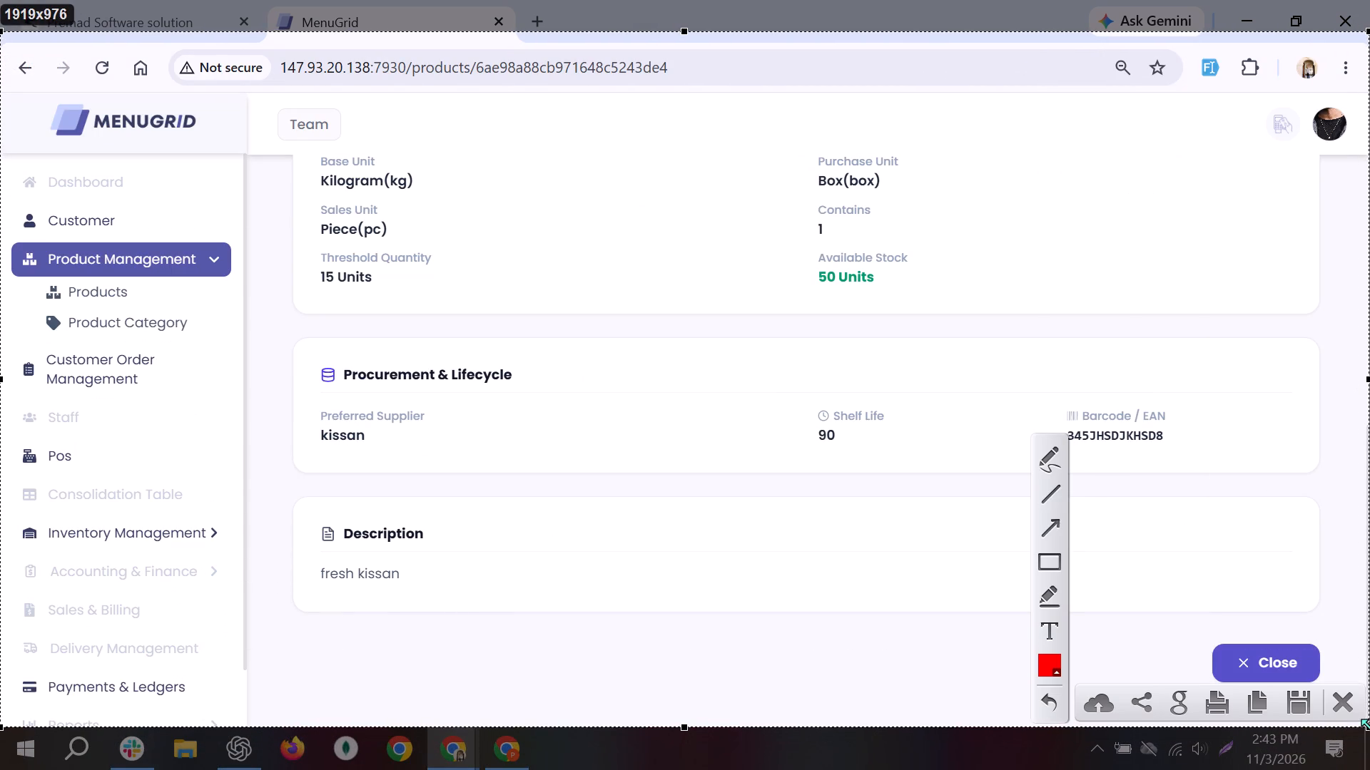
left_click(1052, 556)
left_click_drag(841, 423, 923, 453)
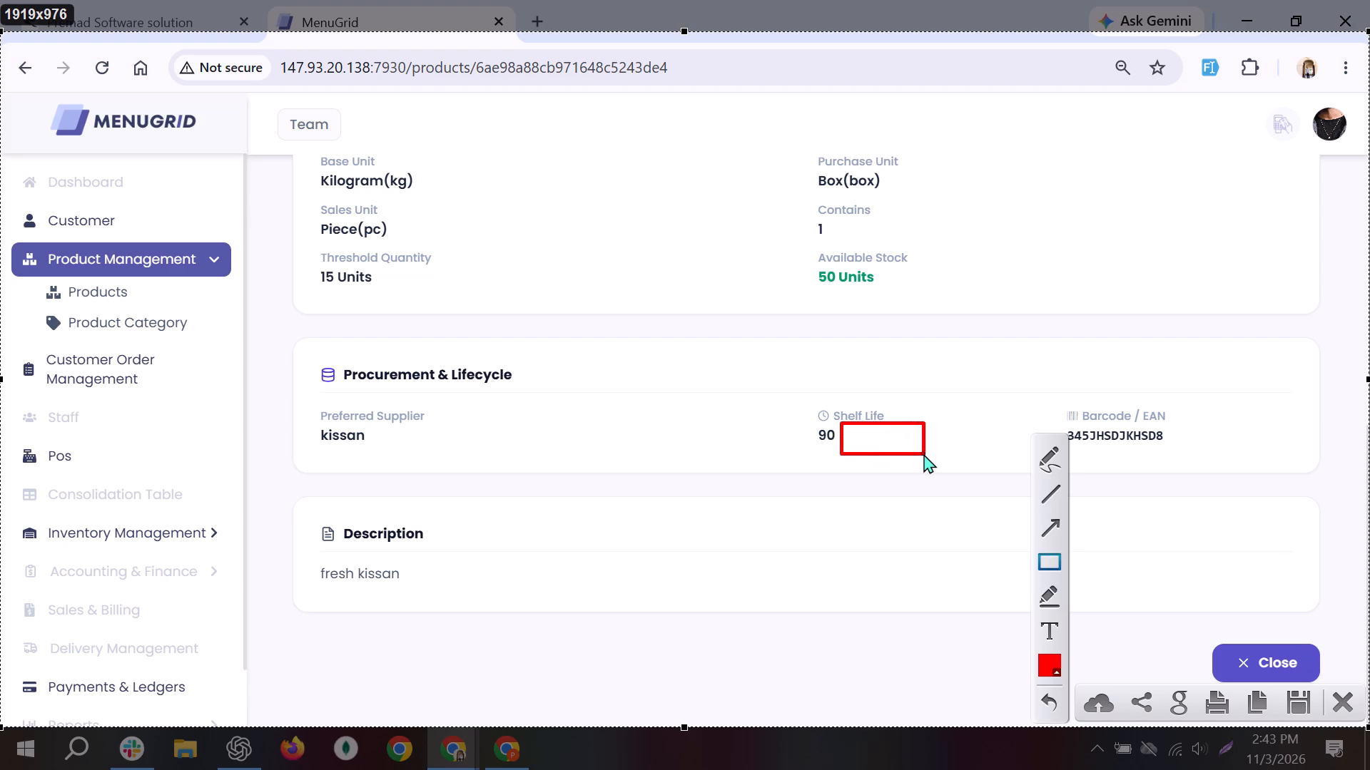
left_click(1090, 702)
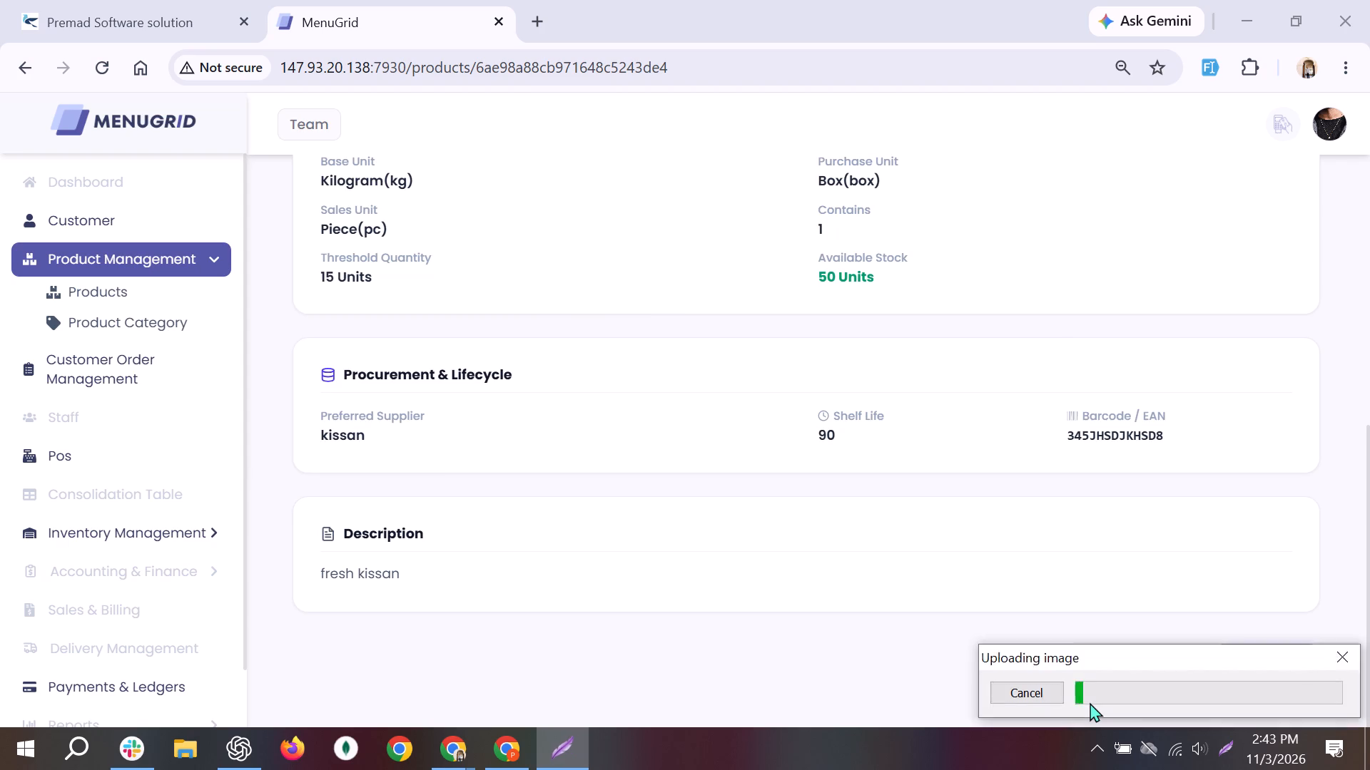
In the QA sheet, add the uploaded screenshot's link to row 11's Attachment cell, below the existing link after a blank line.
key("alt+Tab")
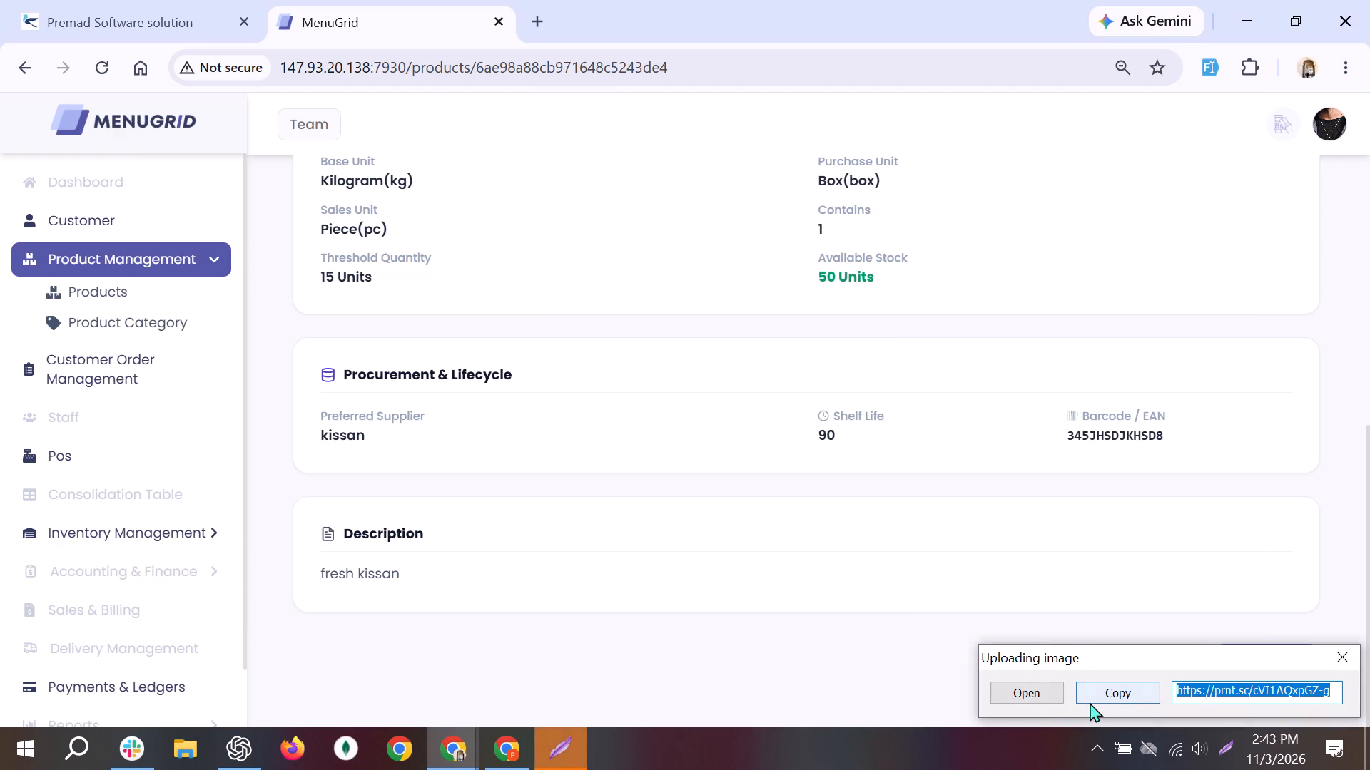
key("alt+Tab")
key("alt+Tab")
key("alt+Tab")
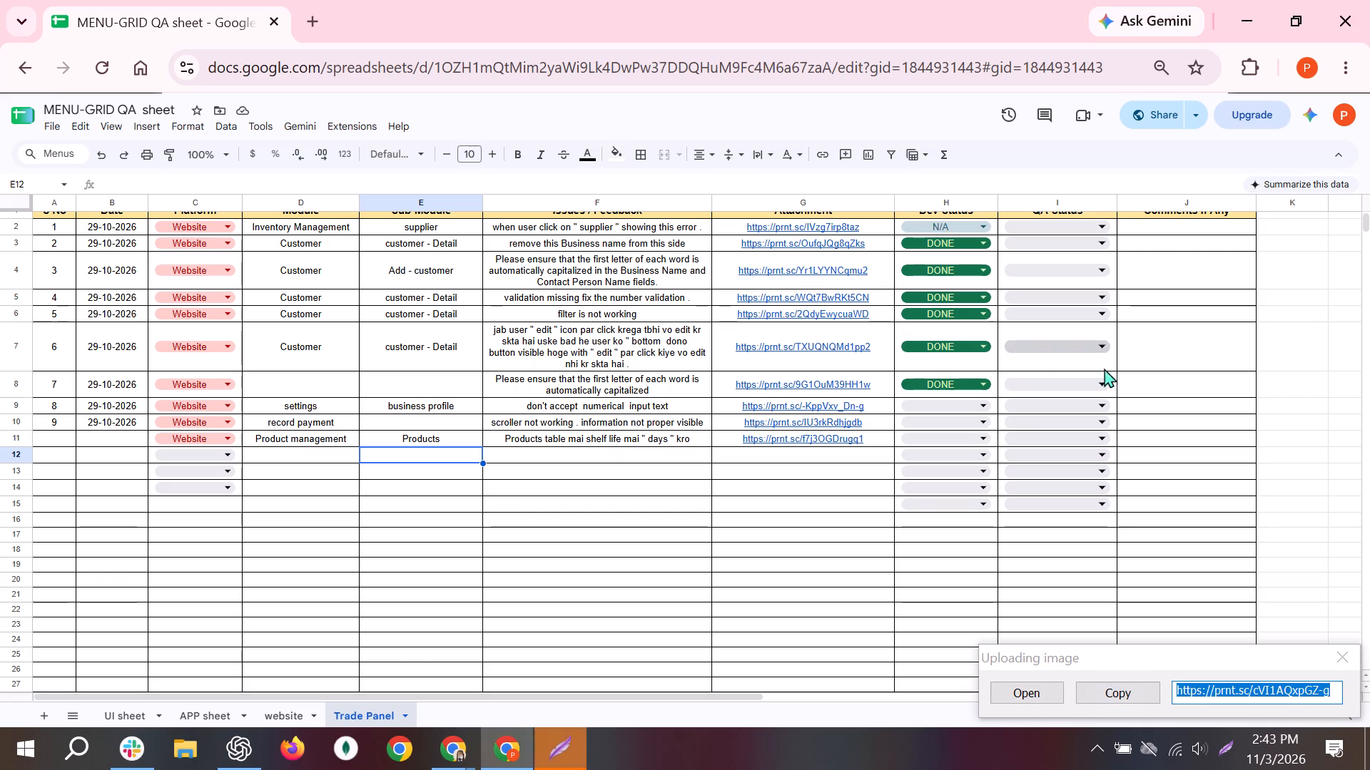
double_click(876, 436)
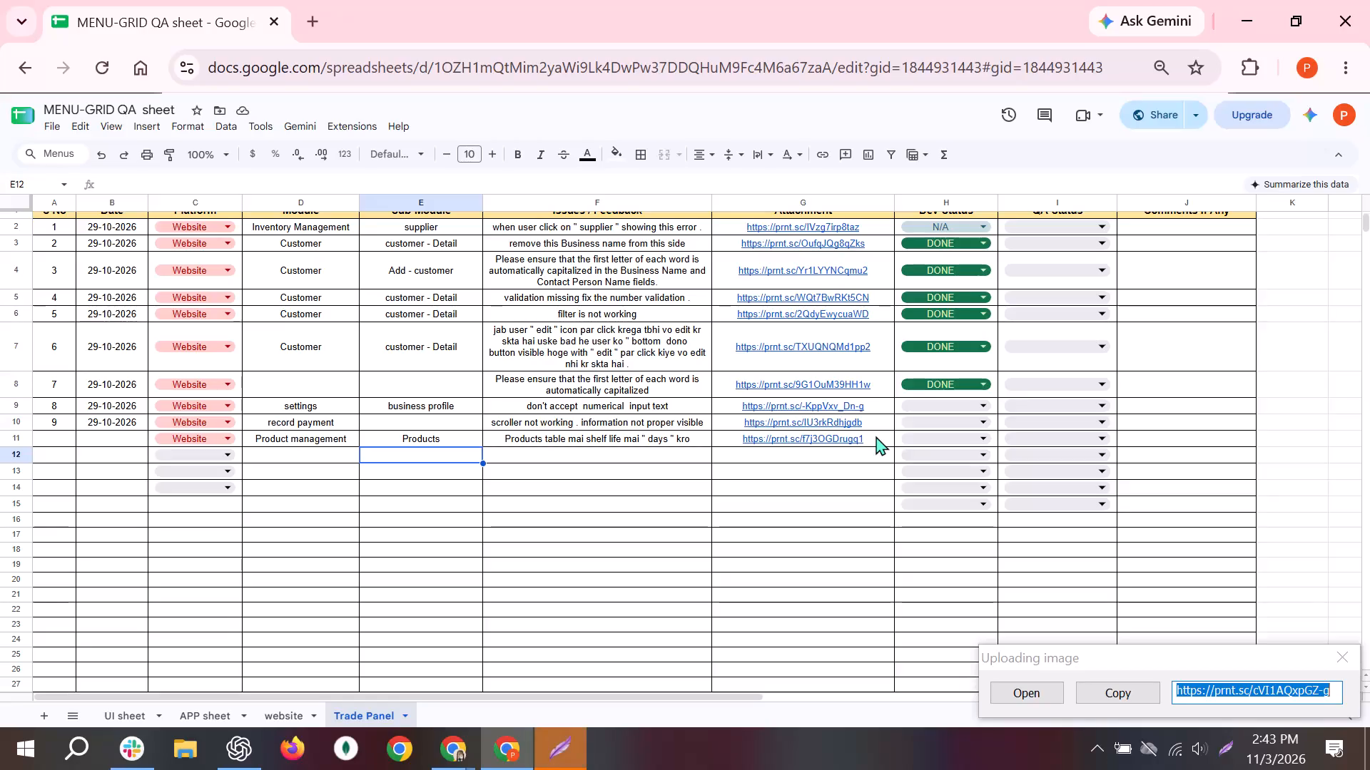
double_click(876, 436)
left_click(876, 436)
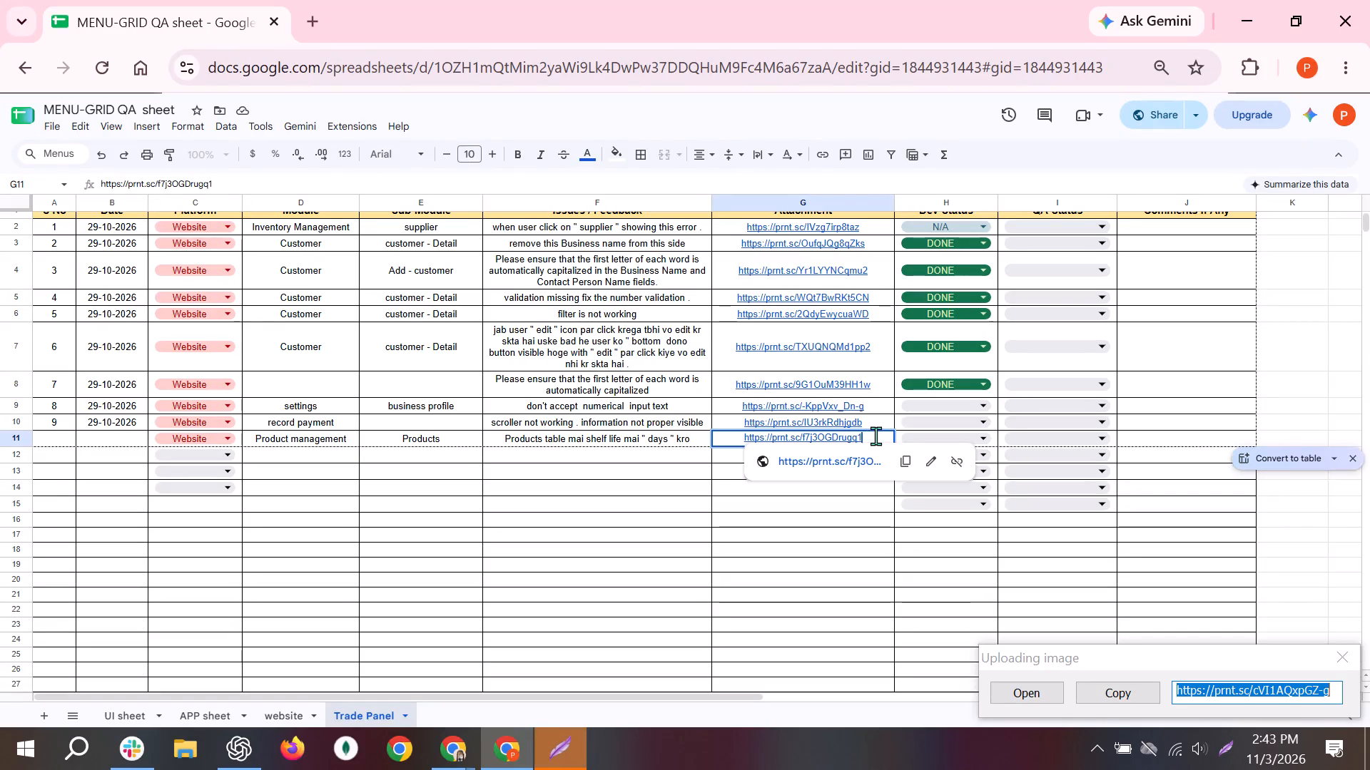
key("alt+Return")
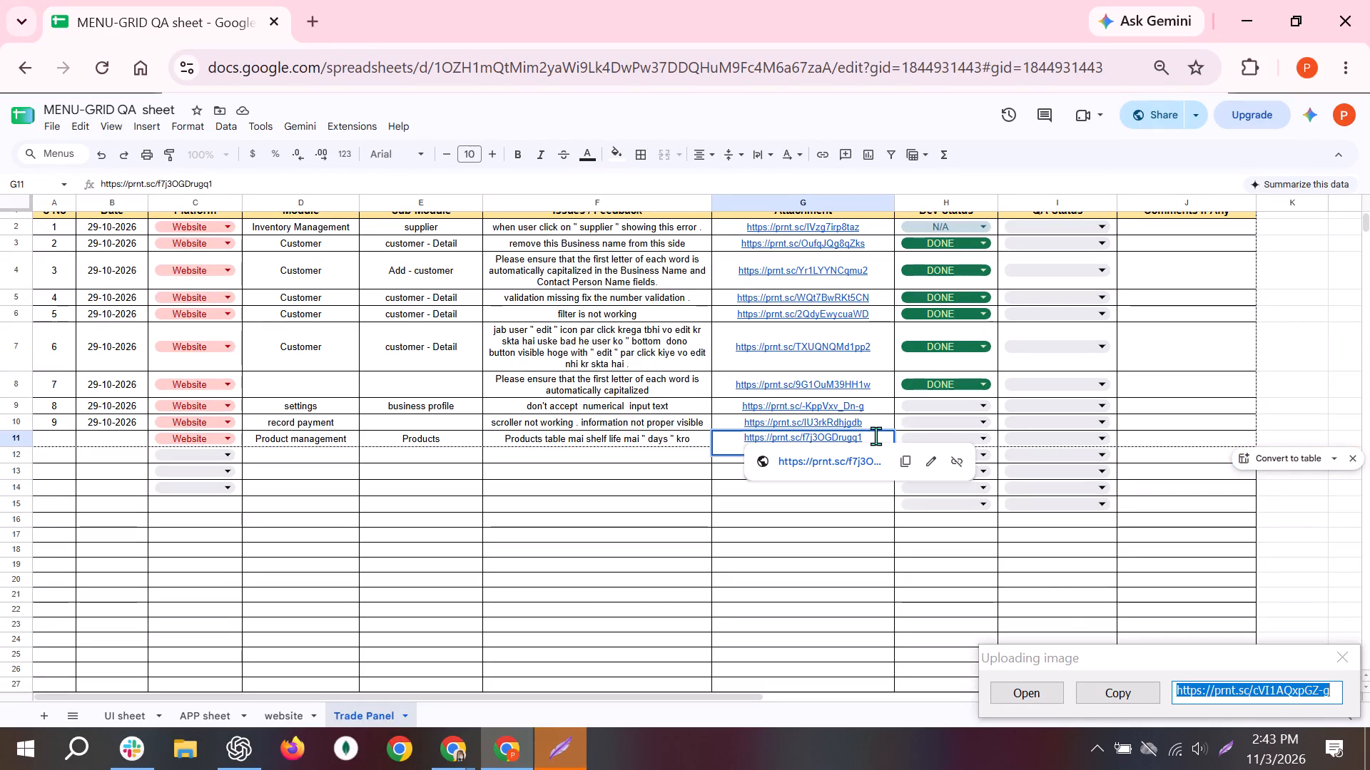
left_click(1097, 685)
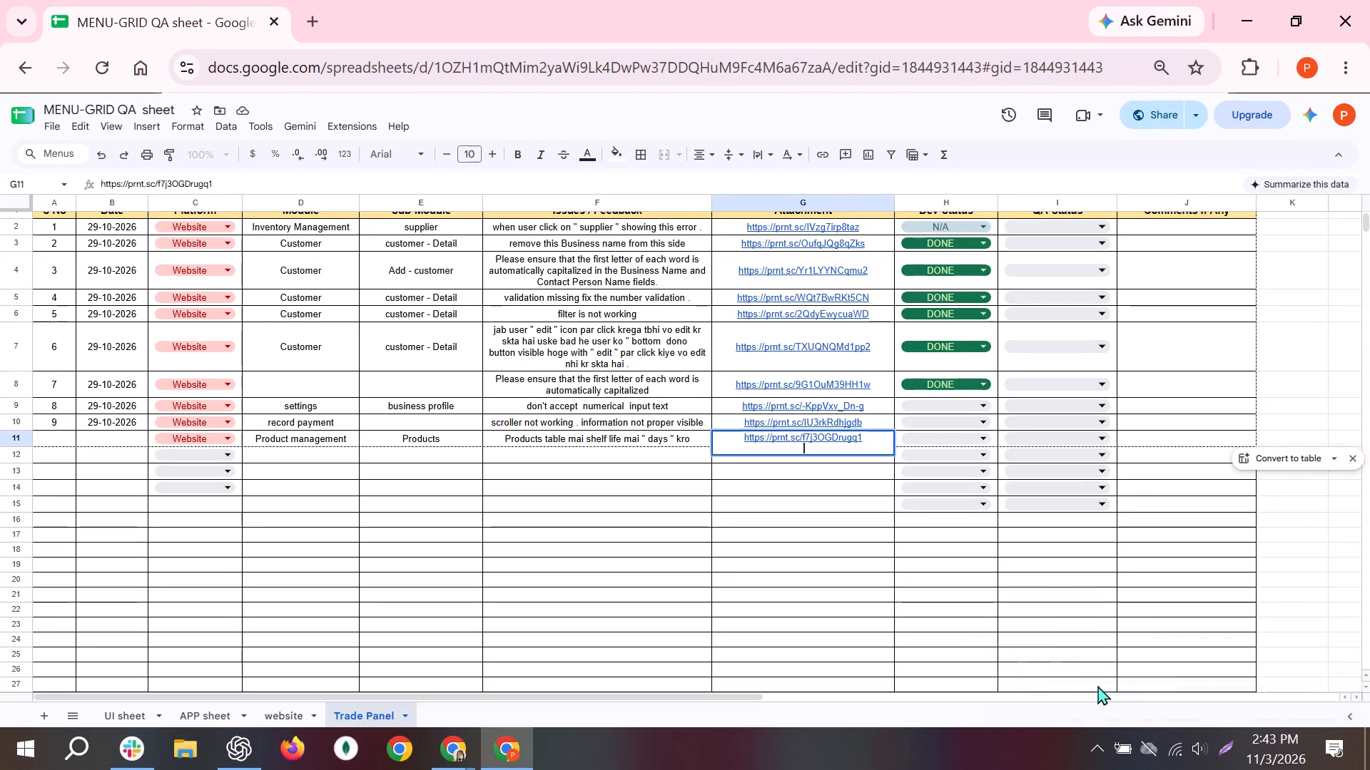
key("alt+Return")
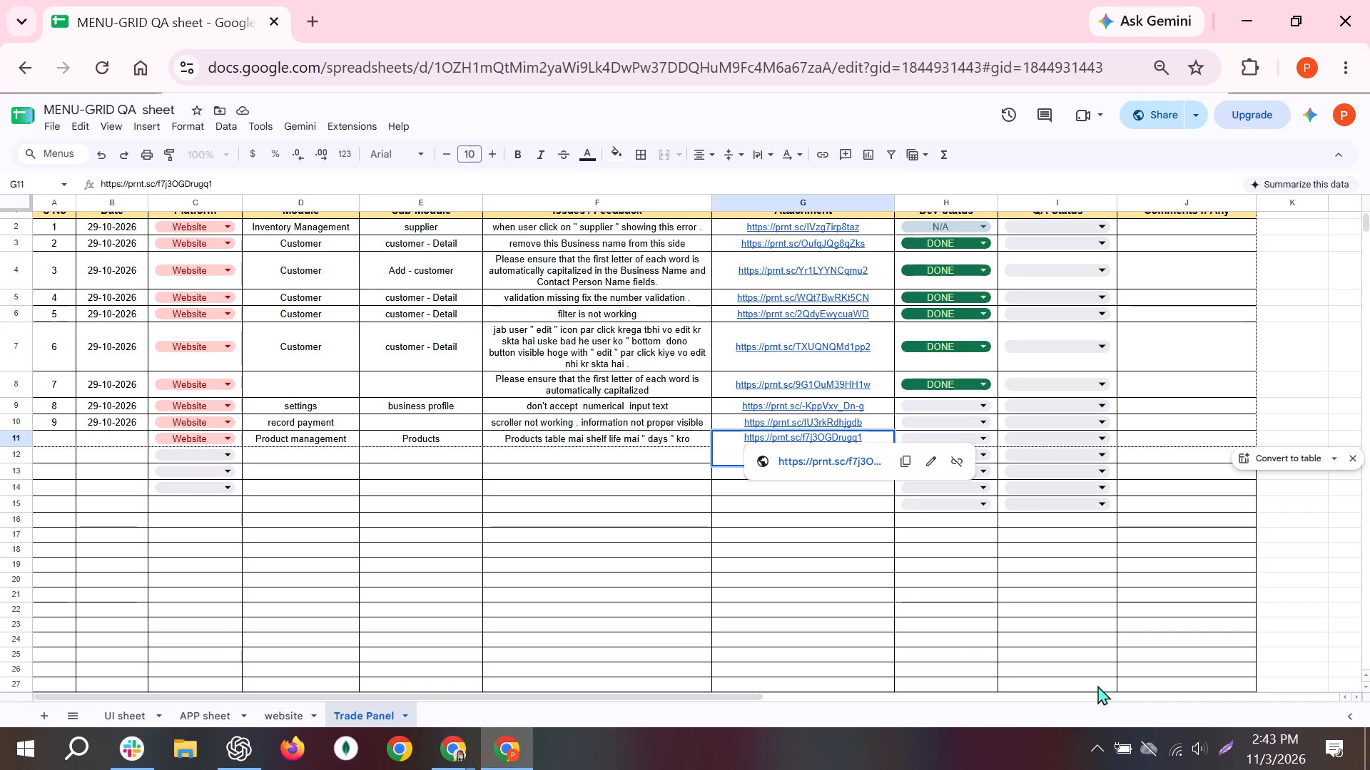
key("ctrl+v")
key("Return")
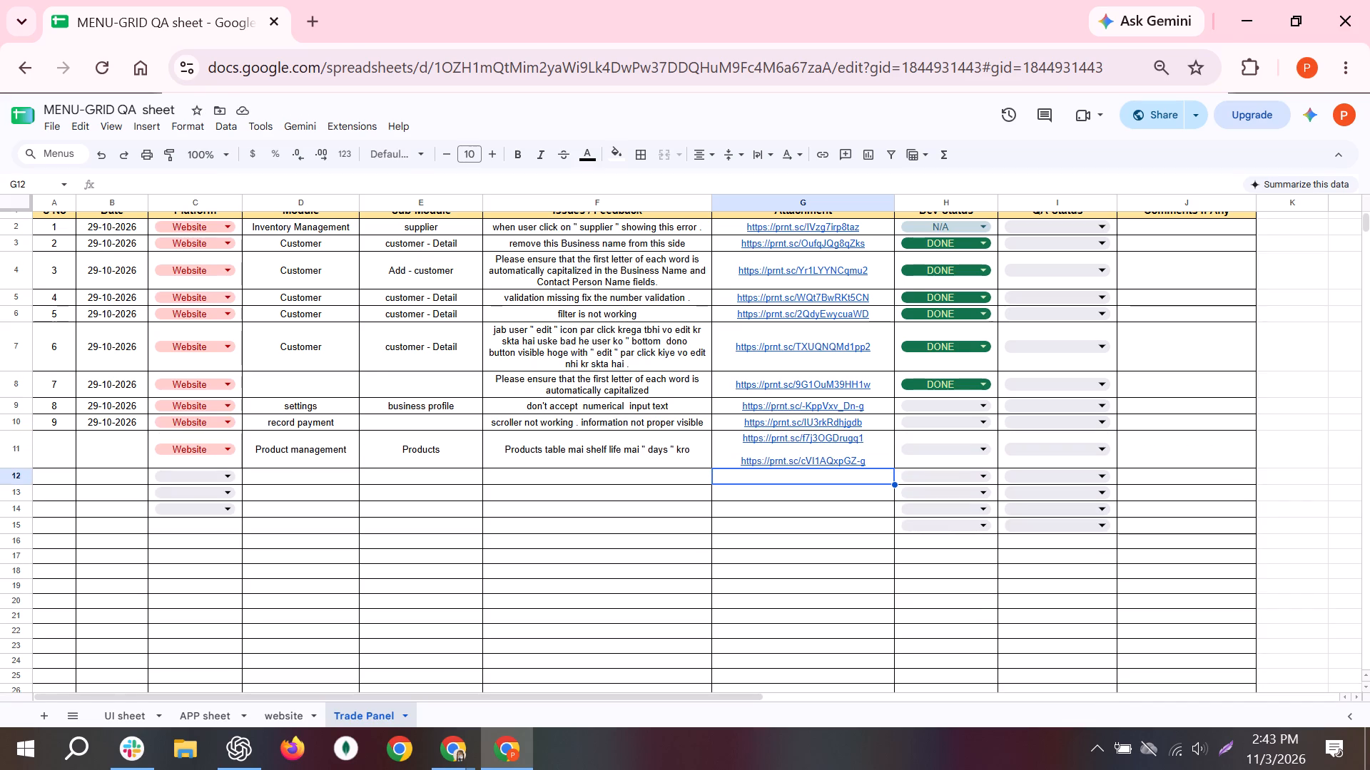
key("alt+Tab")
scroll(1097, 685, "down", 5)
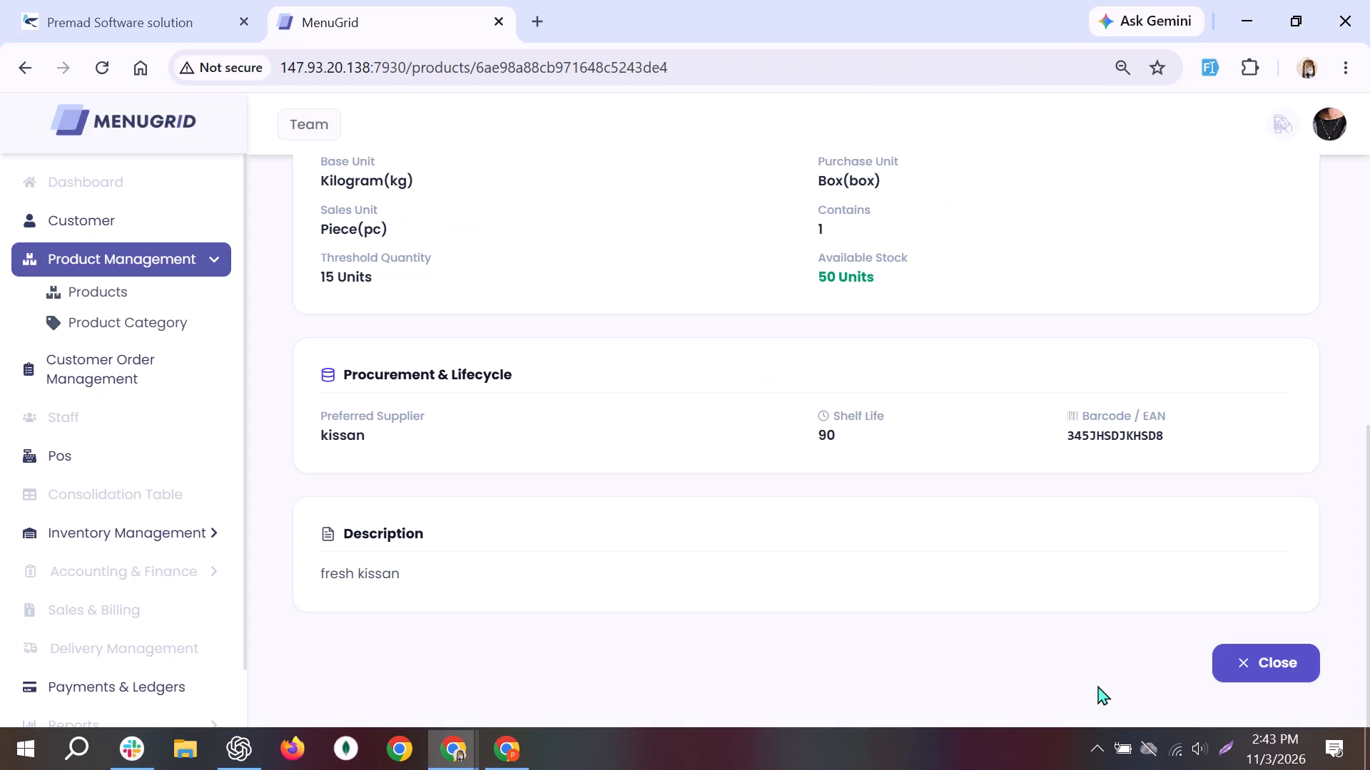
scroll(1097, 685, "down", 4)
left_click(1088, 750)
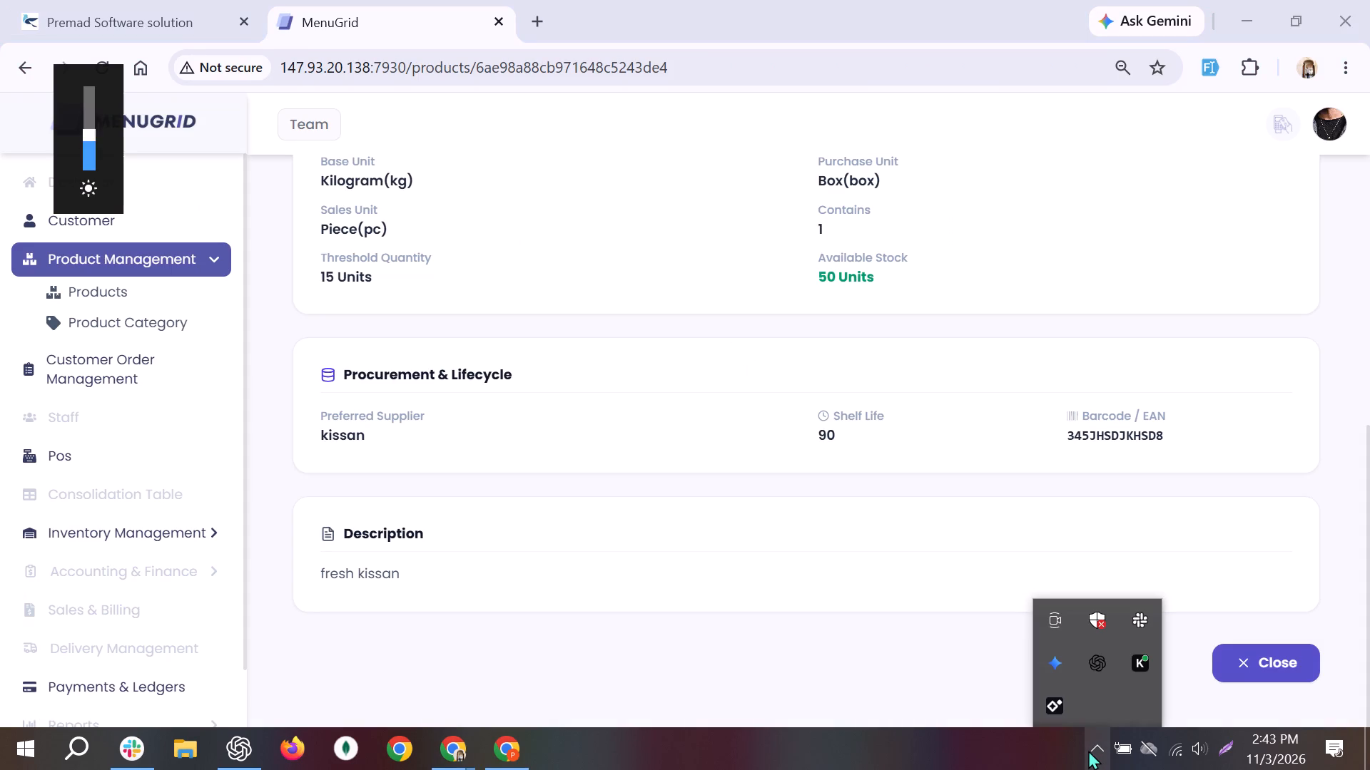
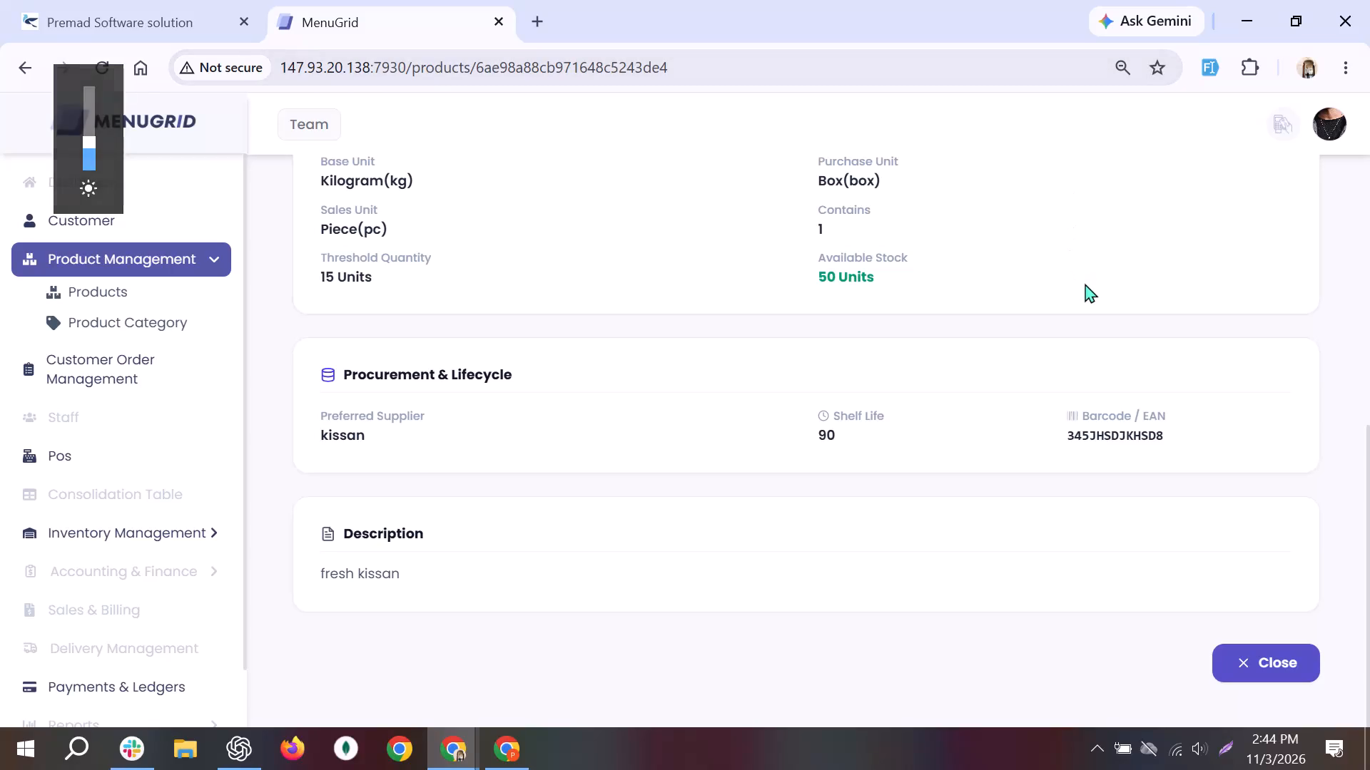
Edit the Tomato Ketchup product, setting its Contains value to 10, and save the item.
scroll(1085, 283, "up", 1)
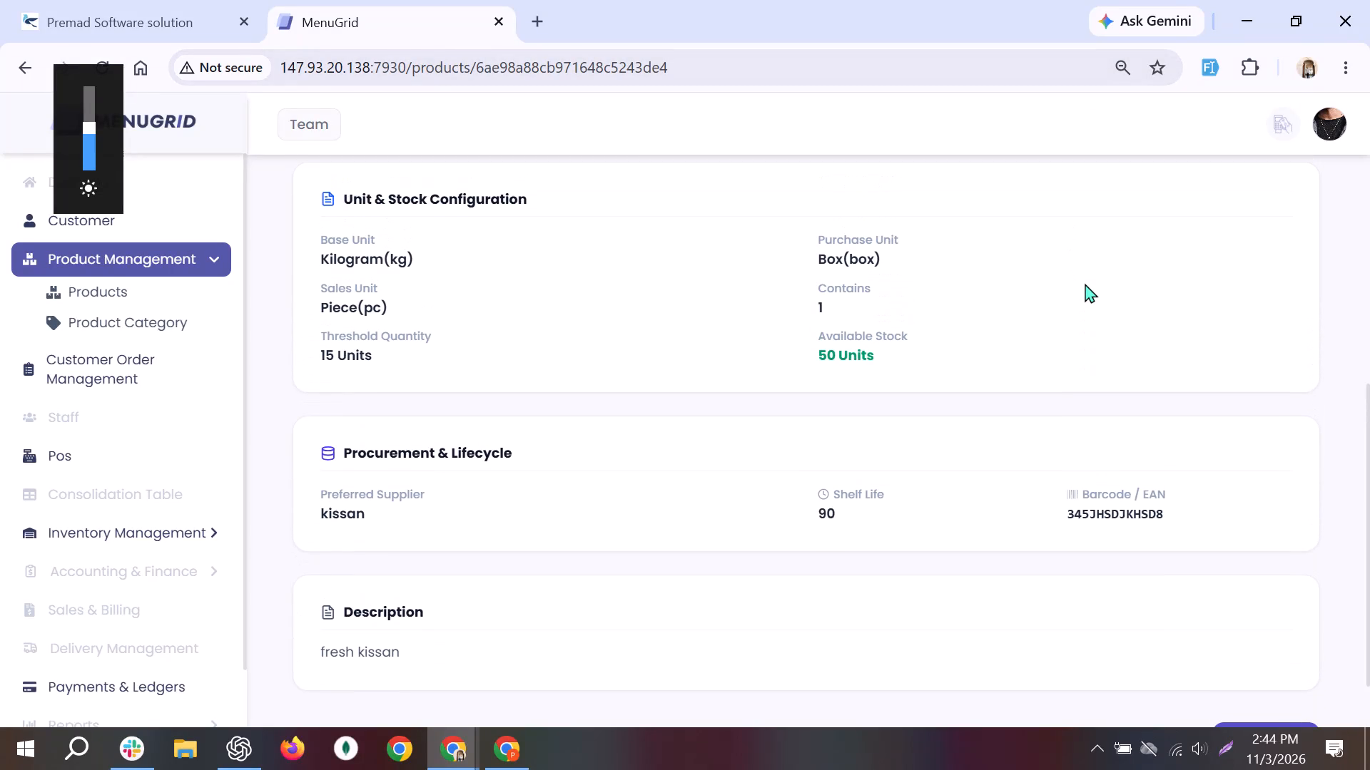
scroll(1085, 283, "up", 1)
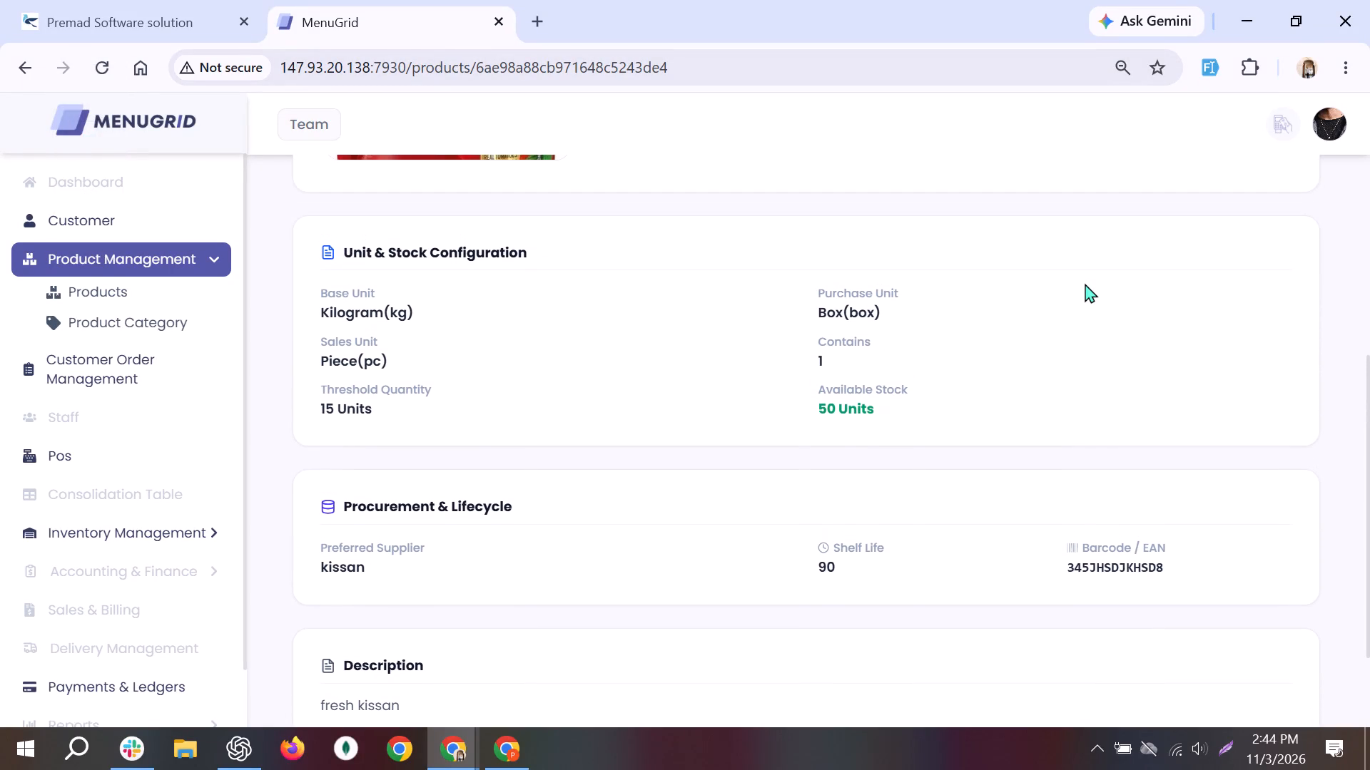
scroll(1085, 283, "up", 4)
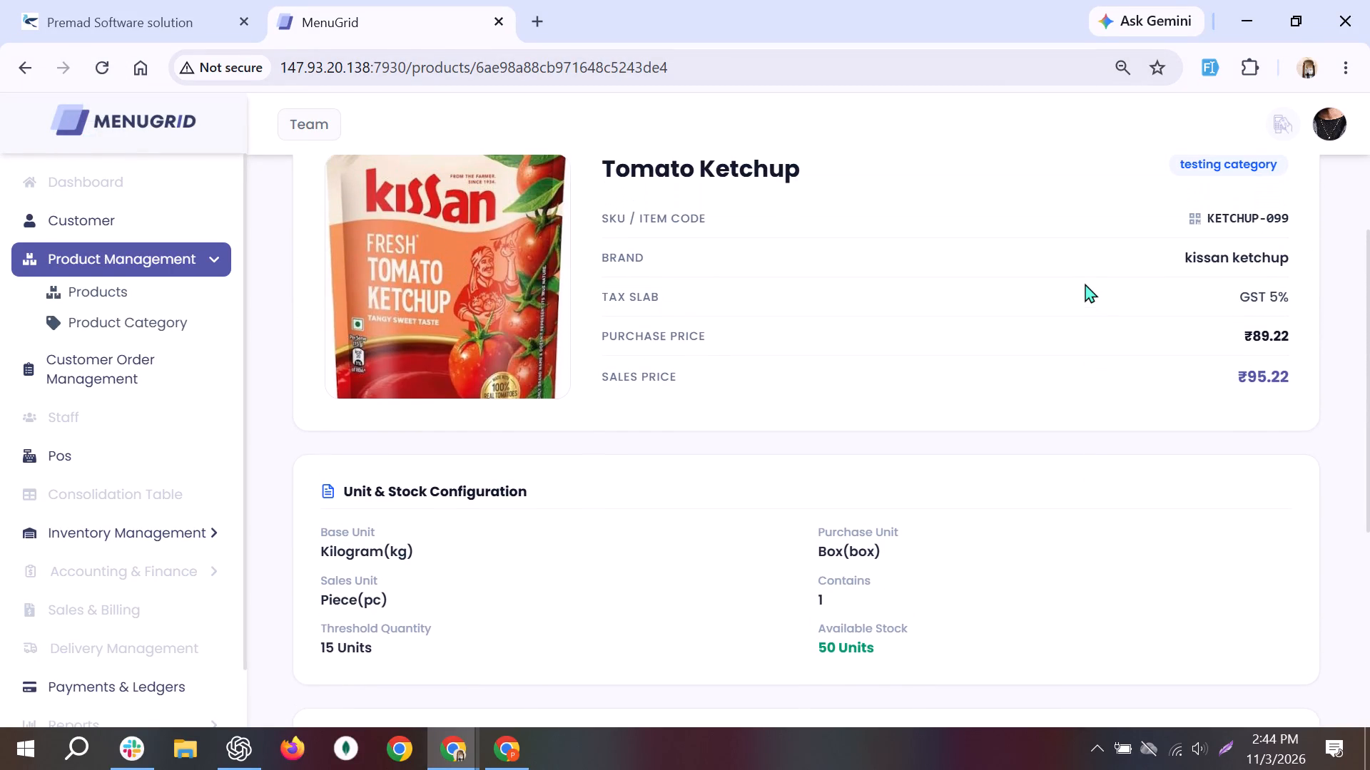
scroll(1085, 283, "up", 3)
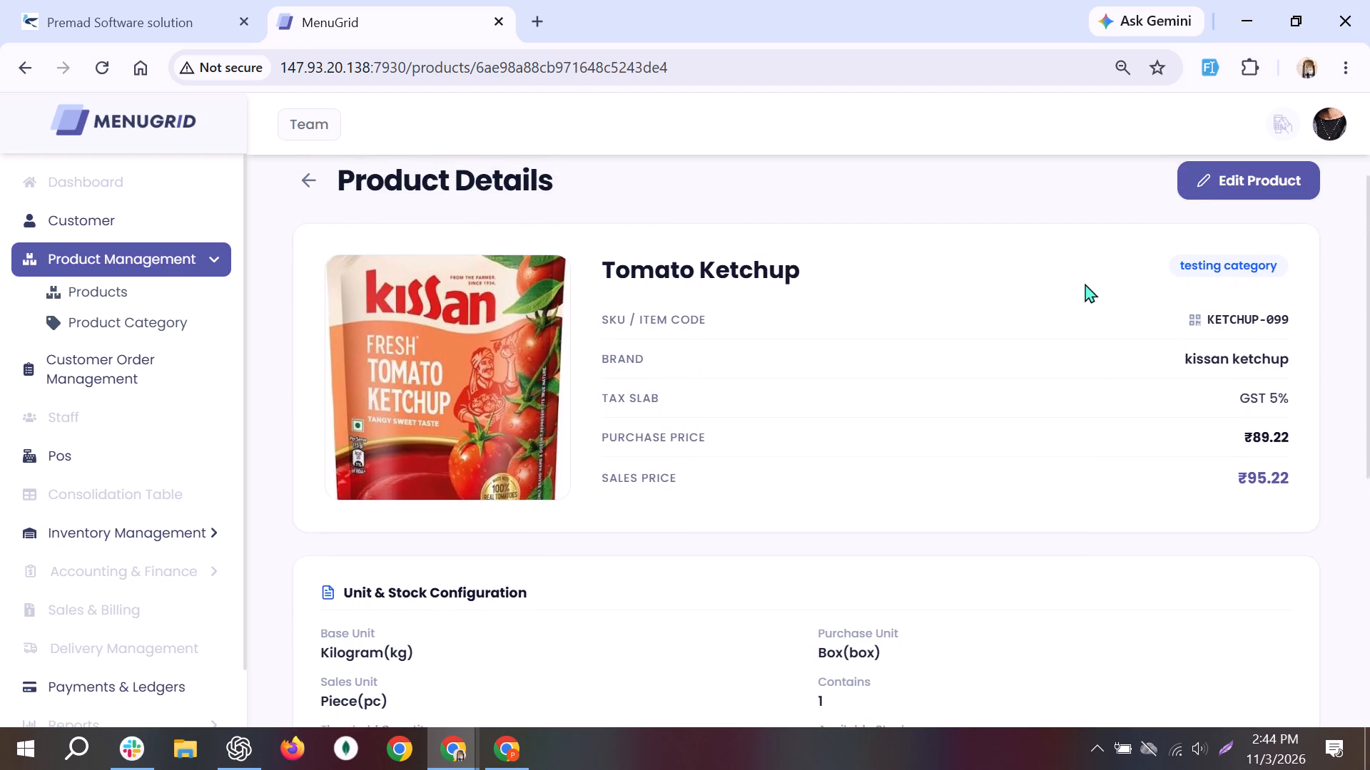
left_click(1259, 200)
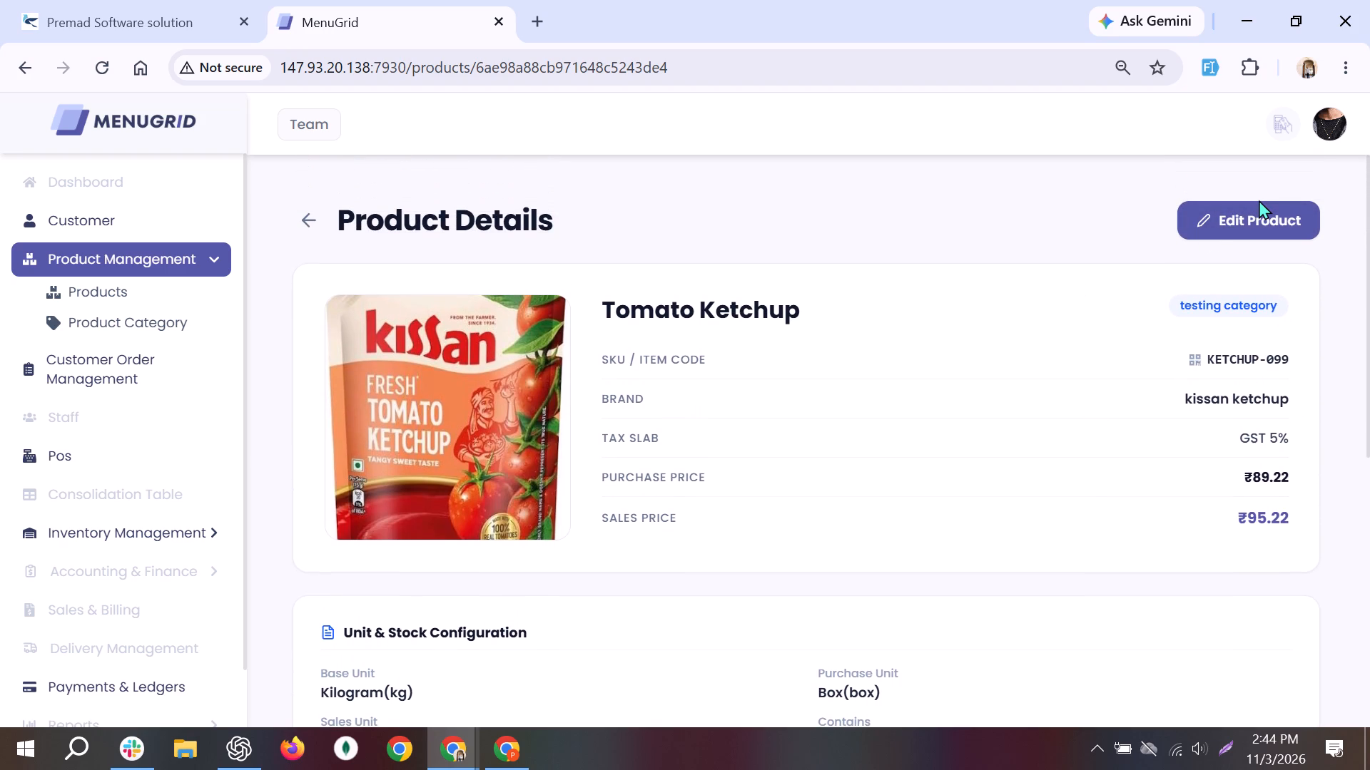
left_click(1257, 216)
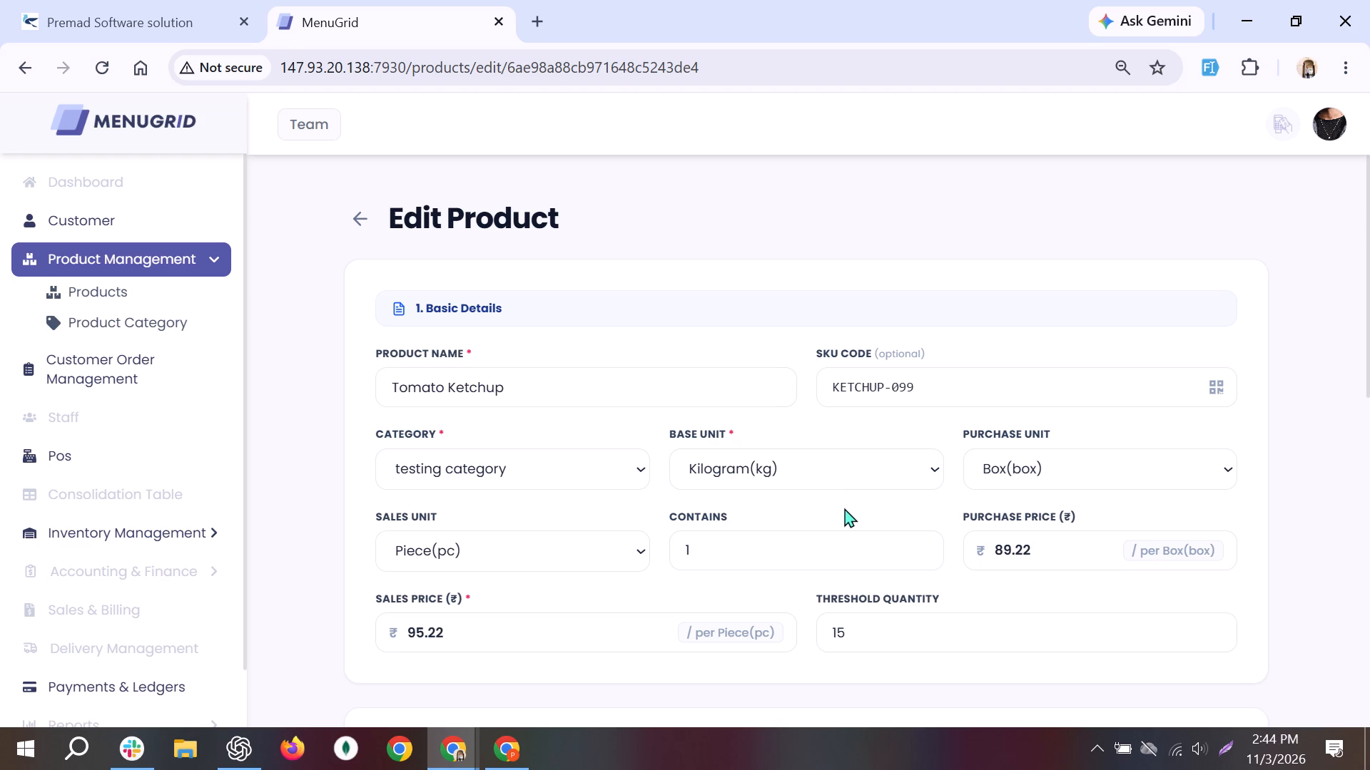
left_click(822, 546)
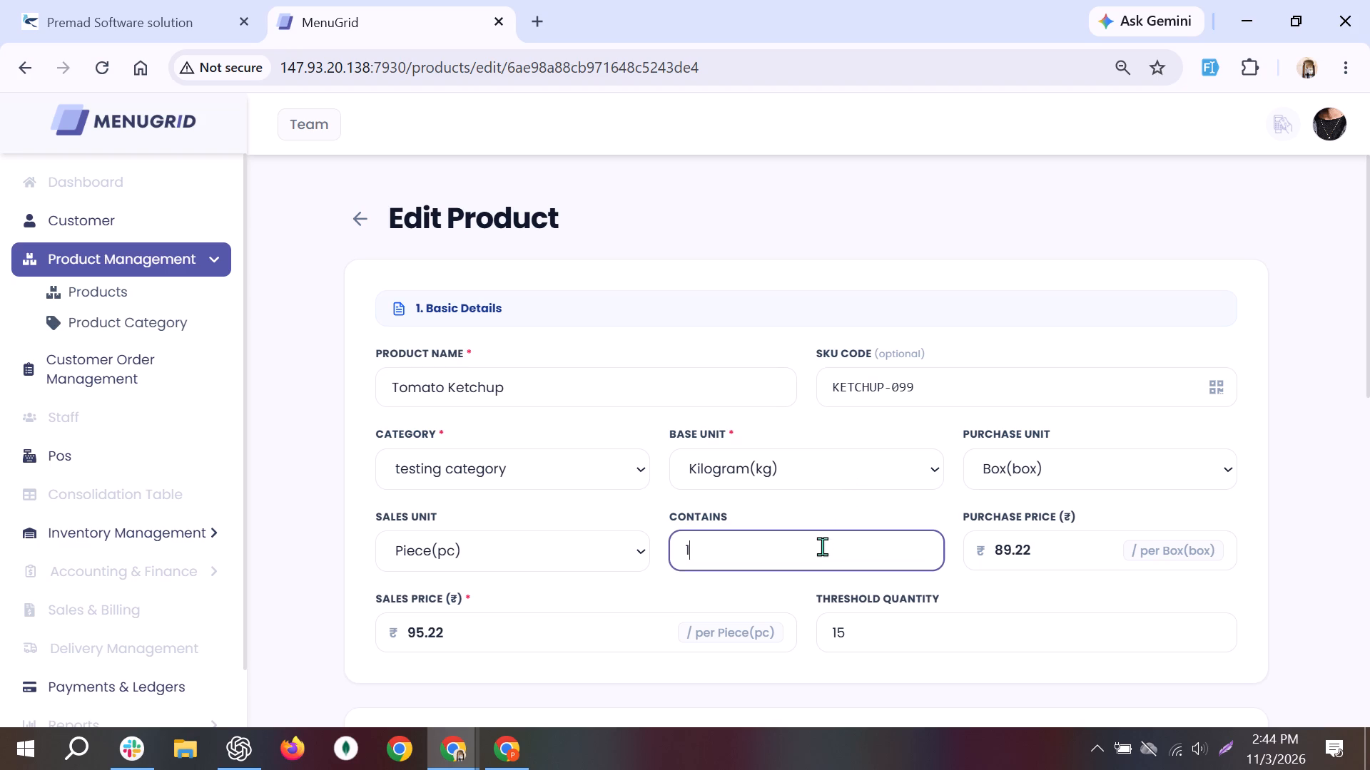
key("BackSpace")
type("10")
left_click(1037, 694)
scroll(983, 625, "down", 5)
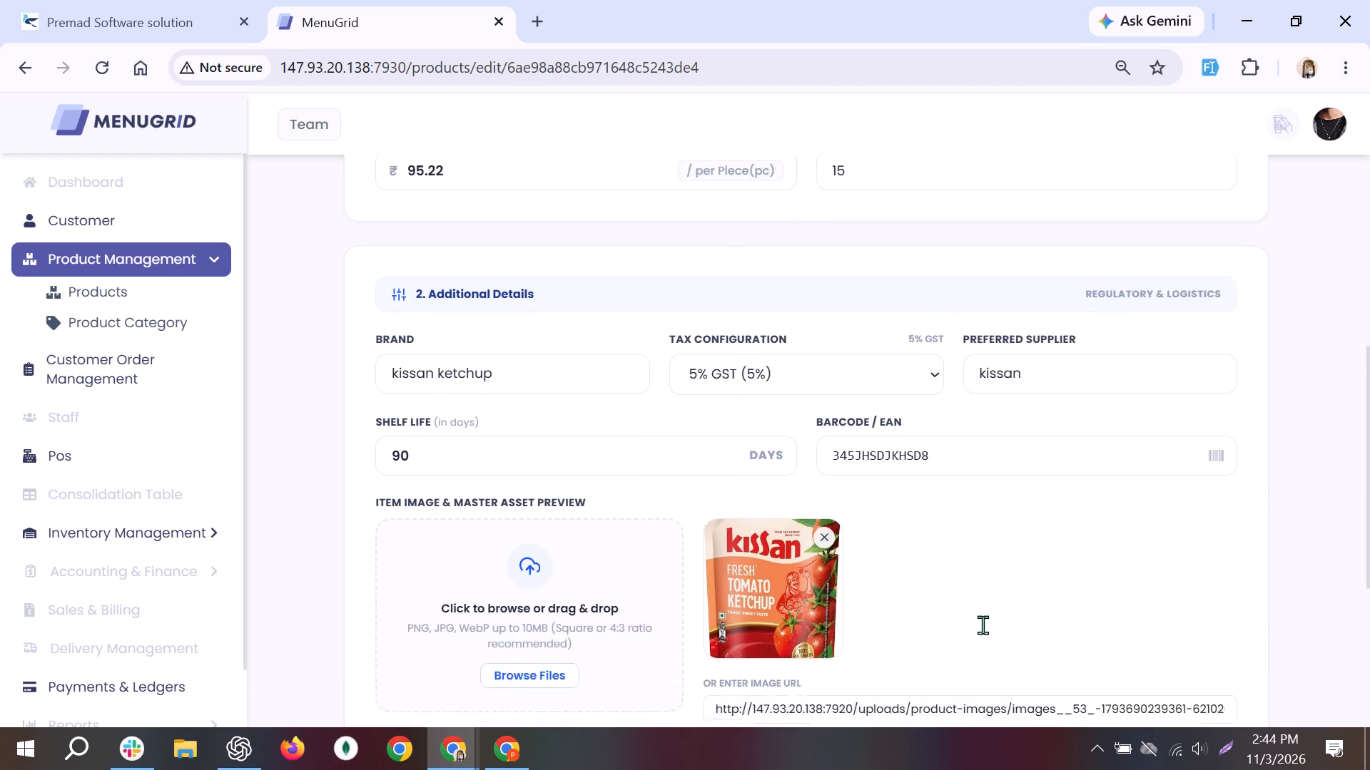
scroll(983, 625, "down", 2)
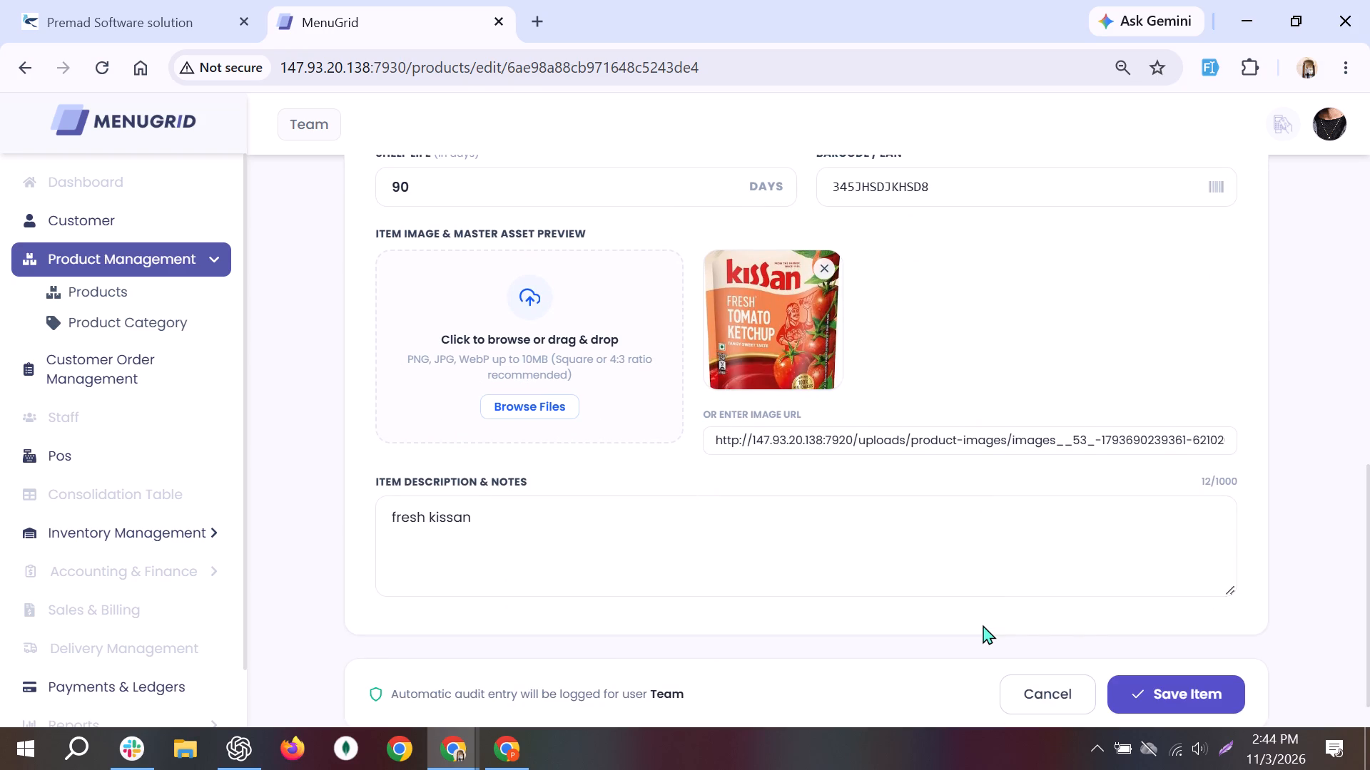
left_click(1152, 697)
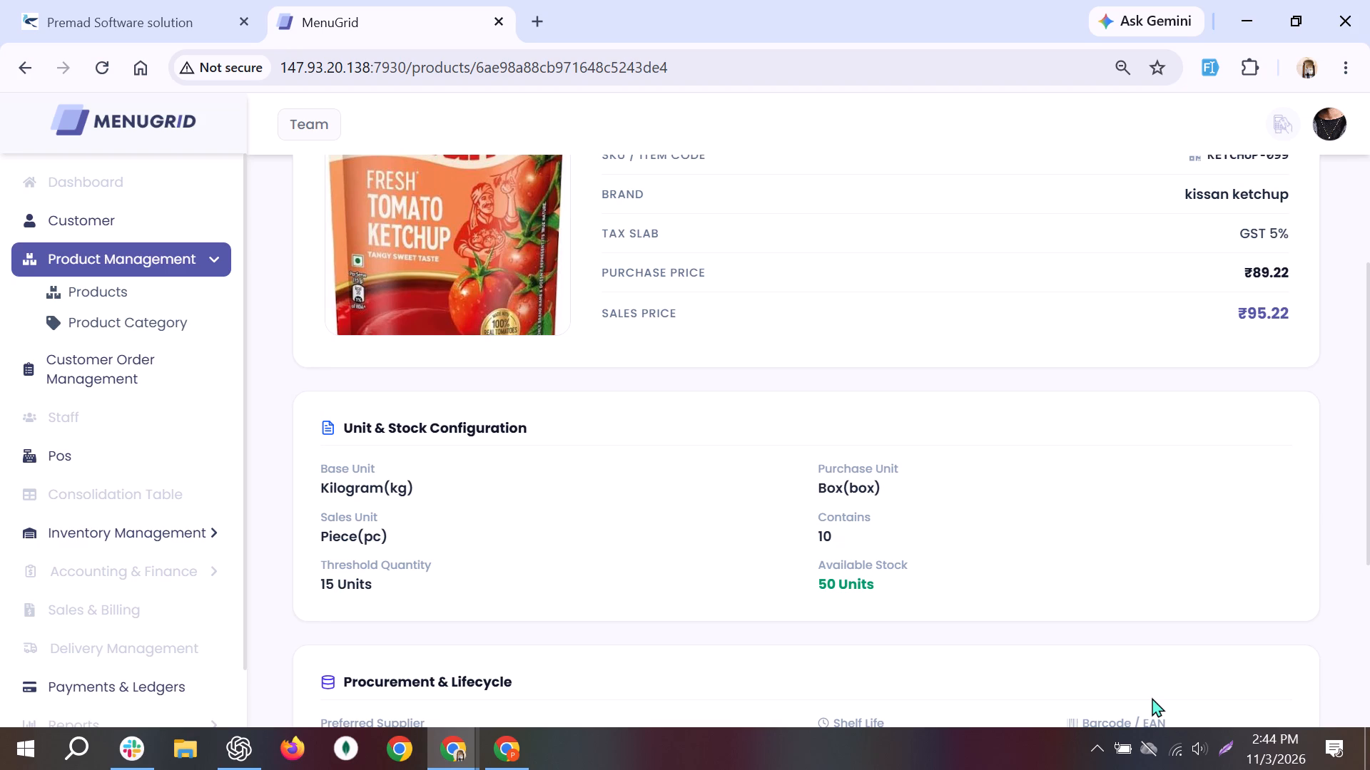
Review the saved Tomato Ketchup details from unit configuration down to the description, and close them to return to the product list.
scroll(1152, 697, "down", 2)
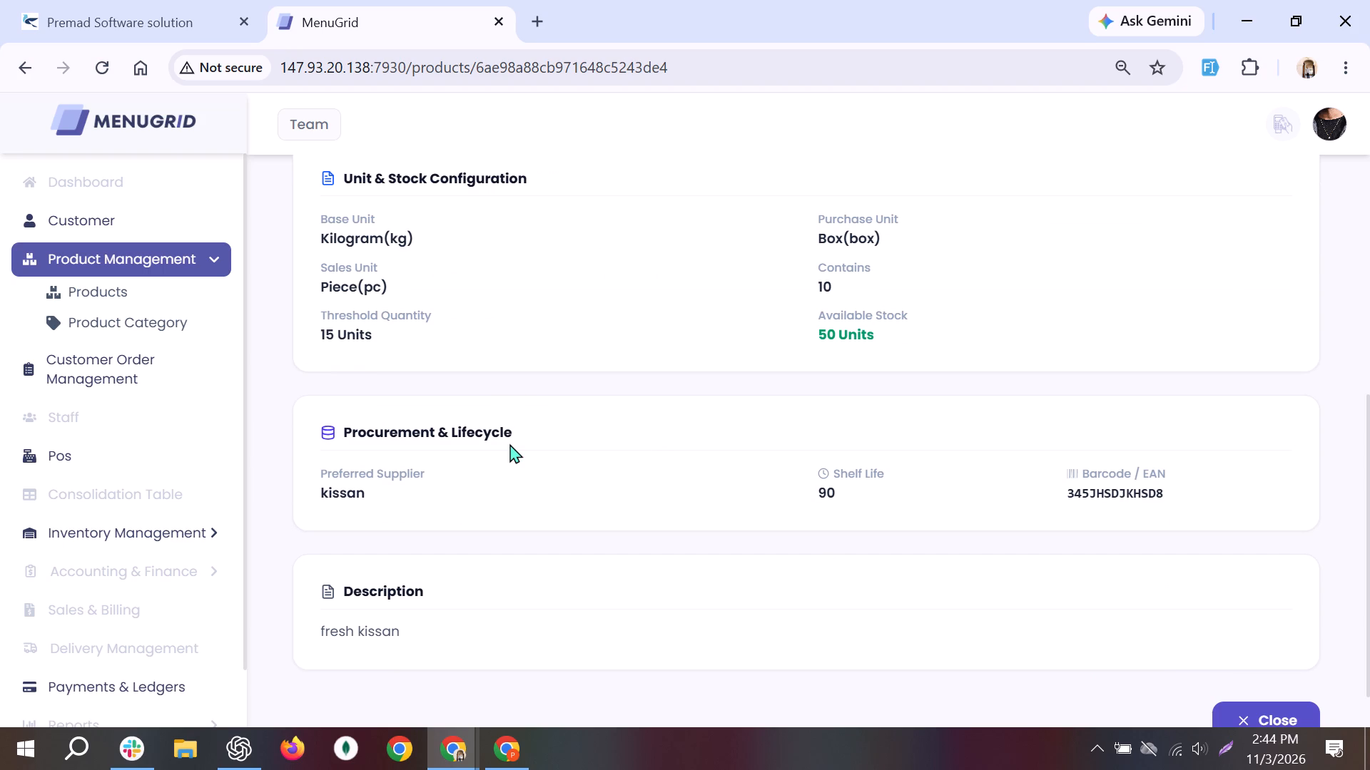
scroll(509, 443, "down", 2)
scroll(509, 443, "up", 4)
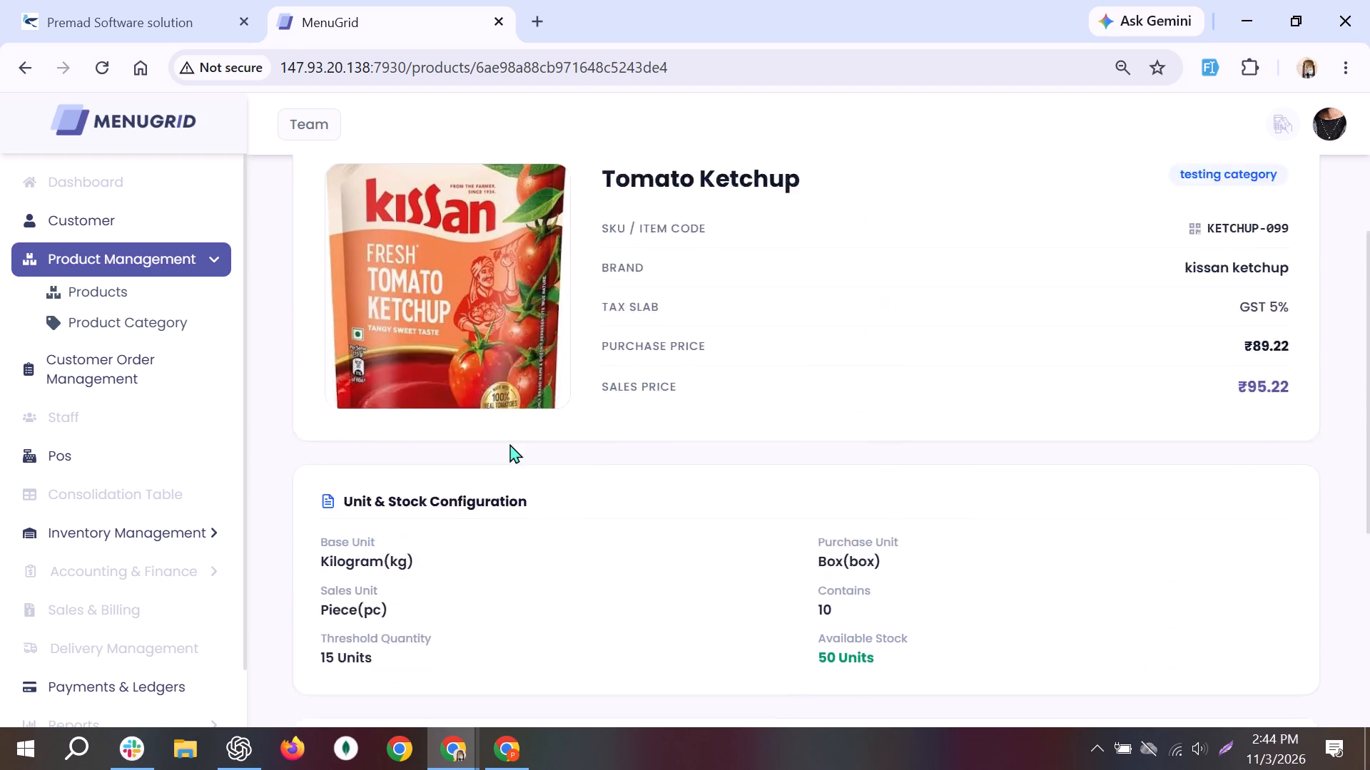
scroll(509, 443, "up", 4)
scroll(746, 597, "down", 17)
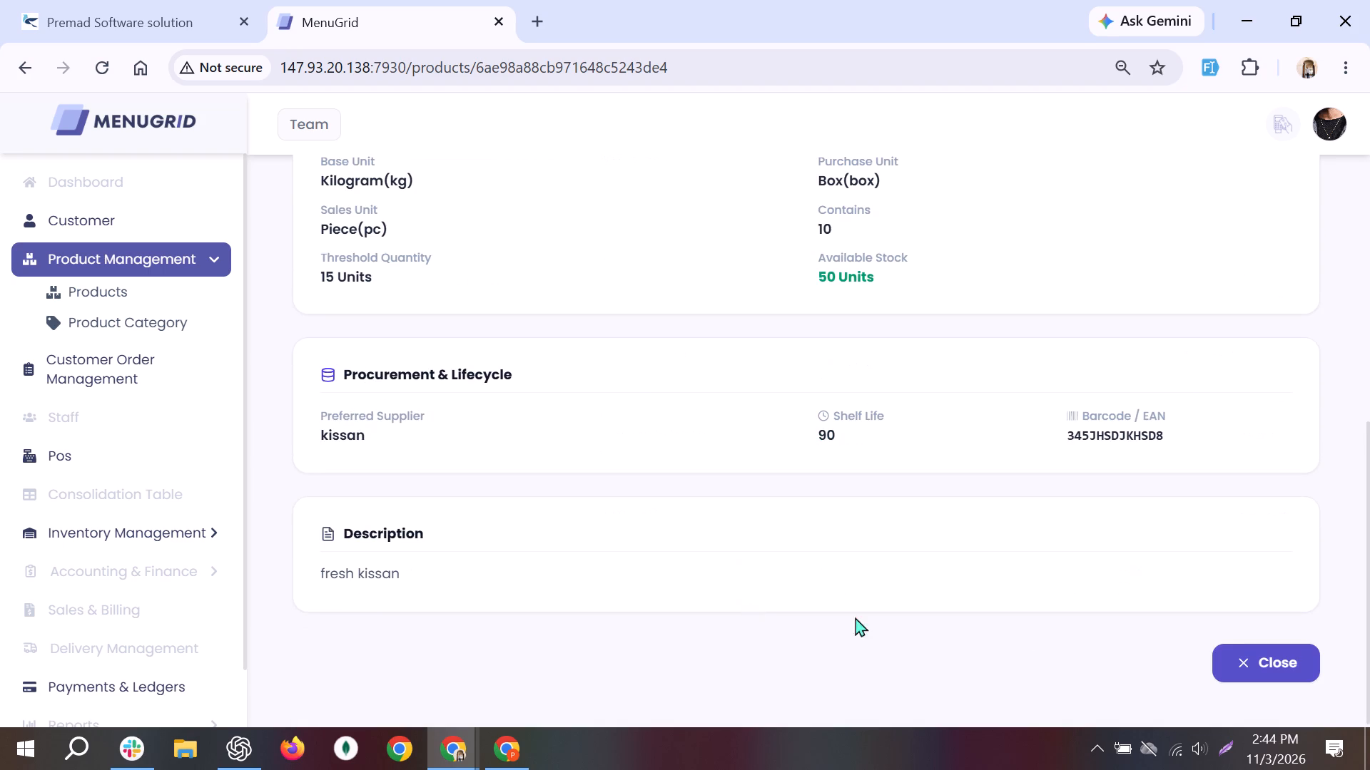
left_click(1264, 656)
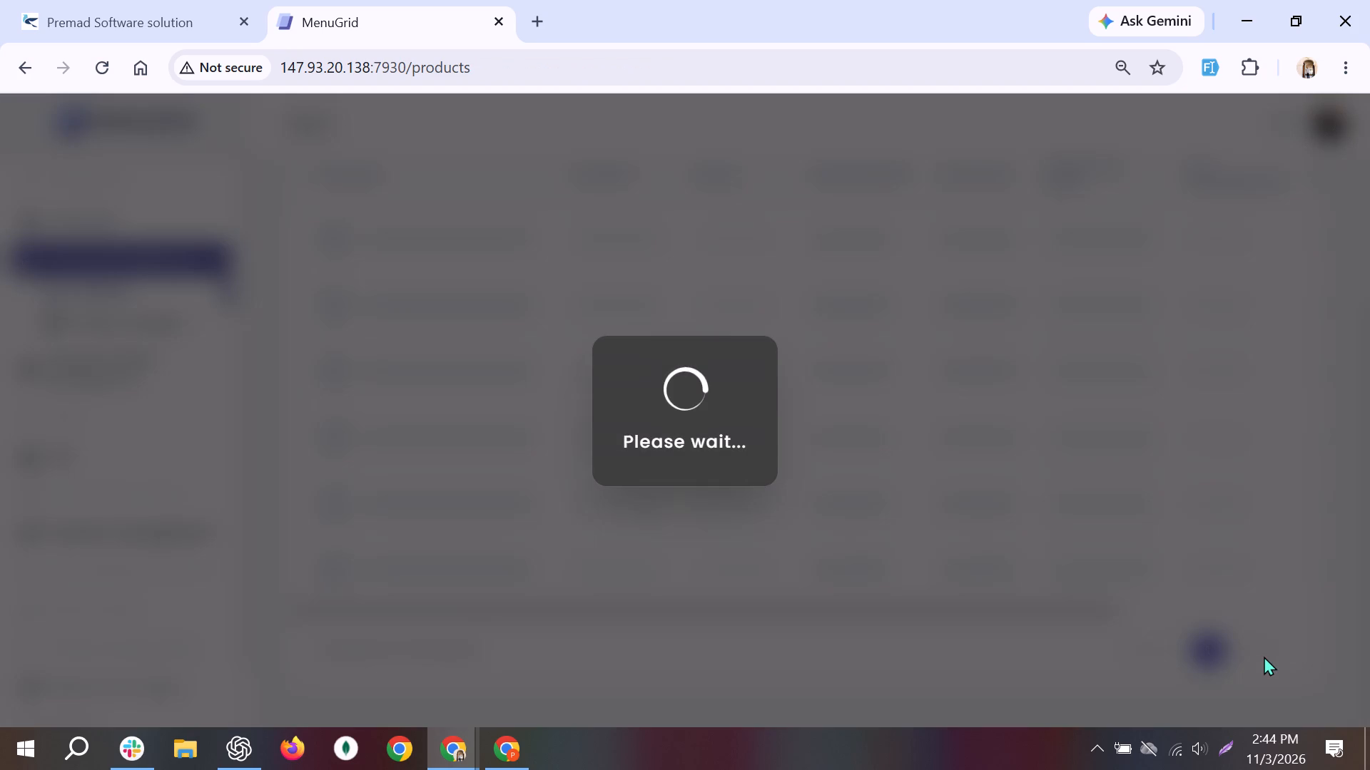
Filter the product list by the date option Today and check the columns through to Action.
scroll(1264, 656, "up", 2)
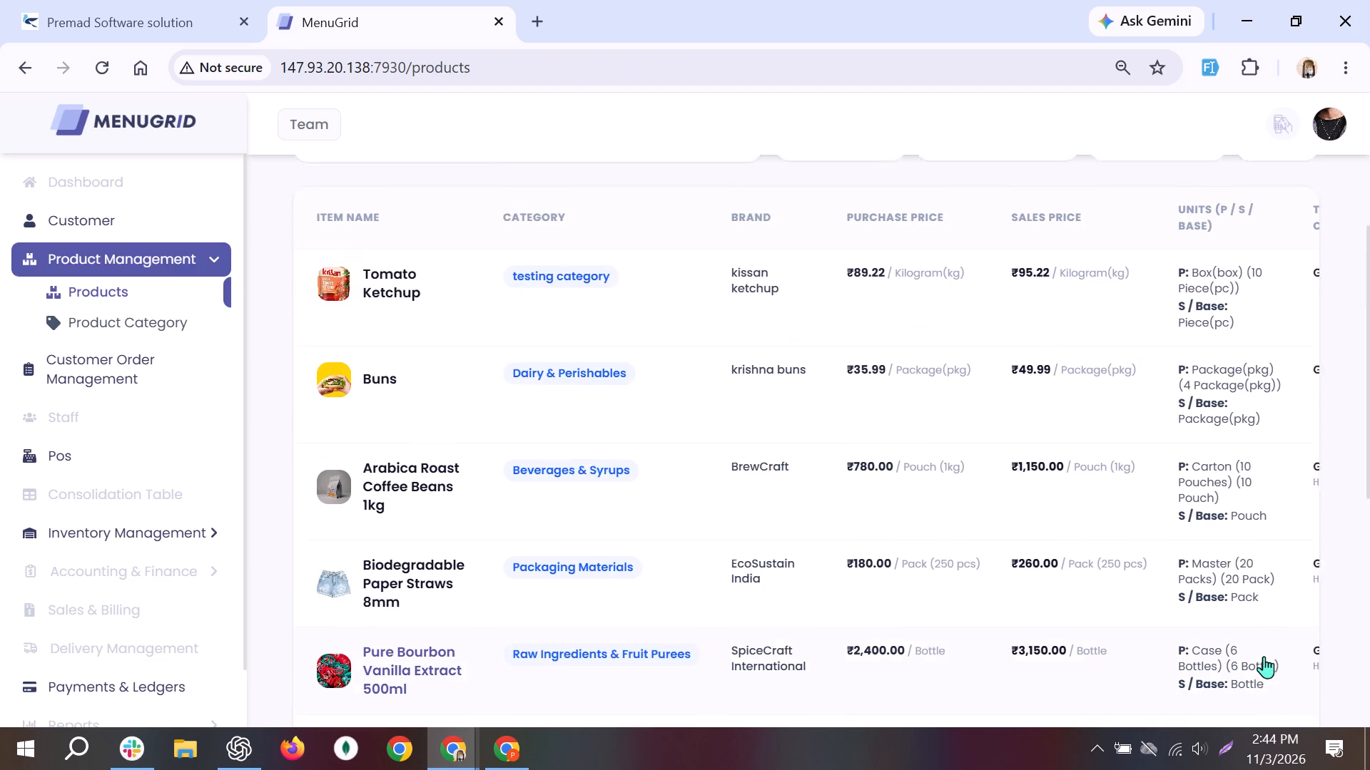
scroll(1264, 656, "up", 12)
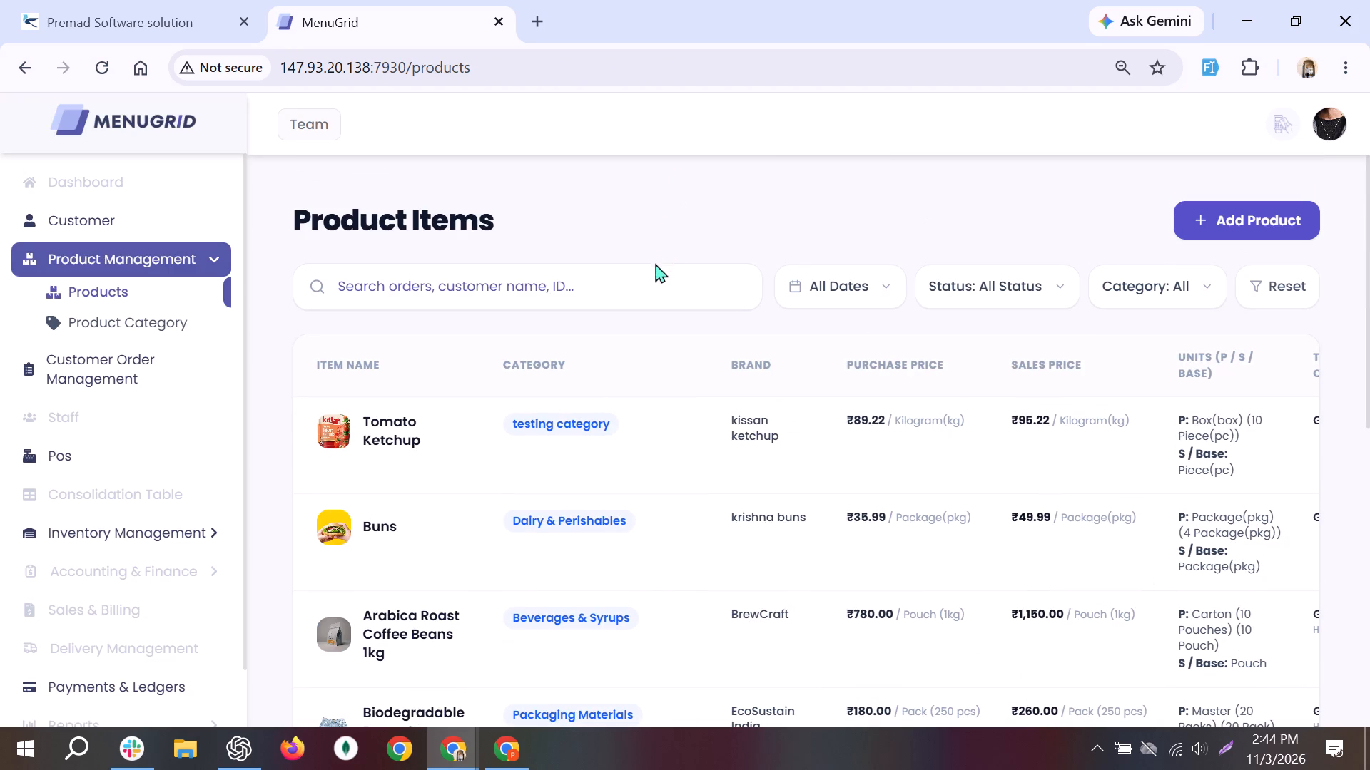
left_click(649, 277)
left_click(853, 279)
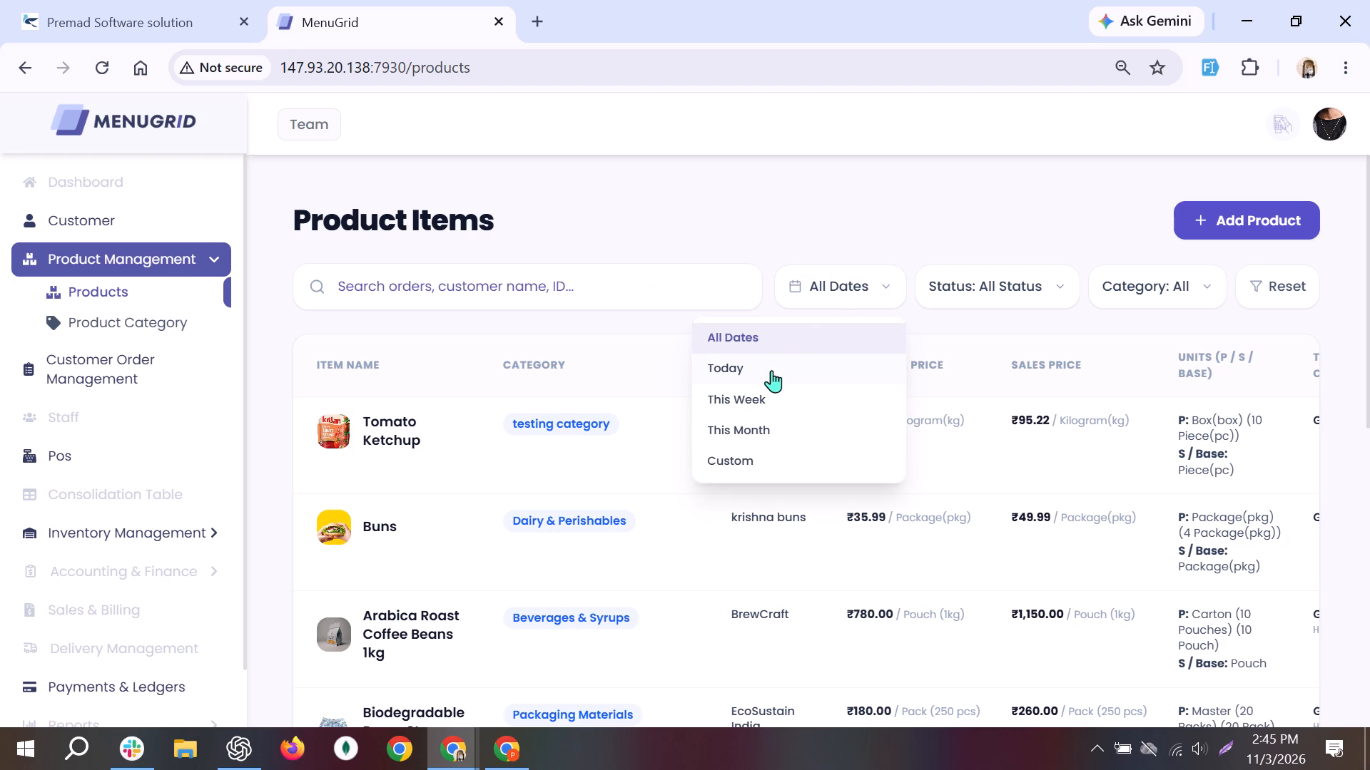
left_click(771, 370)
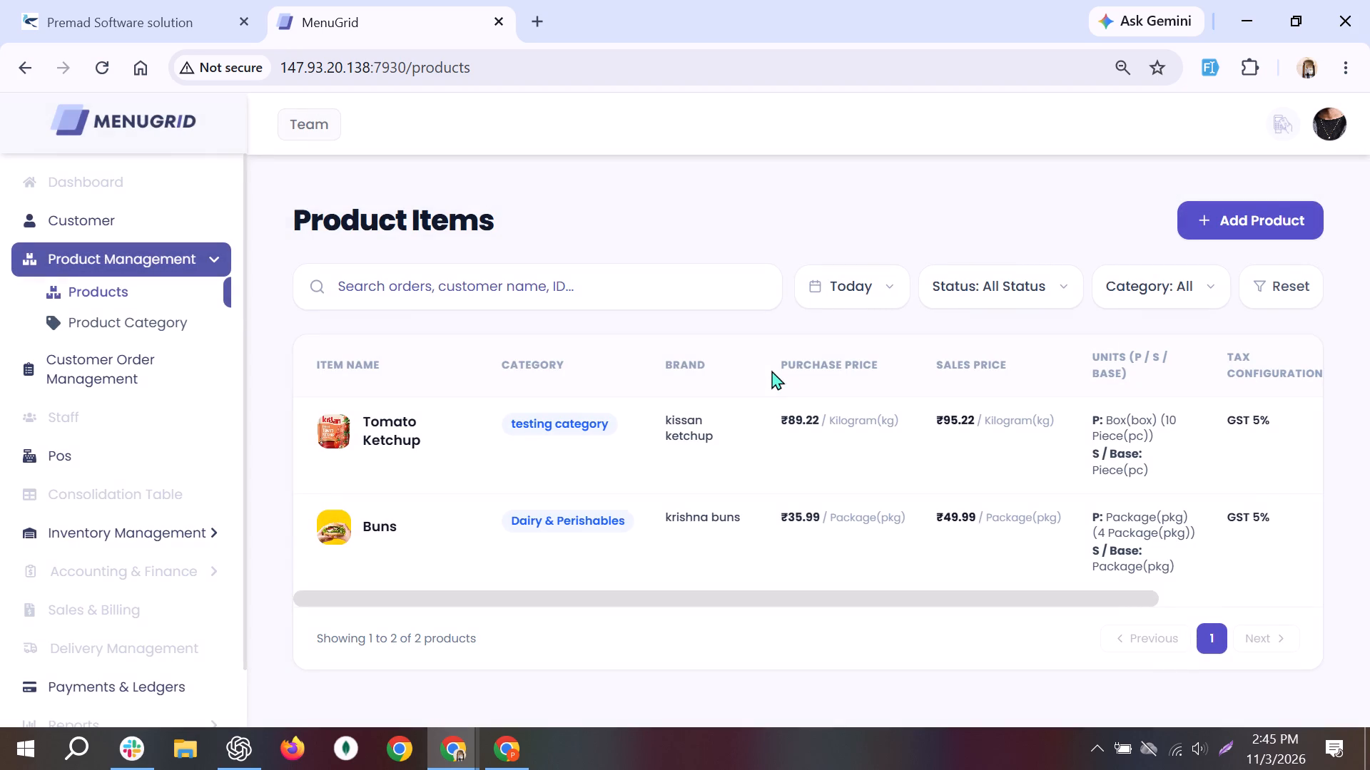
scroll(1000, 538, "left", 4)
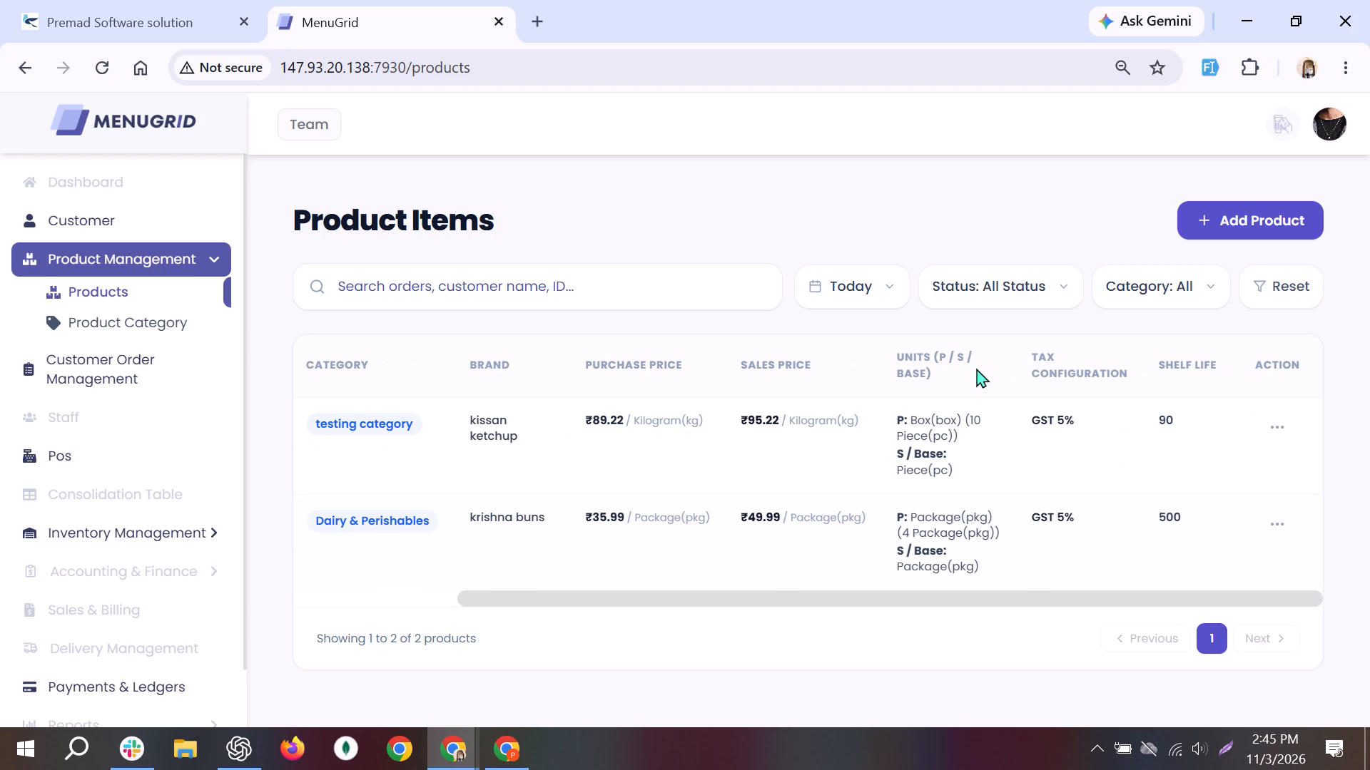
Test the product list's status filter with Inactive, and set it back to All Status.
left_click(990, 294)
left_click(971, 386)
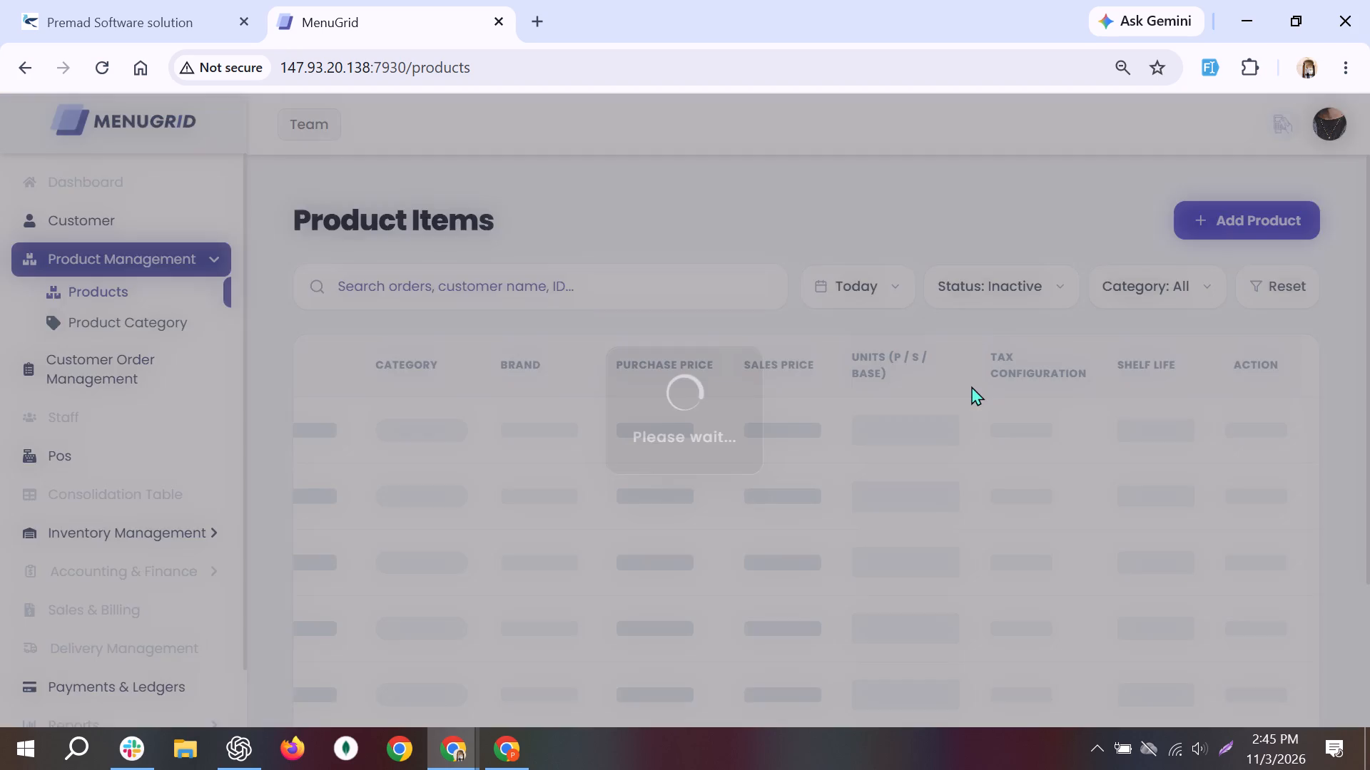
left_click(1027, 290)
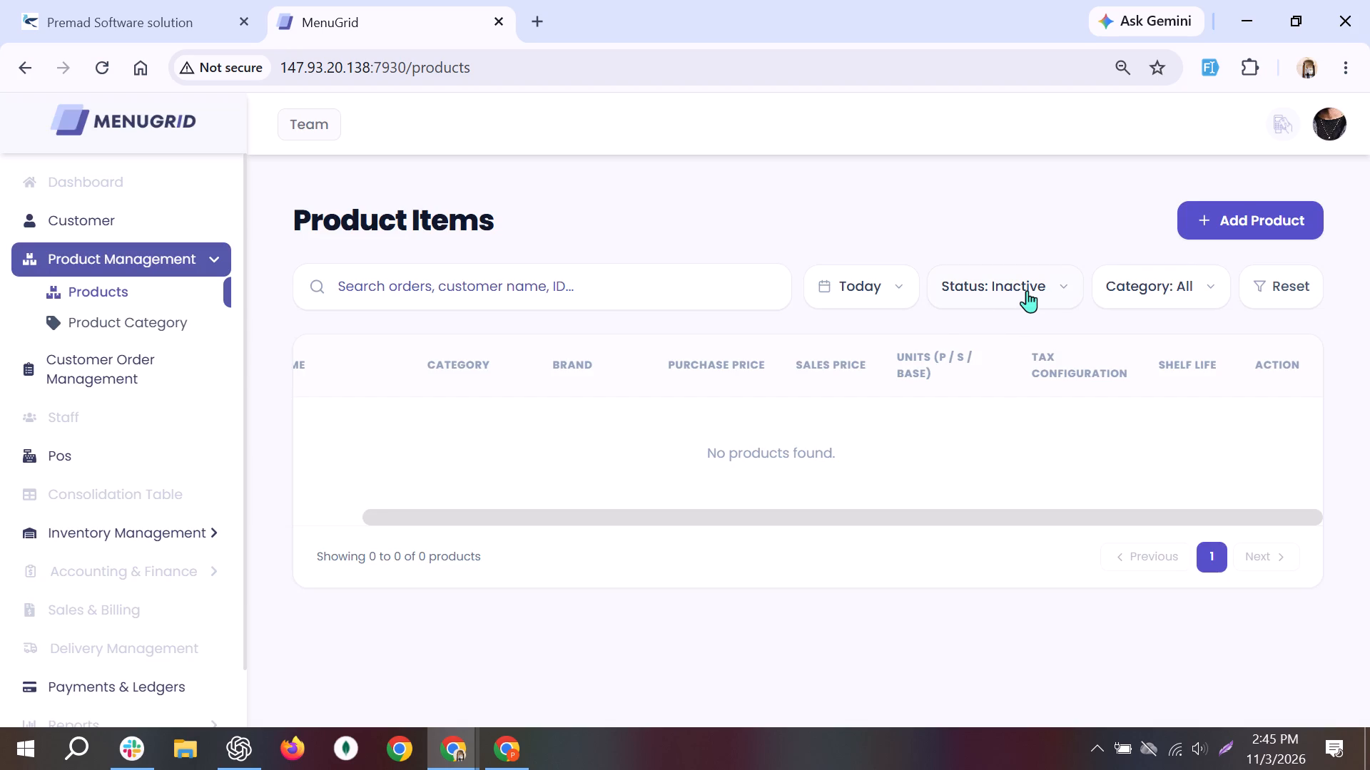
left_click(1012, 334)
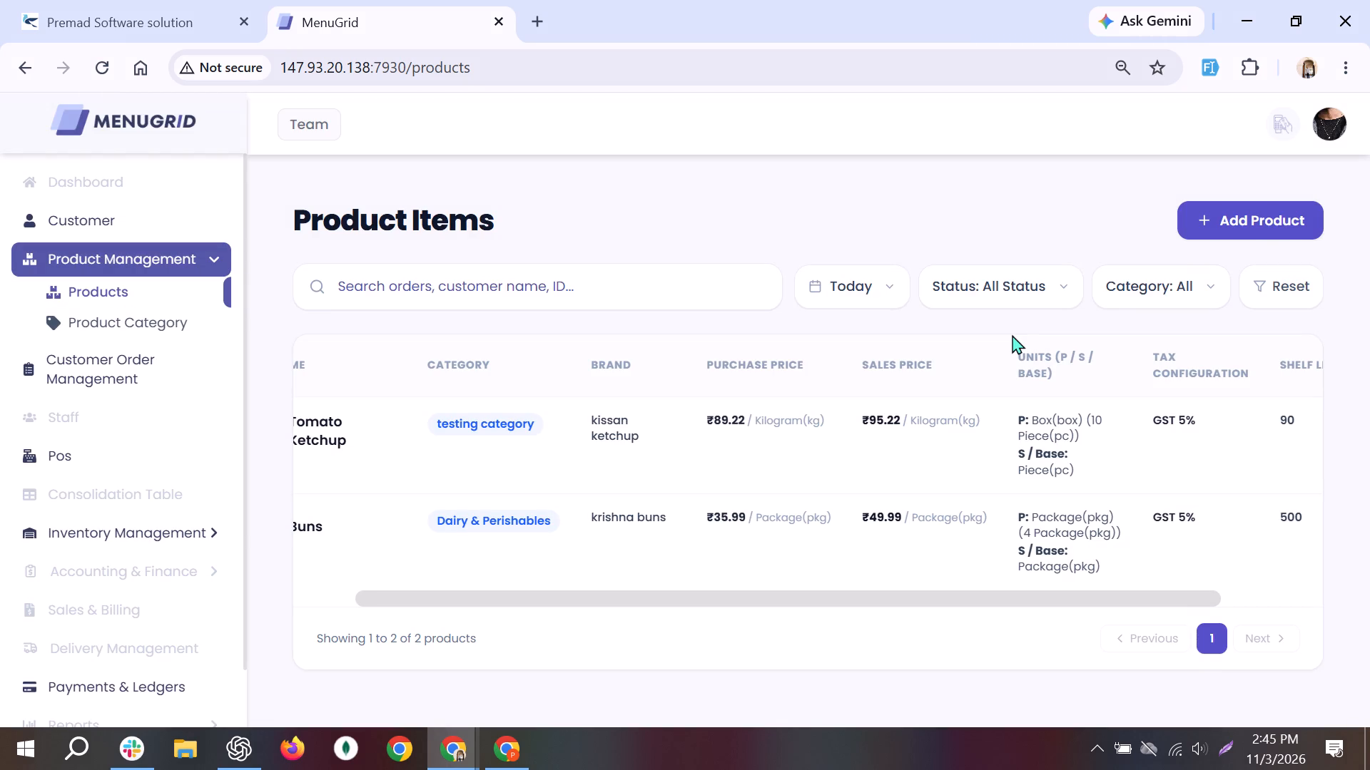
Test the category filter with Raw Ingredients & Fruit Purees, and switch it to testing category.
left_click(1196, 279)
left_click(1131, 364)
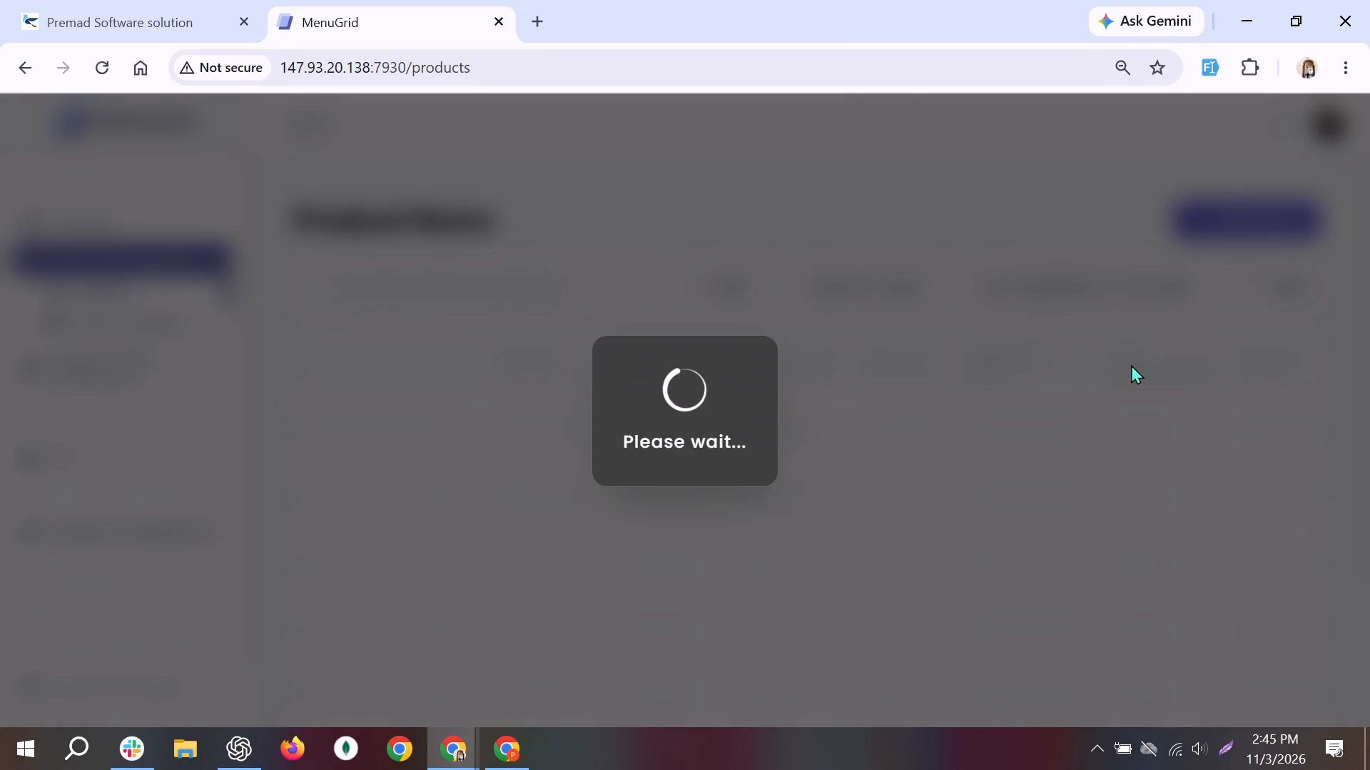
left_click(1137, 289)
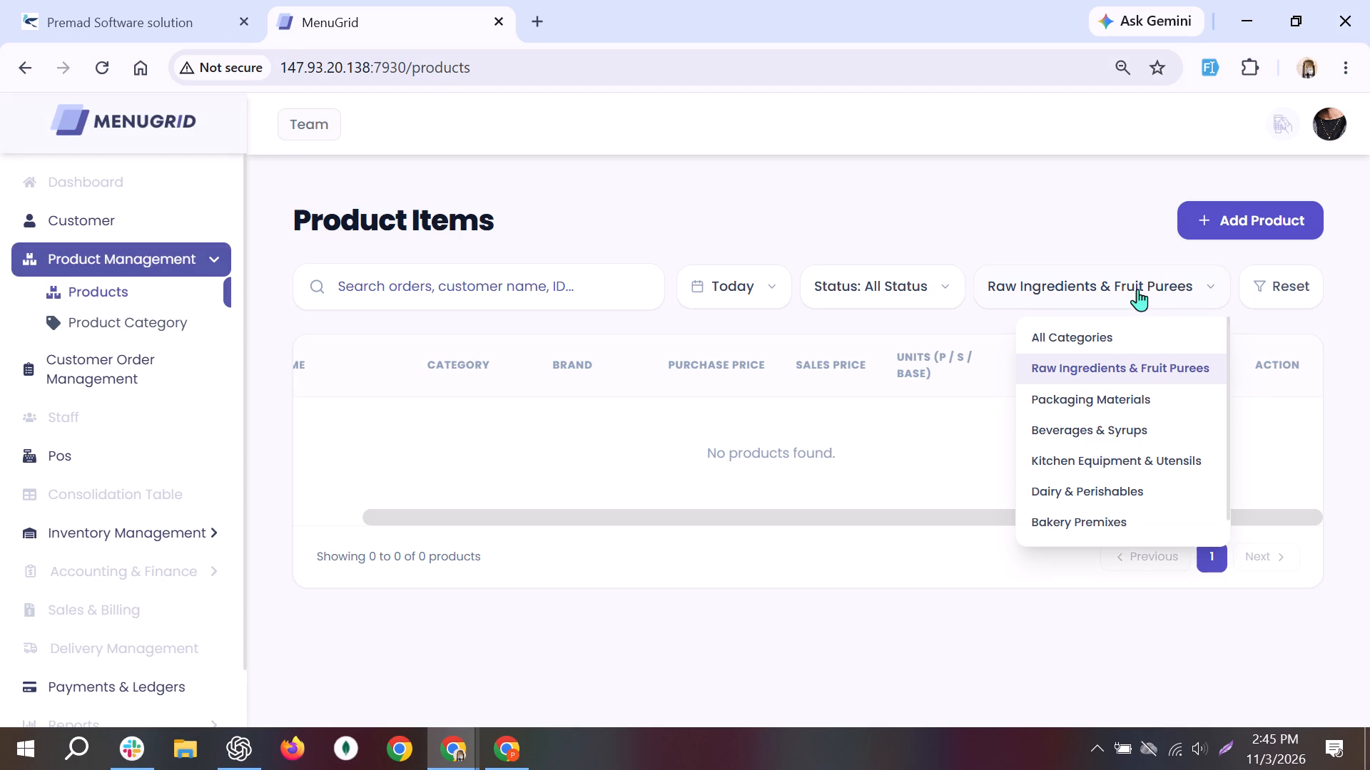
scroll(1100, 501, "down", 14)
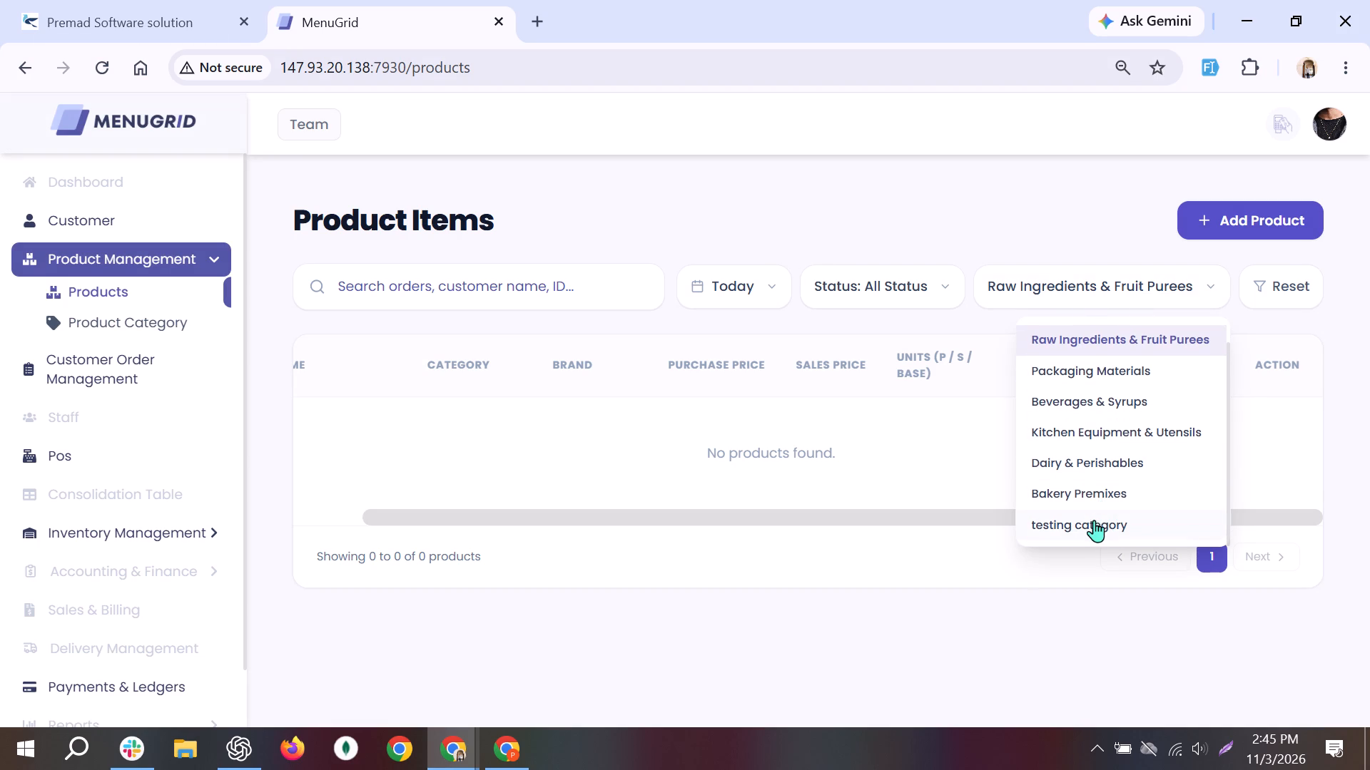
left_click(1094, 520)
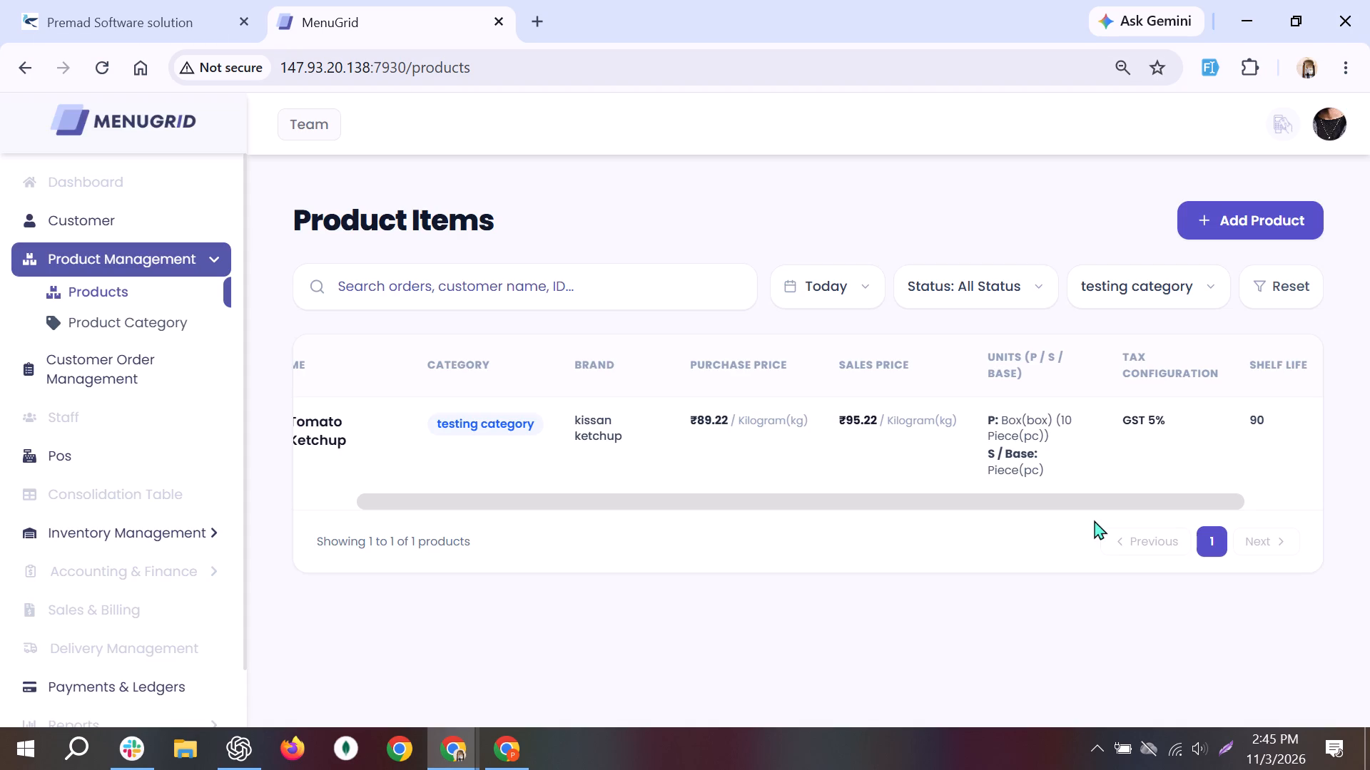
Reset all product list filters and bring the table back to its first column.
left_click(1283, 284)
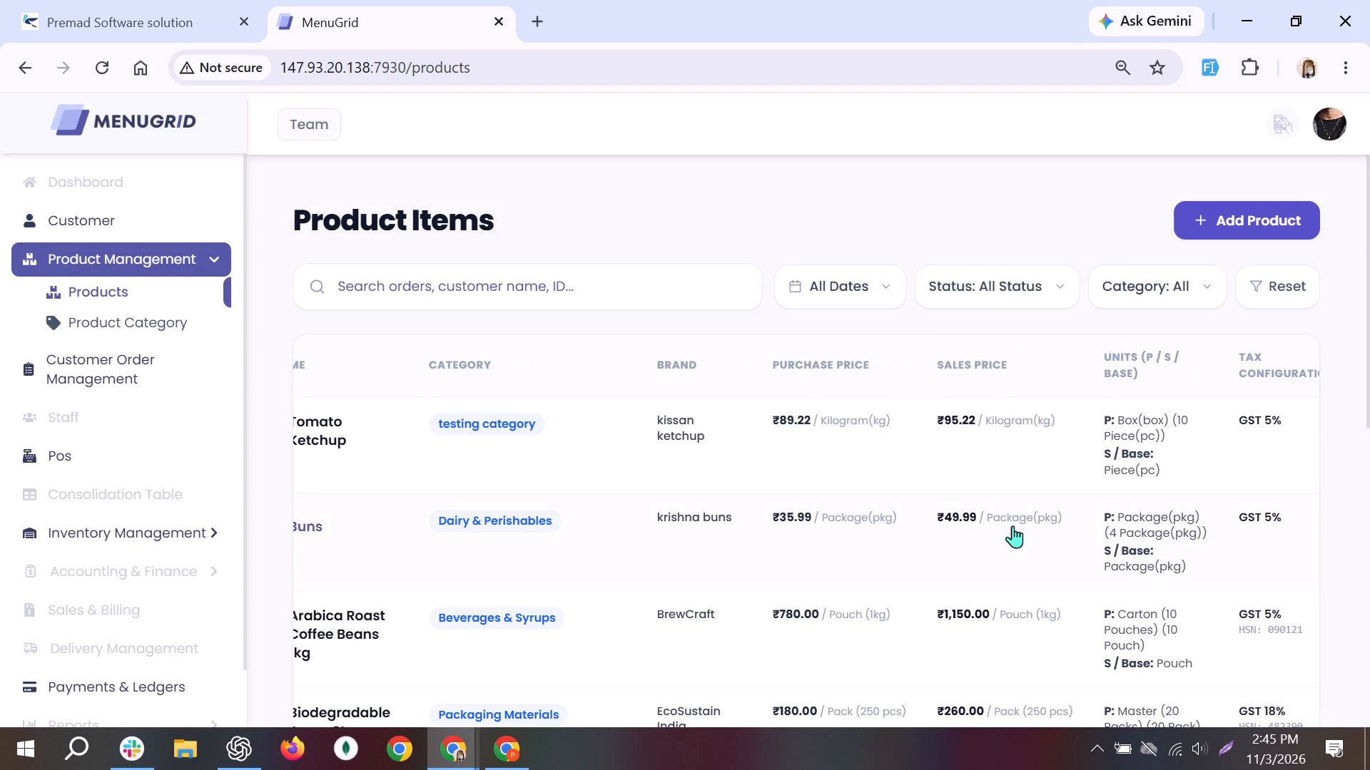
scroll(1013, 525, "right", 7)
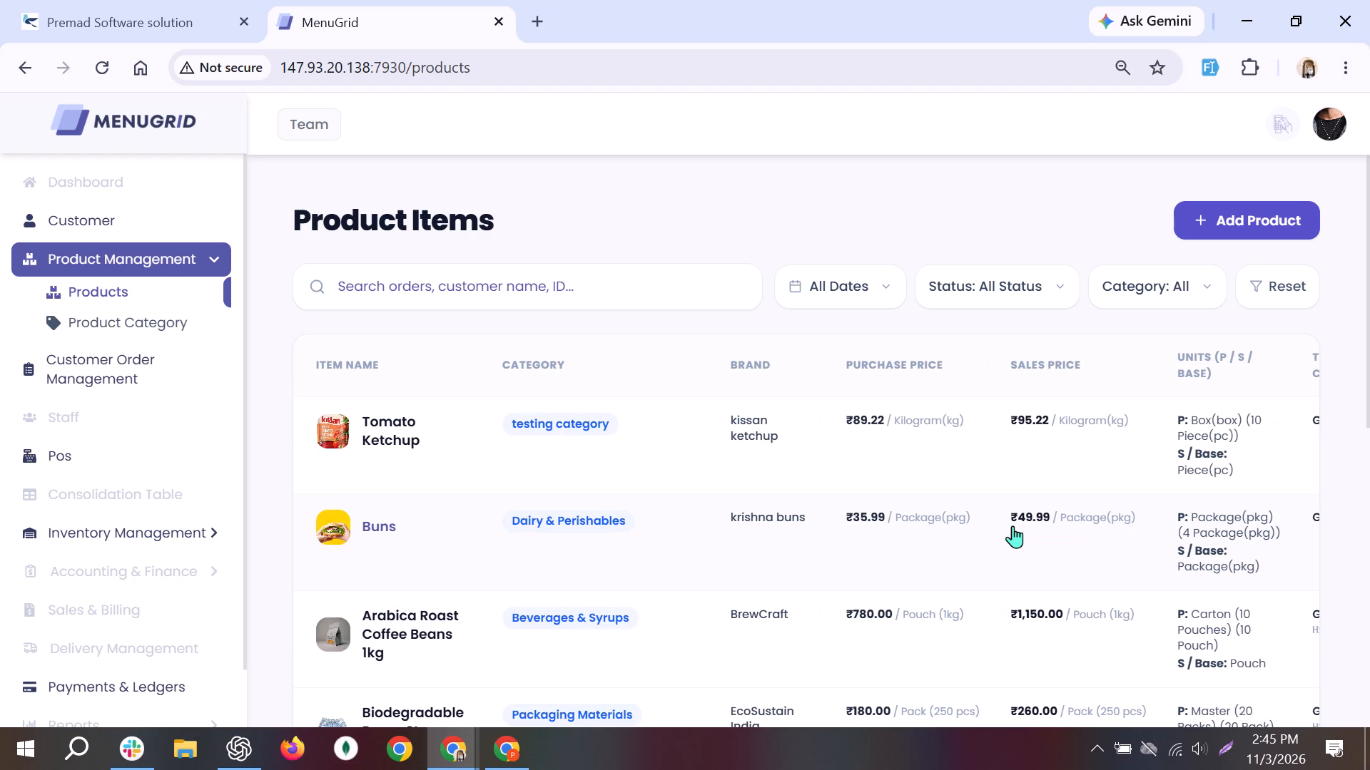
Test the product search with the partial term "toma", and clear the search text completely.
left_click(614, 292)
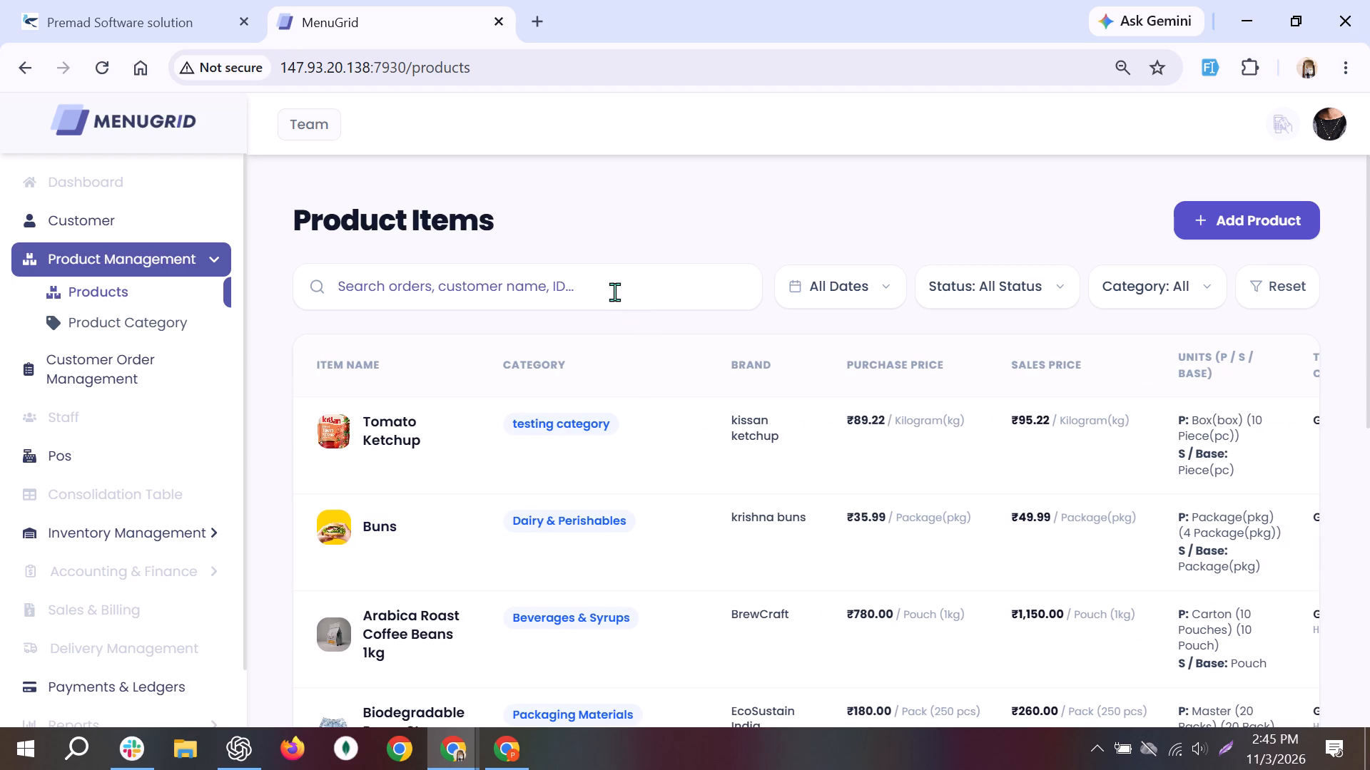
type("to")
type("ma")
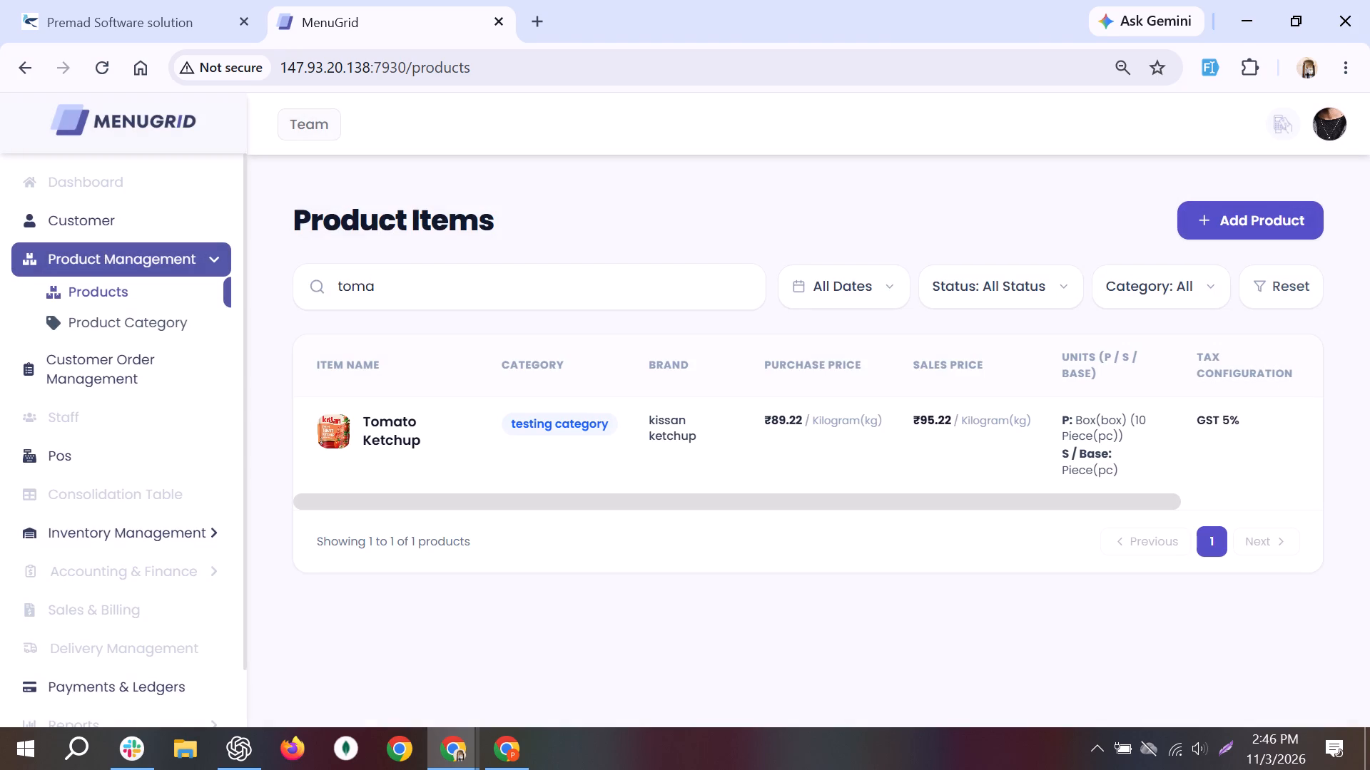
key("BackSpace")
key("BackSpace")
key("BackSpace")
key("BackSpace")
key("BackSpace")
key("BackSpace")
key("BackSpace")
key("BackSpace")
key("BackSpace")
key("BackSpace")
key("BackSpace")
key("BackSpace")
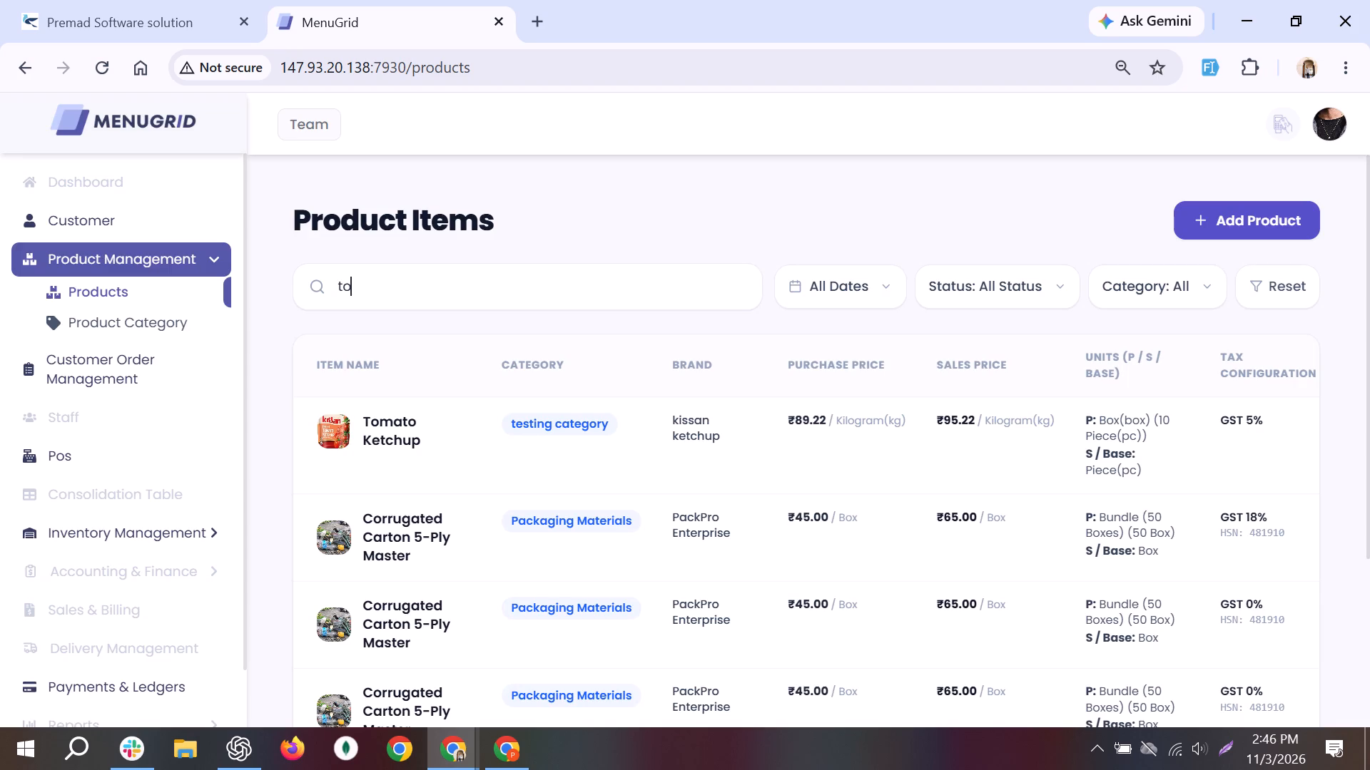
key("BackSpace")
key("BackSpace")
key("BackSpace")
key("BackSpace")
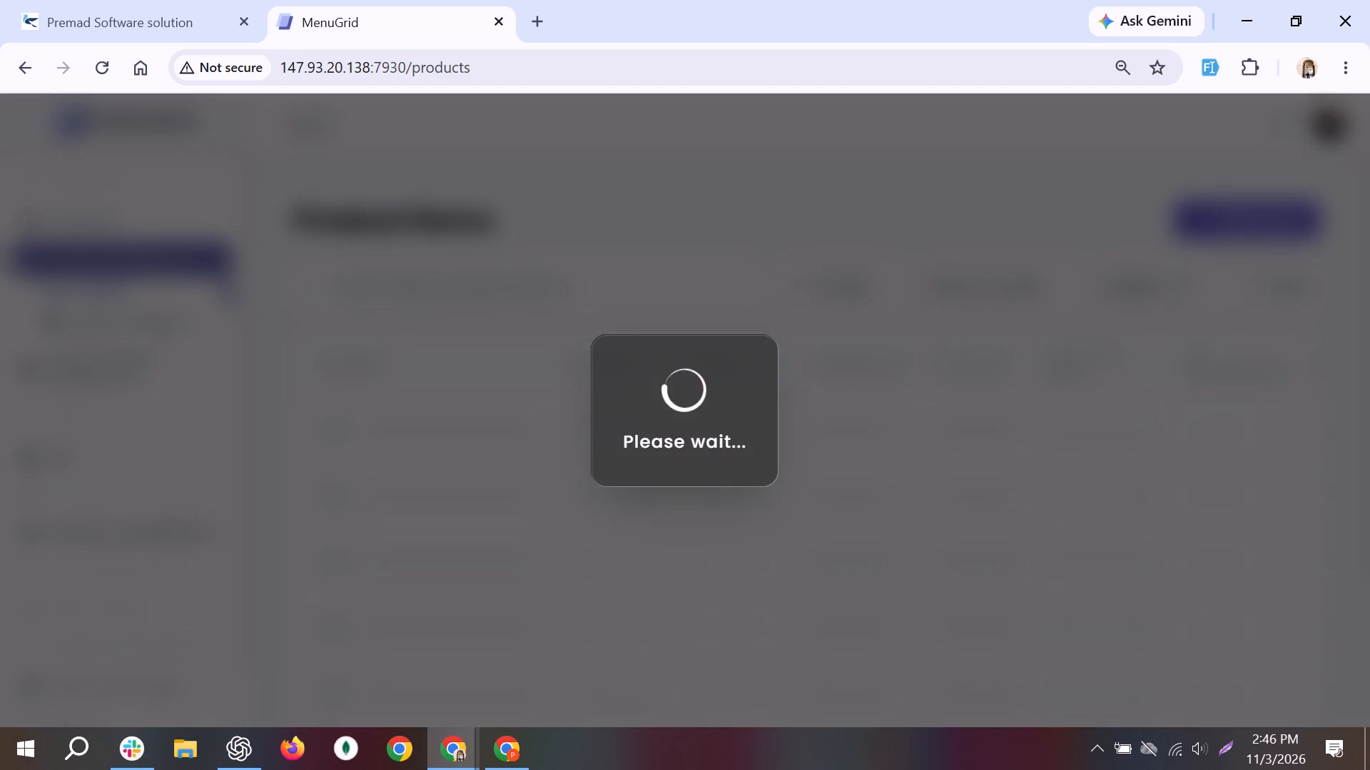
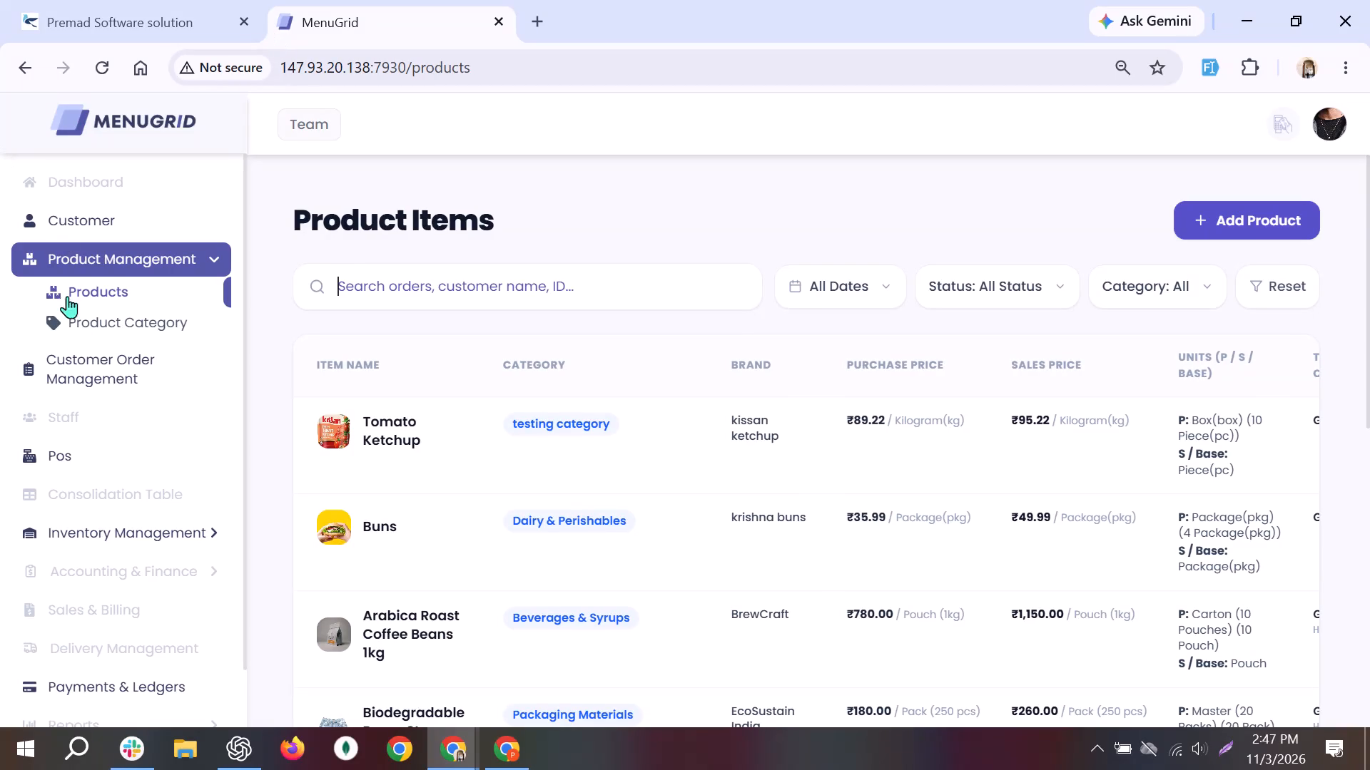
Open the Product Category page under Product Management.
left_click(110, 325)
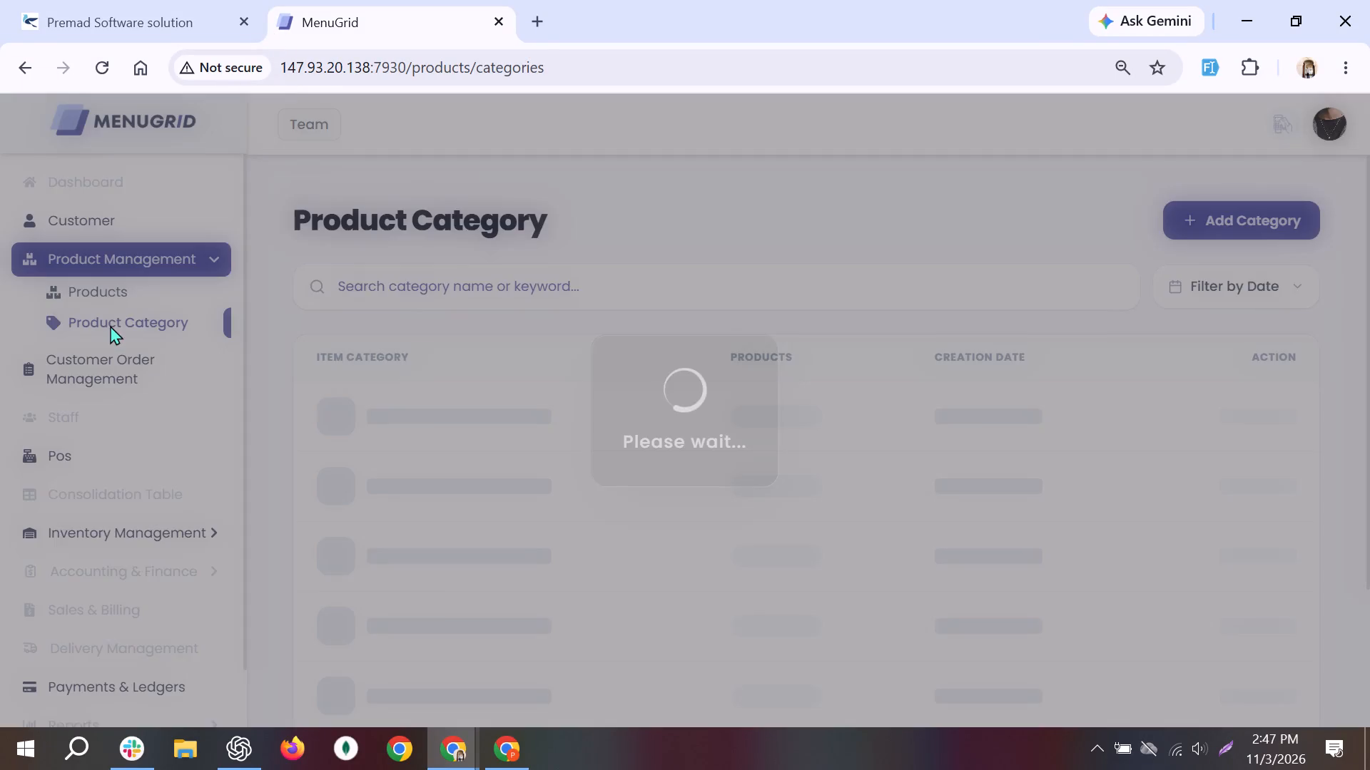
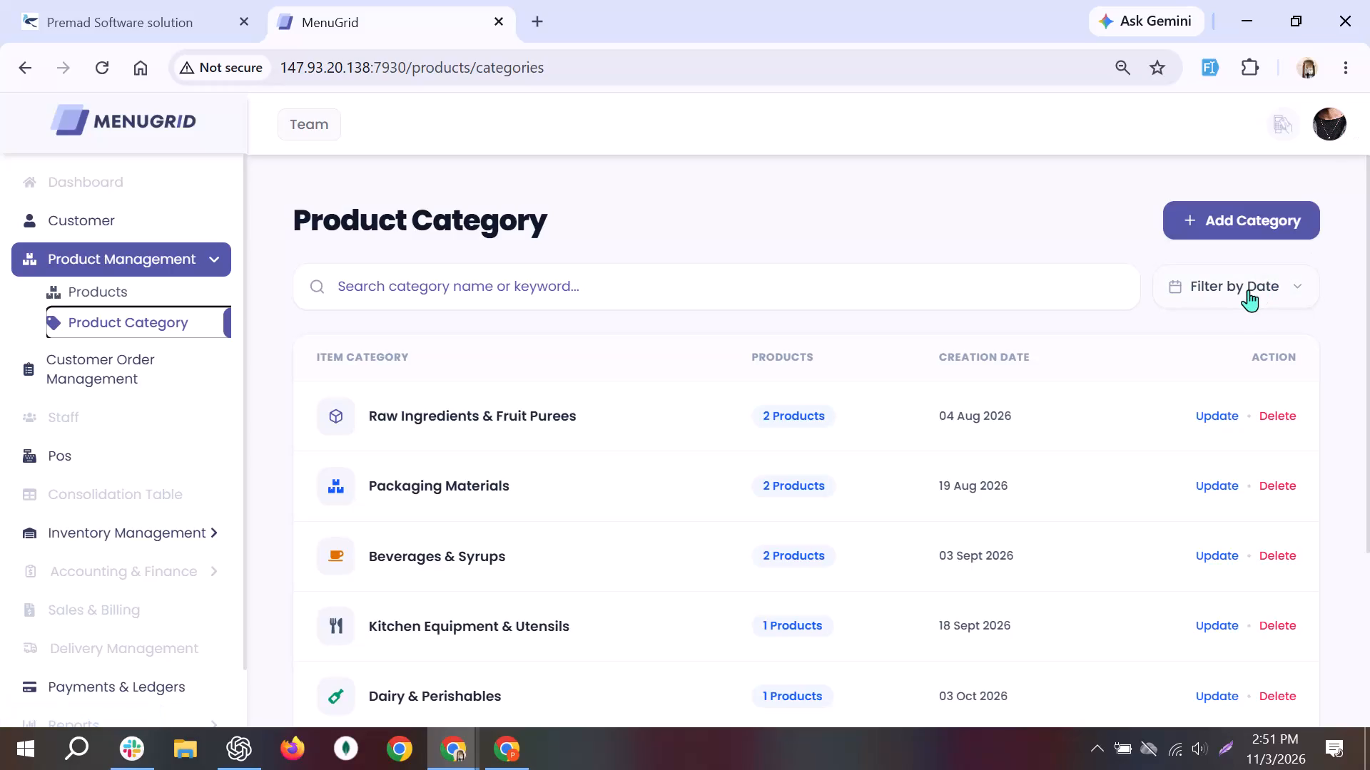
Test the date filter on the Product Category list with Today and with This Week.
left_click(1248, 289)
left_click(1153, 373)
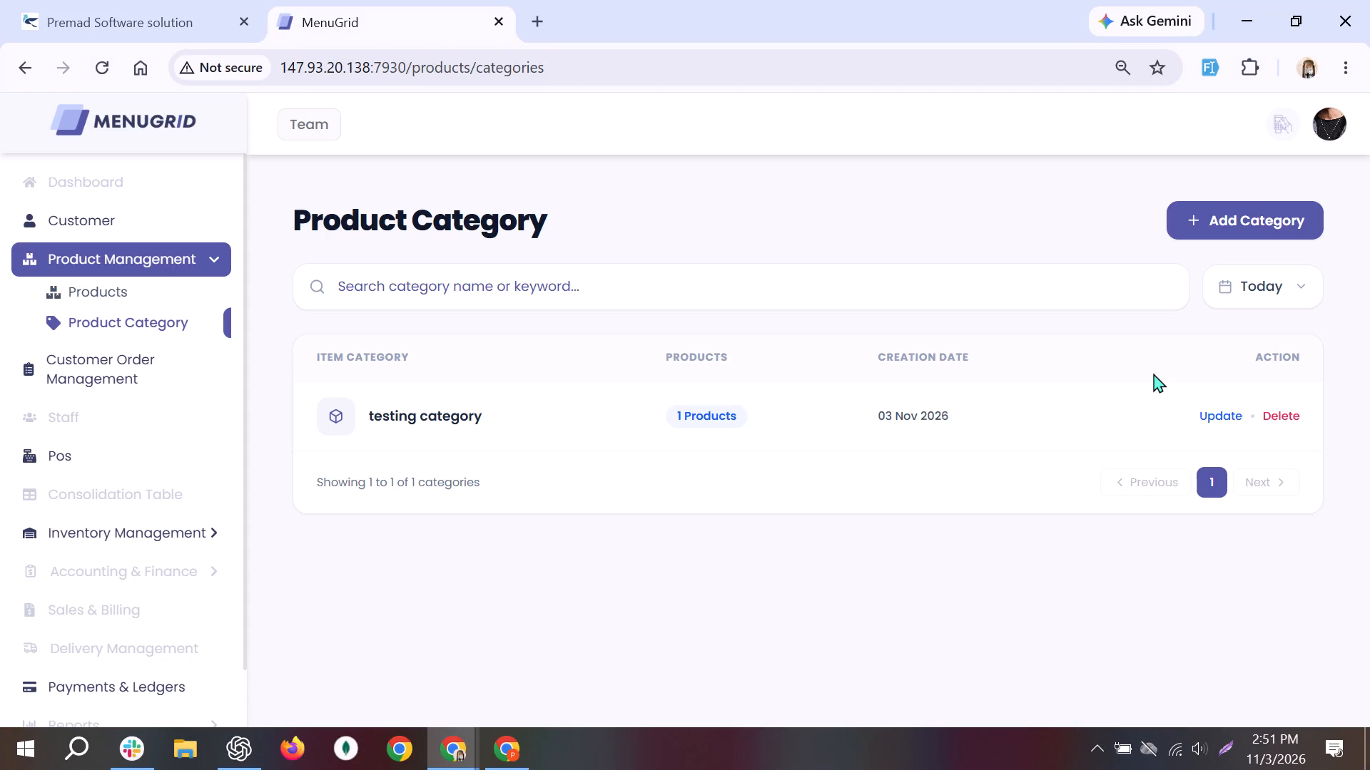
left_click(1278, 292)
left_click(1183, 399)
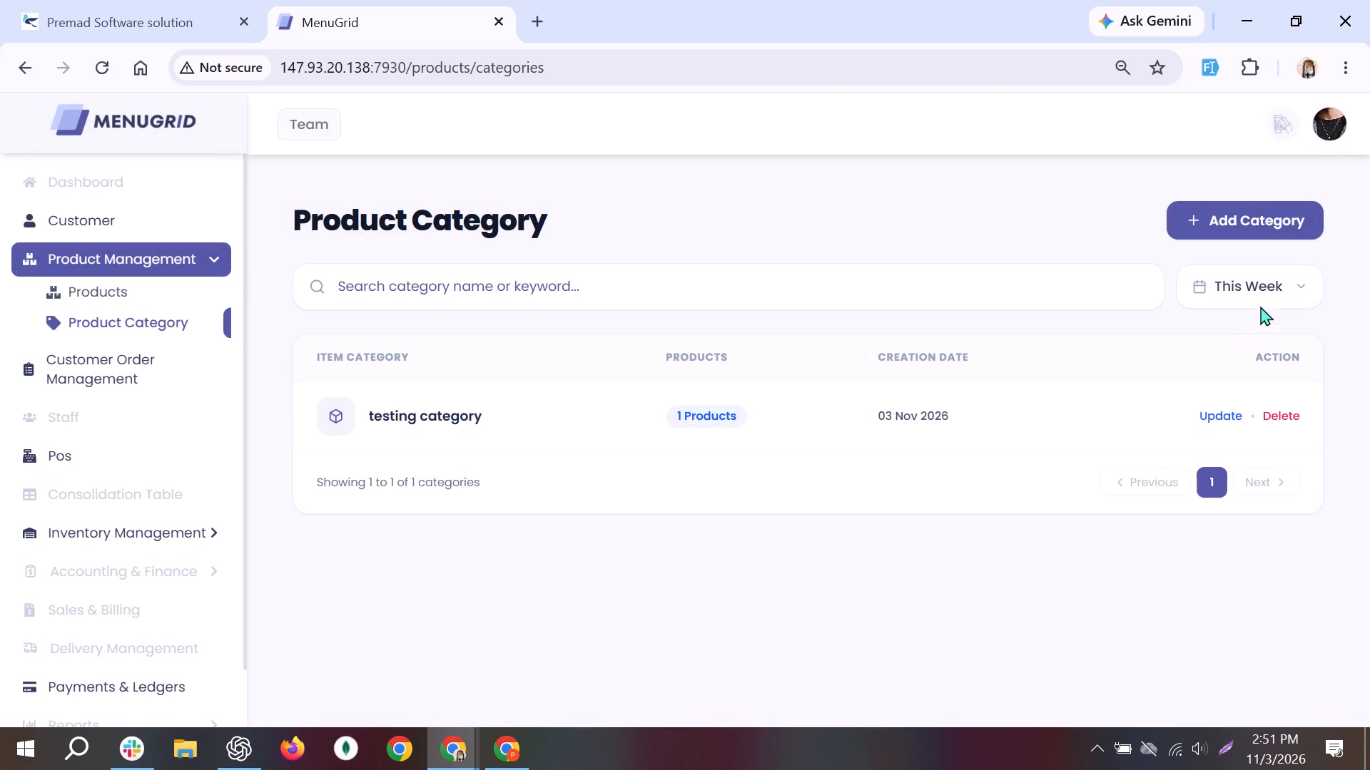
left_click(76, 367)
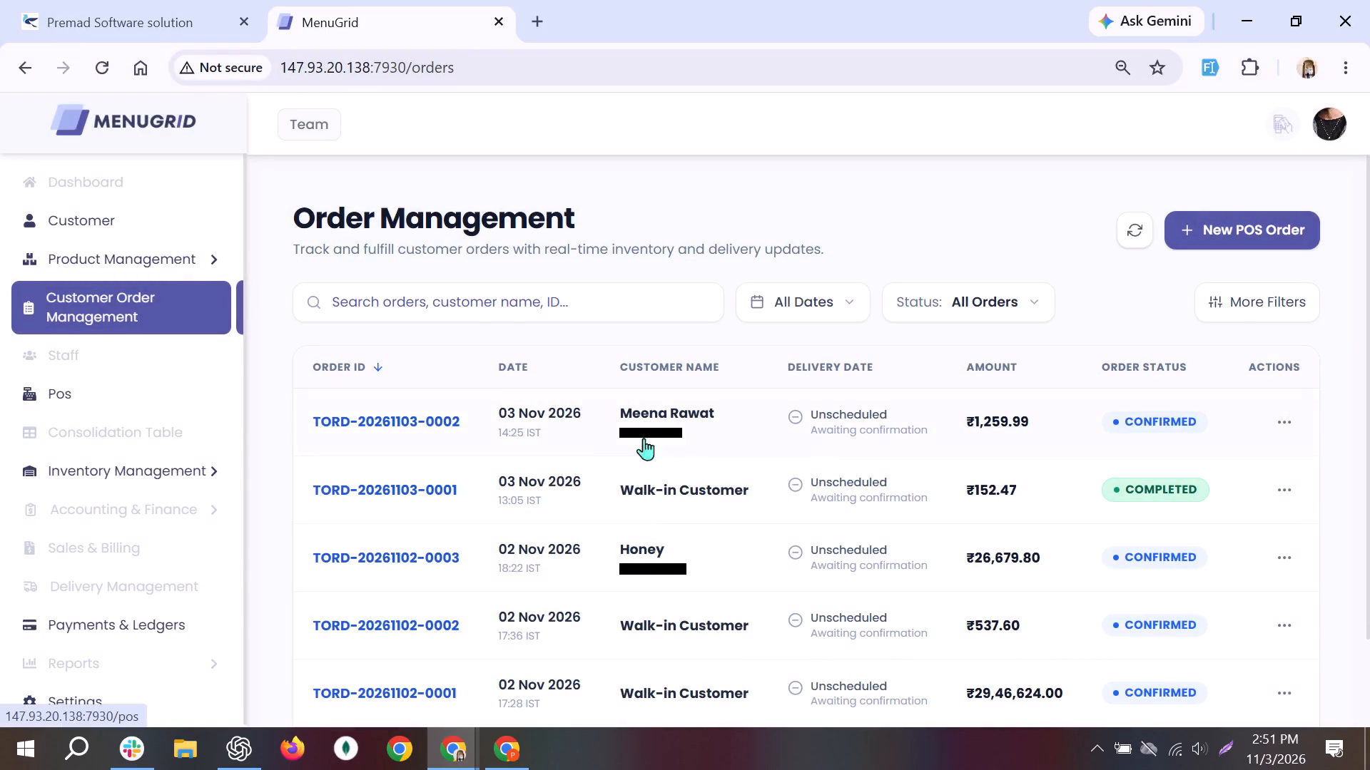
scroll(687, 436, "down", 10)
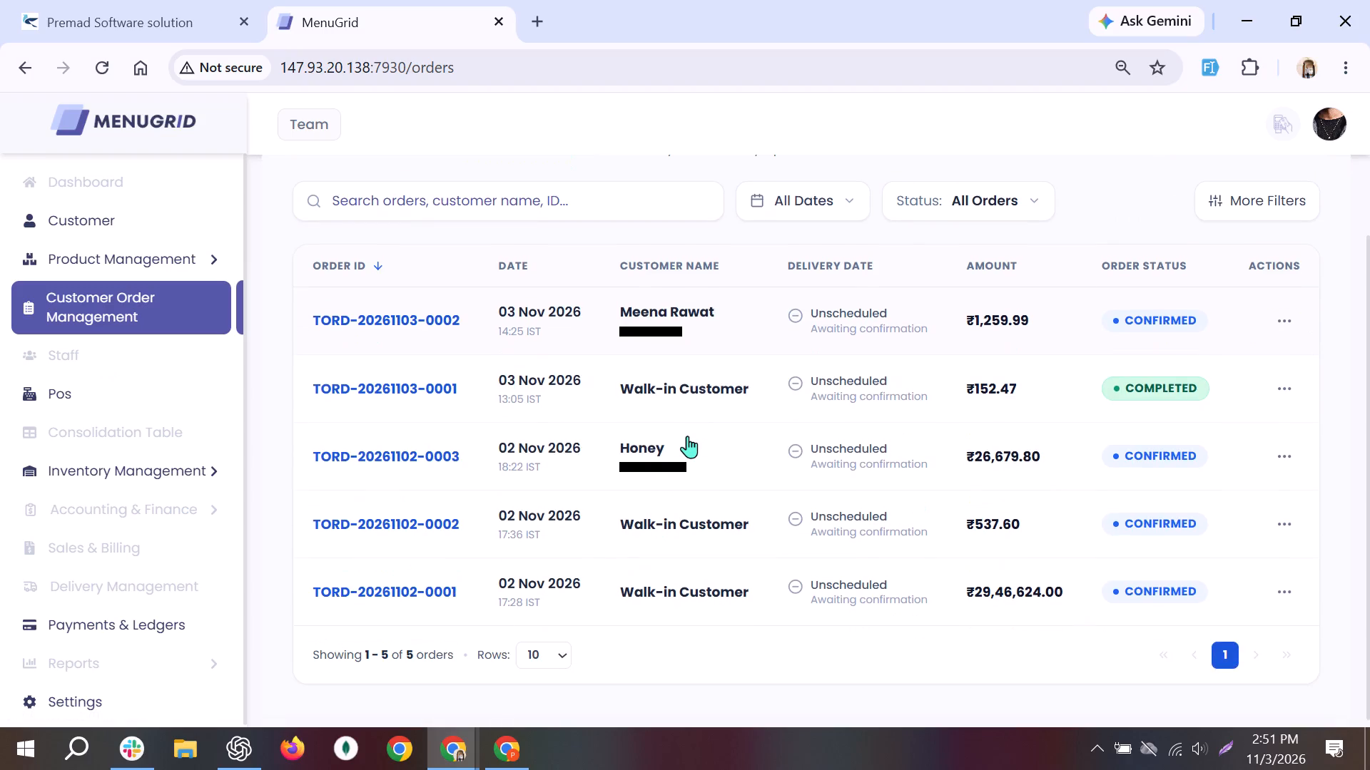
scroll(687, 436, "down", 18)
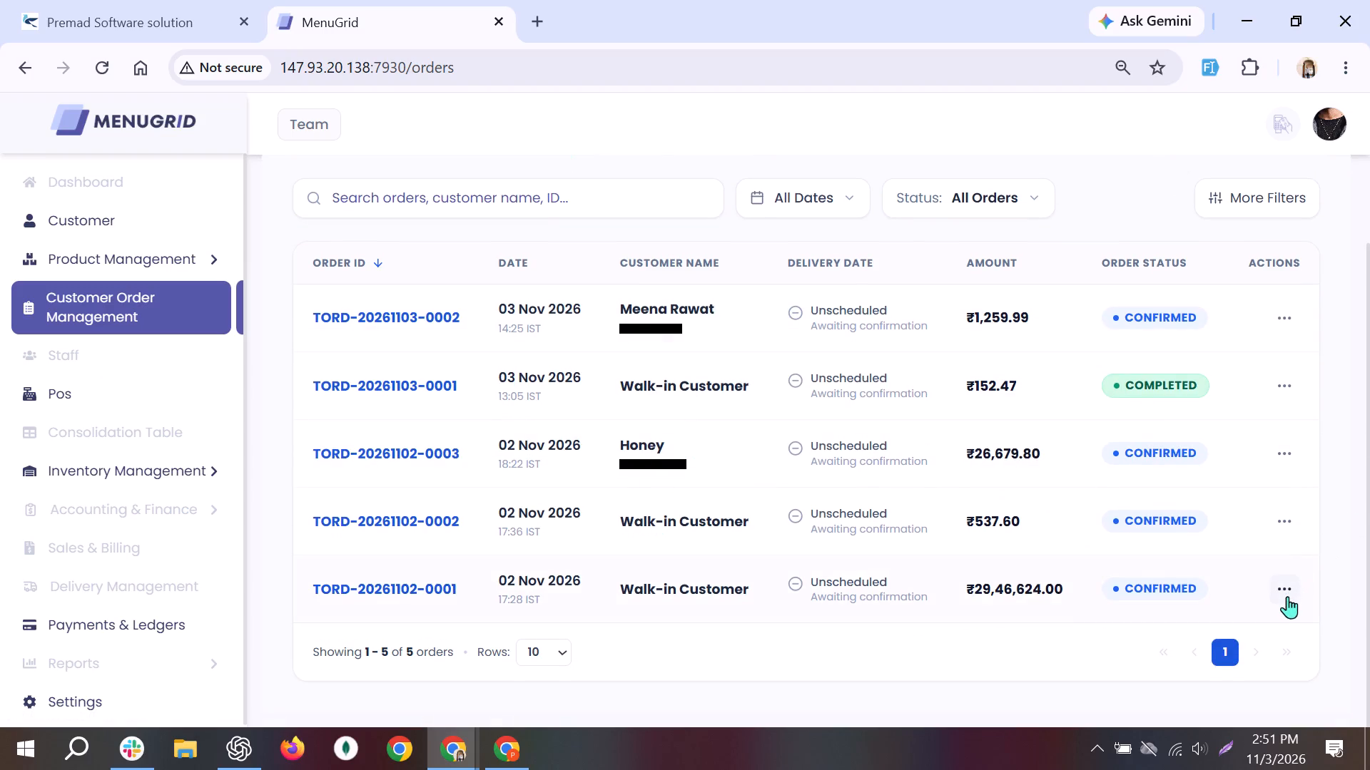
scroll(1287, 596, "up", 11)
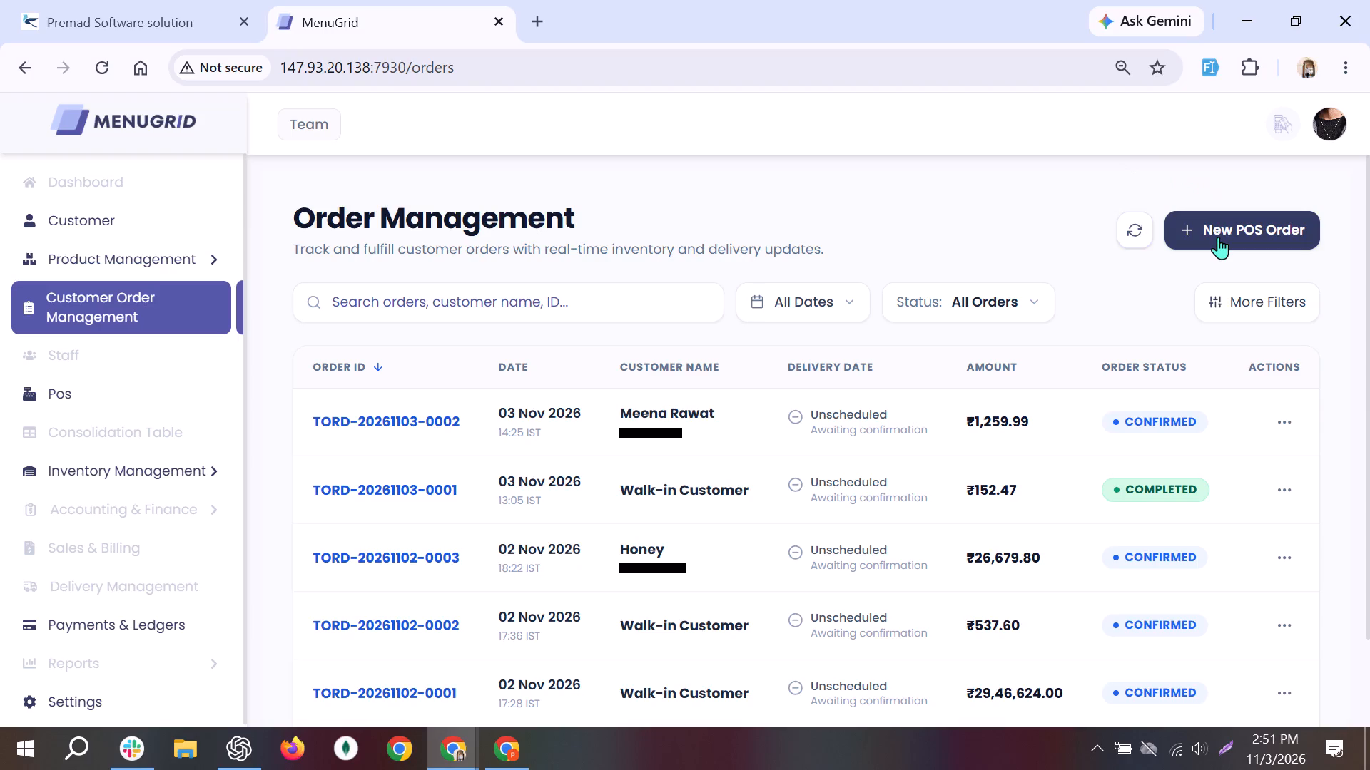
left_click(111, 256)
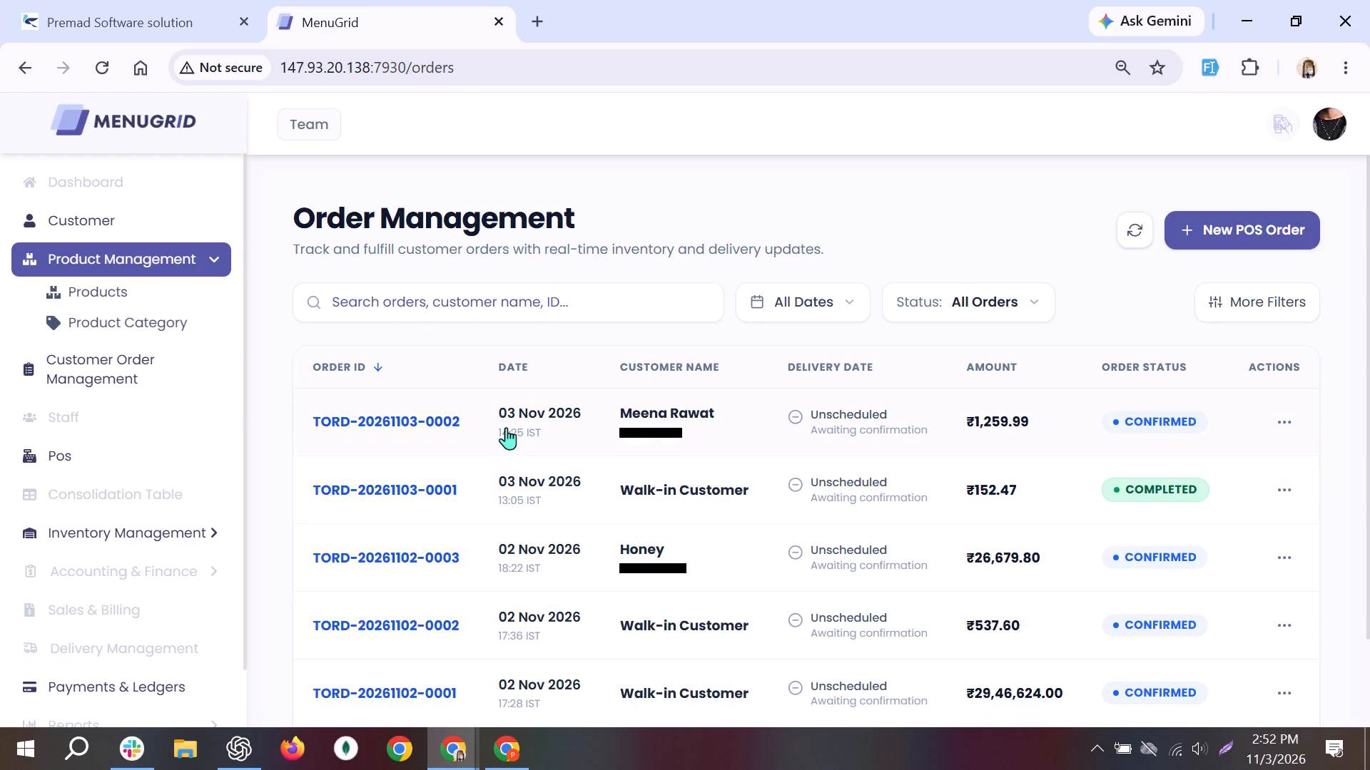
left_click_drag(467, 419, 454, 419)
left_click_drag(454, 419, 309, 419)
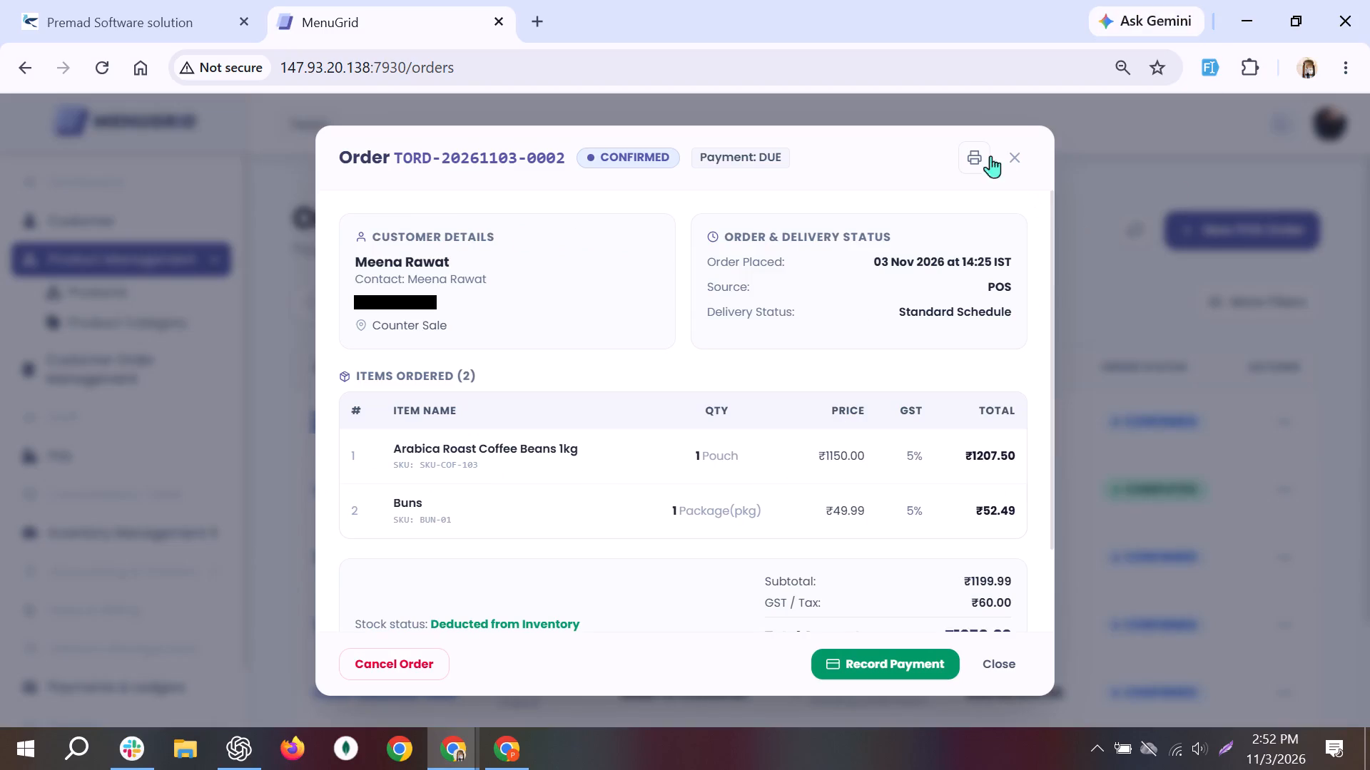
left_click(1027, 155)
key("ctrl+c")
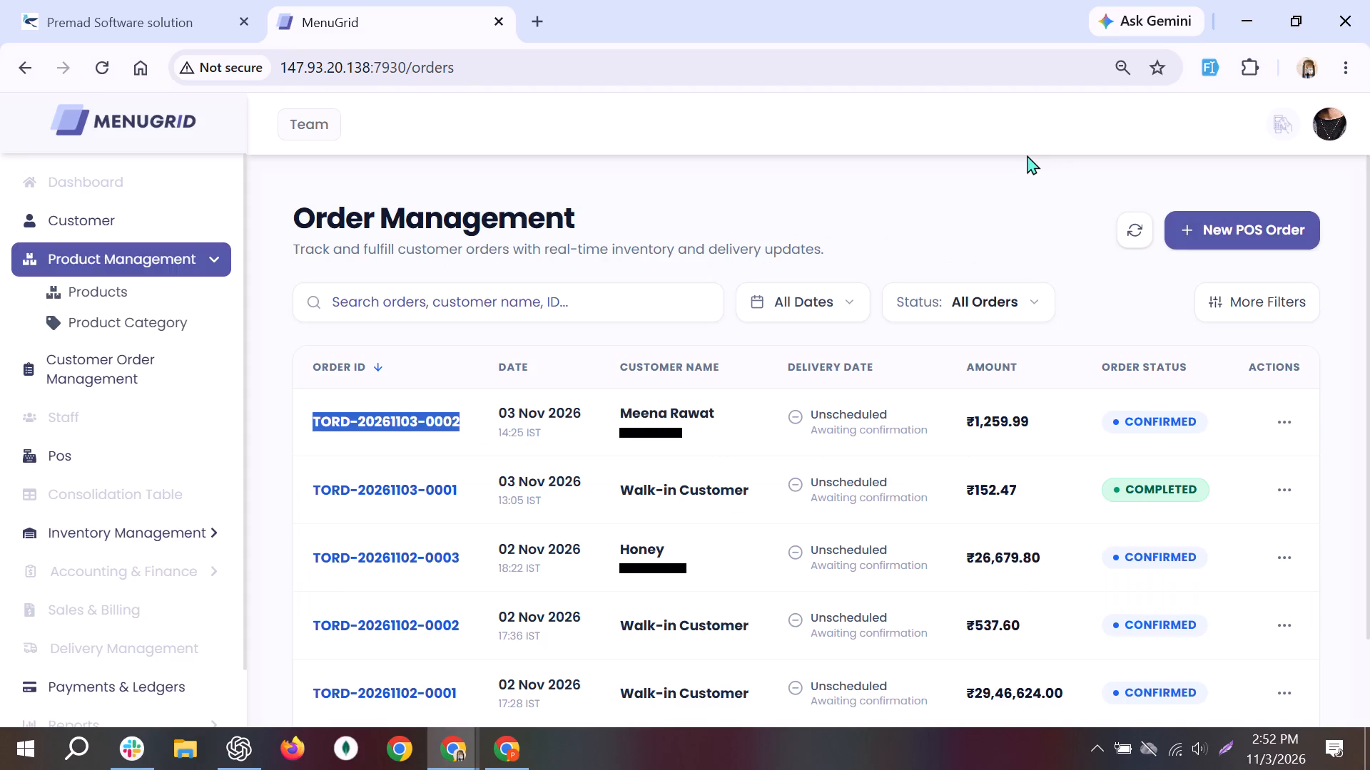
key("ctrl+c")
key("ctrl+c")
key("ctrl+c")
left_click(126, 279)
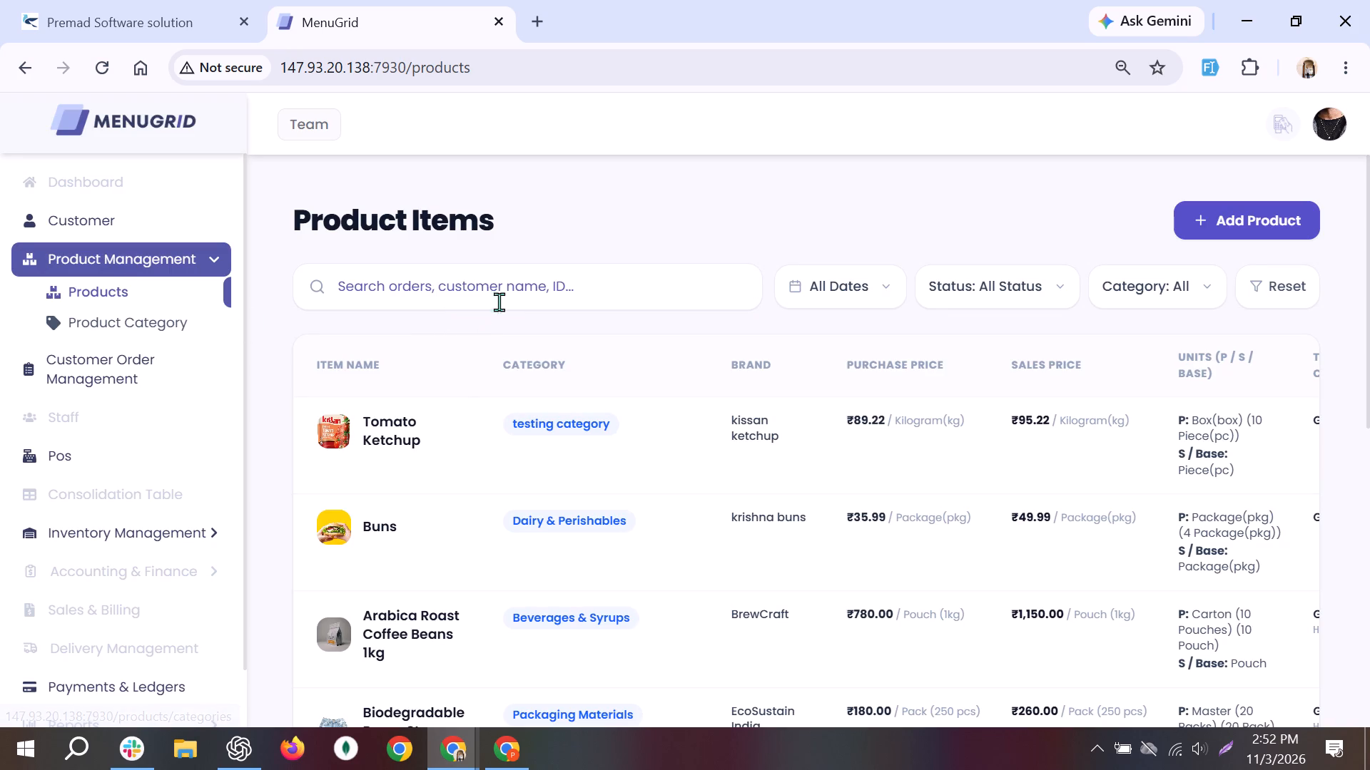
left_click(516, 292)
key("ctrl+v")
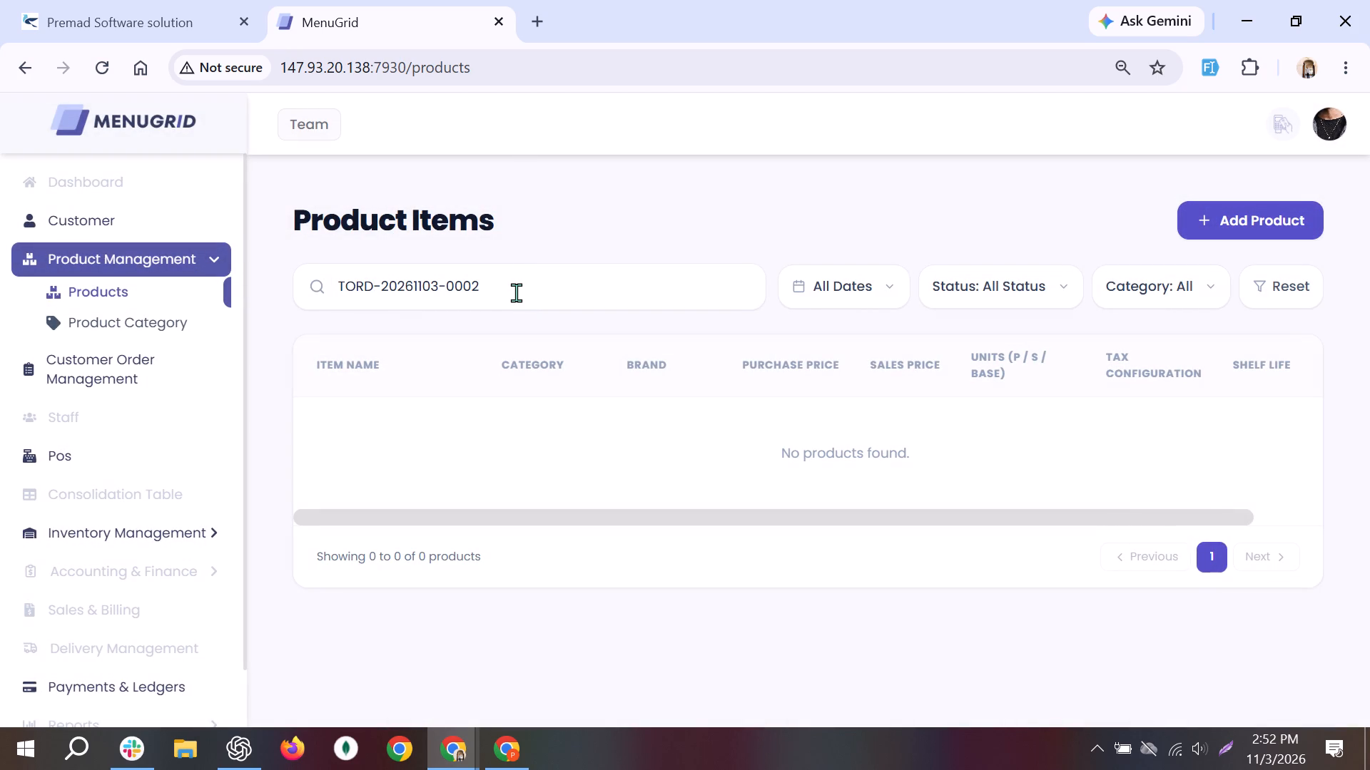
key("BackSpace")
key("BackSpace")
key("BackSpace")
key("BackSpace")
key("BackSpace")
key("BackSpace")
key("BackSpace")
key("BackSpace")
key("BackSpace")
key("BackSpace")
key("BackSpace")
key("BackSpace")
key("BackSpace")
key("BackSpace")
key("BackSpace")
key("BackSpace")
key("BackSpace")
key("BackSpace")
key("BackSpace")
key("BackSpace")
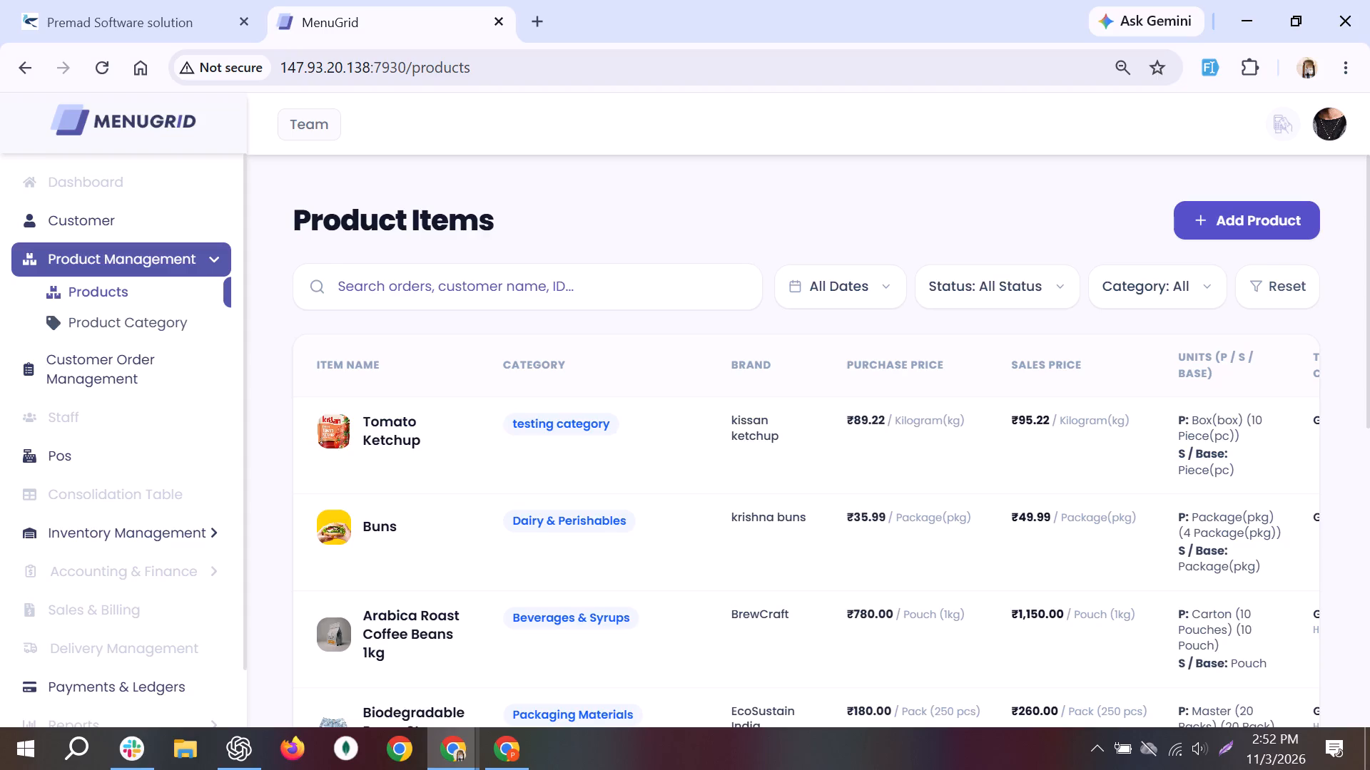
Search the Products list for the customer name "meena" and clear the search.
type("meena")
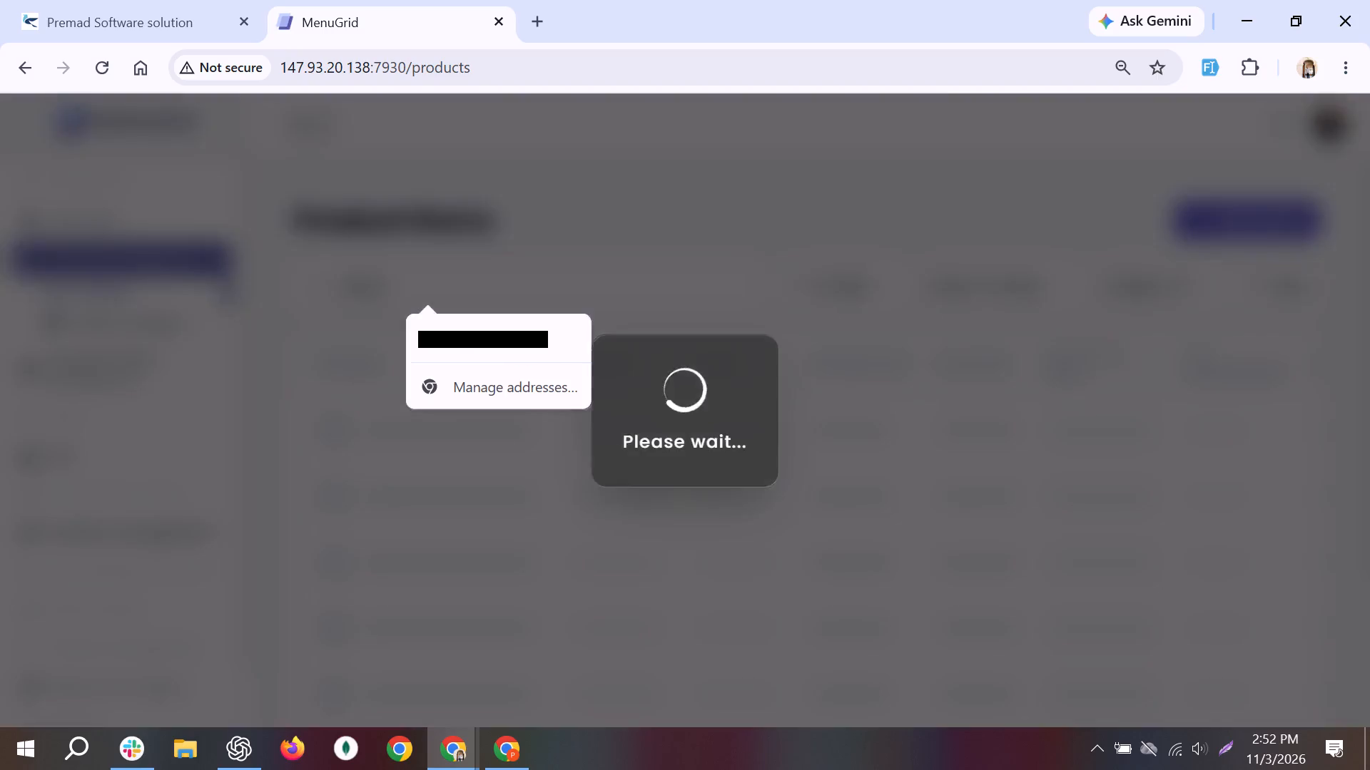
key("BackSpace")
key("BackSpace")
key("BackSpace")
key("BackSpace")
key("BackSpace")
key("BackSpace")
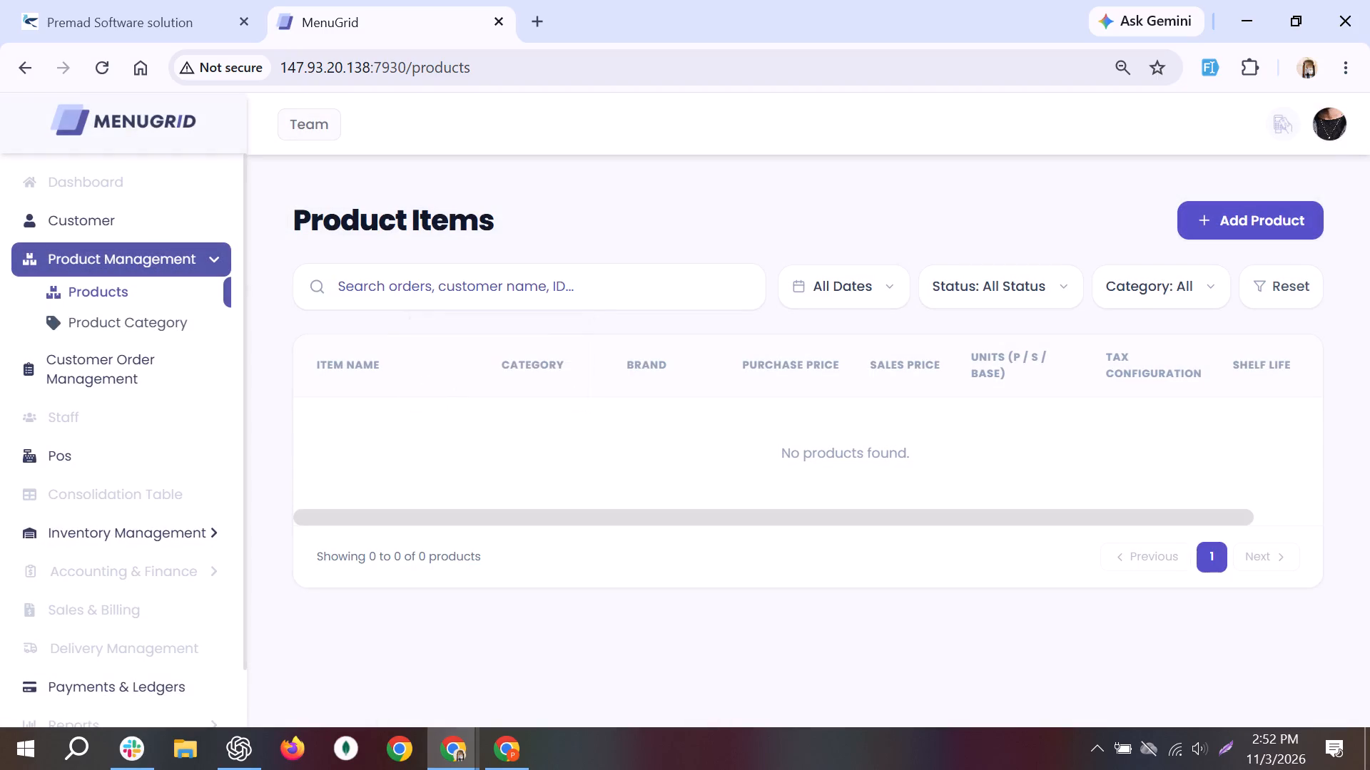
Capture a screenshot area of the Product Items page and mark the search field with a red rectangle.
key("grave")
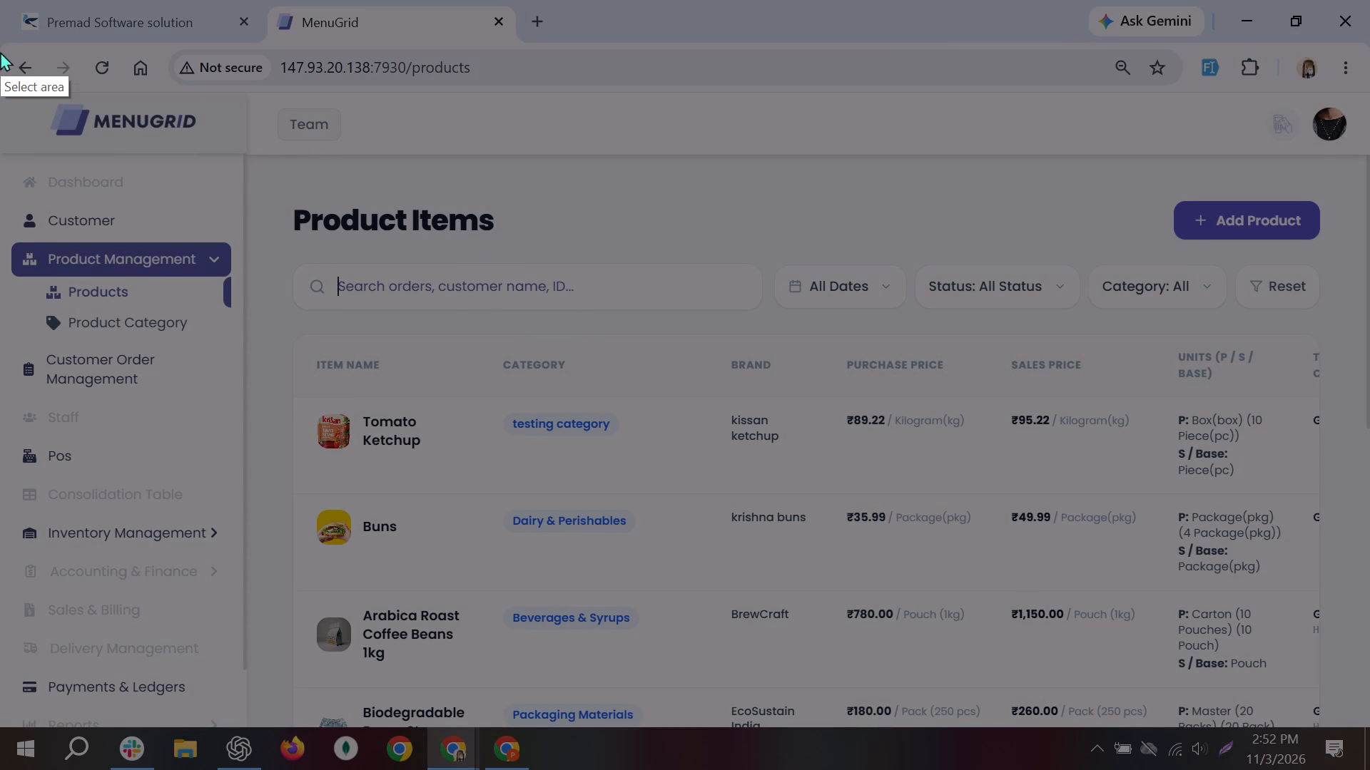
left_click_drag(0, 48, 1368, 640)
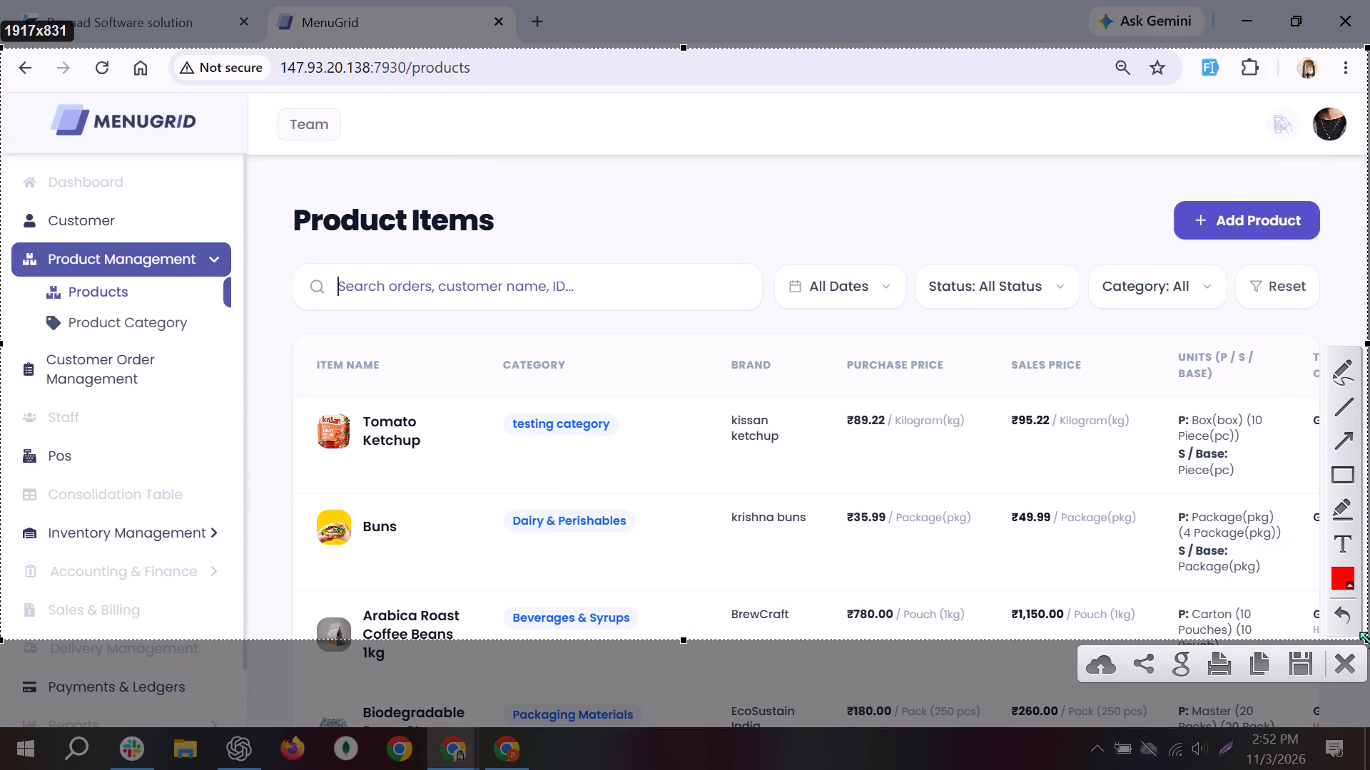
left_click(1341, 481)
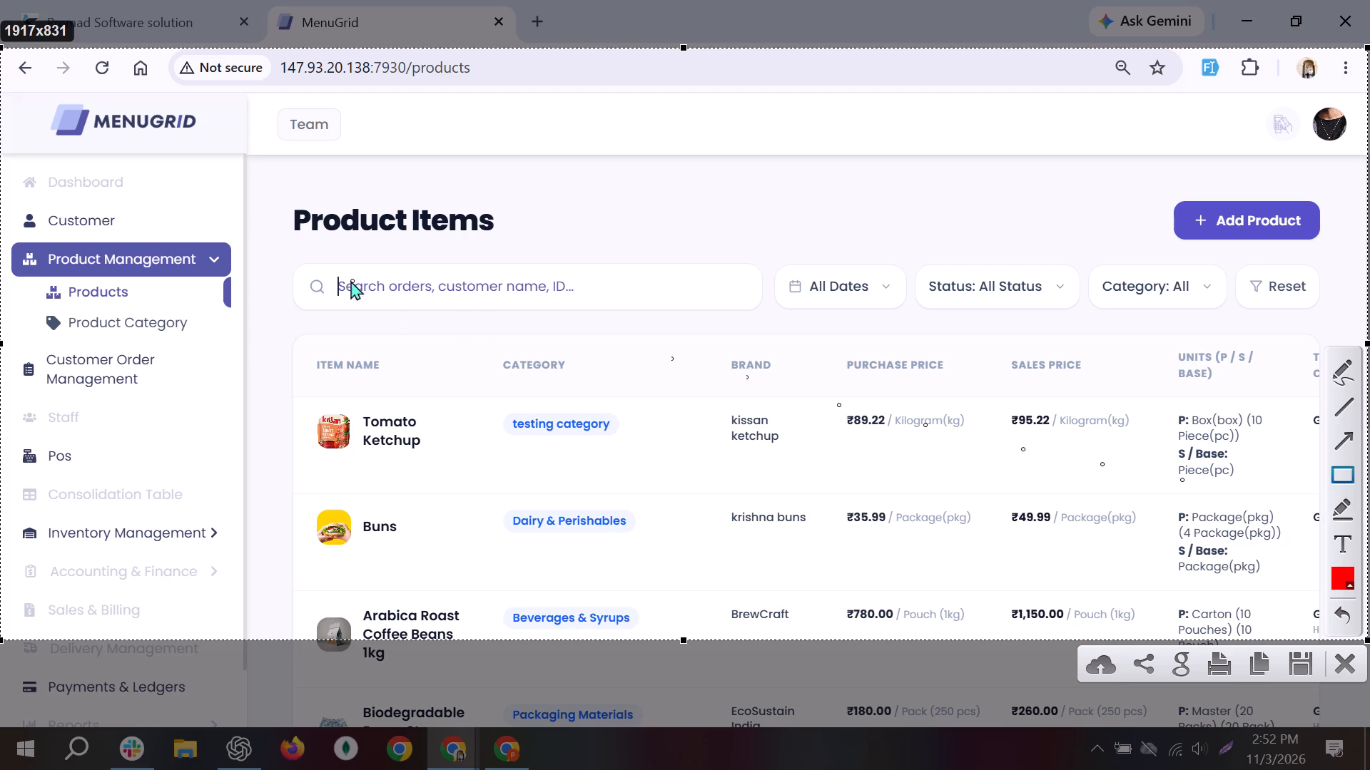
left_click_drag(282, 264, 676, 312)
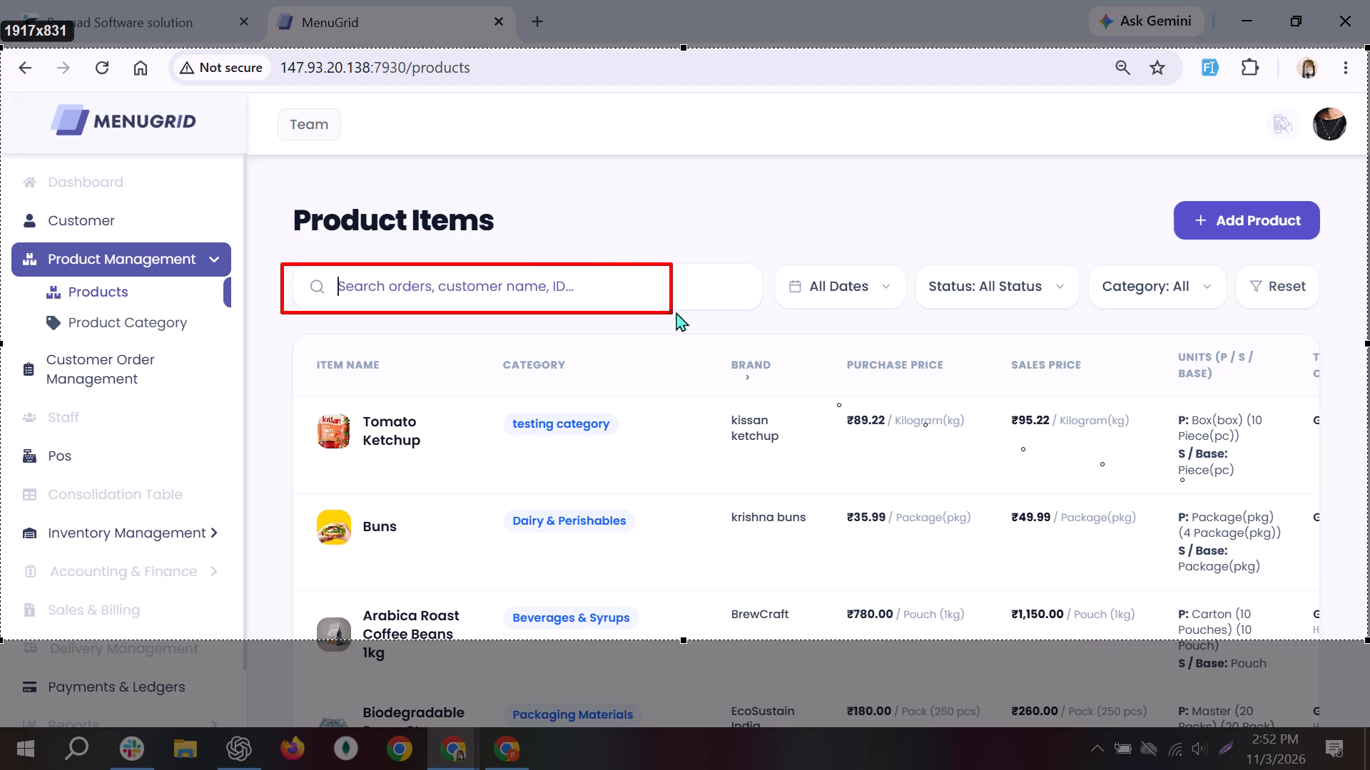
left_click_drag(676, 312, 679, 312)
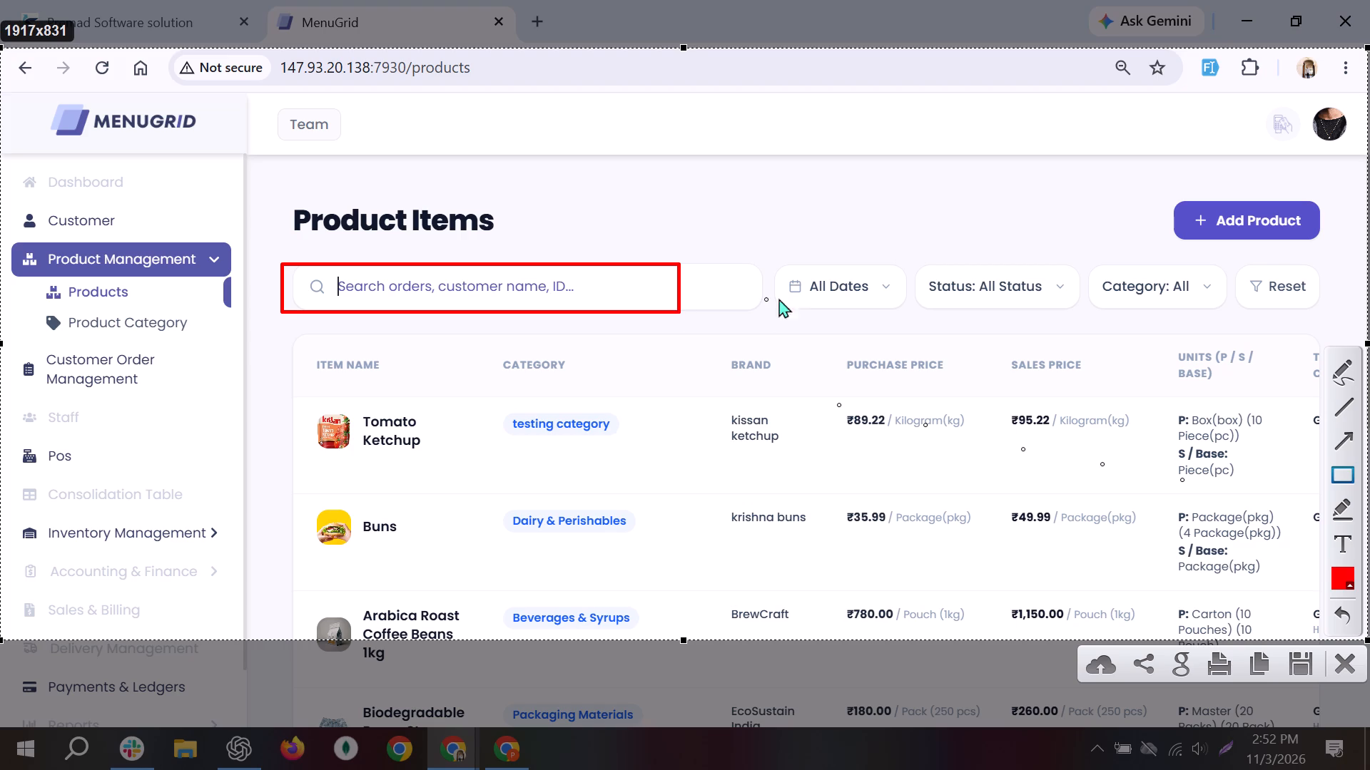
Add the red text note "placeholder alg hai table data se" above the marked search field on the screenshot.
left_click(1346, 533)
left_click(584, 188)
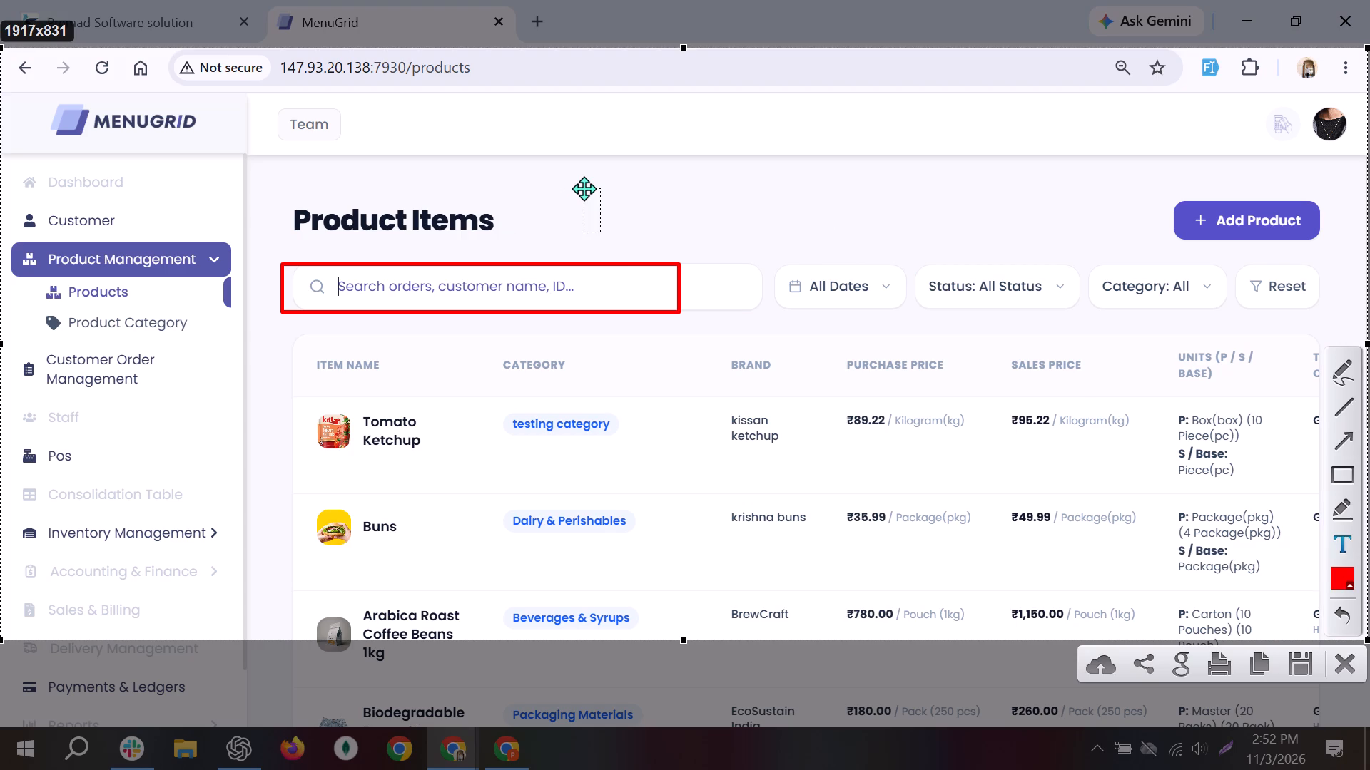
type("pa")
key("BackSpace")
type("lace")
key("space")
key("BackSpace")
type("holde")
key("space")
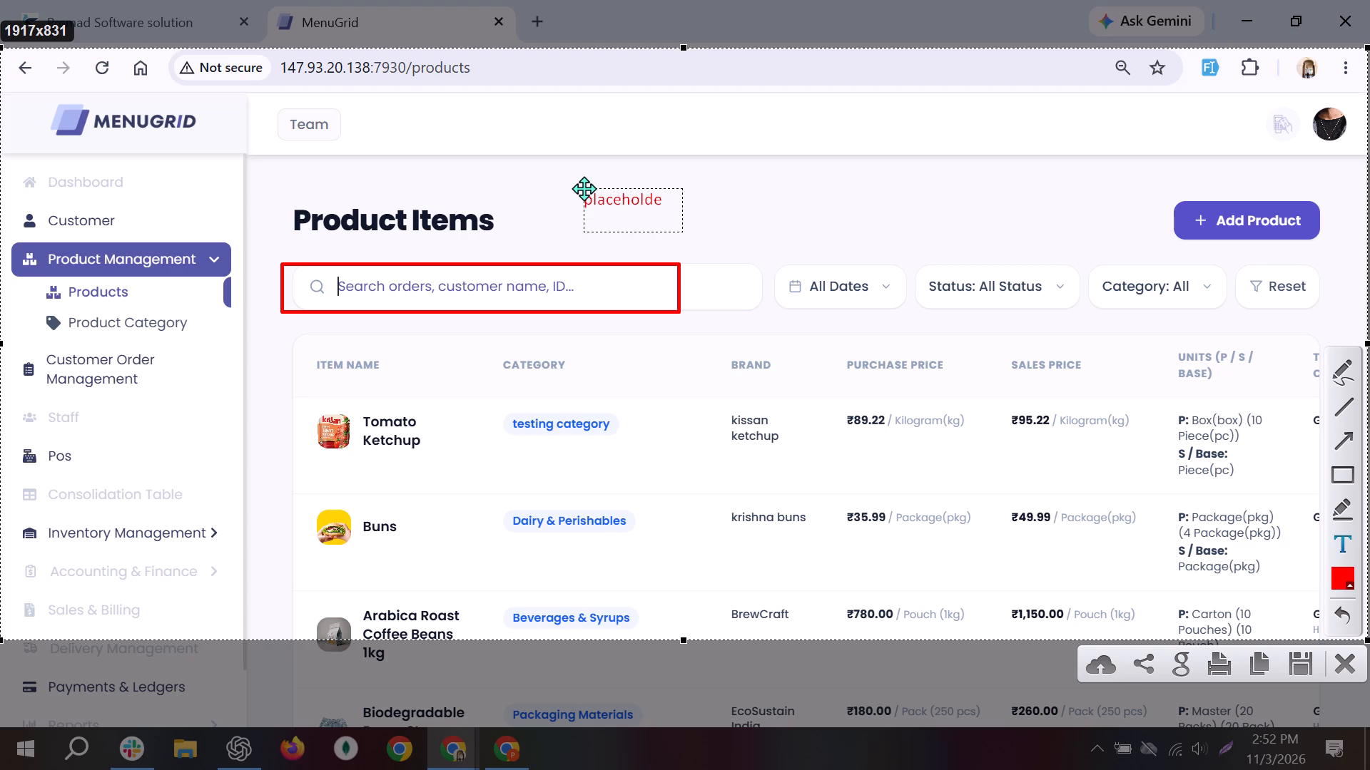
key("BackSpace")
type("r")
key("space")
type("are")
key("space")
key("BackSpace")
key("BackSpace")
key("BackSpace")
key("BackSpace")
key("BackSpace")
key("space")
type("are")
key("BackSpace")
key("BackSpace")
key("BackSpace")
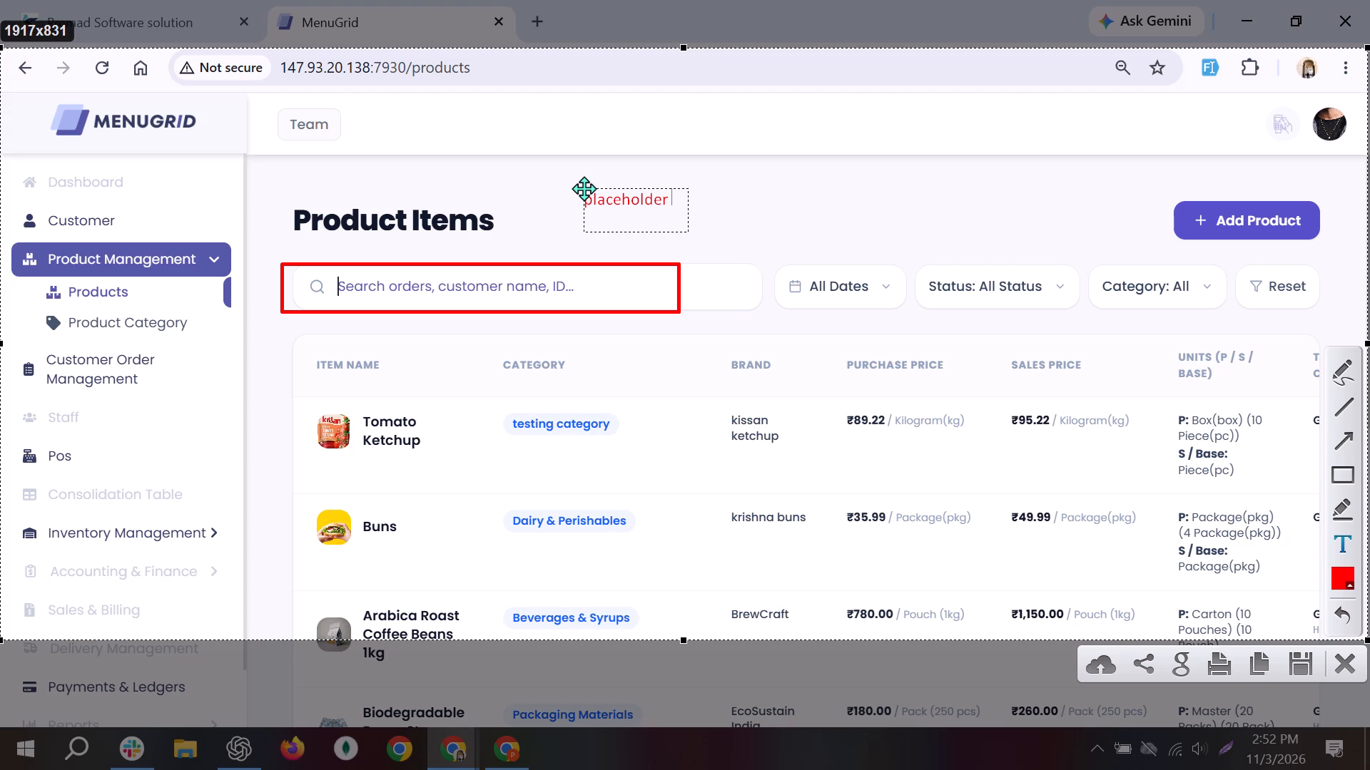
type("agar")
key("space")
type("hai table se")
key("space")
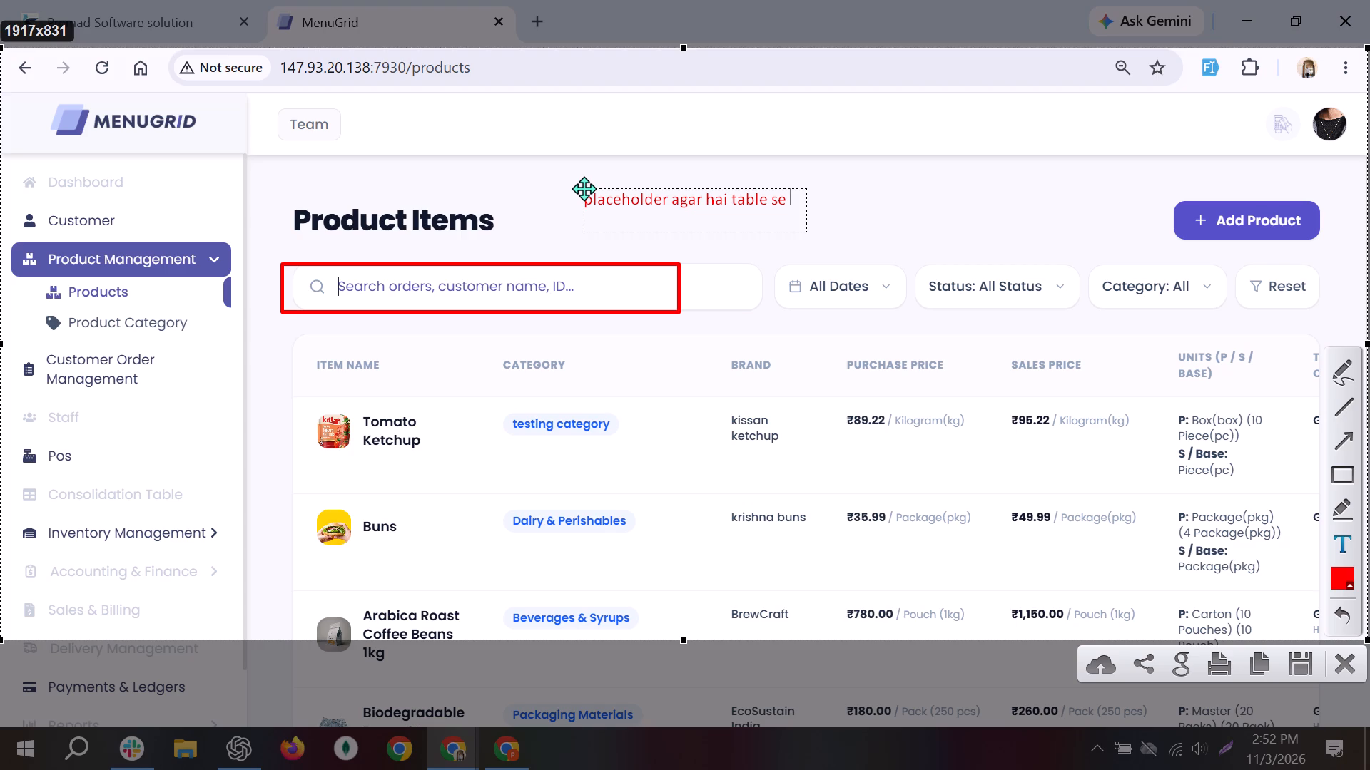
key("BackSpace")
key("BackSpace")
key("BackSpace")
key("BackSpace")
key("BackSpace")
key("BackSpace")
key("BackSpace")
key("BackSpace")
key("BackSpace")
key("BackSpace")
key("BackSpace")
key("BackSpace")
key("BackSpace")
key("BackSpace")
key("BackSpace")
key("BackSpace")
key("BackSpace")
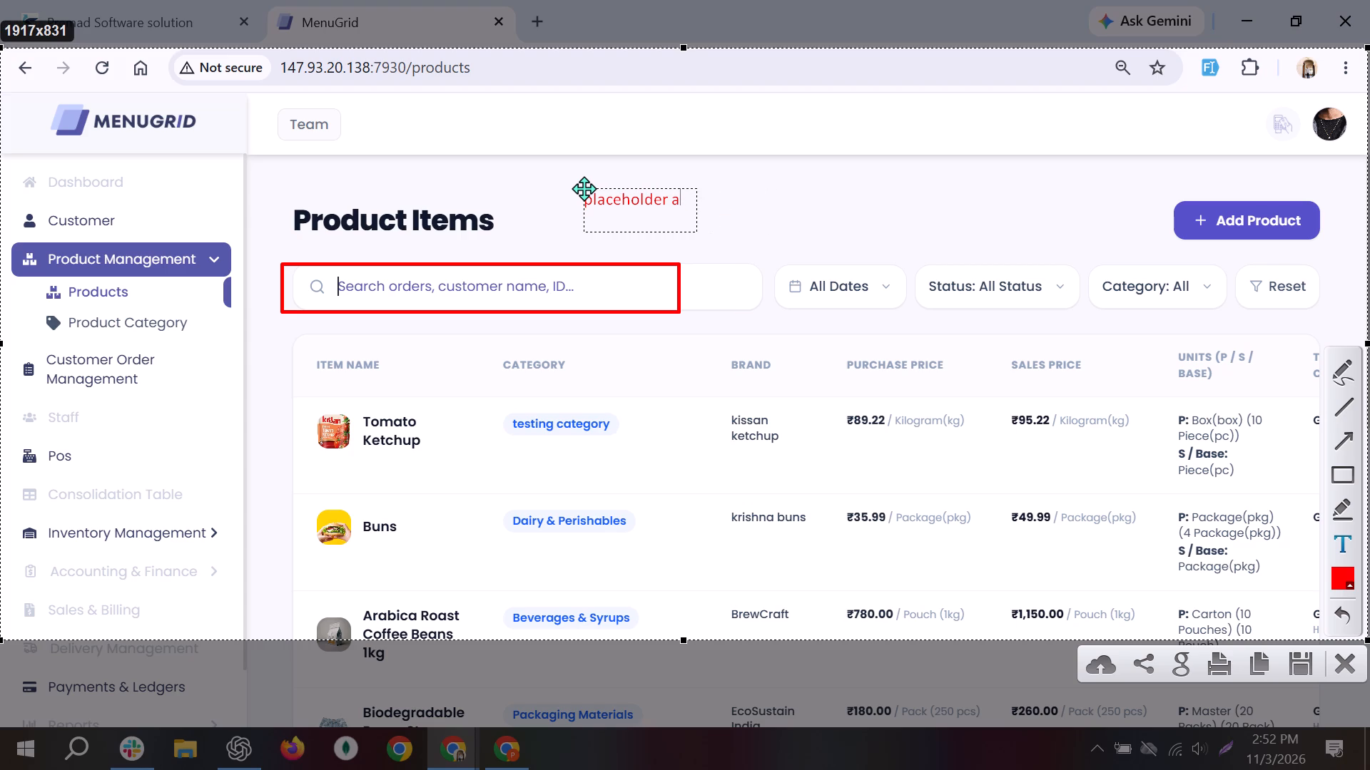
type("lg ah")
key("BackSpace")
key("BackSpace")
type("hai tbale")
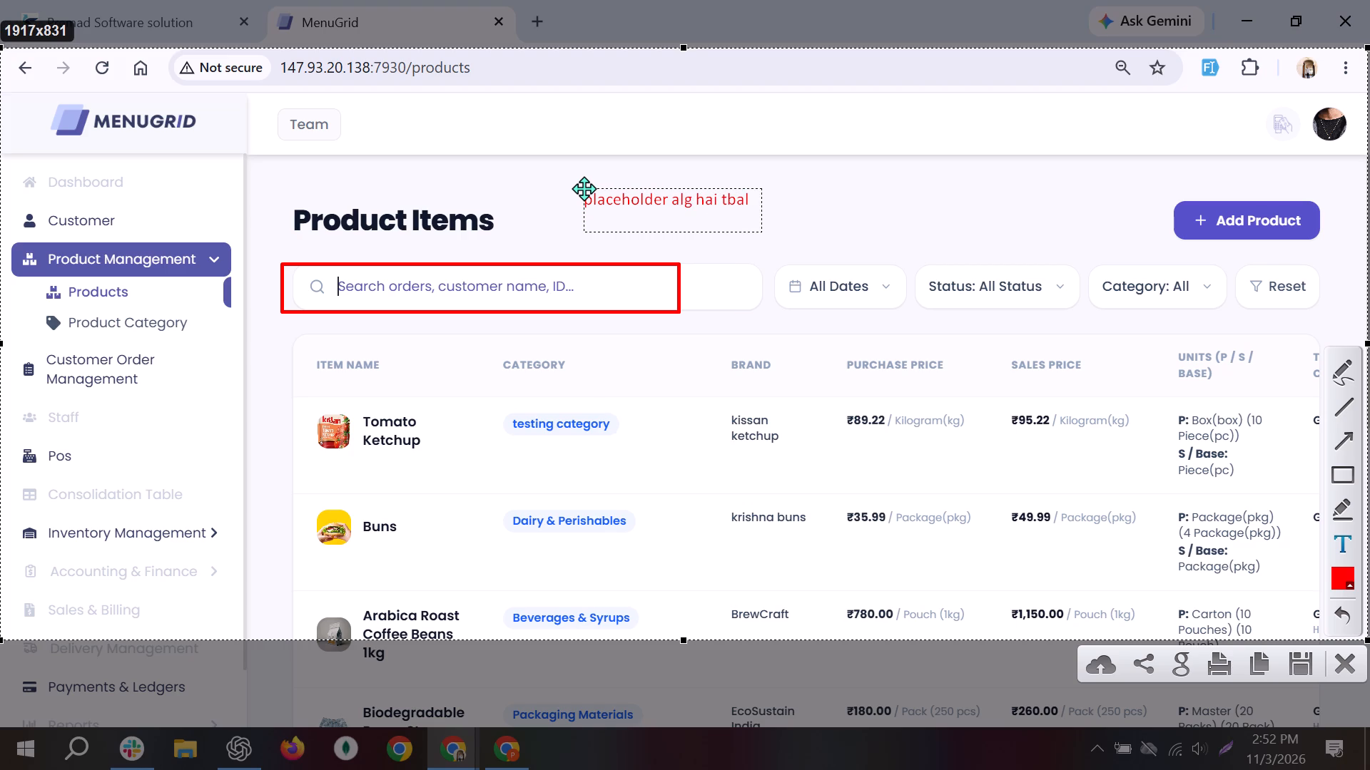
key("space")
key("BackSpace")
key("BackSpace")
key("BackSpace")
key("BackSpace")
key("BackSpace")
type("ablel")
key("space")
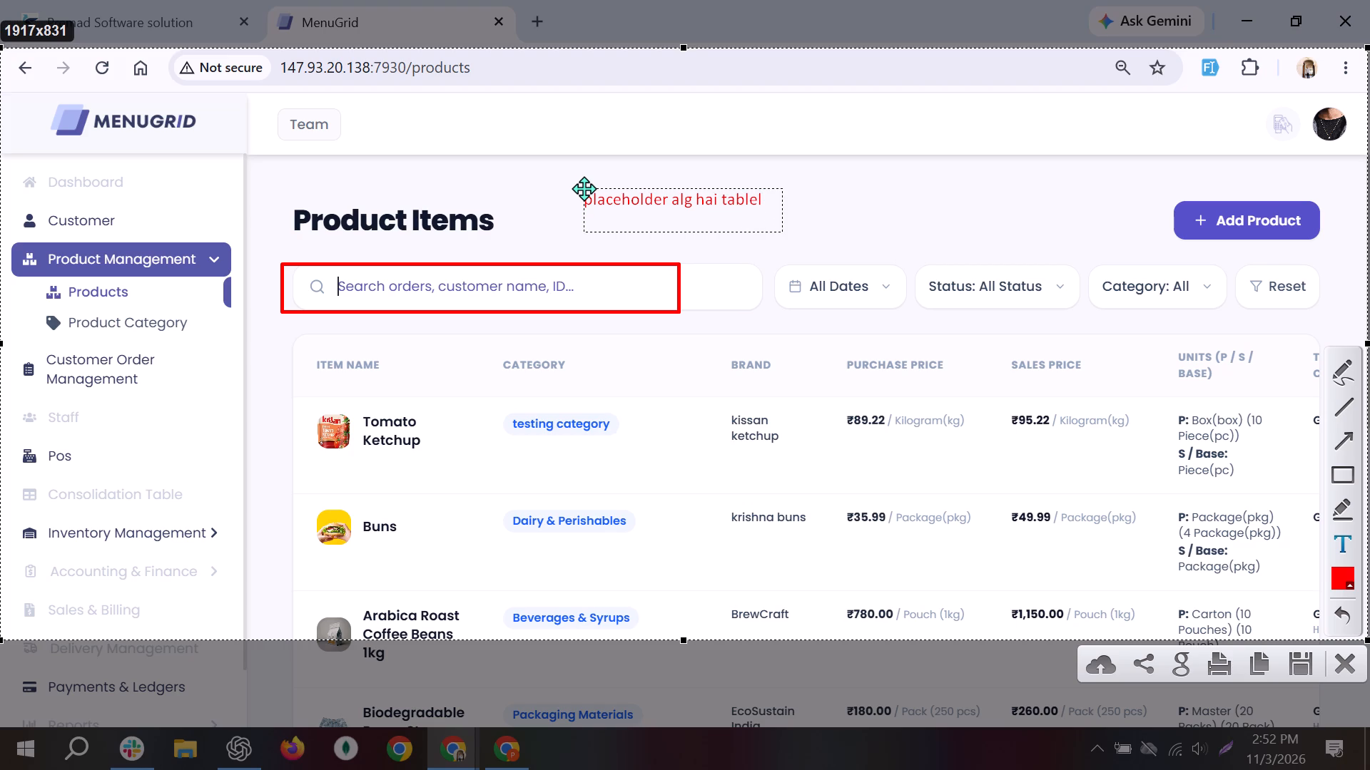
key("BackSpace")
key("BackSpace")
key("BackSpace")
key("BackSpace")
type("le")
key("space")
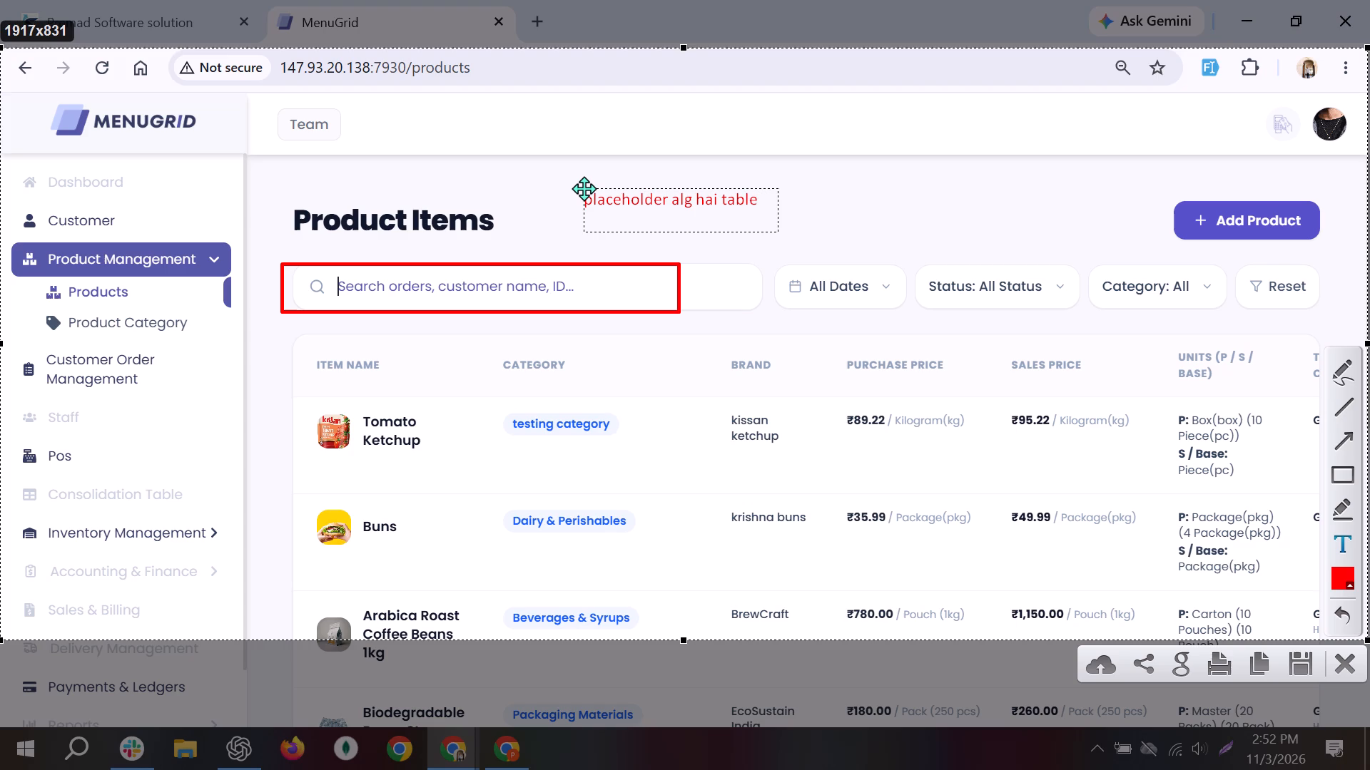
key("s")
key("BackSpace")
type("data se")
key("space")
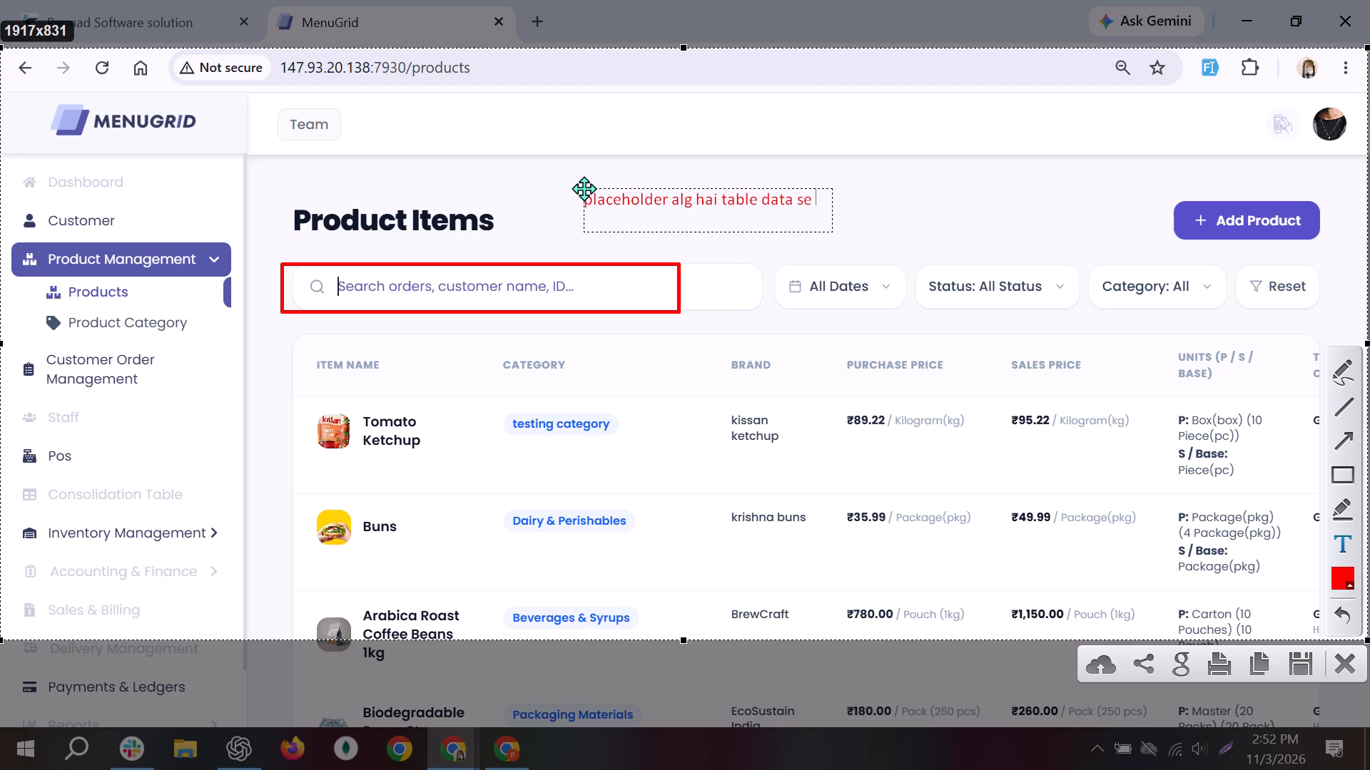
Copy the note's text and upload the annotated screenshot to get its shareable link.
key("ctrl+a")
key("ctrl+c")
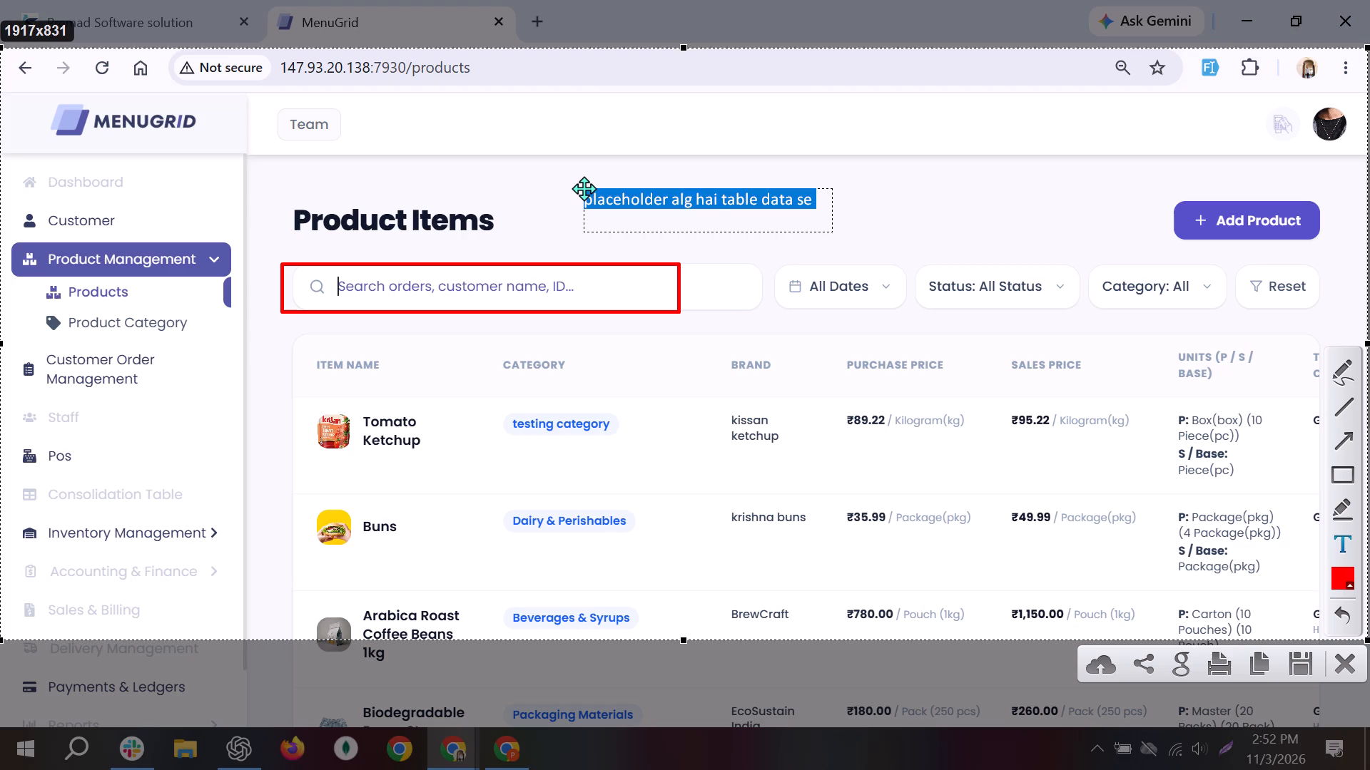
key("ctrl+c")
left_click(1107, 670)
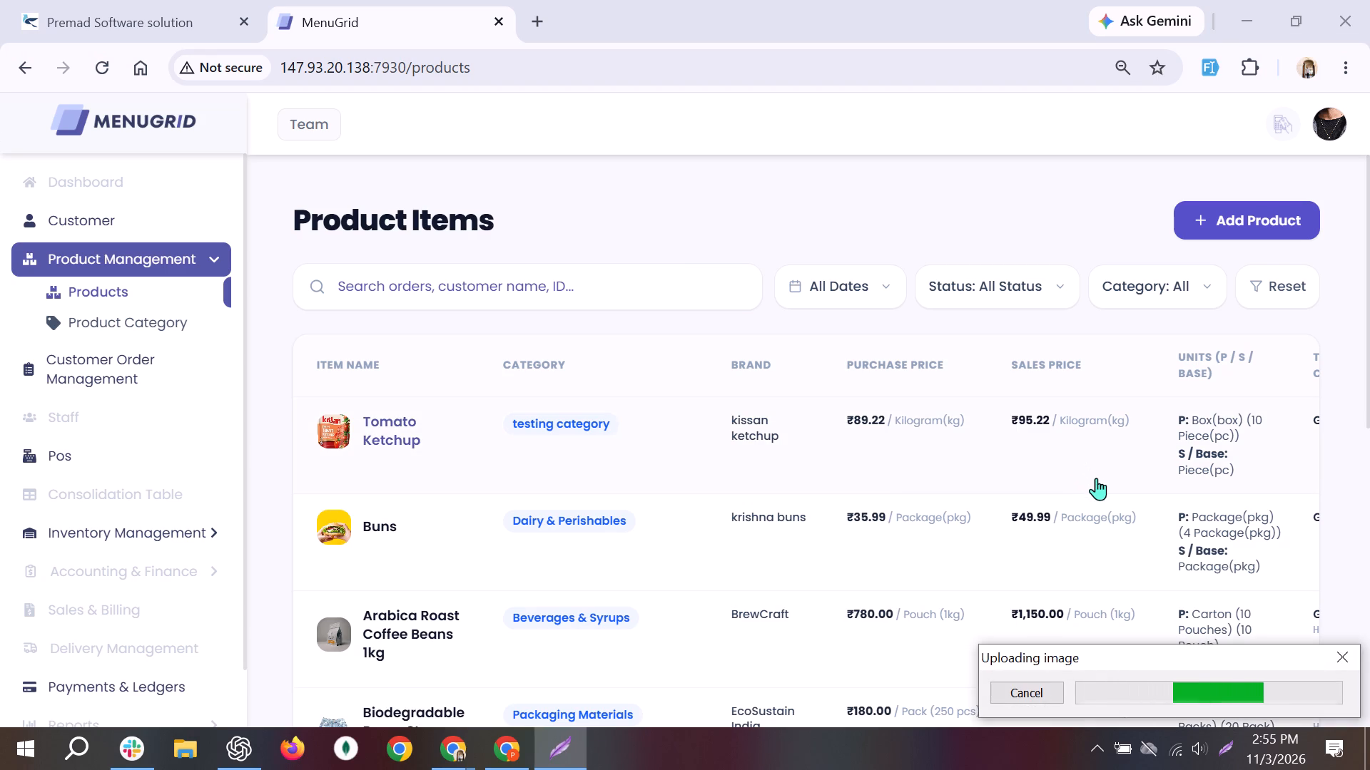
Switch to the MENU-GRID QA sheet and fill row 12's Issues / Feedback with the copied note followed by "jo search box mai search ho skta".
scroll(1096, 478, "down", 2)
key("alt+Tab")
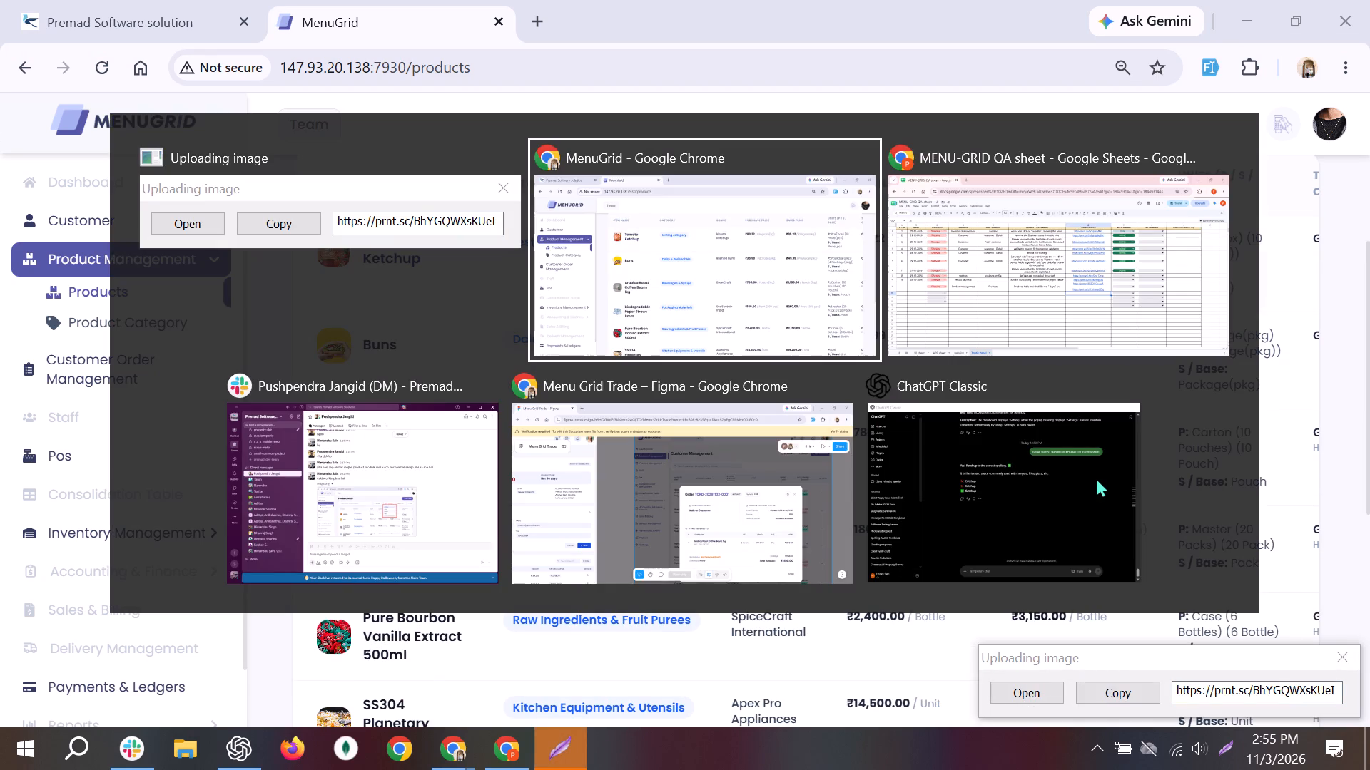
key("alt+Tab")
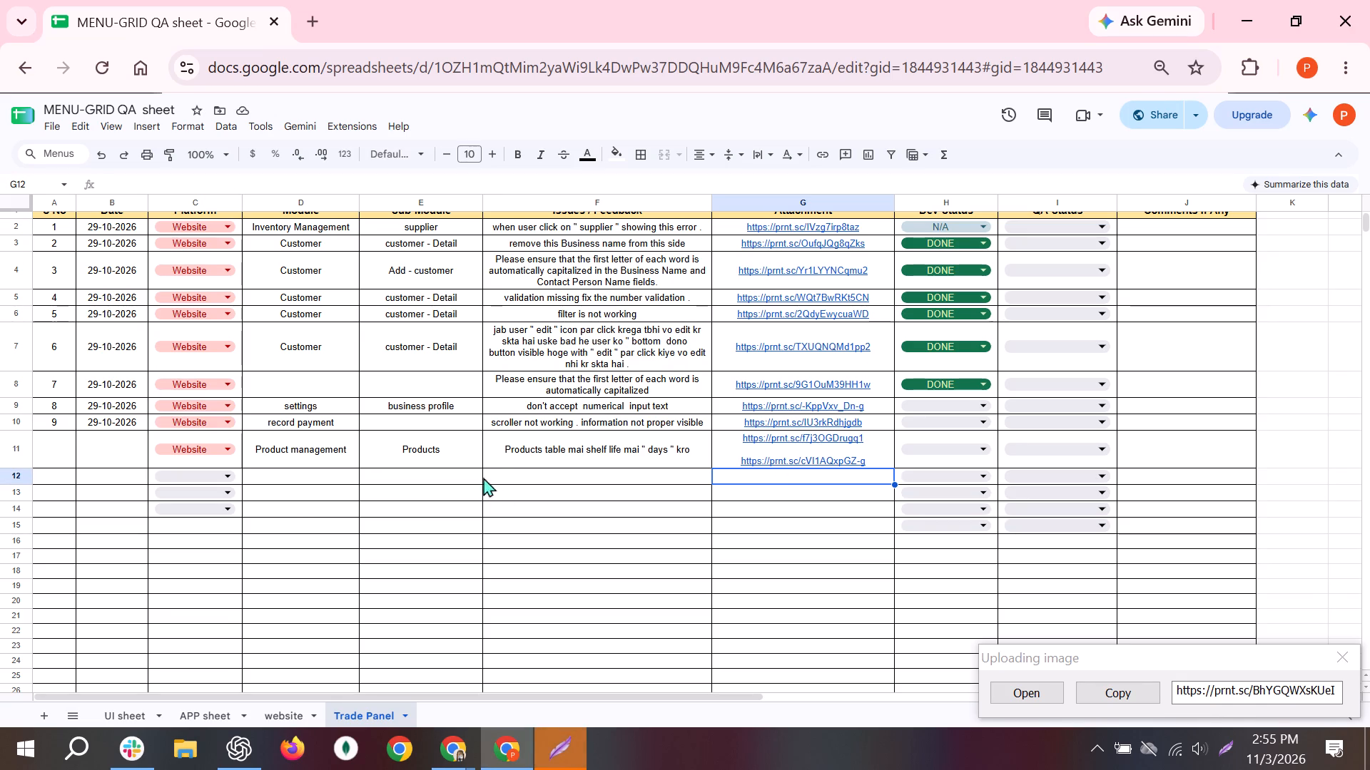
triple_click(511, 473)
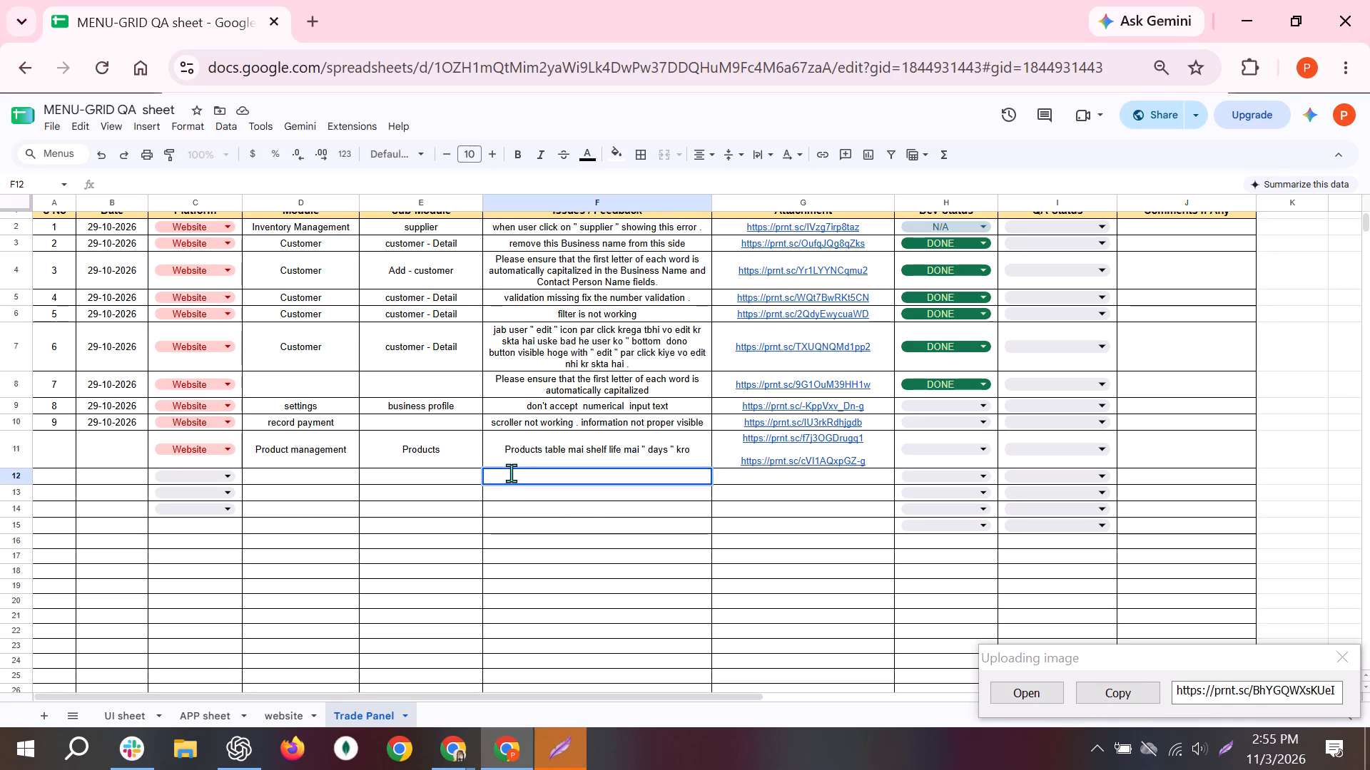
left_click(511, 473)
key("ctrl+v")
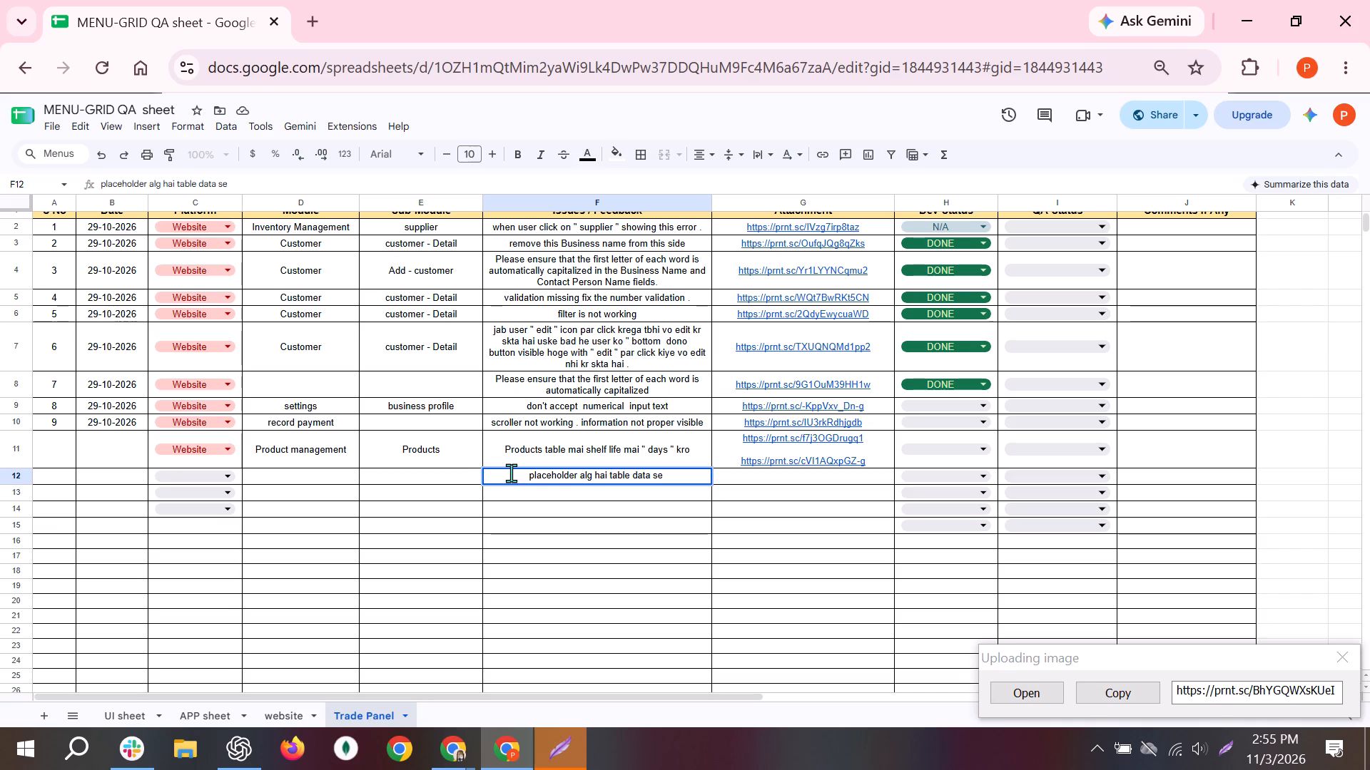
type("jo")
key("space")
key("BackSpace")
key("BackSpace")
key("BackSpace")
key("k")
key("BackSpace")
type("jo seac")
key("BackSpace")
key("t")
key("BackSpace")
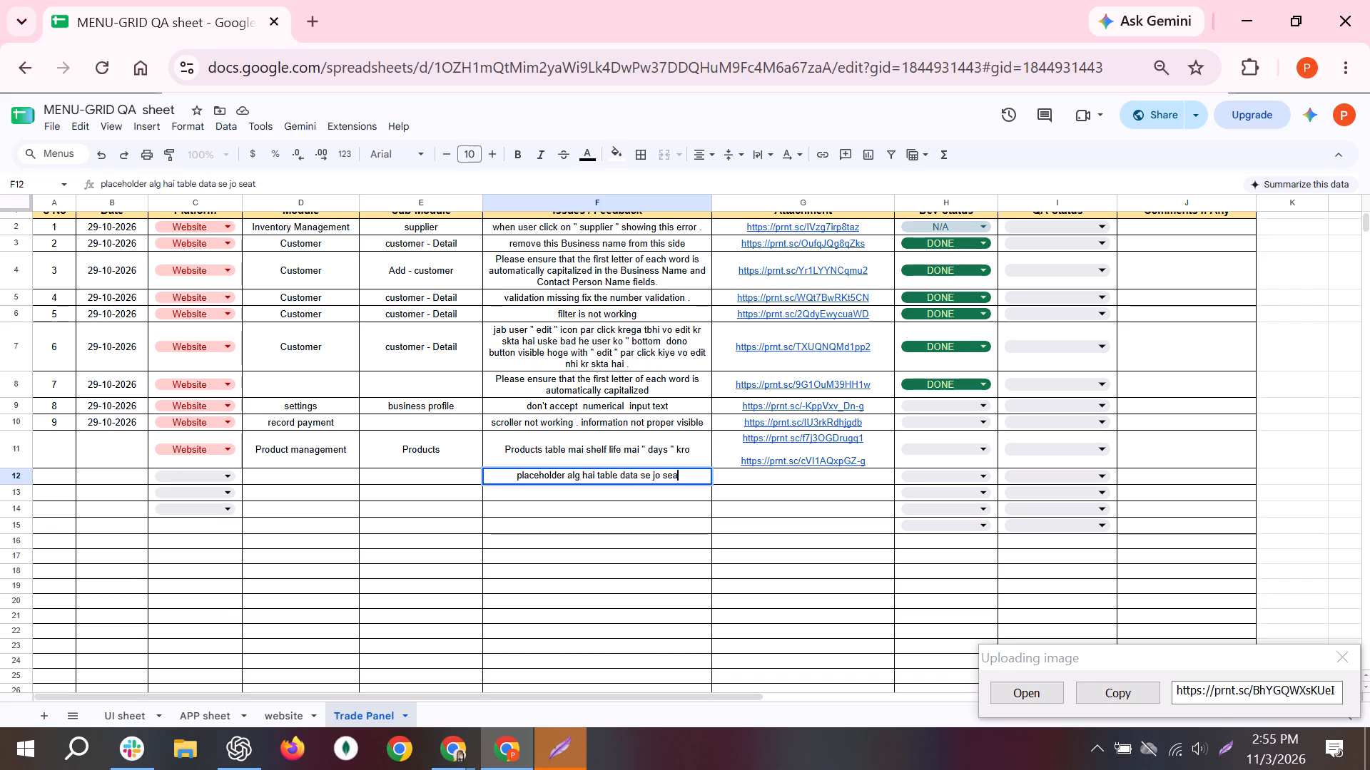
type("rch box mai")
key("space")
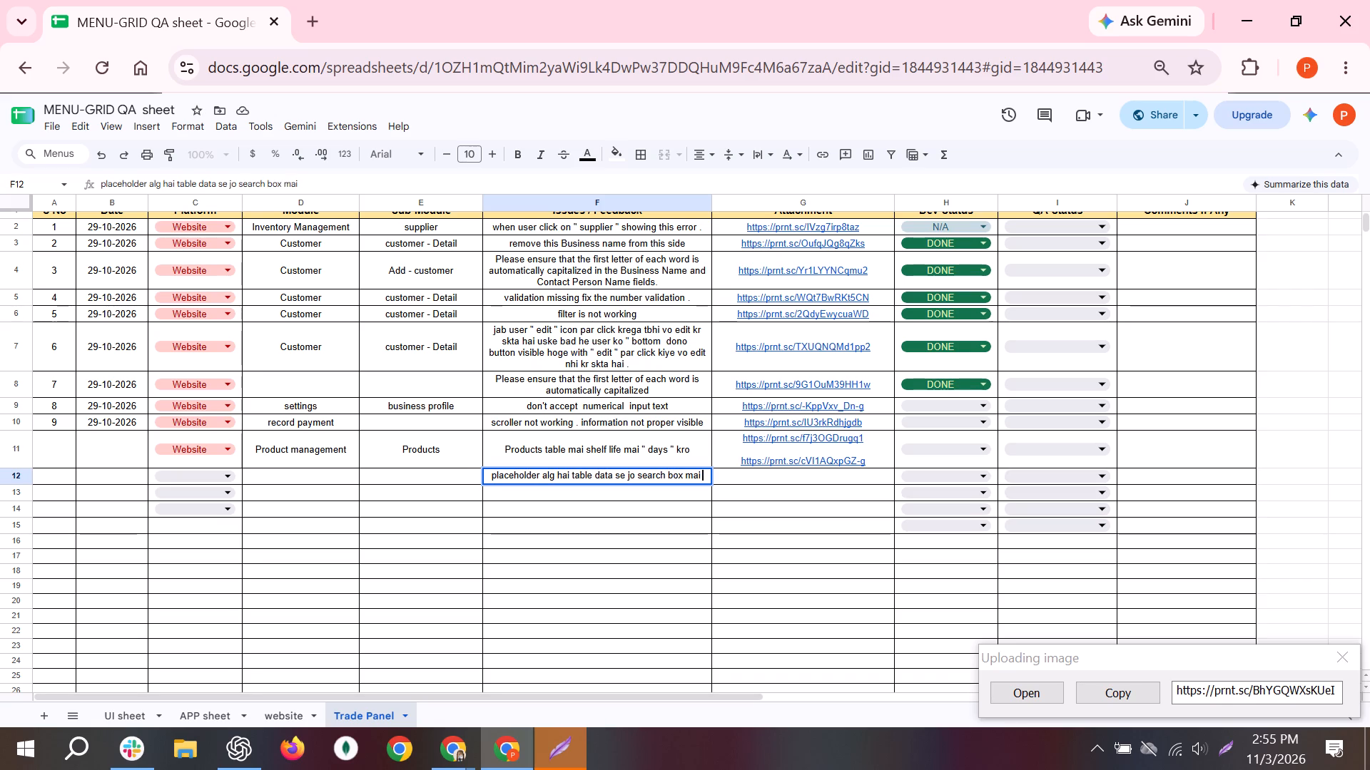
type("search ho")
key("space")
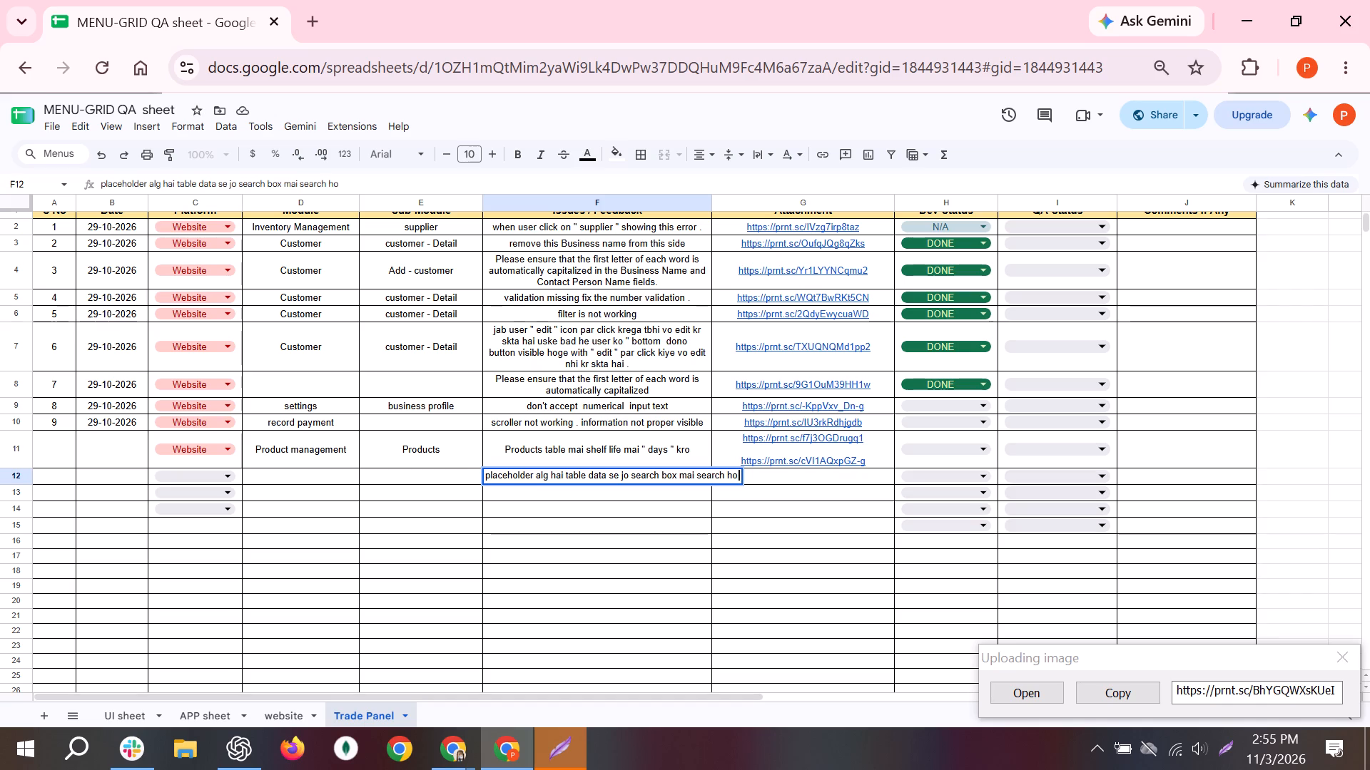
type("skta")
key("space")
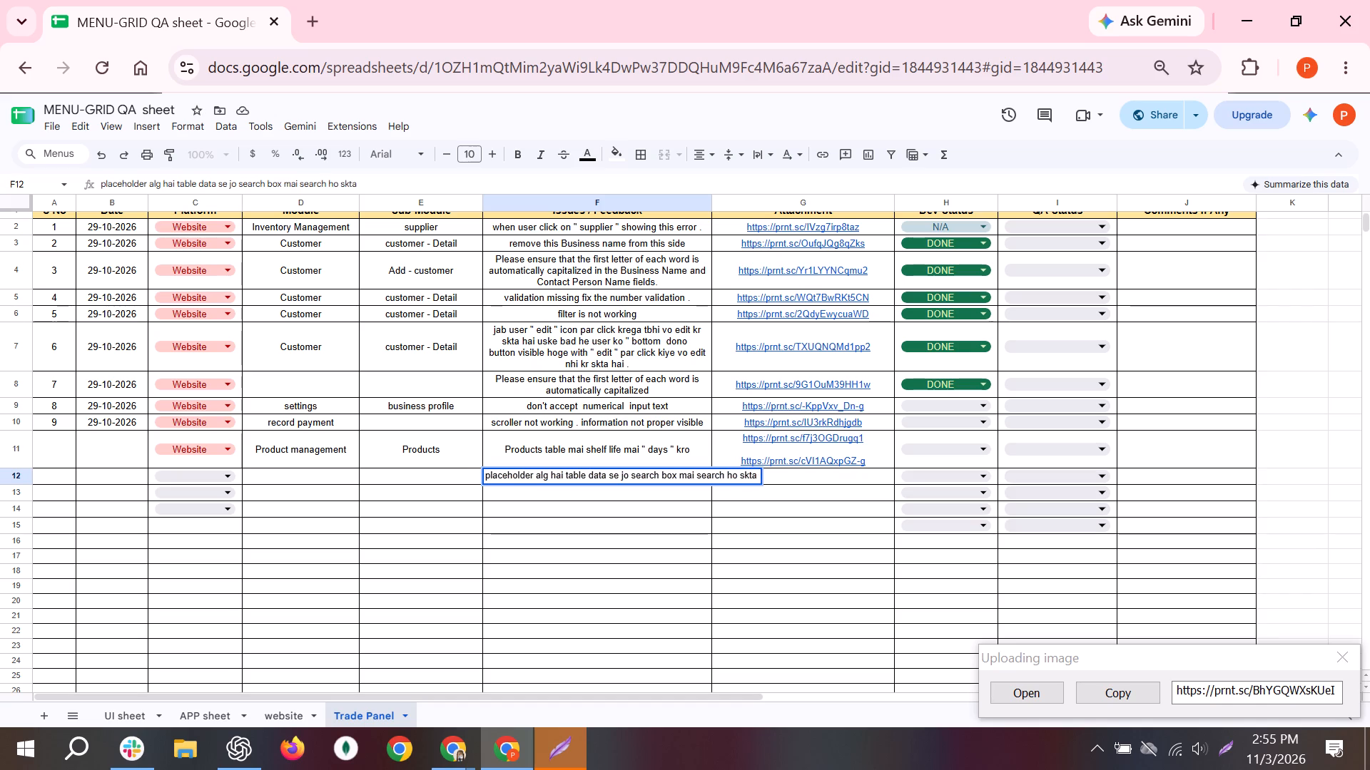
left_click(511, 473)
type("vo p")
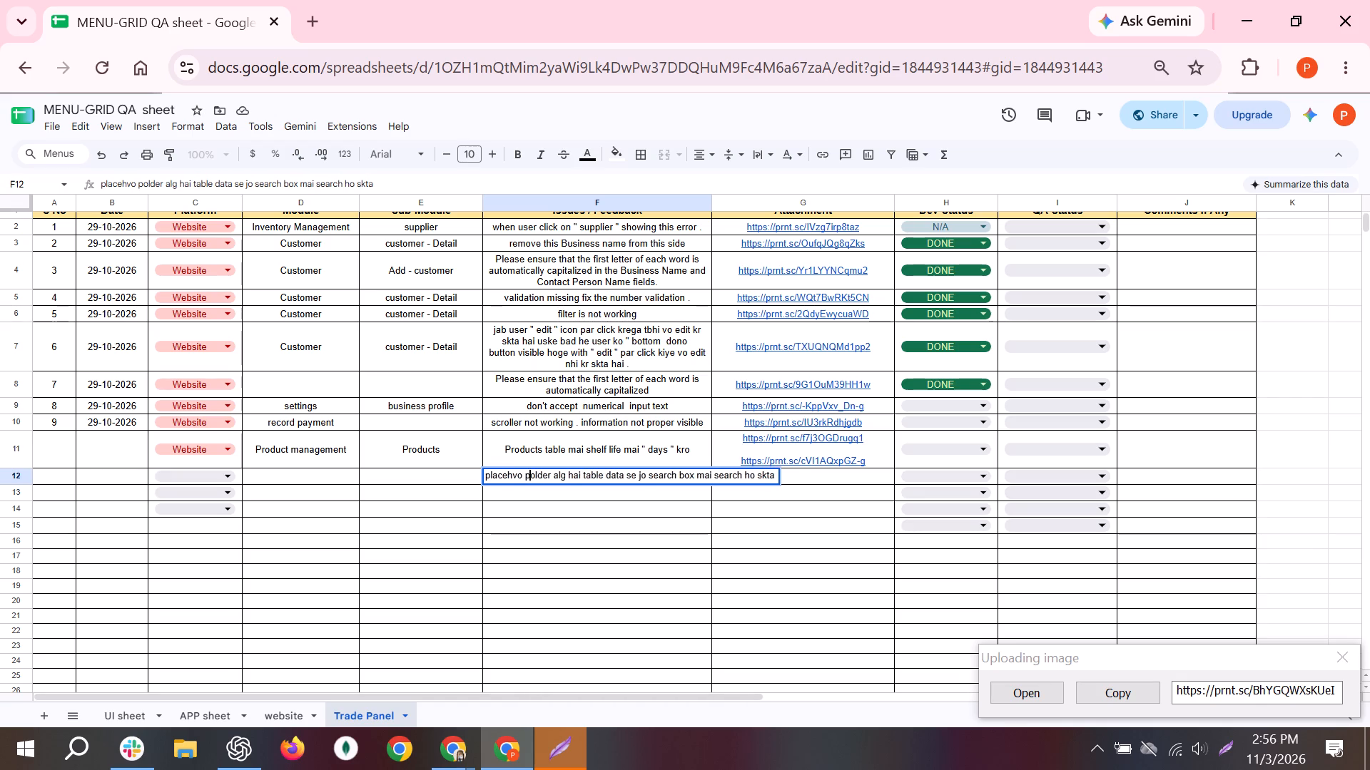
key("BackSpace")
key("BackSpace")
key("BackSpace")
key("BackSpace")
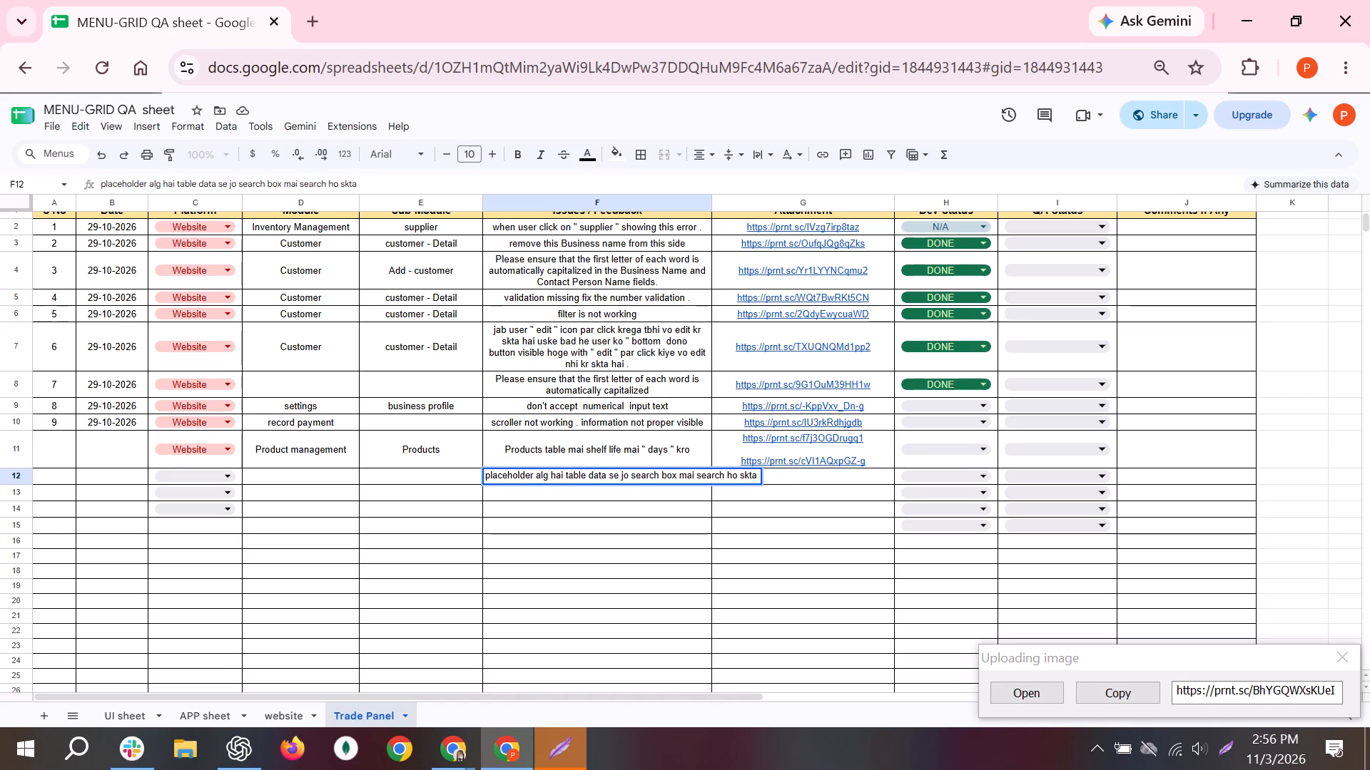
Append "vo placeholder mai use hoga" to the end of row 12's Issues / Feedback note, keeping "placeholder" spelled correctly.
key("space")
key("Right")
key("BackSpace")
key("BackSpace")
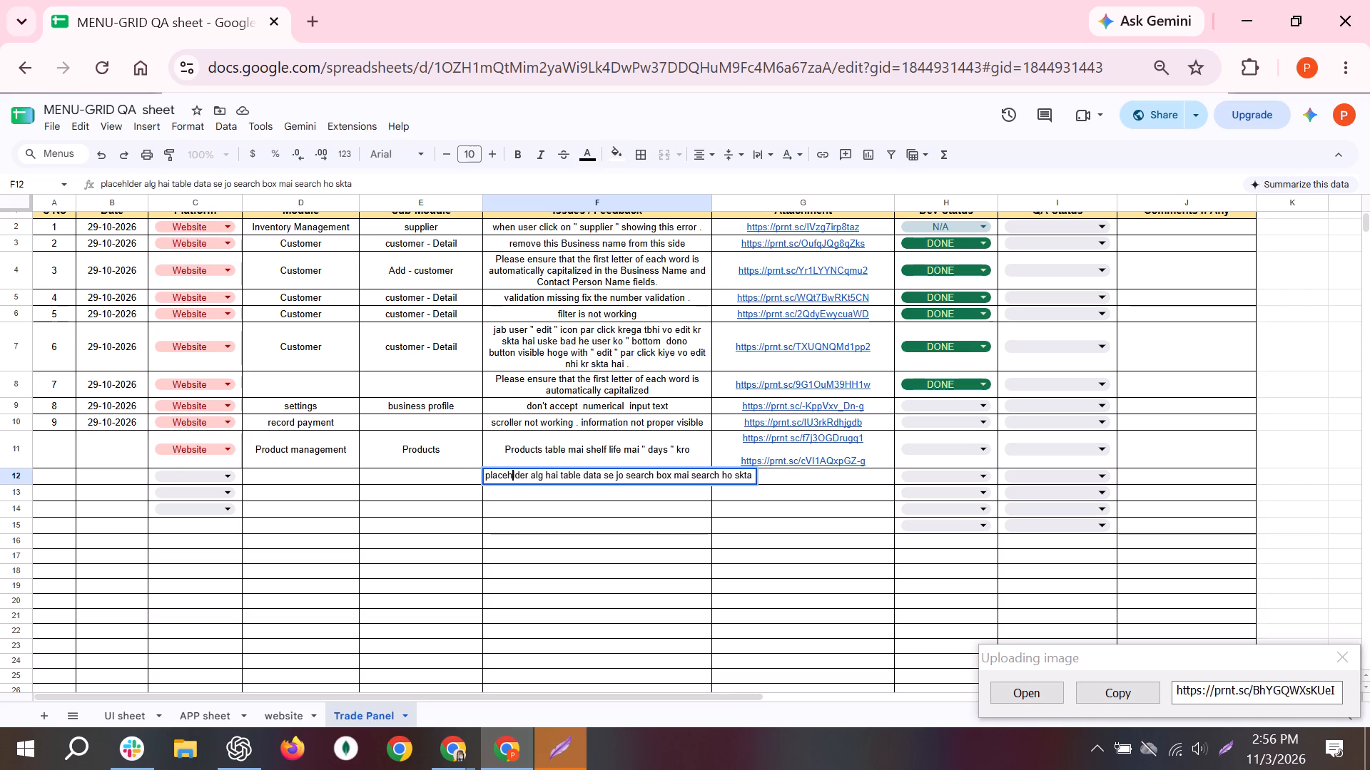
key("o")
key("BackSpace")
key("o")
key("Right")
key("Right")
key("Right")
key("Right")
key("Right")
key("Right")
key("Right")
key("Right")
key("Right")
key("Right")
key("Right")
key("Right")
key("Right")
key("Right")
key("Right")
key("Right")
key("Right")
key("Right")
key("Right")
key("Right")
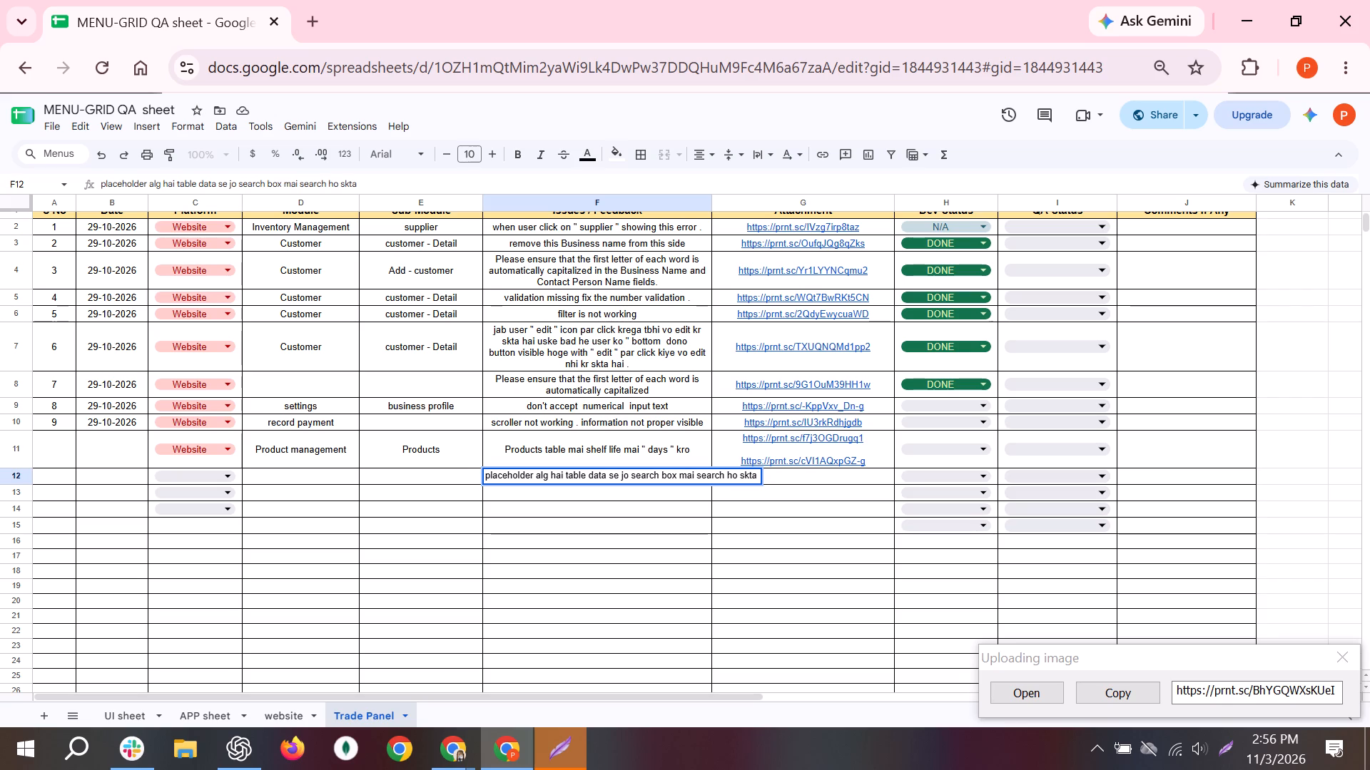
type("vo pla")
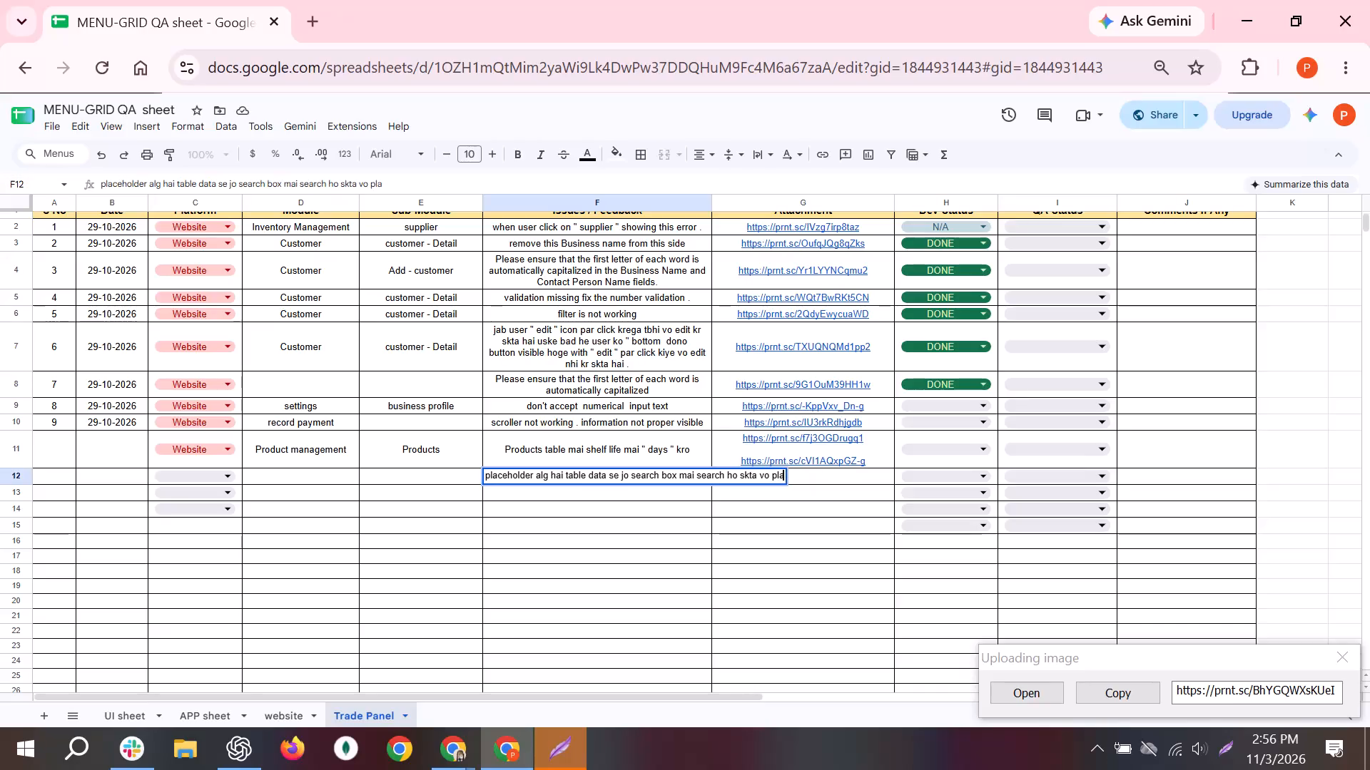
type("ce")
key("space")
key("BackSpace")
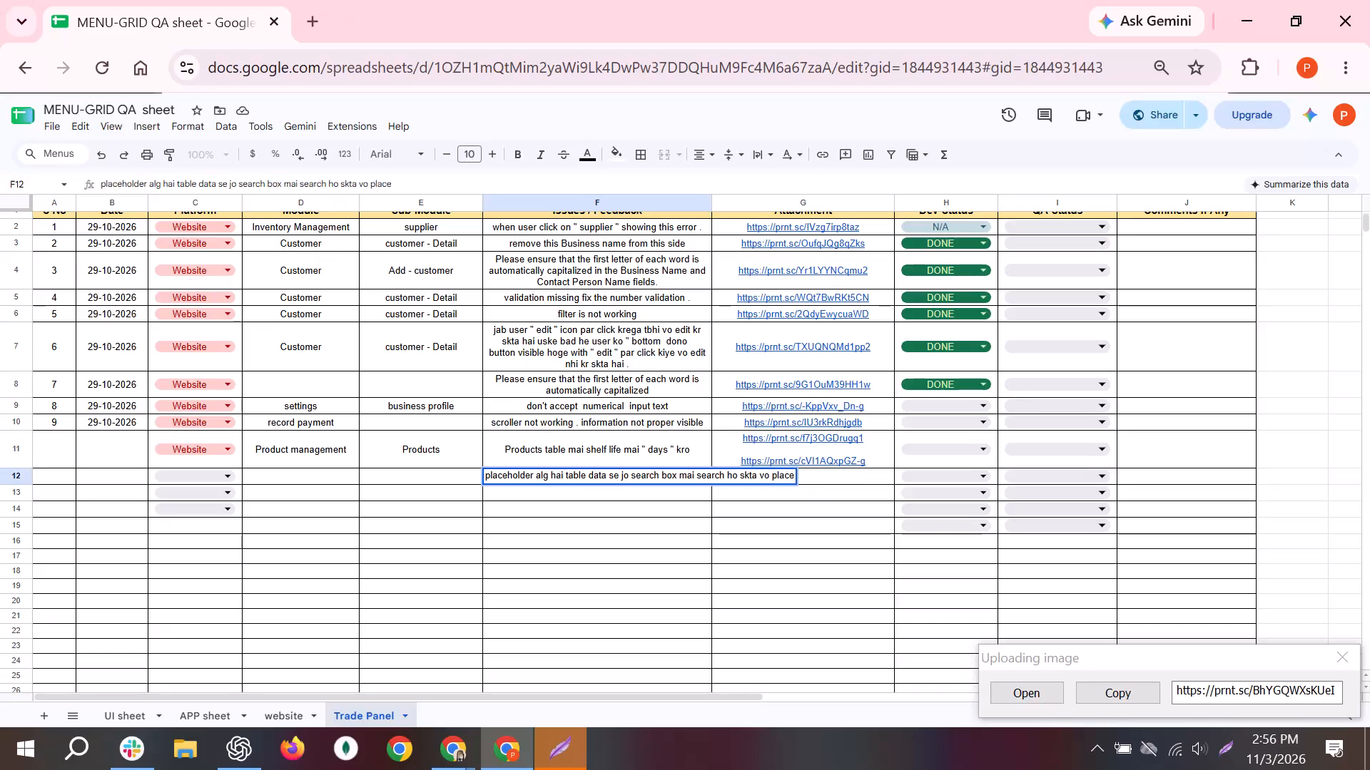
type("holder m")
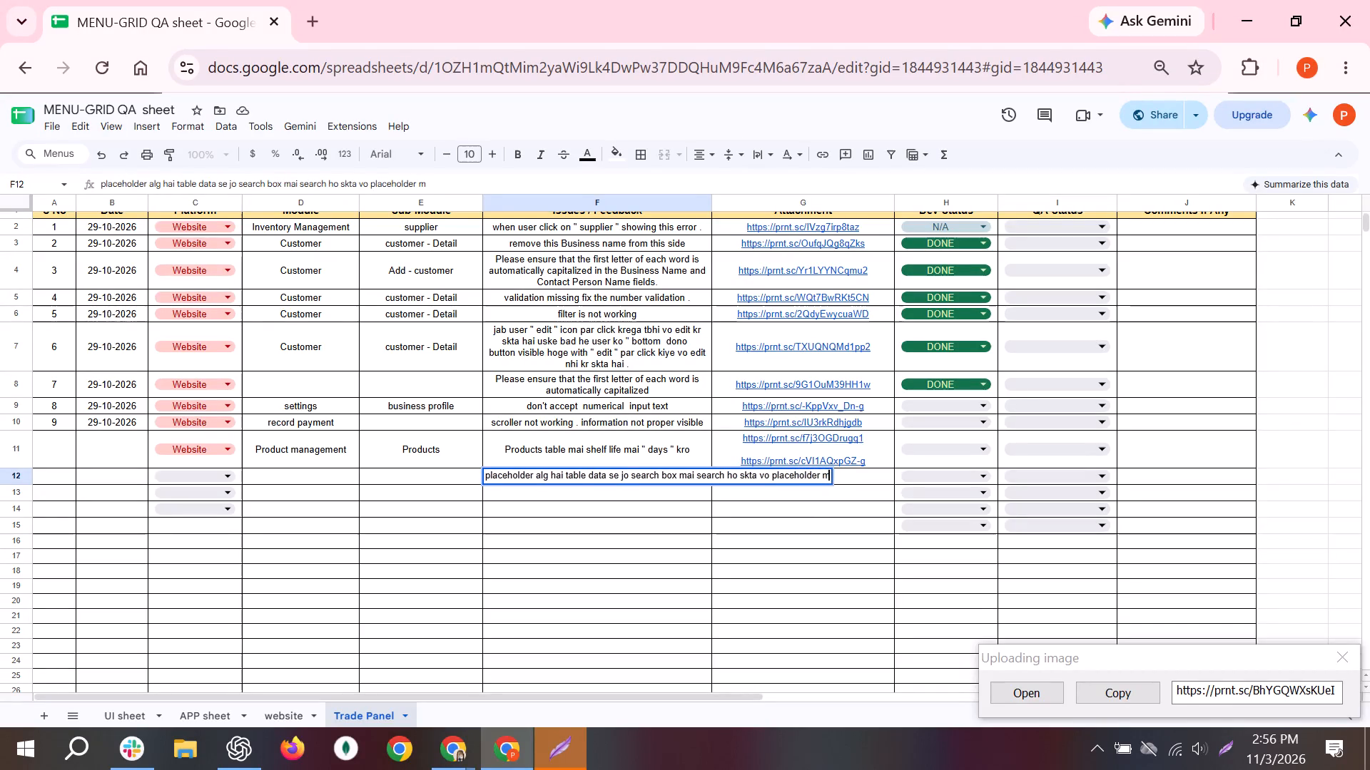
key("BackSpace")
type("mai use hofa")
key("BackSpace")
key("BackSpace")
type("ga")
key("Return")
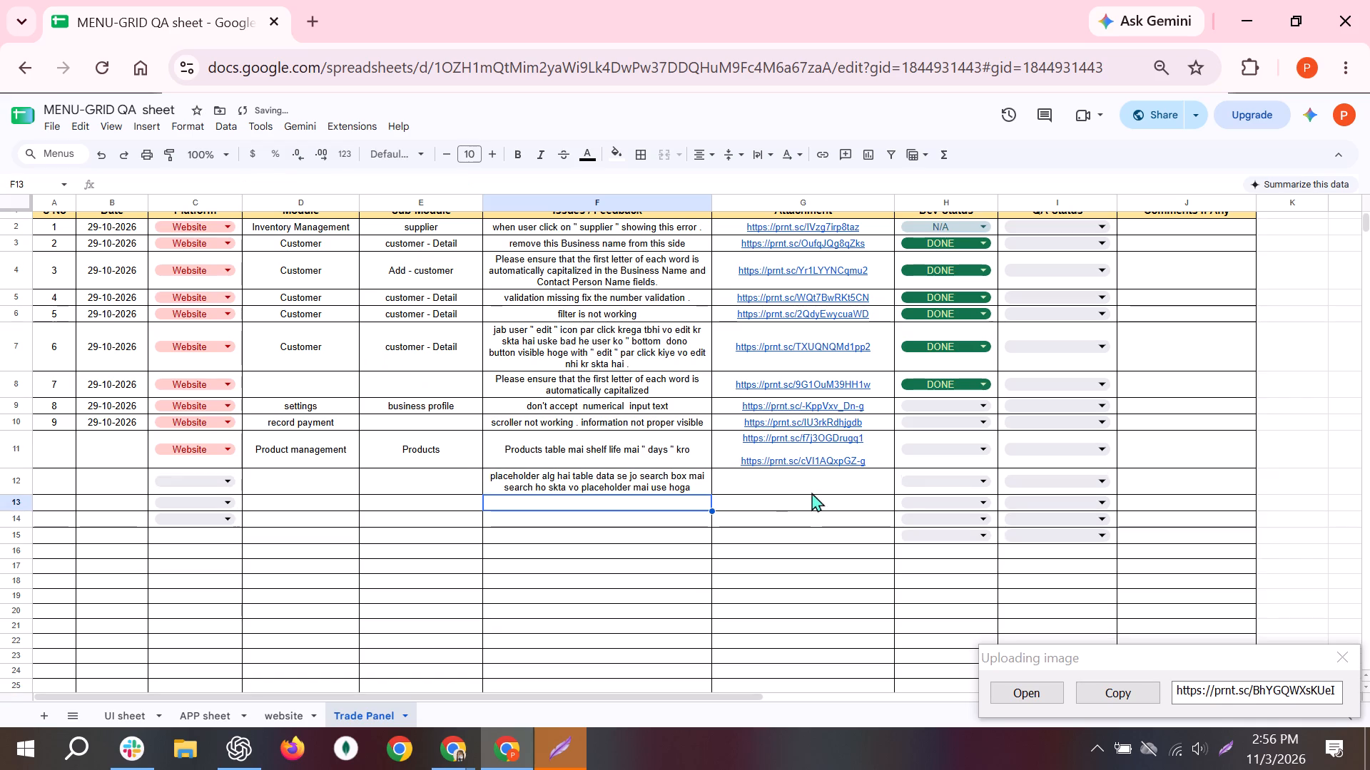
Copy the uploaded screenshot's link and paste it into row 12's Attachment cell.
left_click(811, 487)
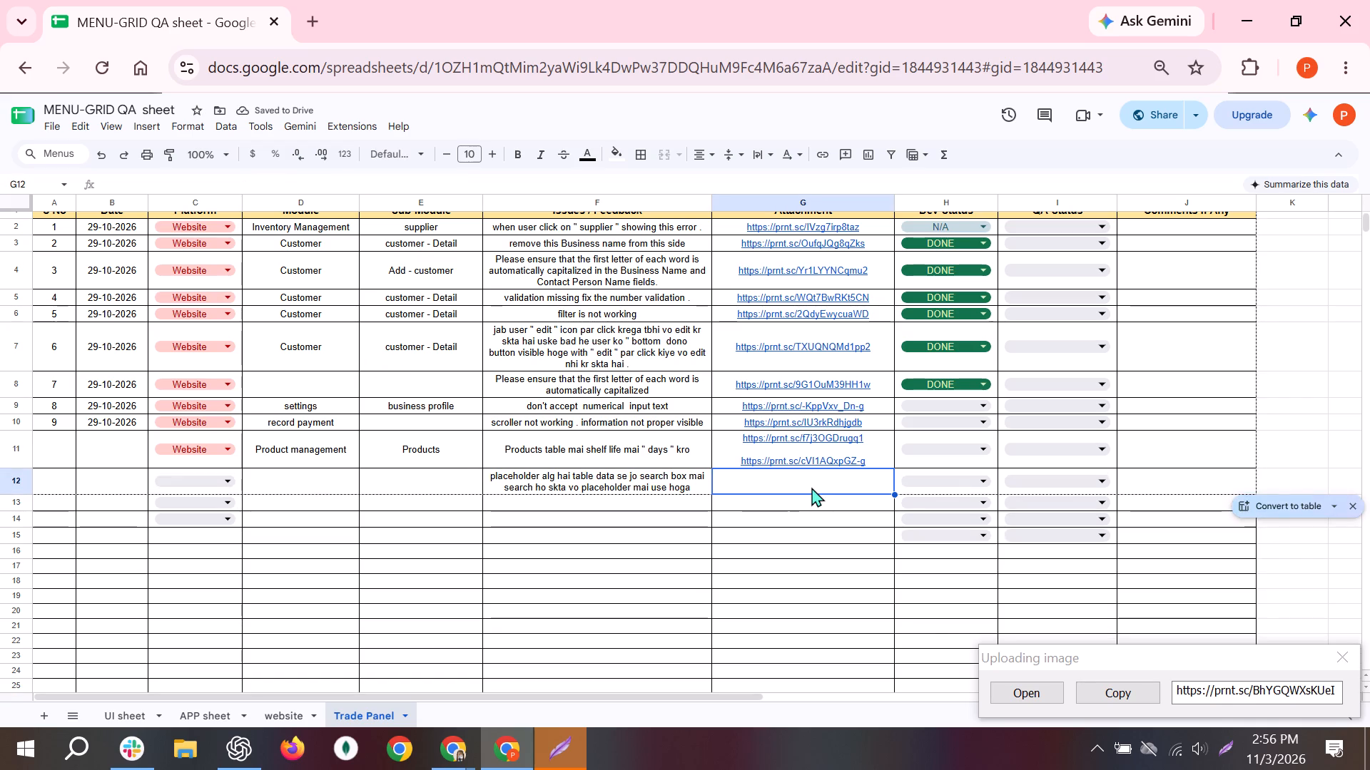
left_click(1107, 692)
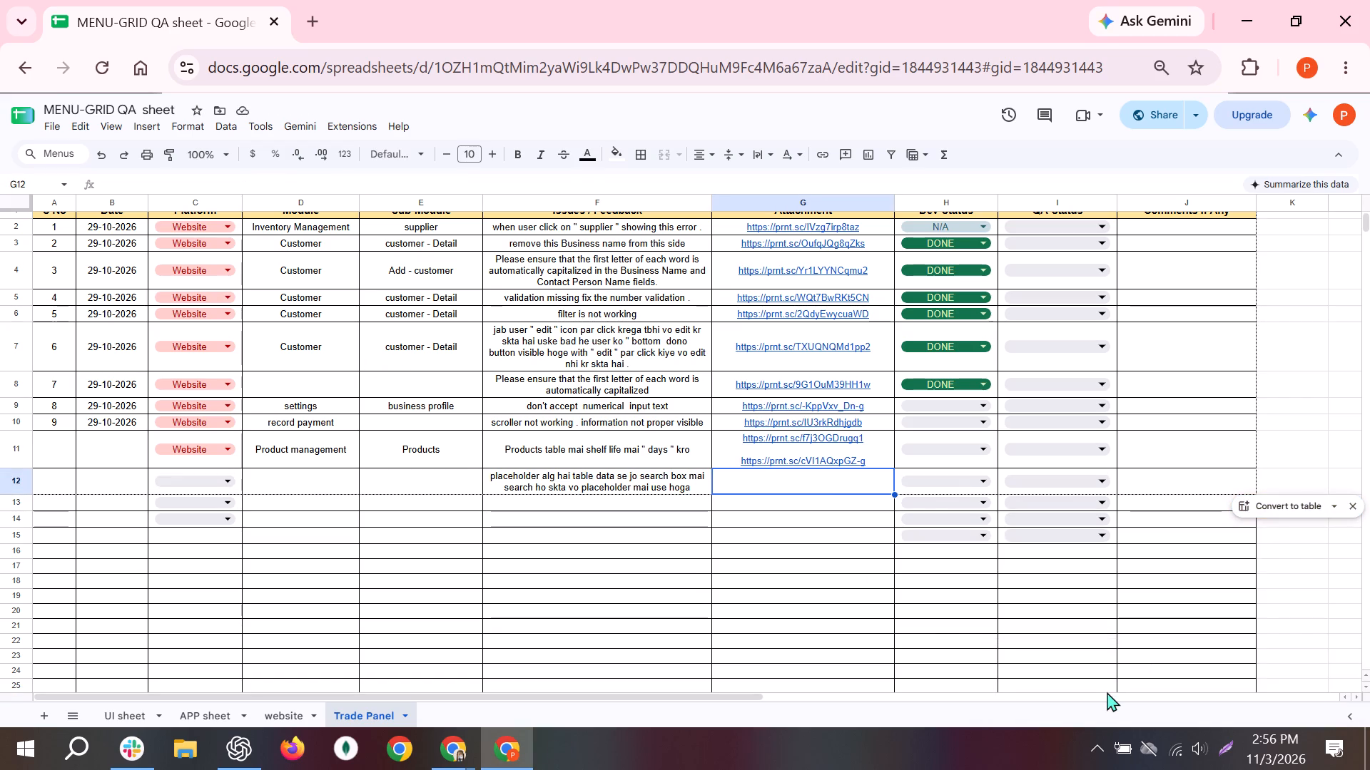
key("ctrl+v")
Set row 12's Platform to Website.
key("Left")
key("Left")
key("Left")
key("Left")
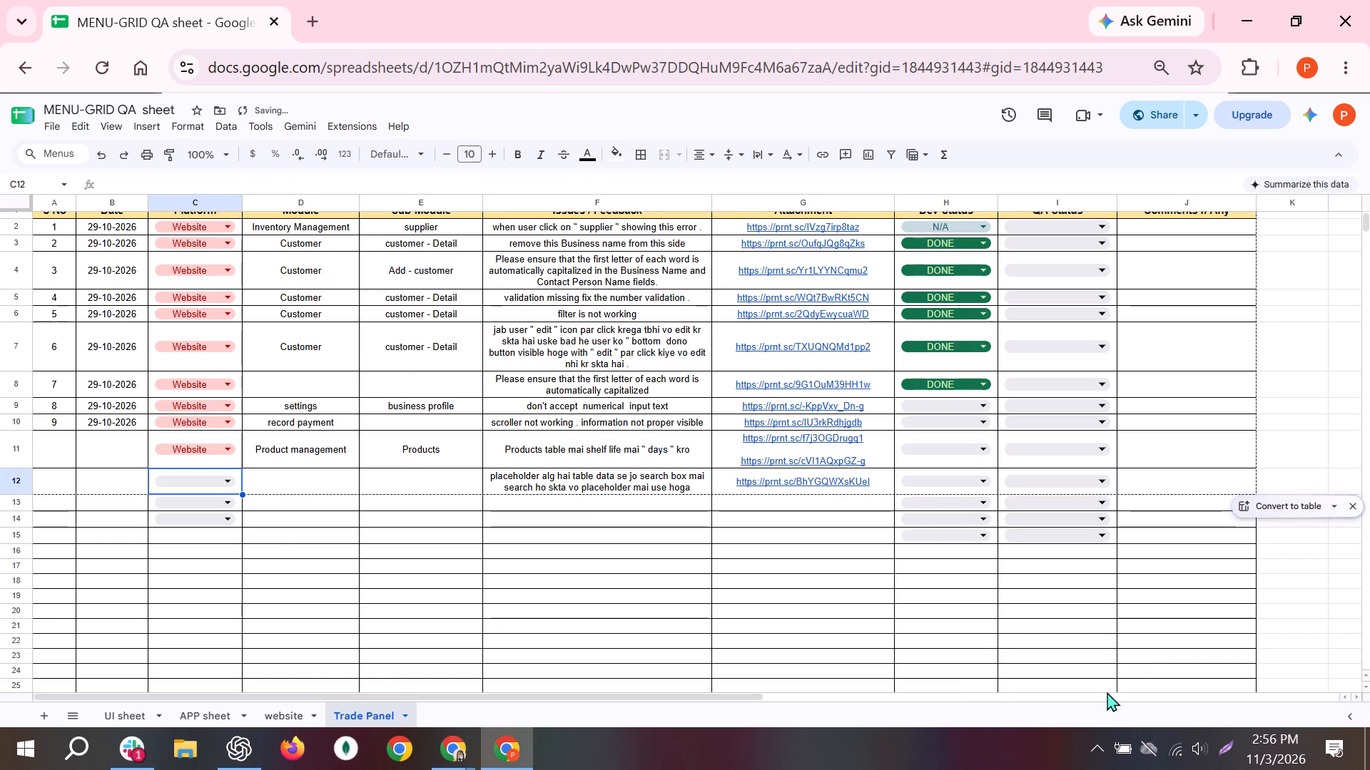
key("Return")
key("Return")
key("Right")
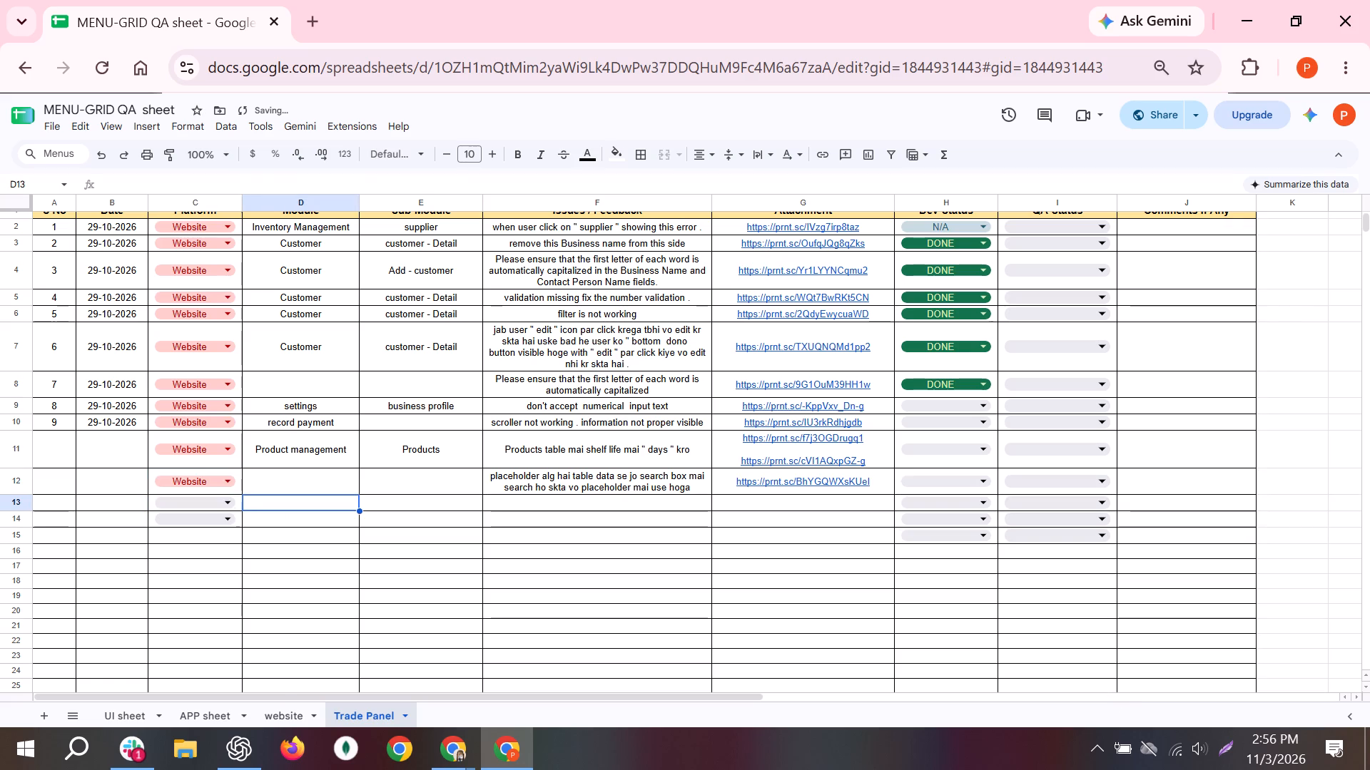
key("Left")
key("Right")
Switch to MenuGrid and test the Product Items date filter with a Custom range from 11/03/2026 to 11/03/2026.
key("alt+Tab")
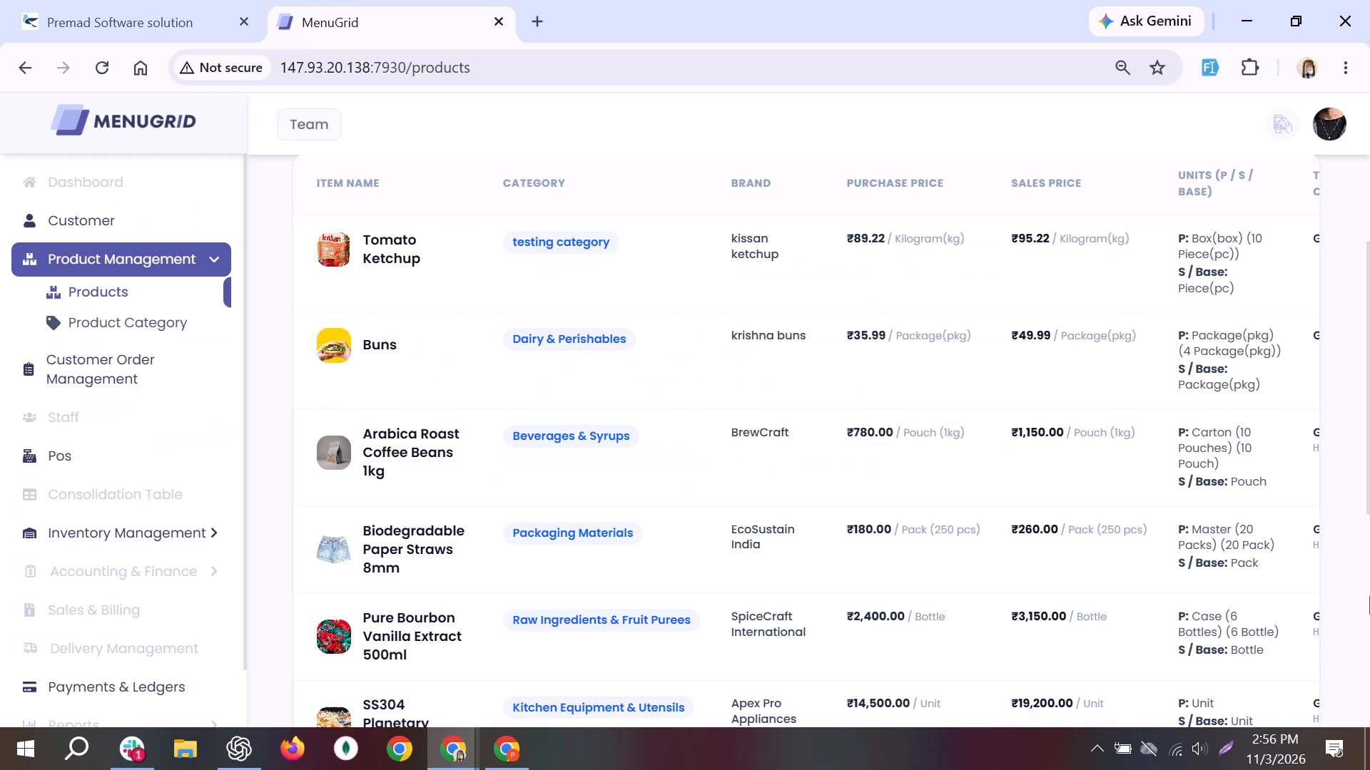
scroll(1369, 595, "up", 4)
scroll(1369, 595, "down", 1)
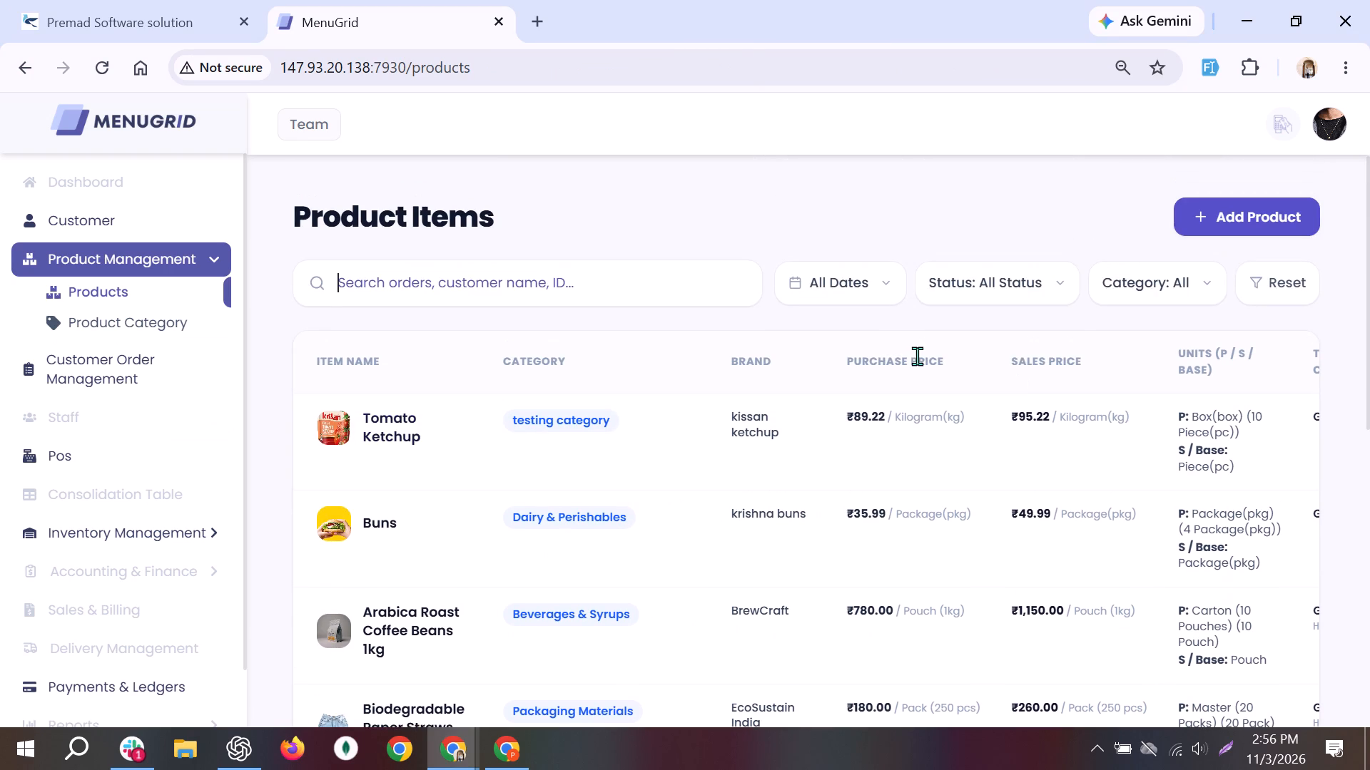
left_click(866, 288)
left_click(783, 461)
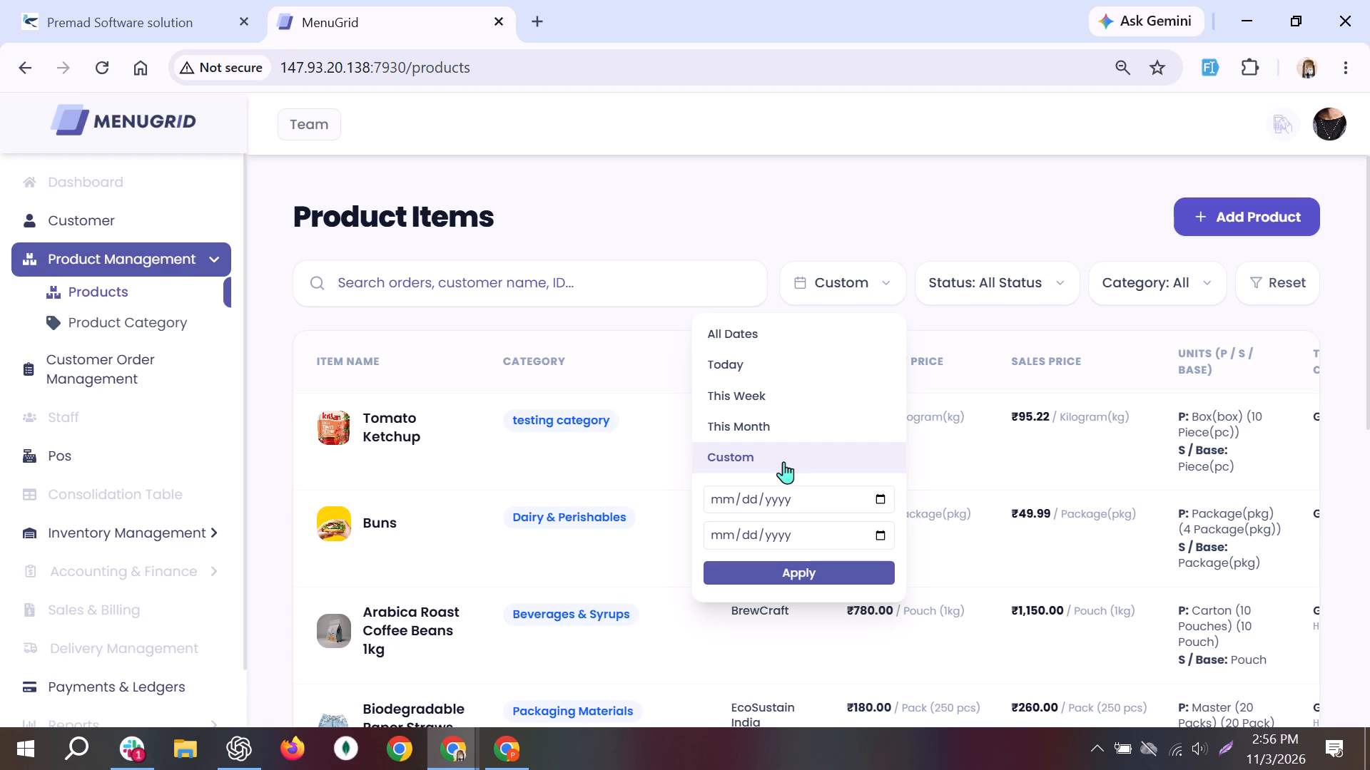
left_click(882, 500)
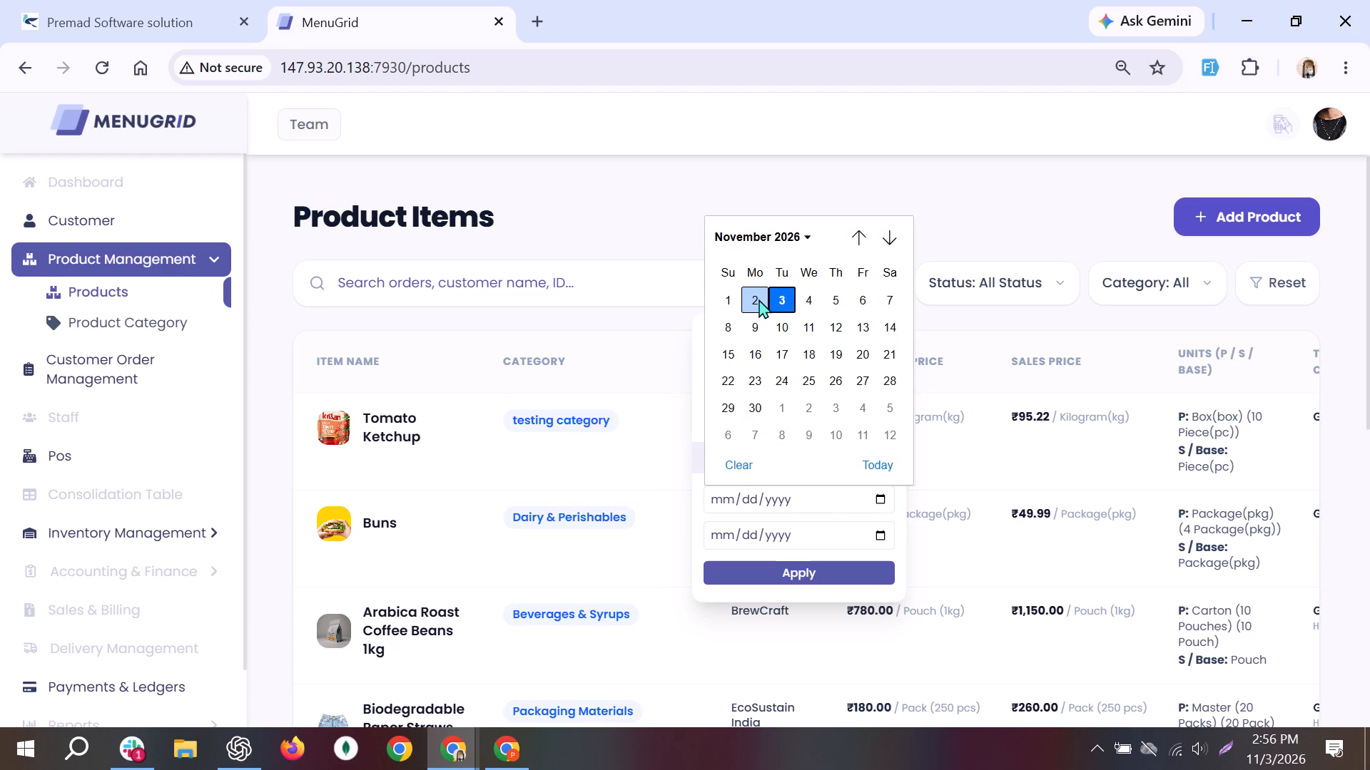
left_click(774, 304)
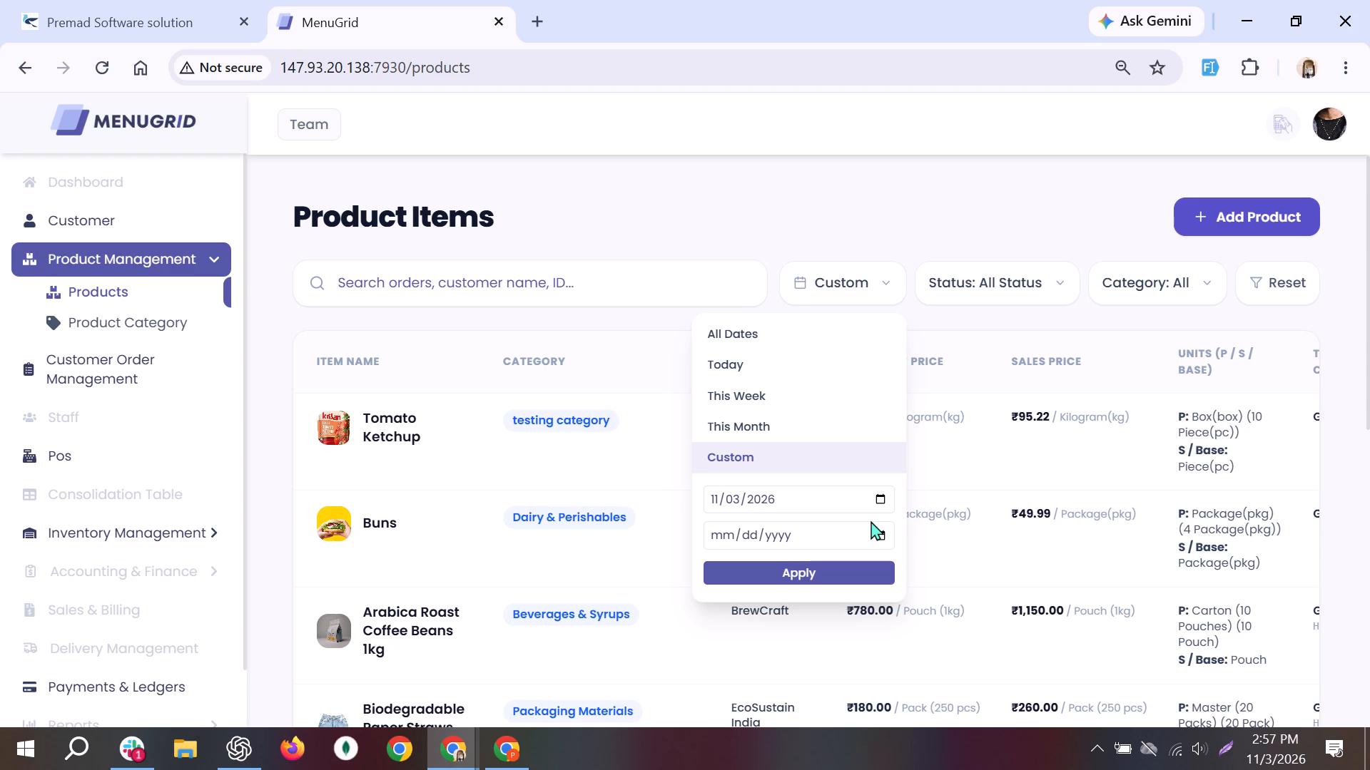
left_click(878, 533)
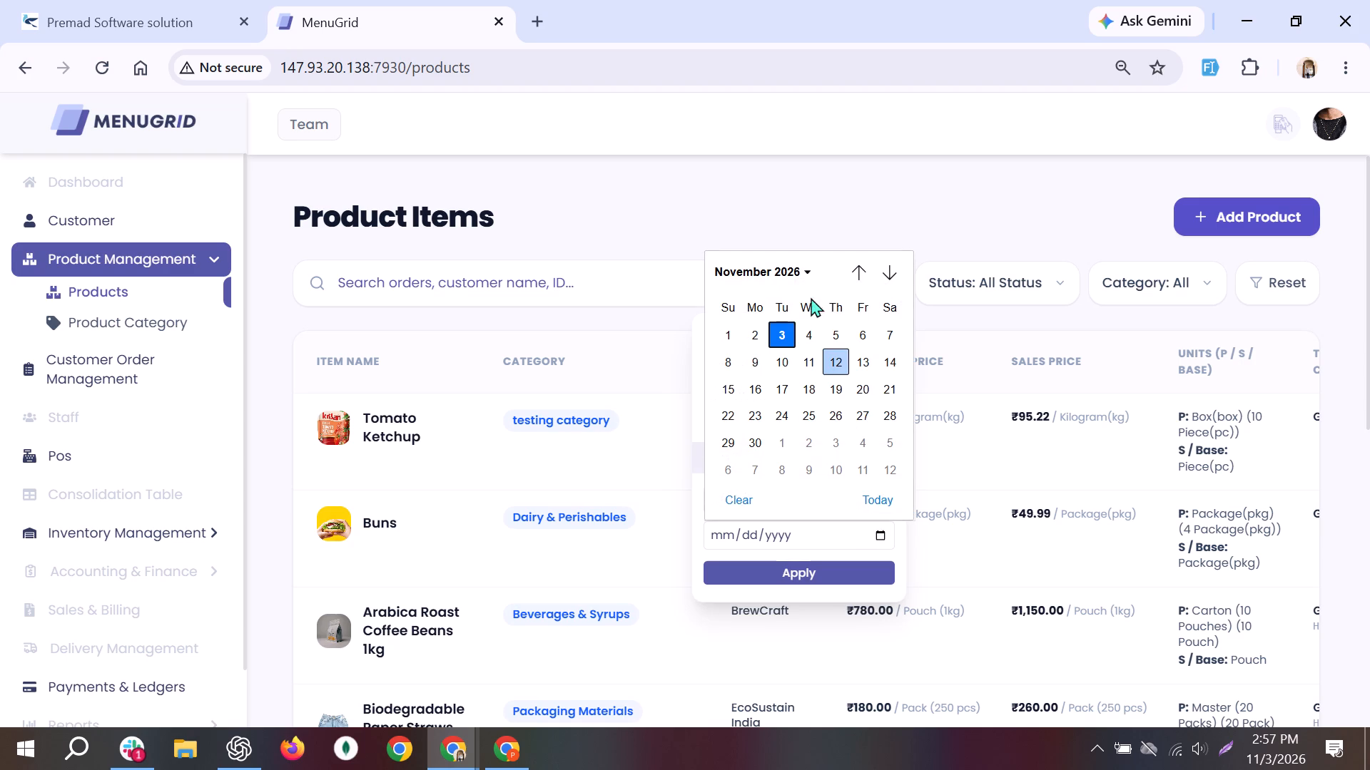
left_click(783, 332)
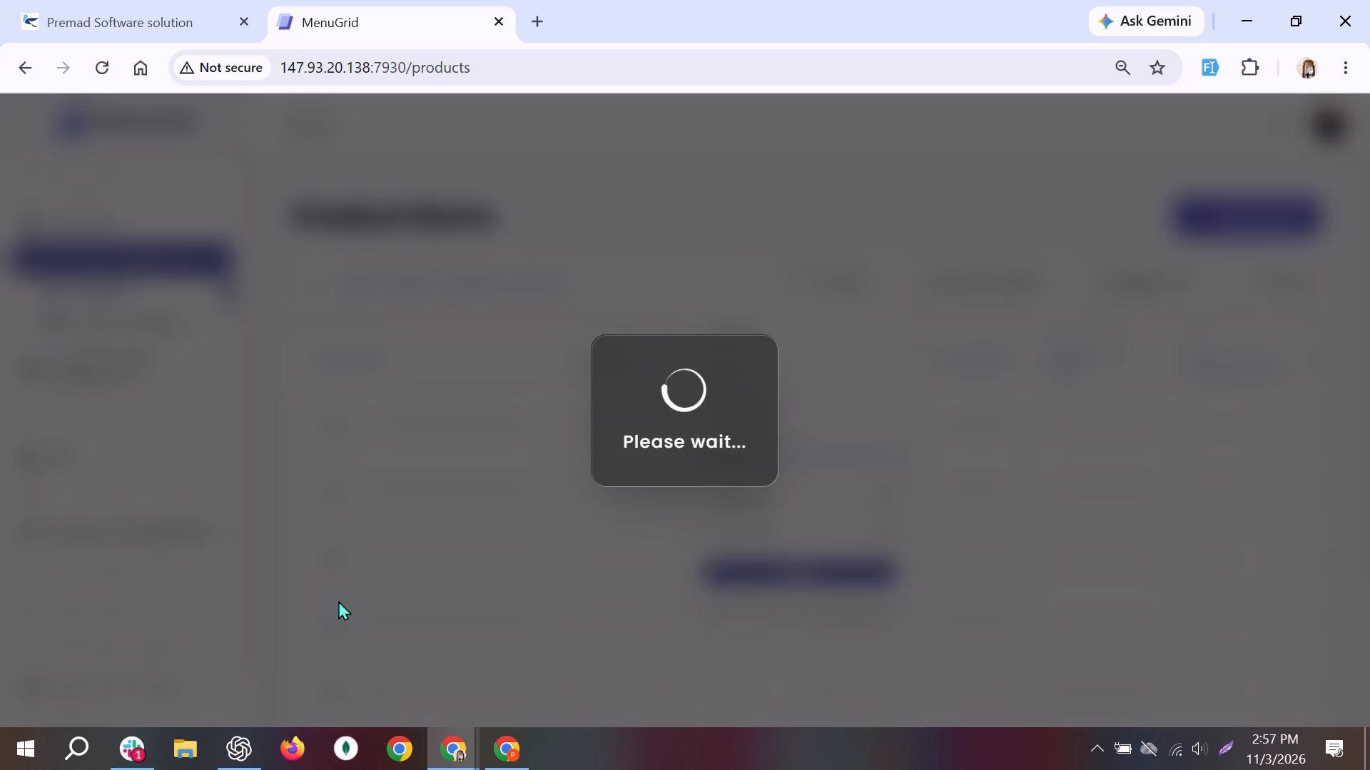
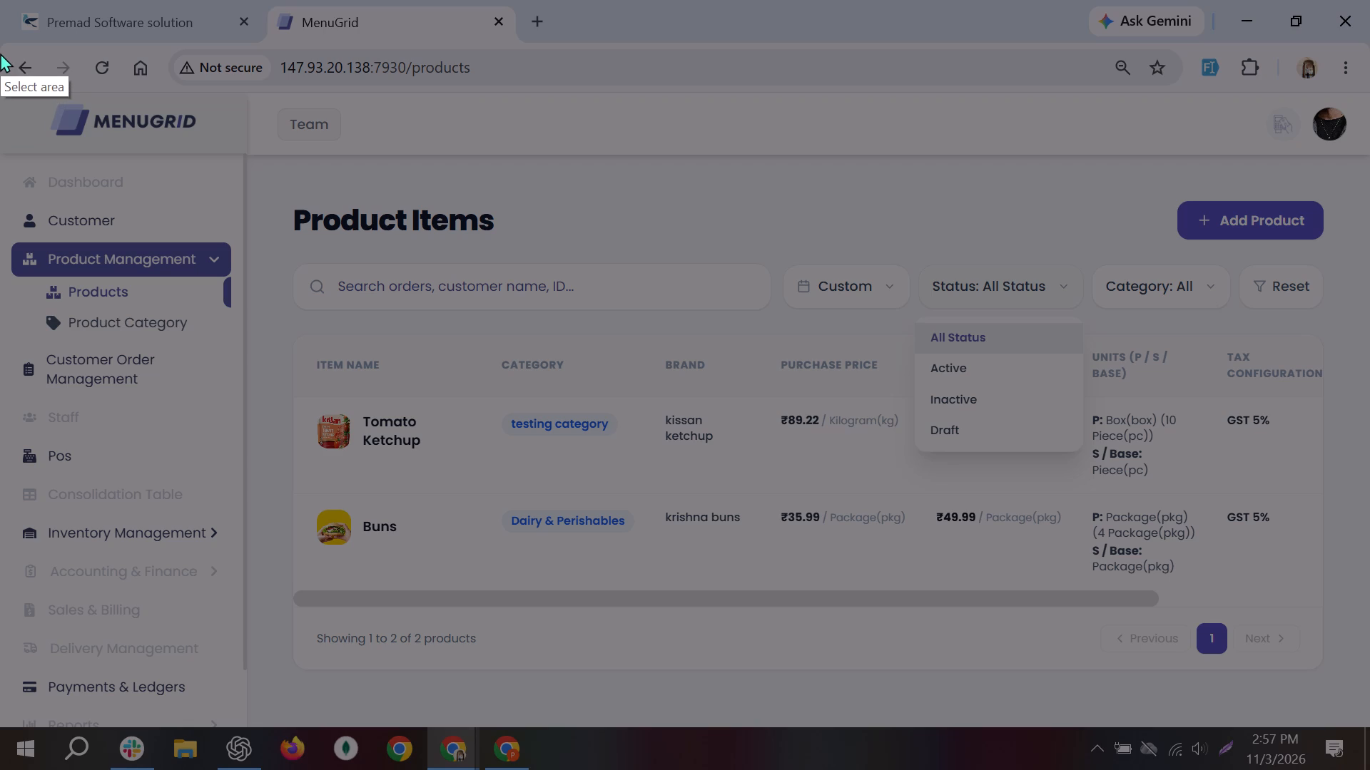
Capture the full Product Items page area and draw a red rectangle around the open Status filter list.
left_click_drag(0, 41, 1367, 723)
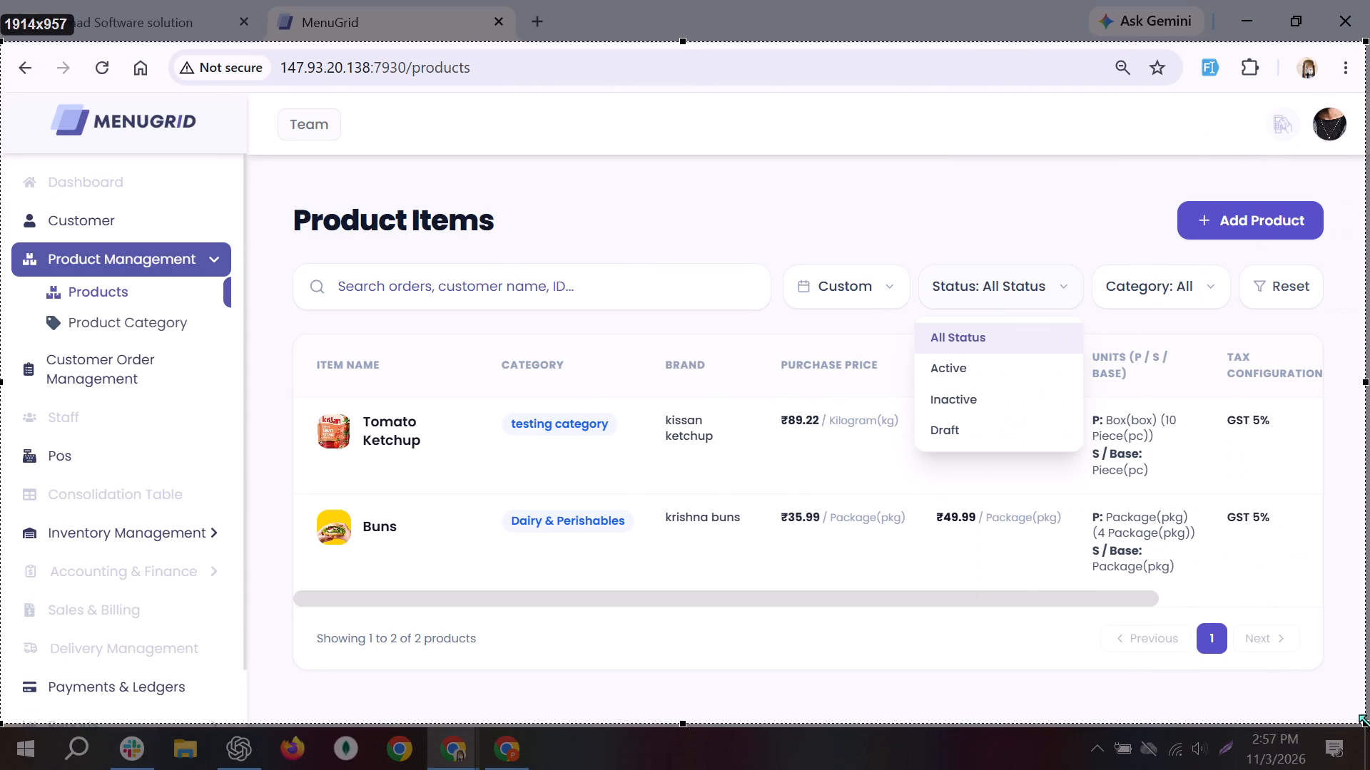
left_click_drag(1367, 723, 1369, 724)
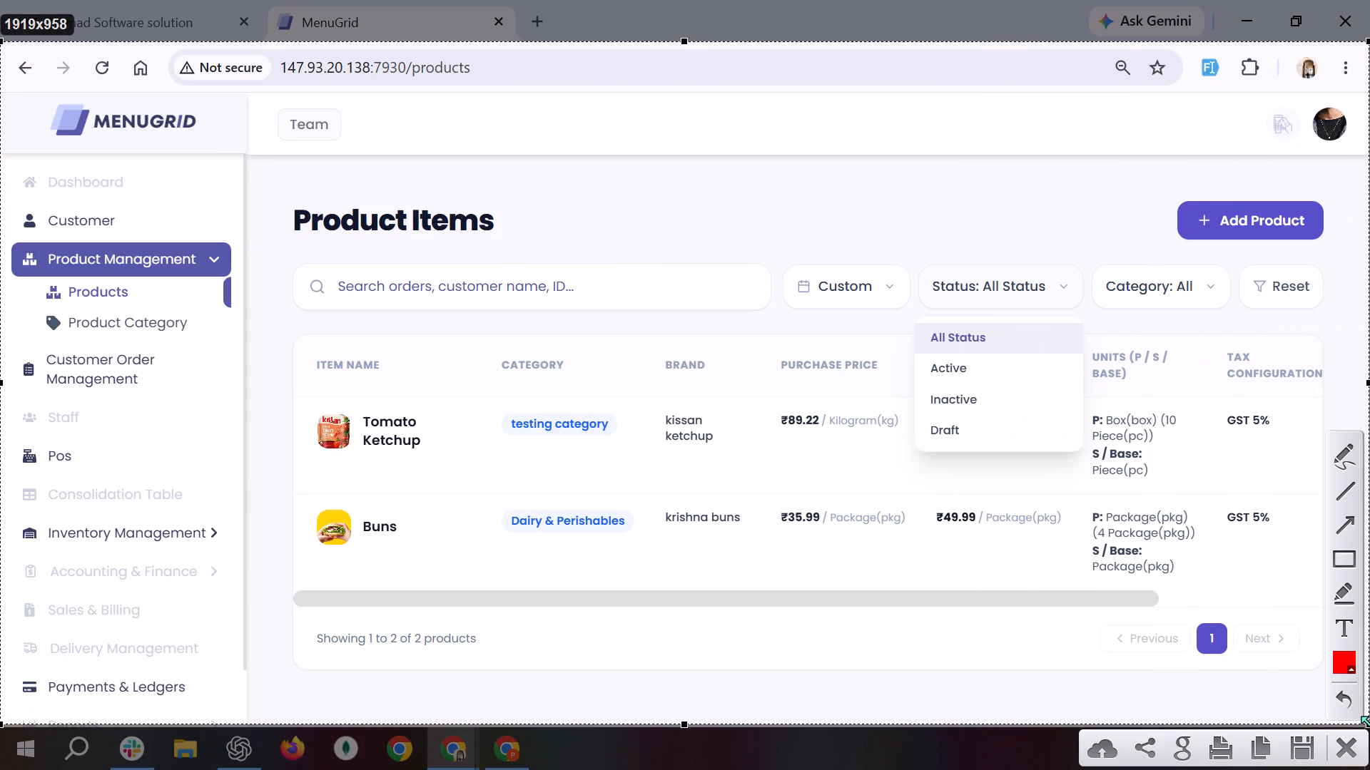
left_click(1341, 566)
left_click_drag(904, 308, 1092, 464)
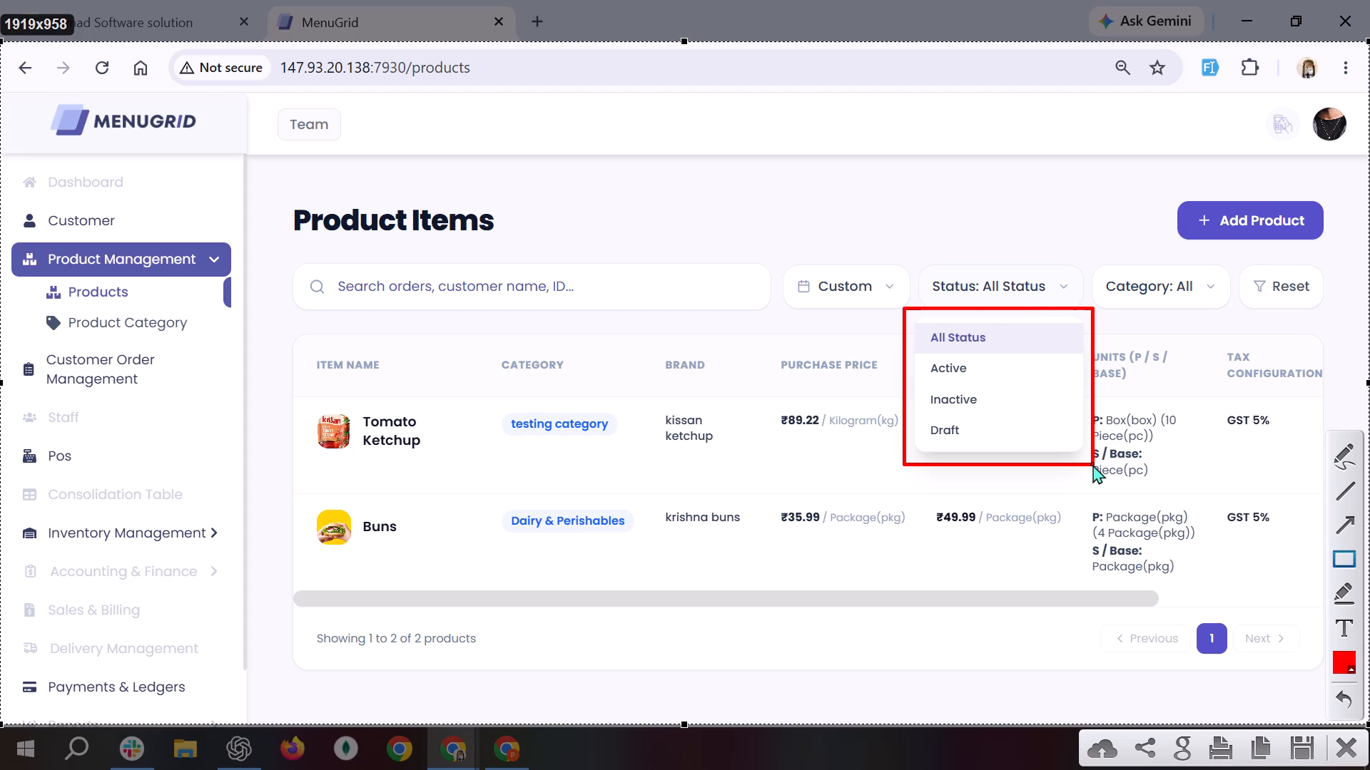
Add the red annotation "this status filter working ?" above the filters in the screenshot and copy its text.
left_click(1342, 631)
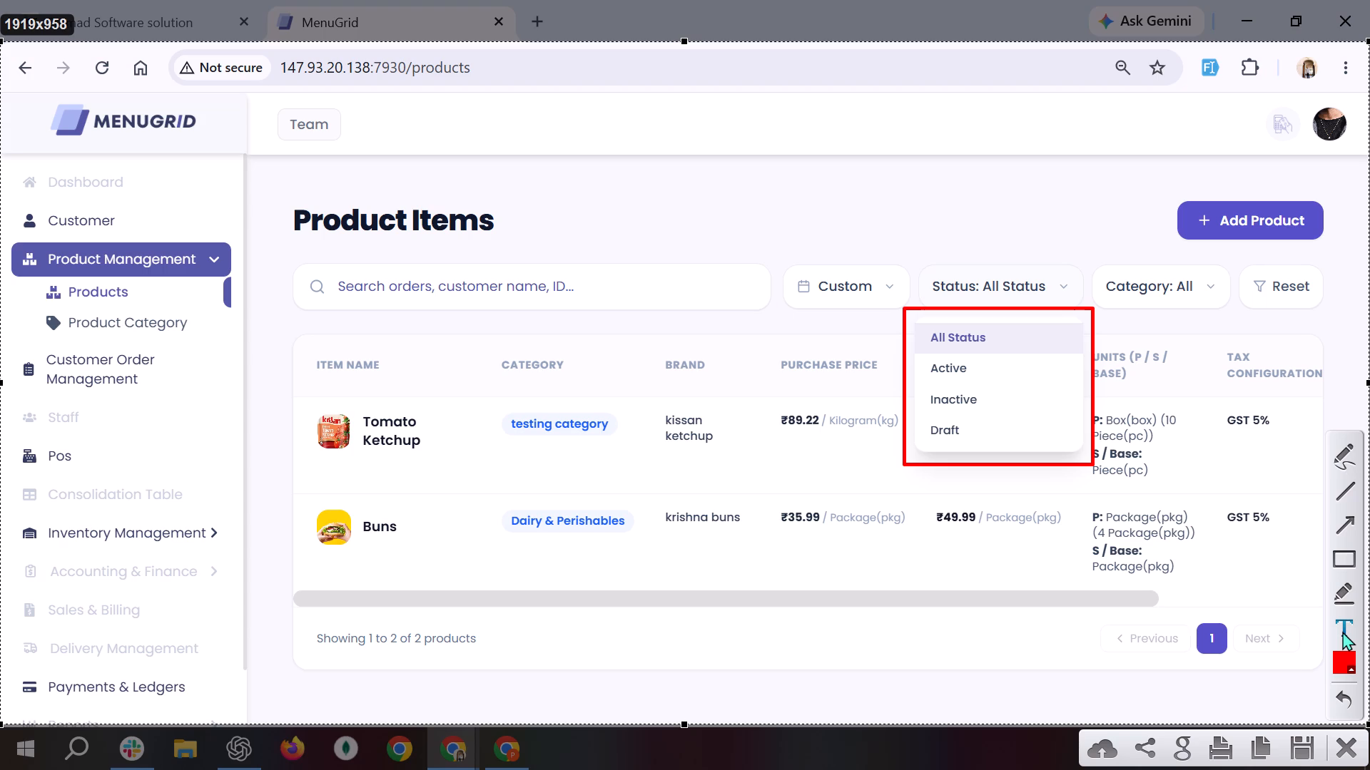
left_click(1342, 631)
left_click(1342, 621)
left_click(820, 188)
left_click_drag(820, 188, 806, 188)
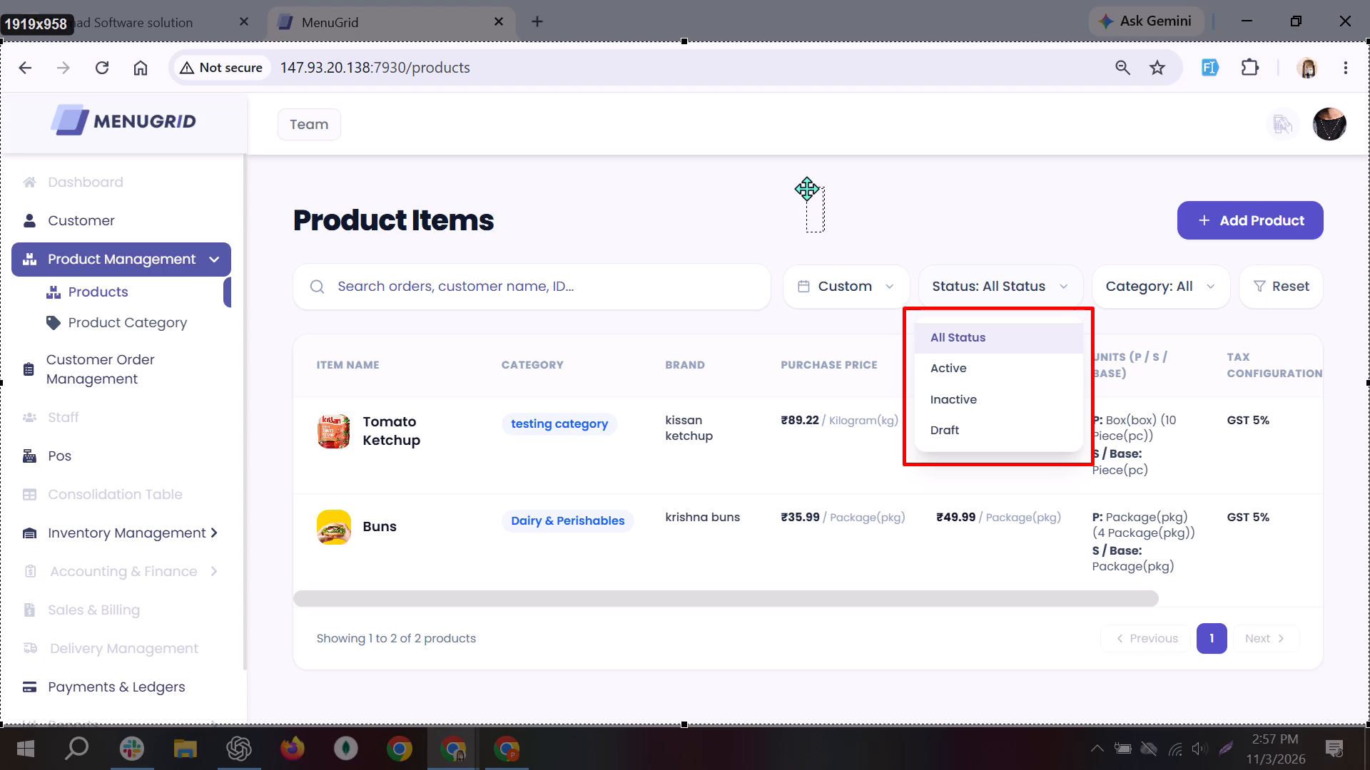
left_click_drag(806, 188, 803, 192)
type("this")
key("space")
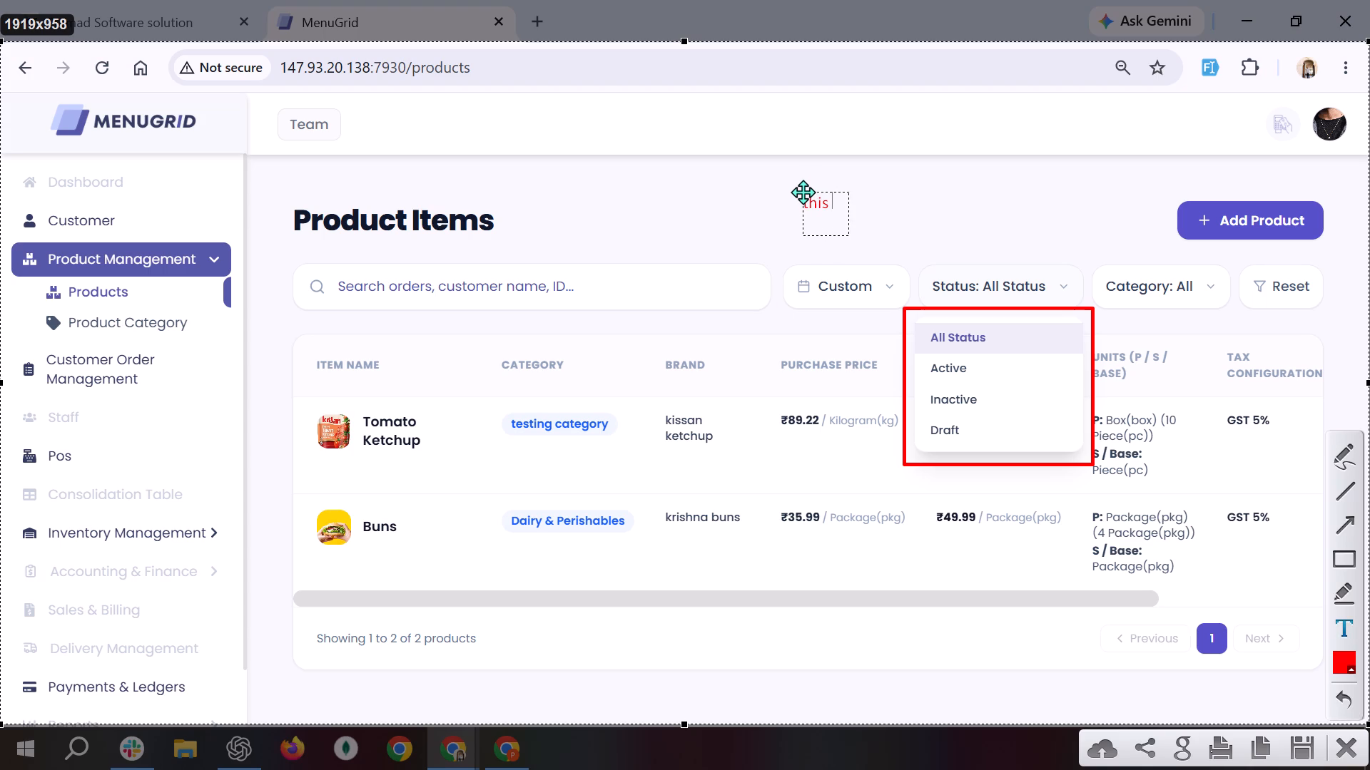
type("filer")
key("BackSpace")
key("BackSpace")
key("BackSpace")
key("BackSpace")
key("BackSpace")
type("statis")
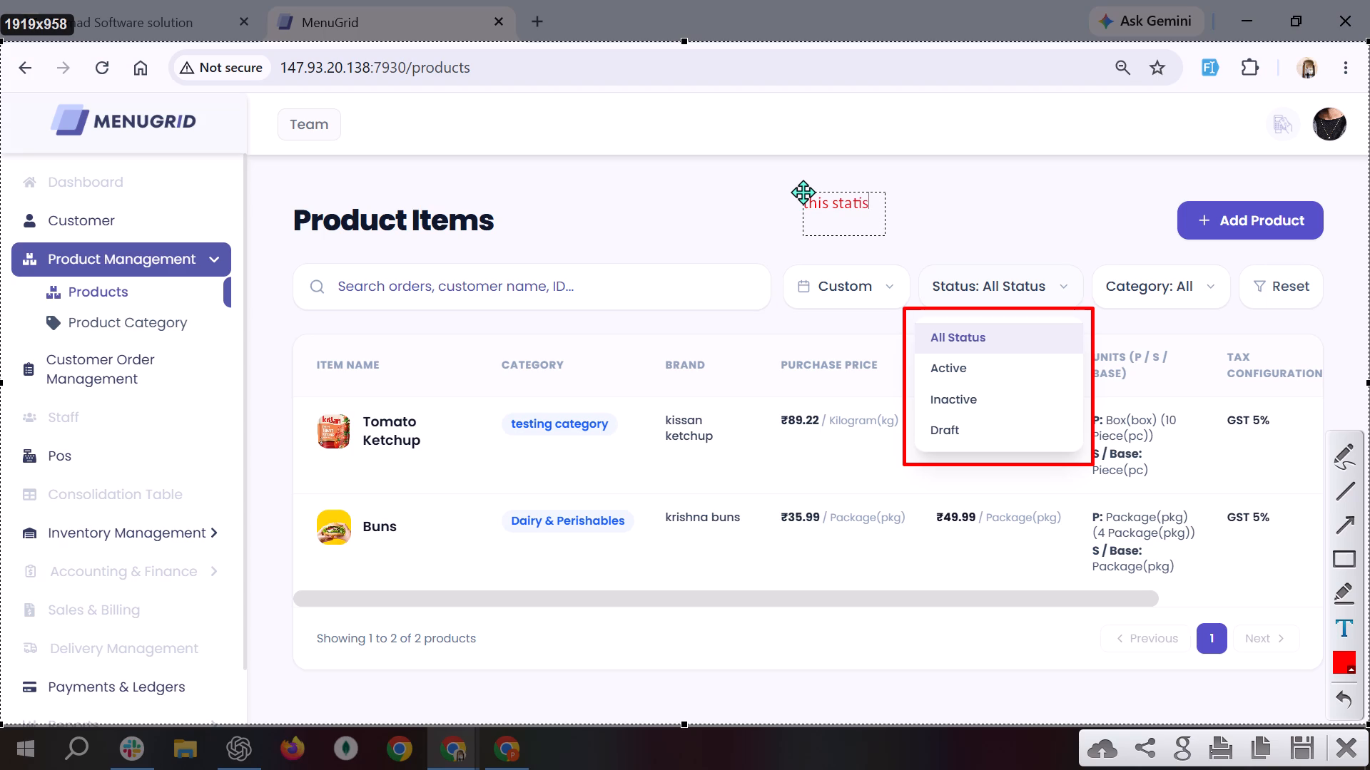
key("space")
key("BackSpace")
key("BackSpace")
key("BackSpace")
type("us filter working")
key("space")
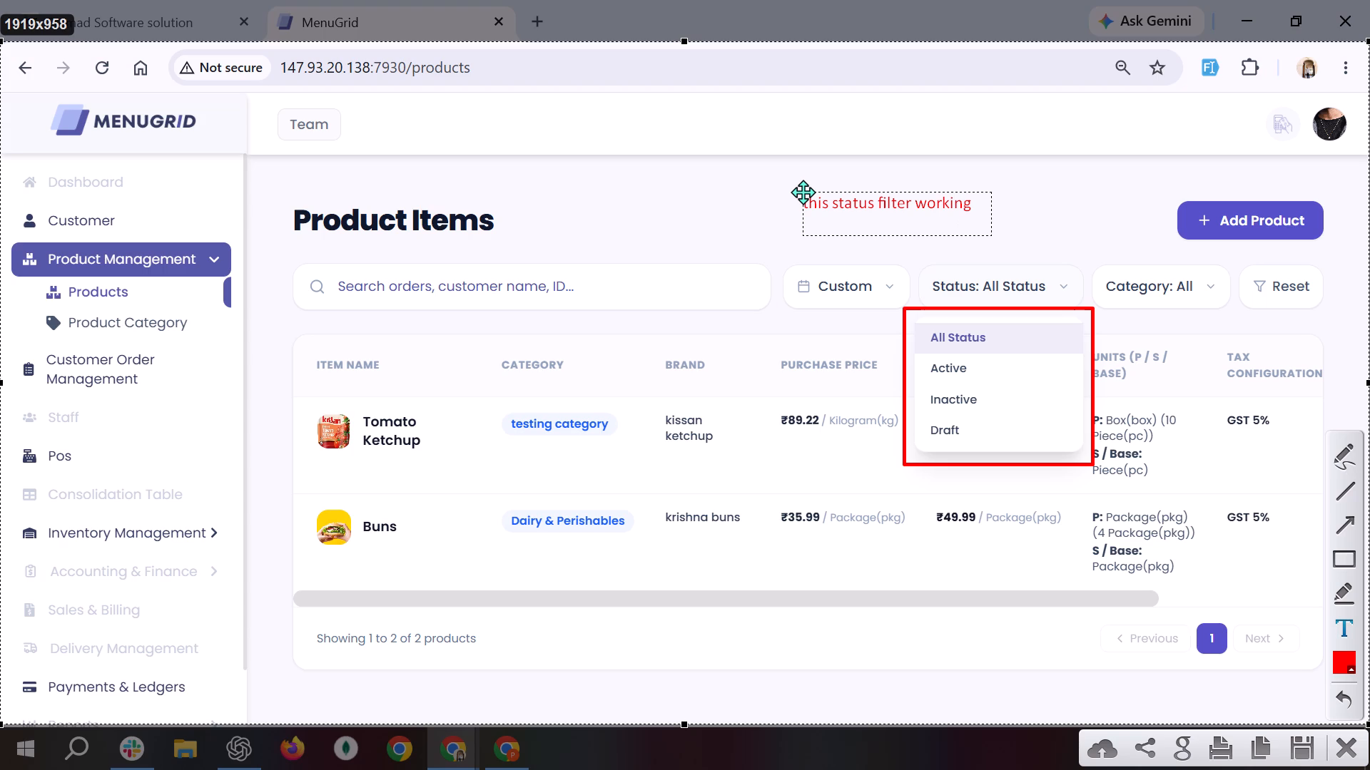
key("shift+question")
key("ctrl+a")
key("ctrl+c")
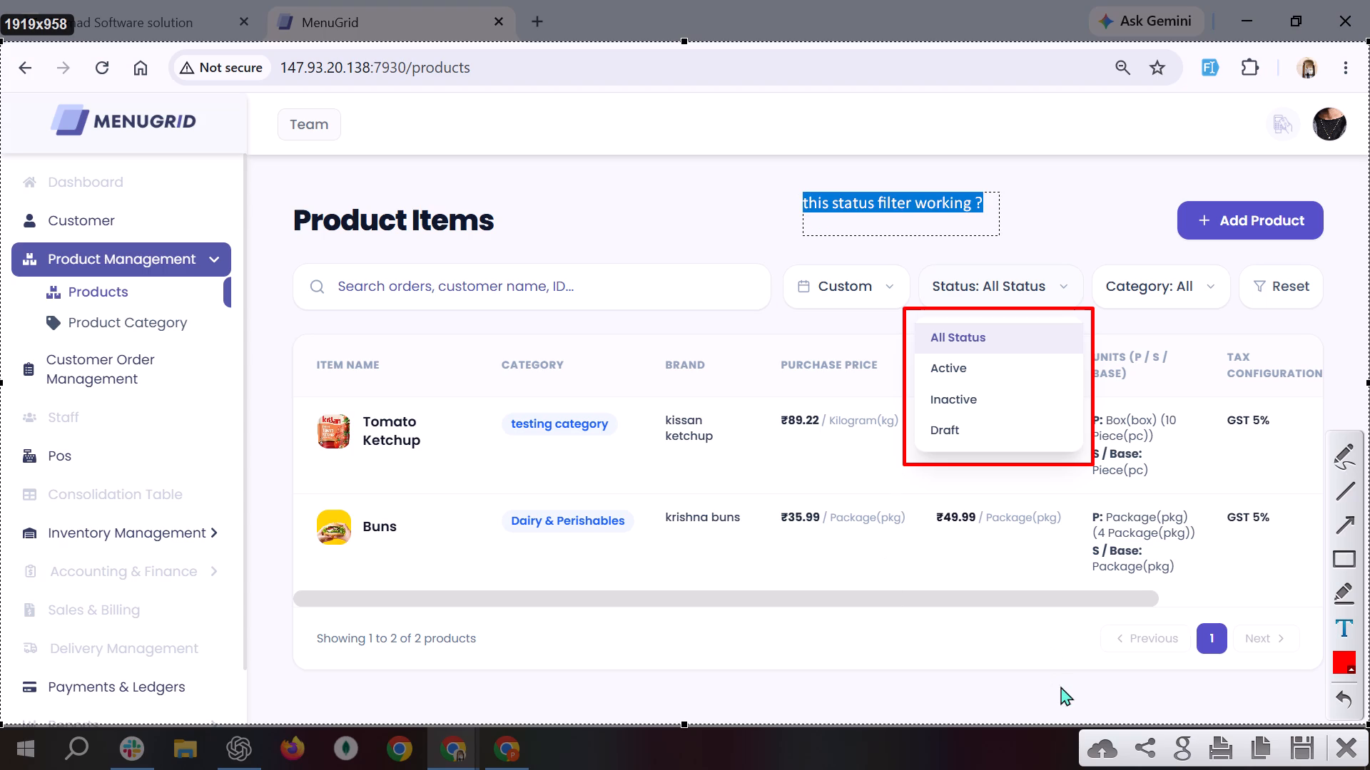
Upload the annotated Status filter screenshot.
left_click(1115, 752)
Switch to the MENU-GRID QA sheet and paste the copied annotation text into row 13's Issues / Feedback cell.
key("alt+Tab")
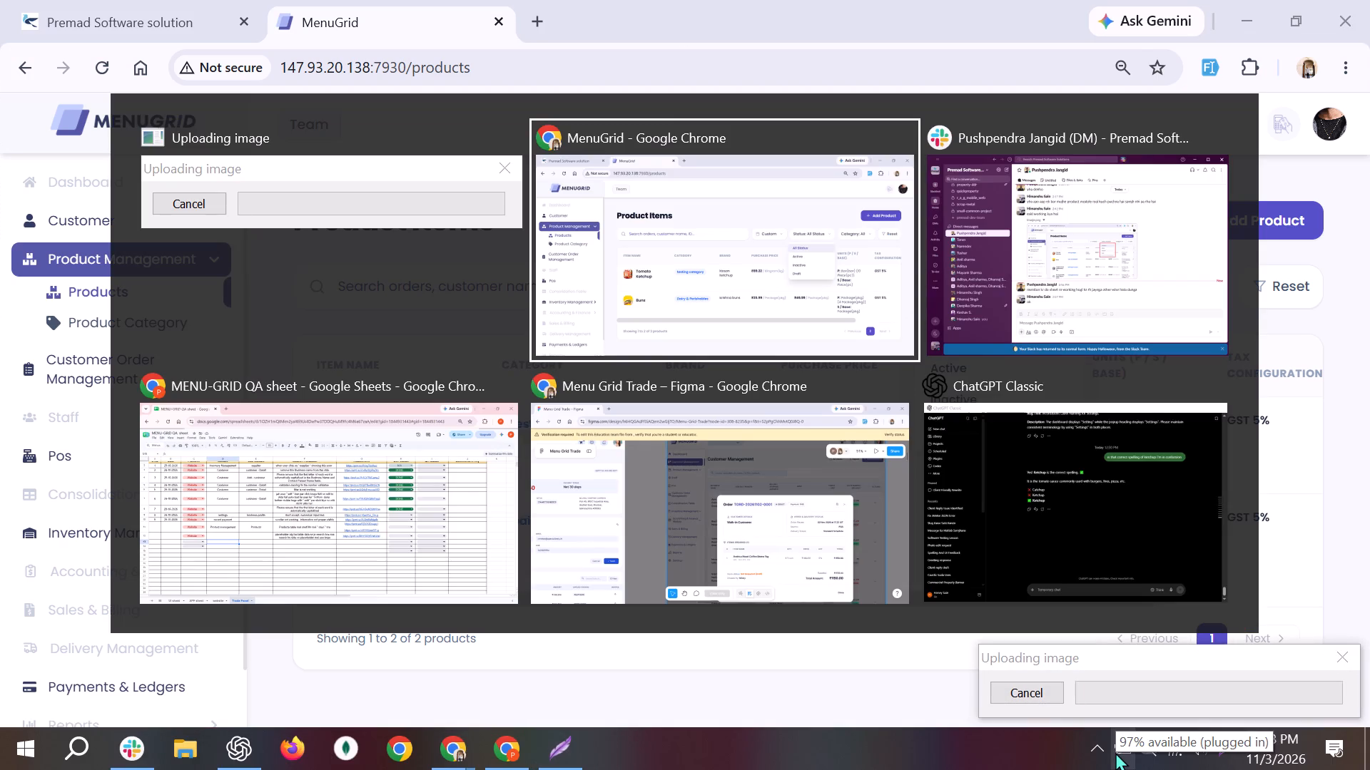
key("alt+Tab")
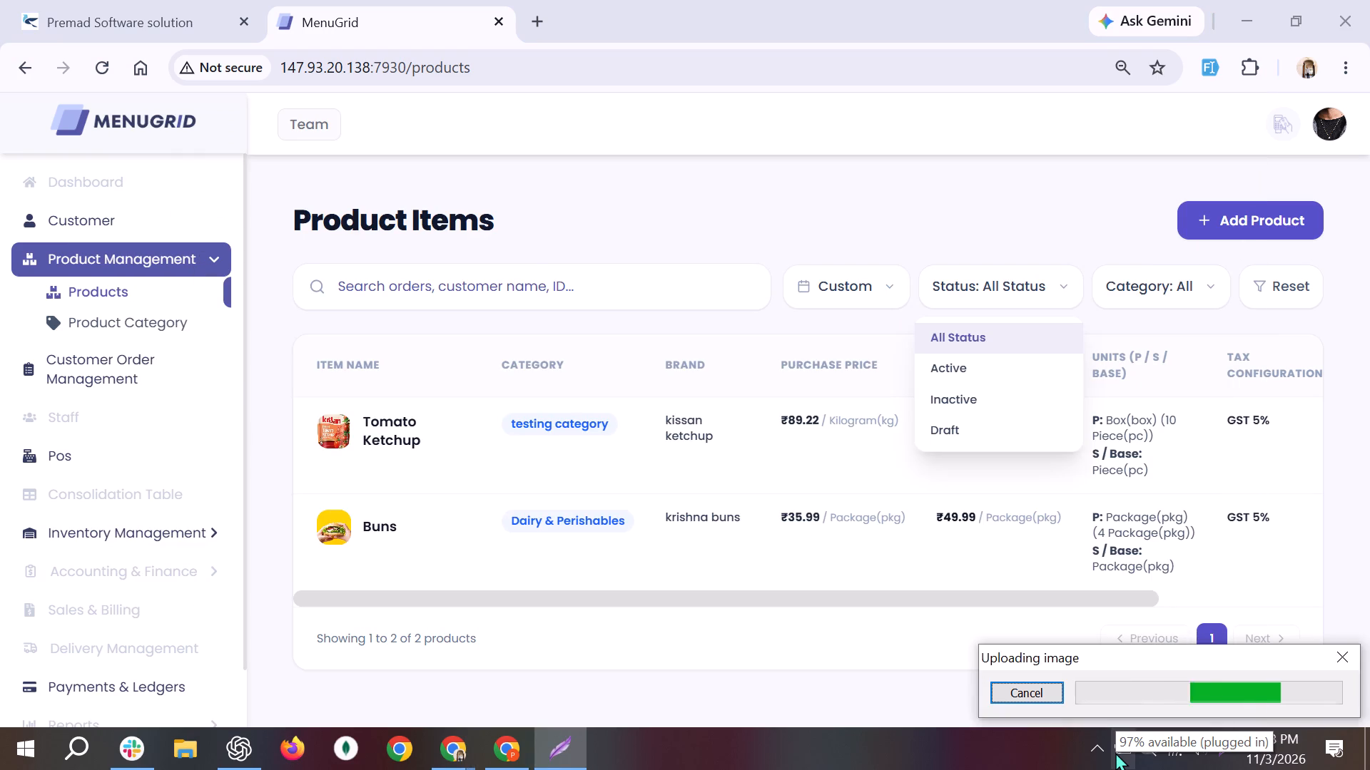
key("alt+Tab")
key("alt+Tab")
key("alt+Tab")
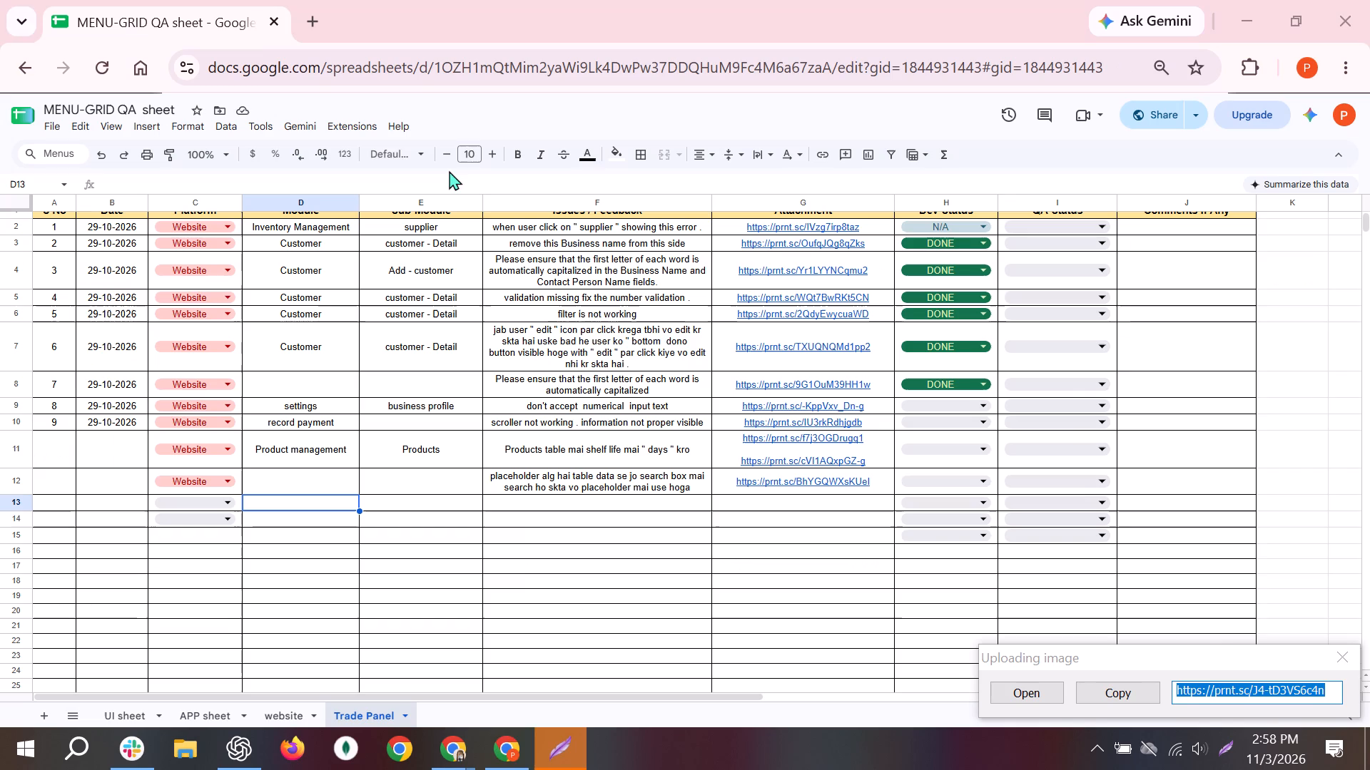
double_click(851, 508)
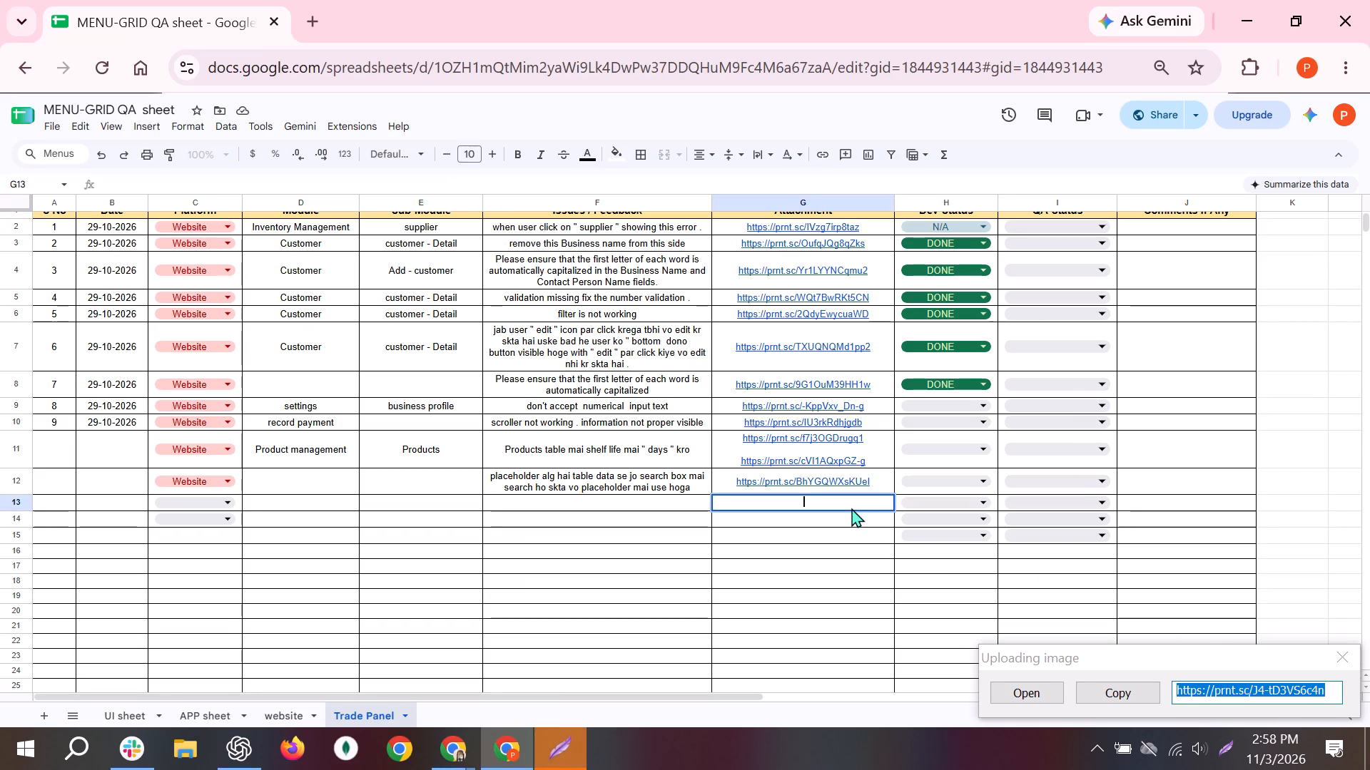
double_click(631, 504)
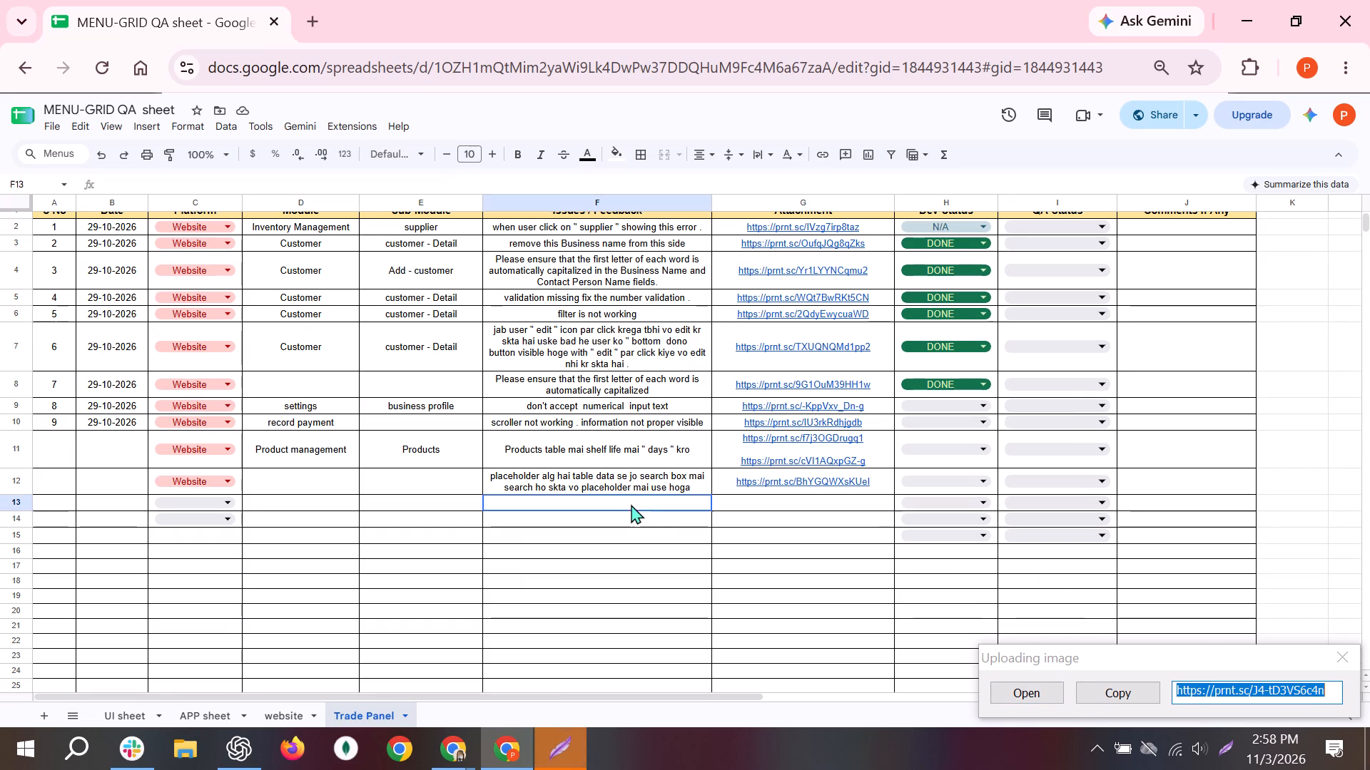
key("ctrl+v")
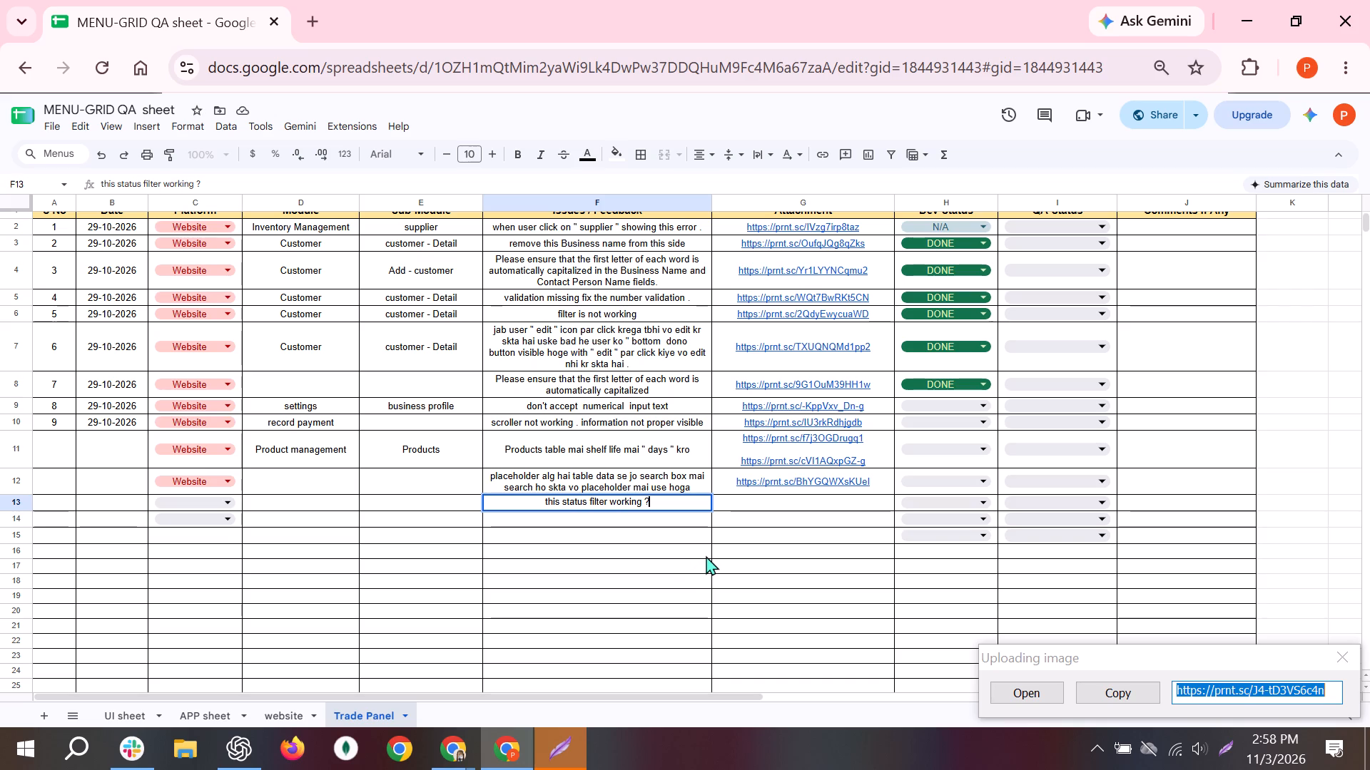
Copy the uploaded screenshot's link and paste it into row 13's Attachment cell.
left_click(772, 508)
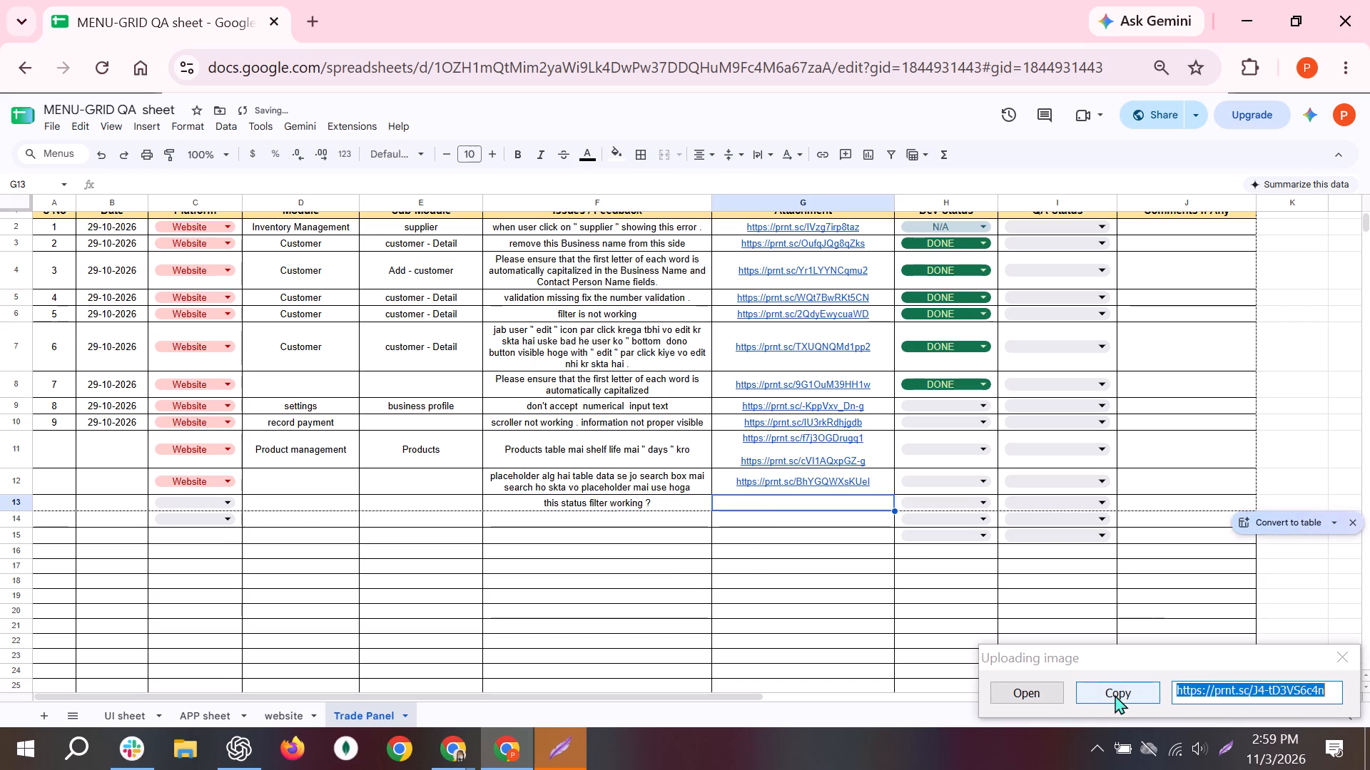
left_click(1115, 694)
key("ctrl+v")
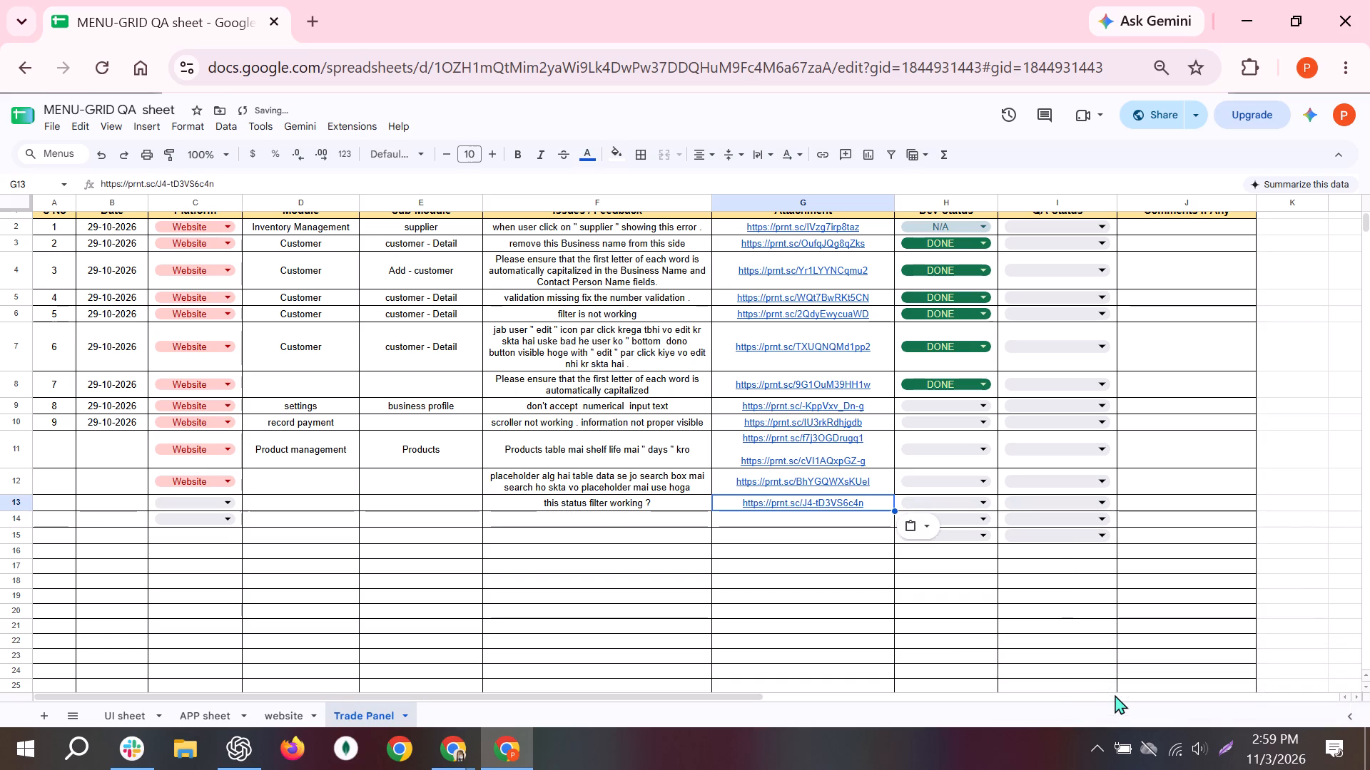
Reword row 13's Issues / Feedback note to "this status filter is not working", removing the question mark.
key("Left")
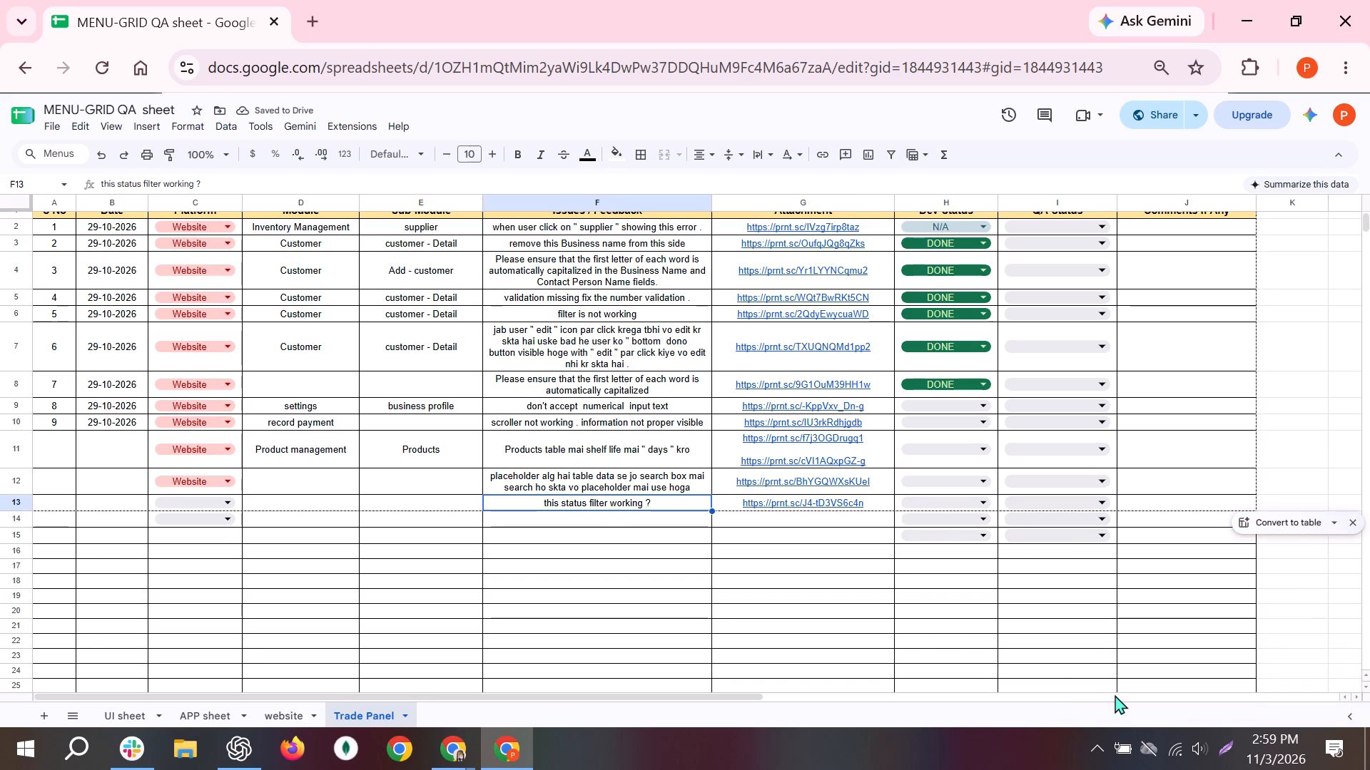
left_click(659, 503)
double_click(659, 503)
key("Left")
key("Left")
key("Left")
key("Left")
key("Left")
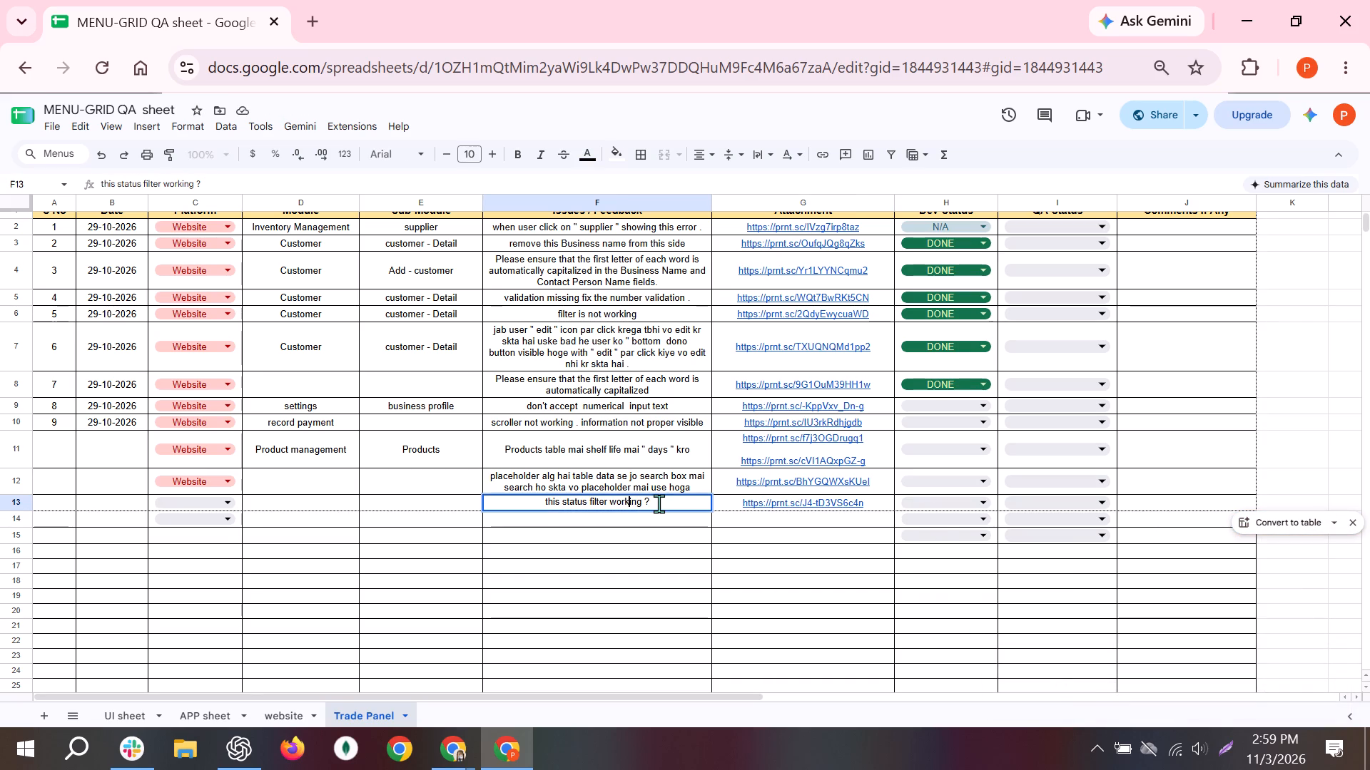
key("Left")
key("Left")
key("Left")
key("Left")
key("Left")
key("space")
type("is no t")
key("BackSpace")
key("BackSpace")
type("t")
key("space")
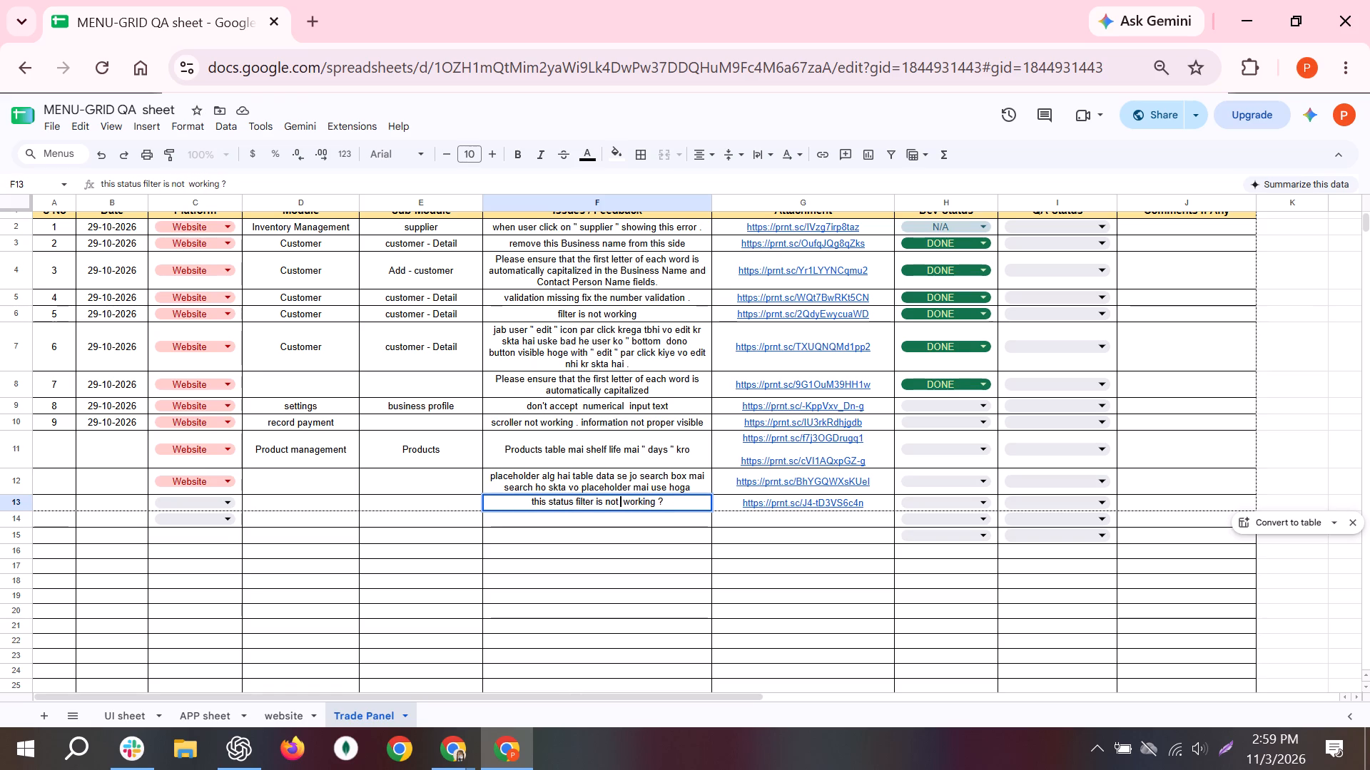
key("Right")
key("Right")
key("Right")
key("Right")
key("Right")
key("Right")
key("Right")
key("Right")
key("Right")
key("Right")
key("BackSpace")
key("Return")
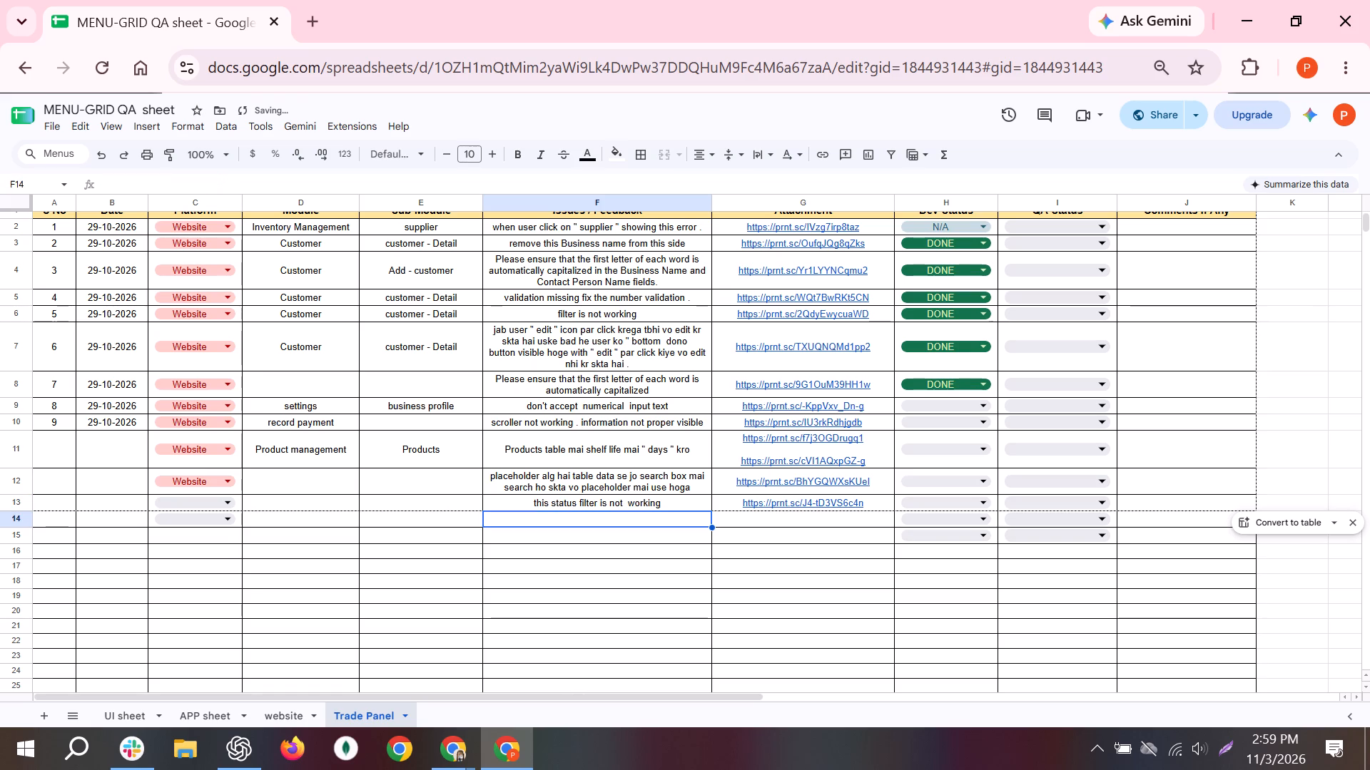
Switch to MenuGrid and look through the Category filter's options on the Product Items page.
key("alt+Tab")
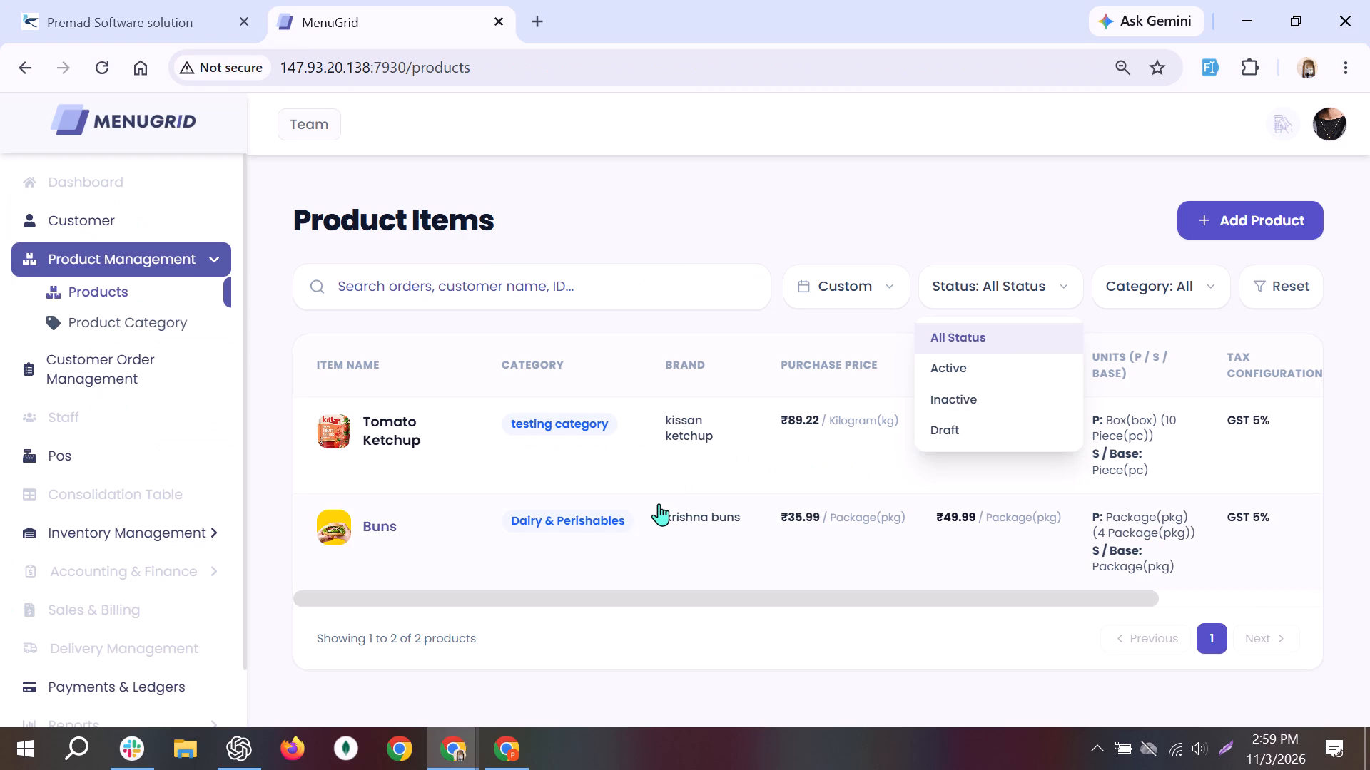
left_click(1152, 303)
scroll(1133, 391, "down", 9)
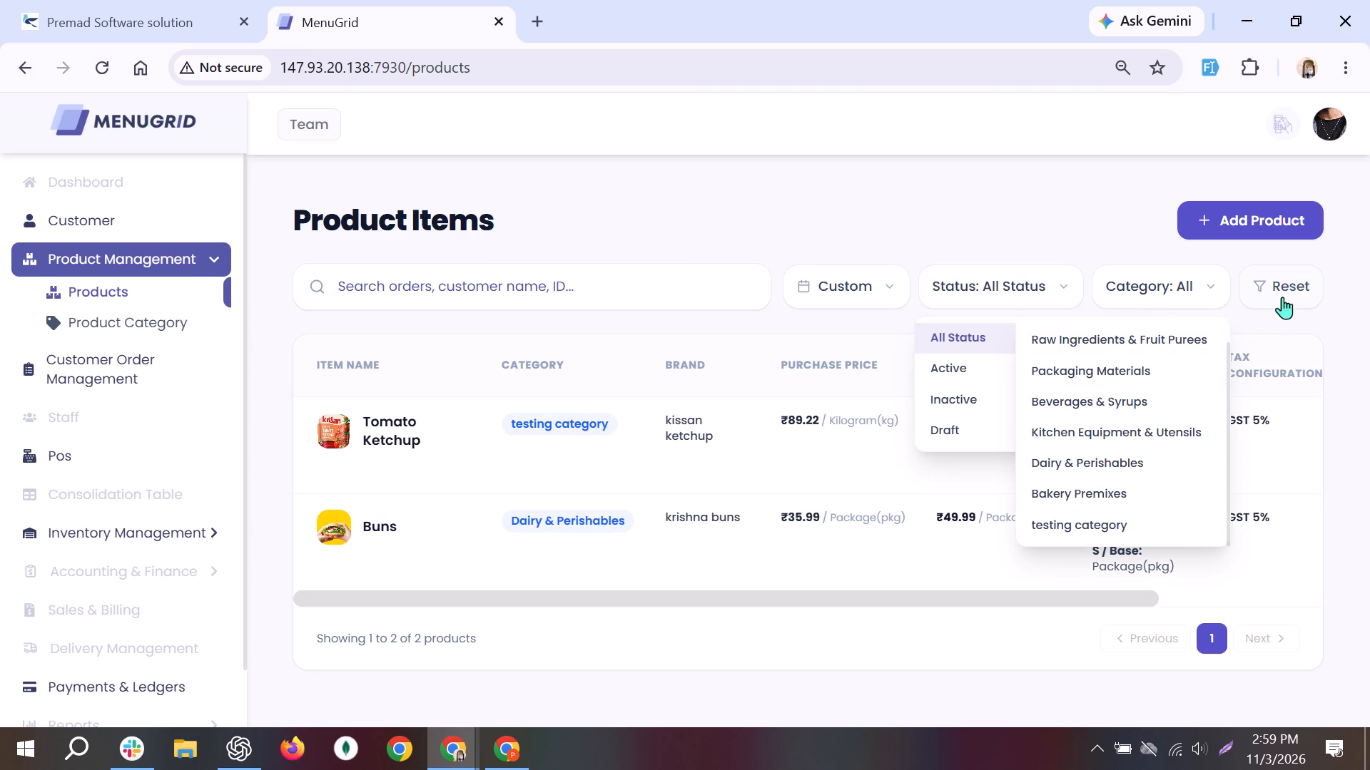
Reset the Product Items filters and try to dismiss the open Status and Category lists.
left_click(1282, 294)
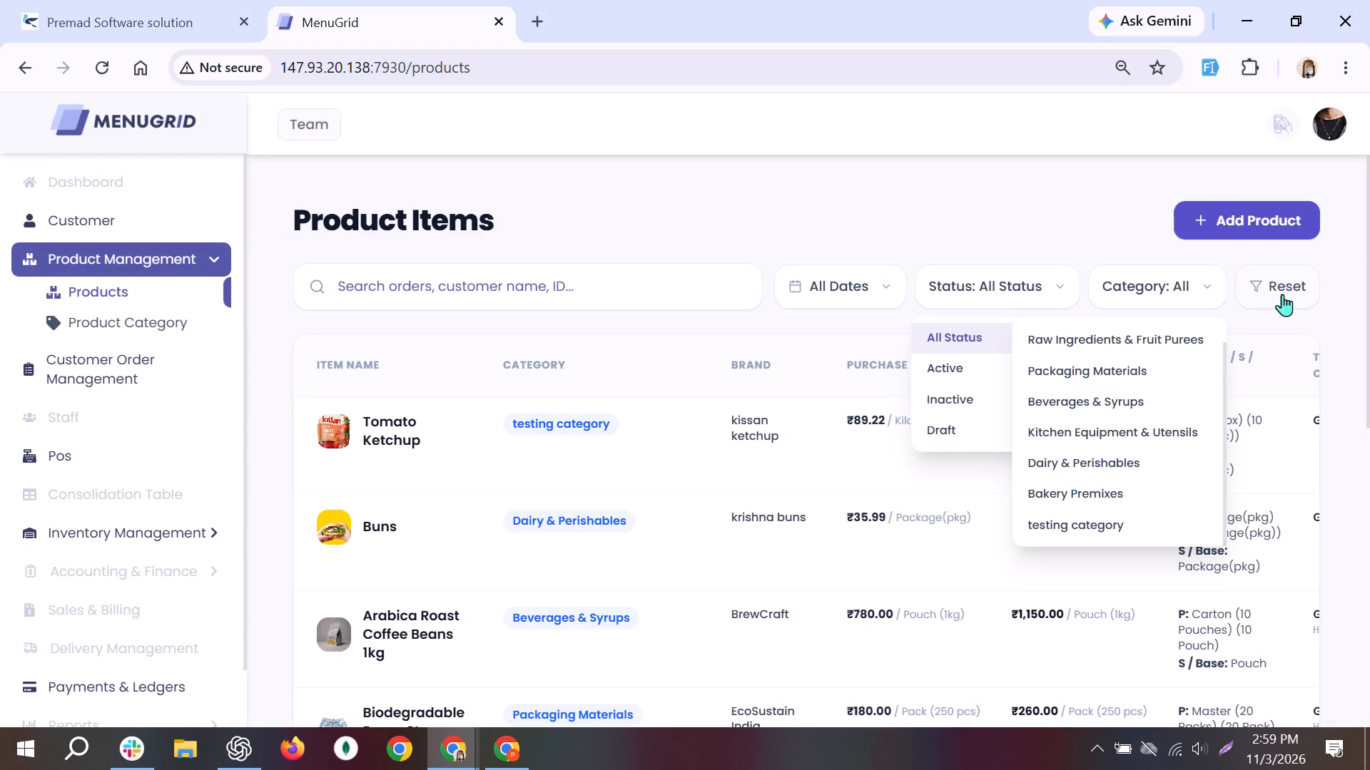
double_click(1282, 294)
left_click(1046, 185)
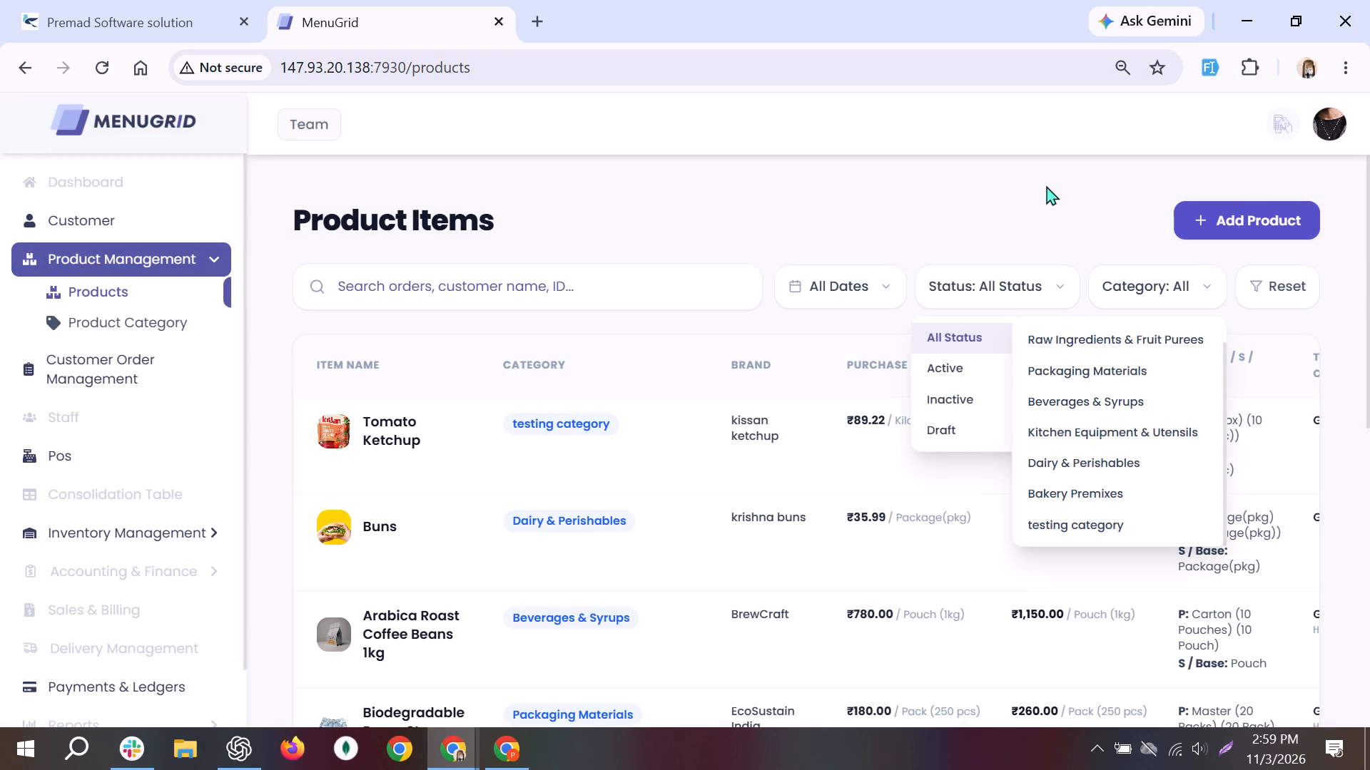
left_click(1046, 185)
Close the open Category and Status filter lists on the Product Items page and reset the filters.
left_click(1184, 280)
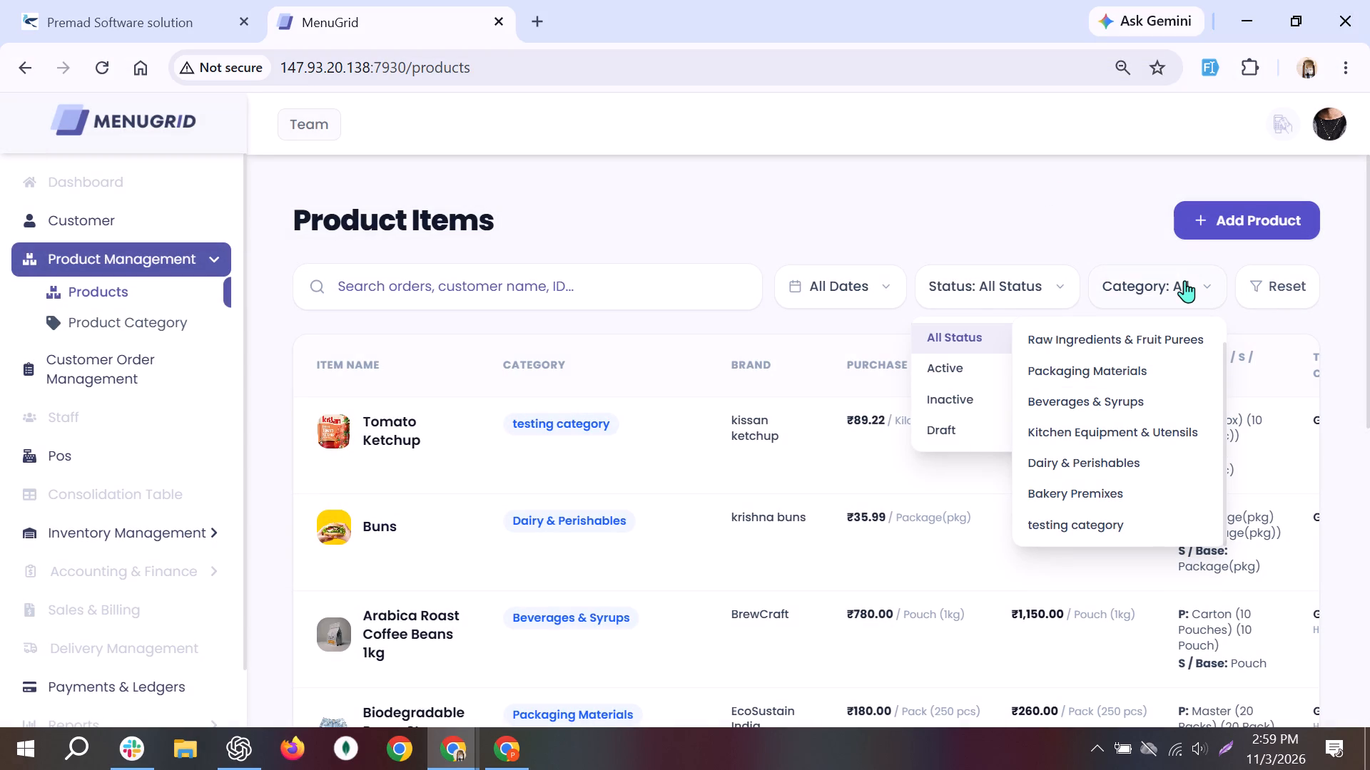
left_click(1184, 280)
left_click(1184, 280)
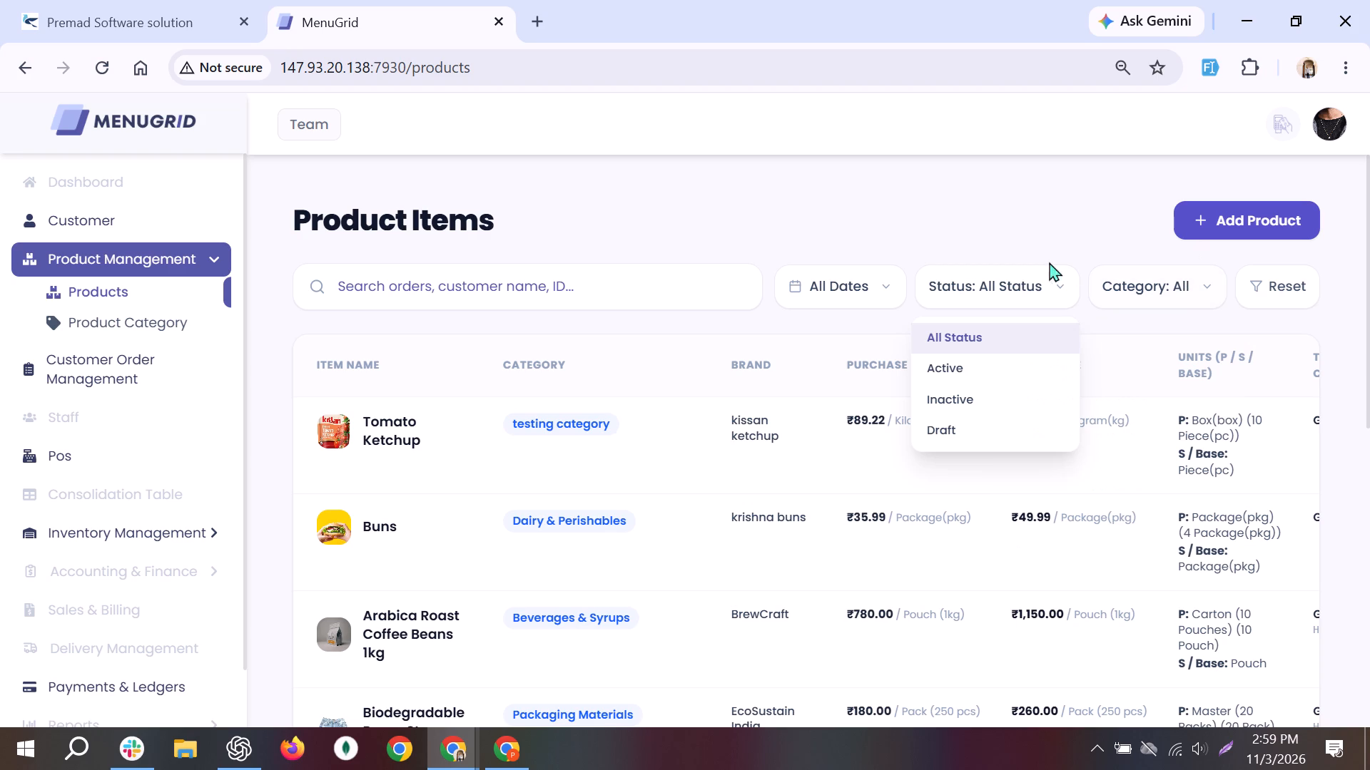
left_click(1017, 282)
left_click(1017, 282)
left_click(1017, 282)
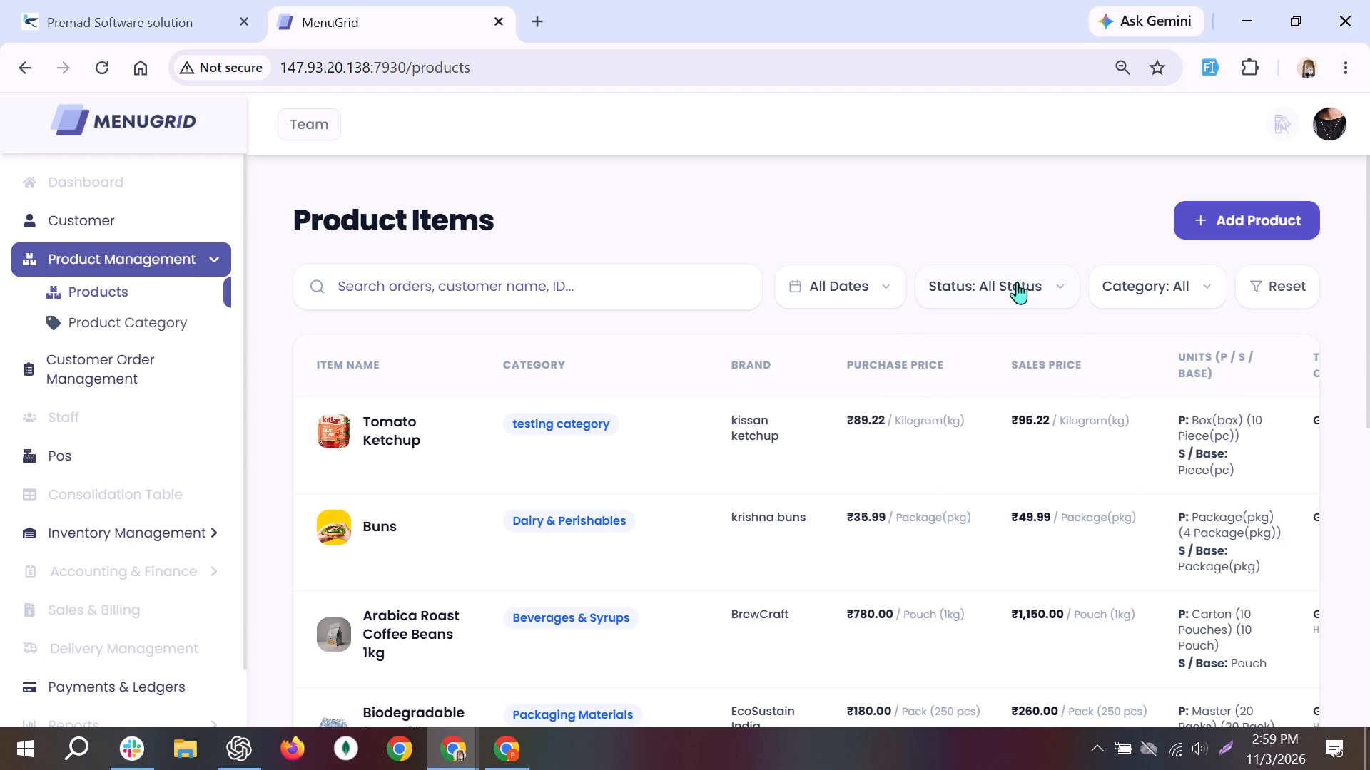
left_click(1288, 291)
Go to the Product Category page and look over its list of categories.
scroll(372, 398, "down", 10)
left_click(137, 317)
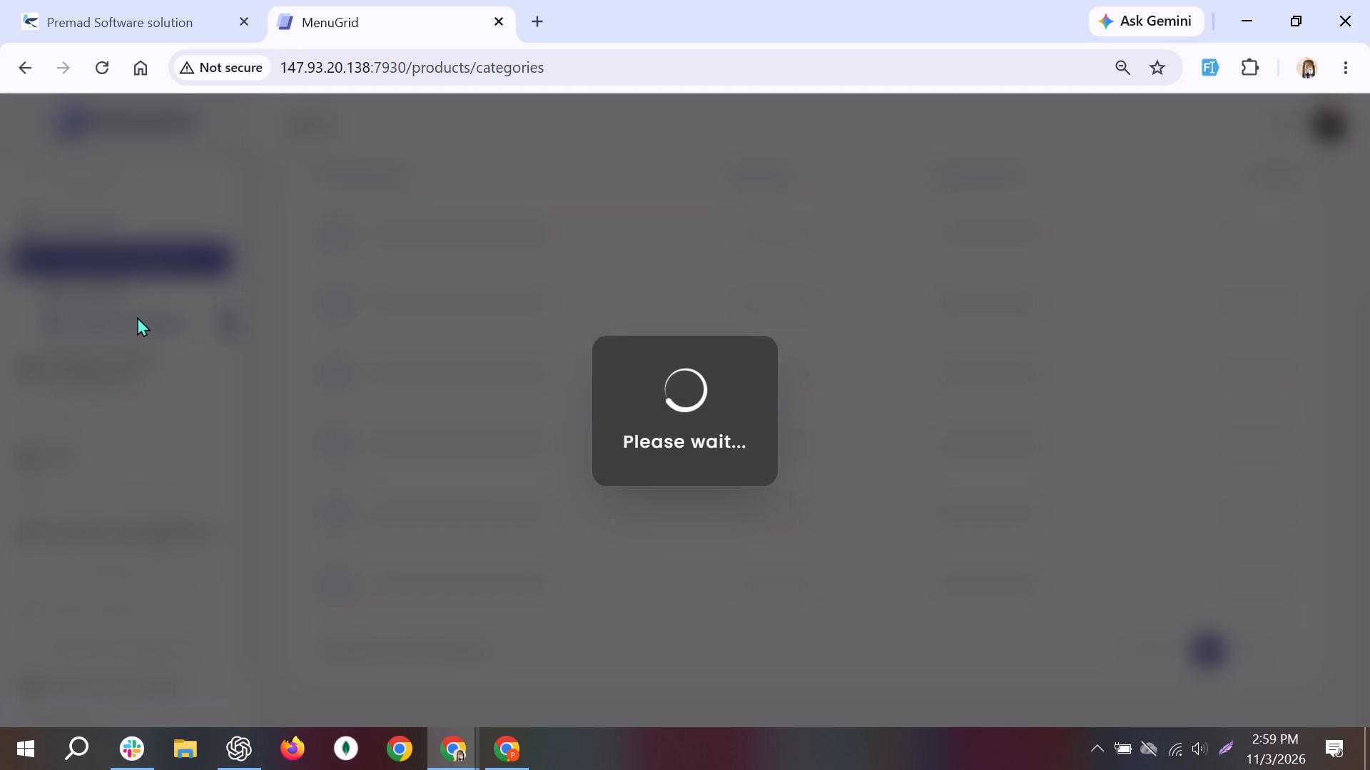
scroll(137, 317, "up", 7)
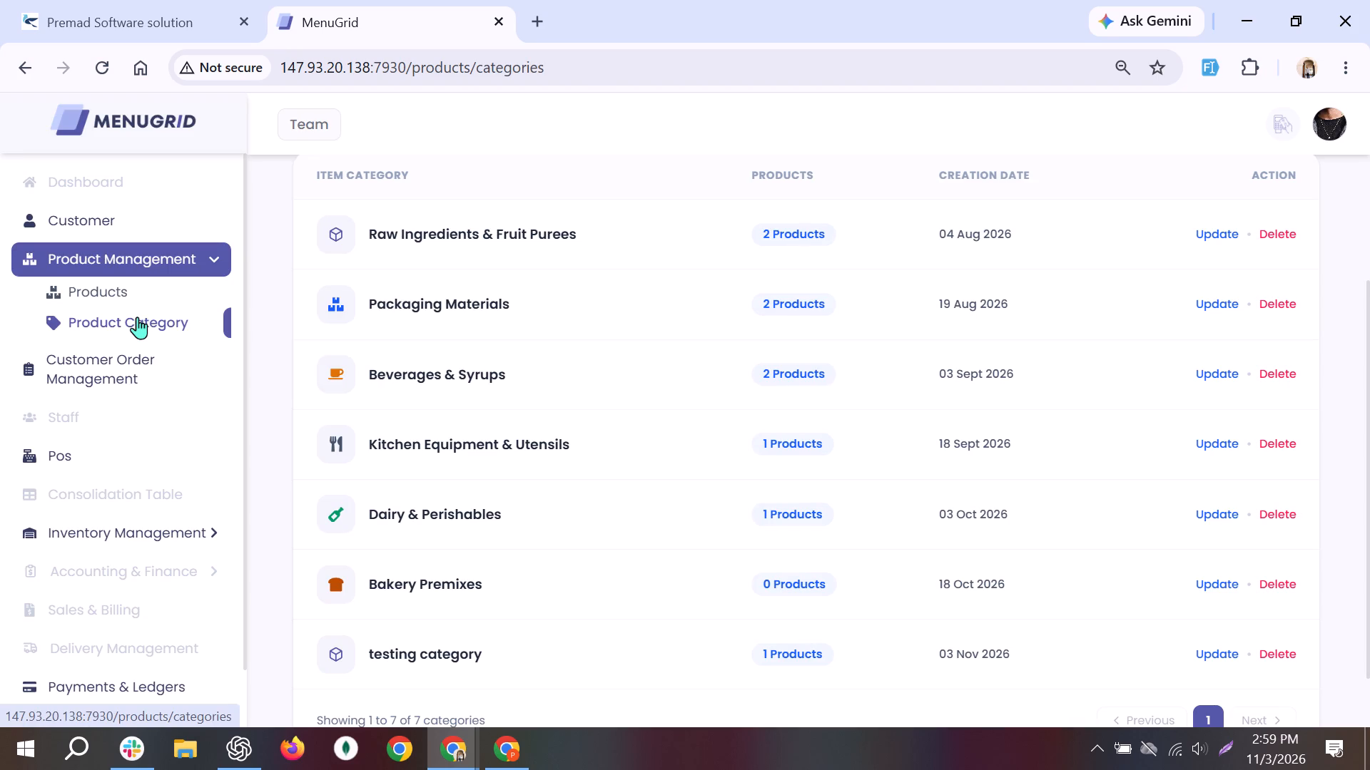
scroll(137, 317, "up", 7)
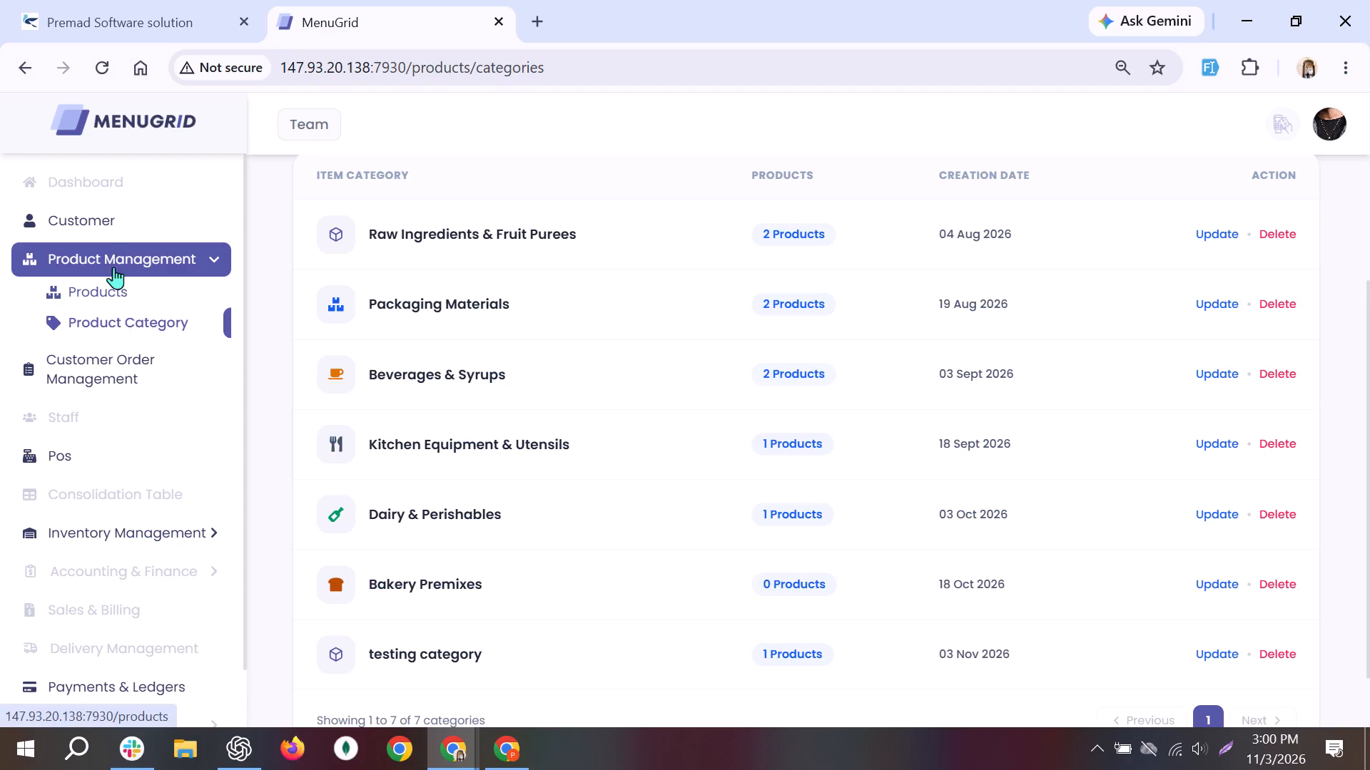
Start adding a new customer in Customer Management and enter "Kissan Selles" as the business name.
left_click(103, 231)
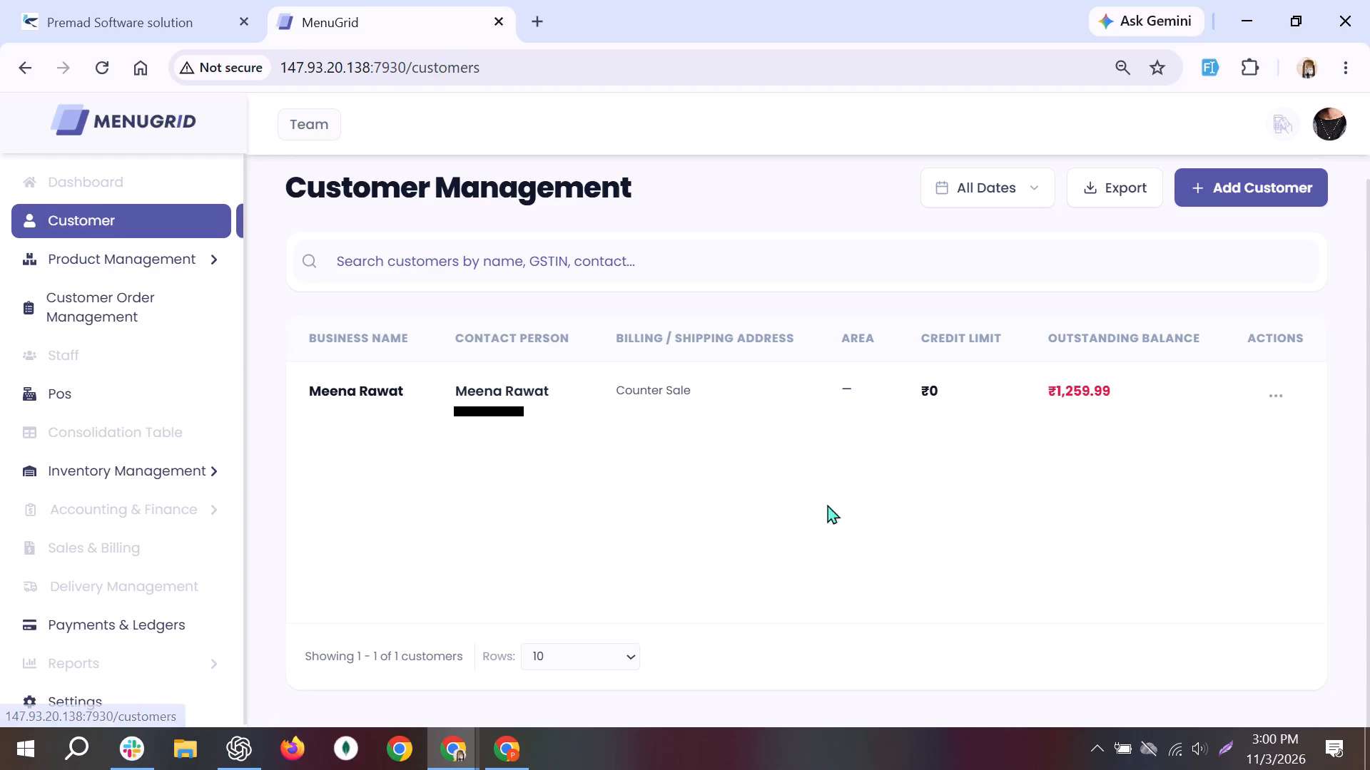
left_click(1234, 188)
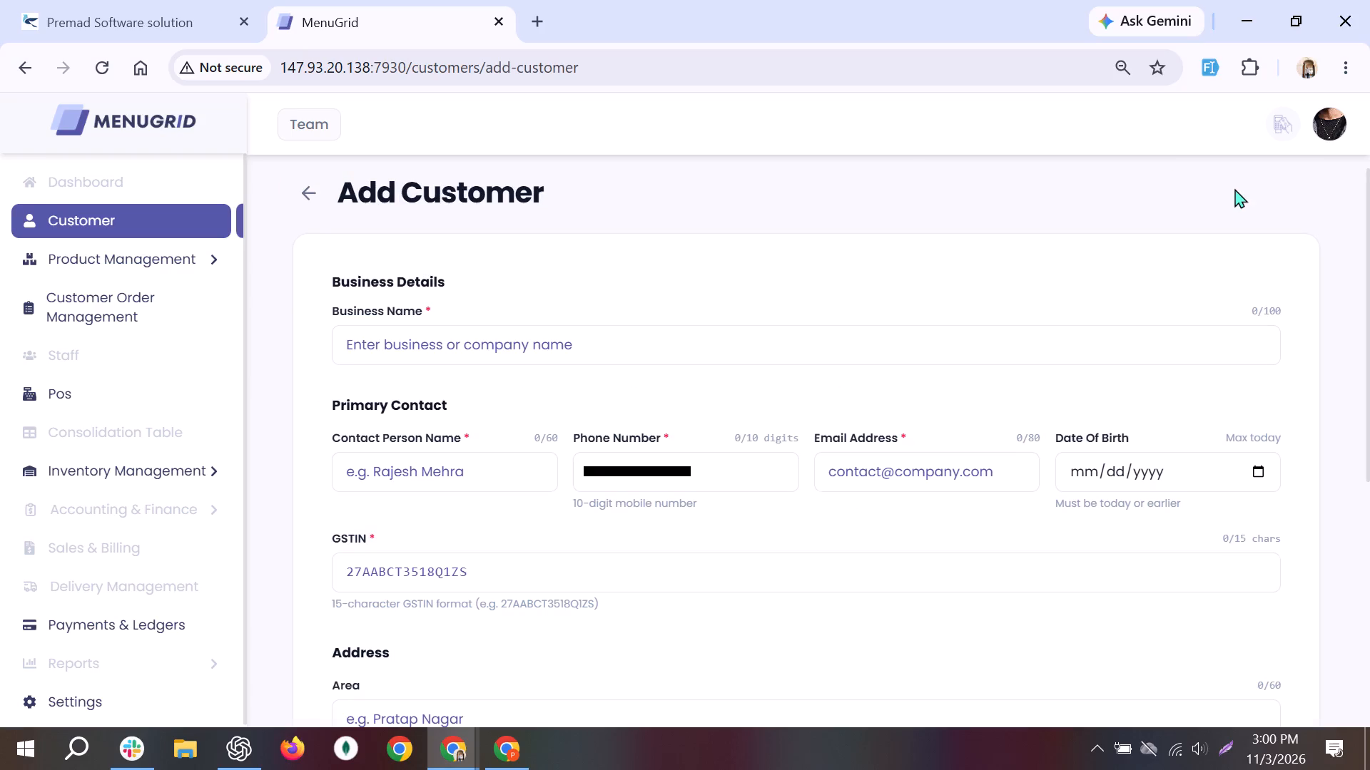
left_click(739, 336)
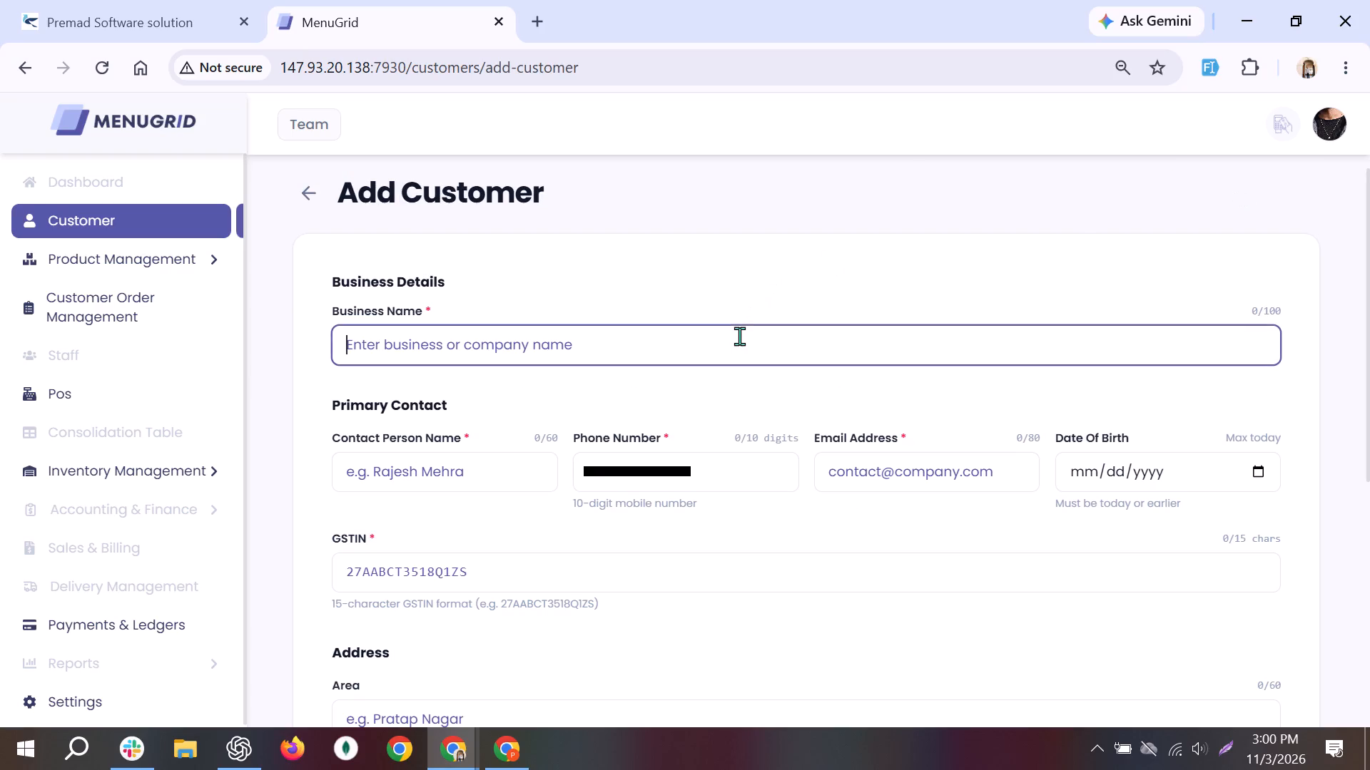
key("n")
key("BackSpace")
key("BackSpace")
type("kissa")
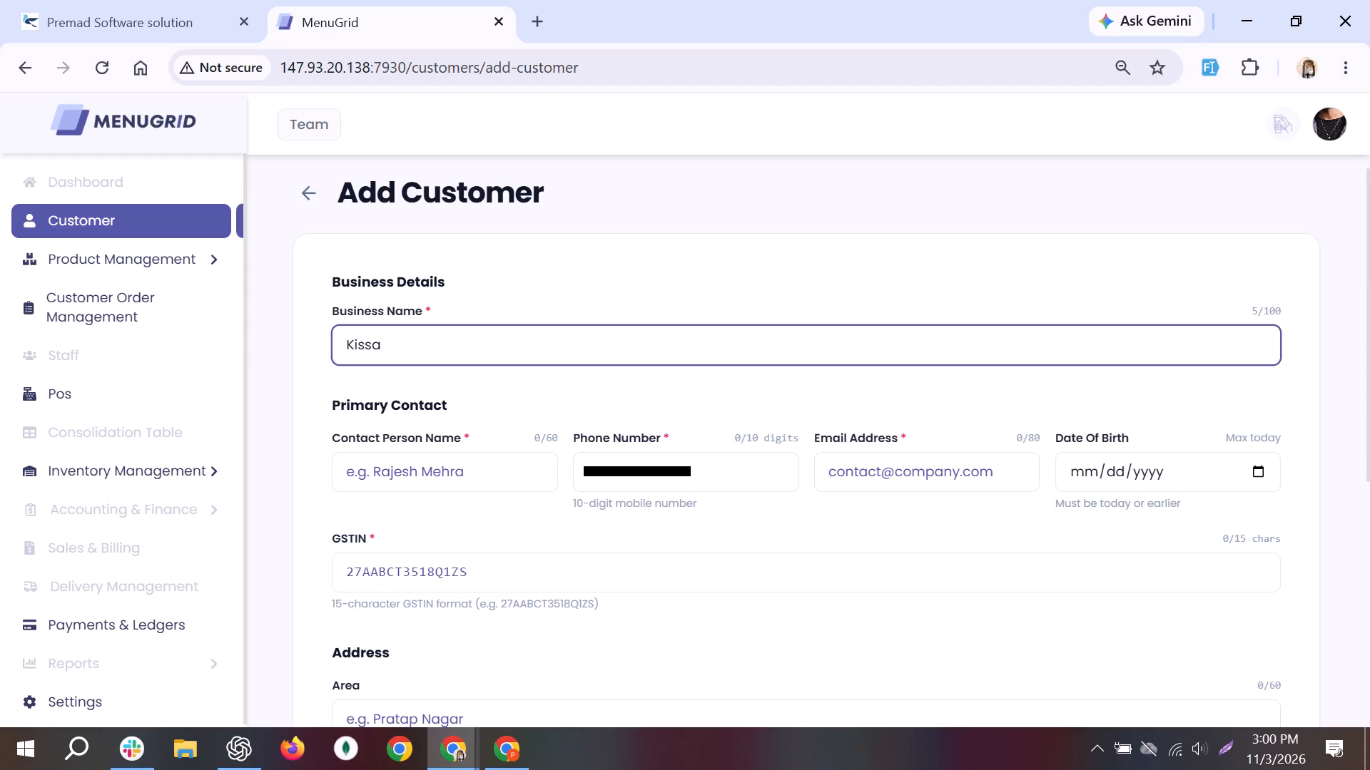
type("n sell")
type("es")
key("space")
Begin filling in the new customer's contact person name under Primary Contact.
left_click(412, 485)
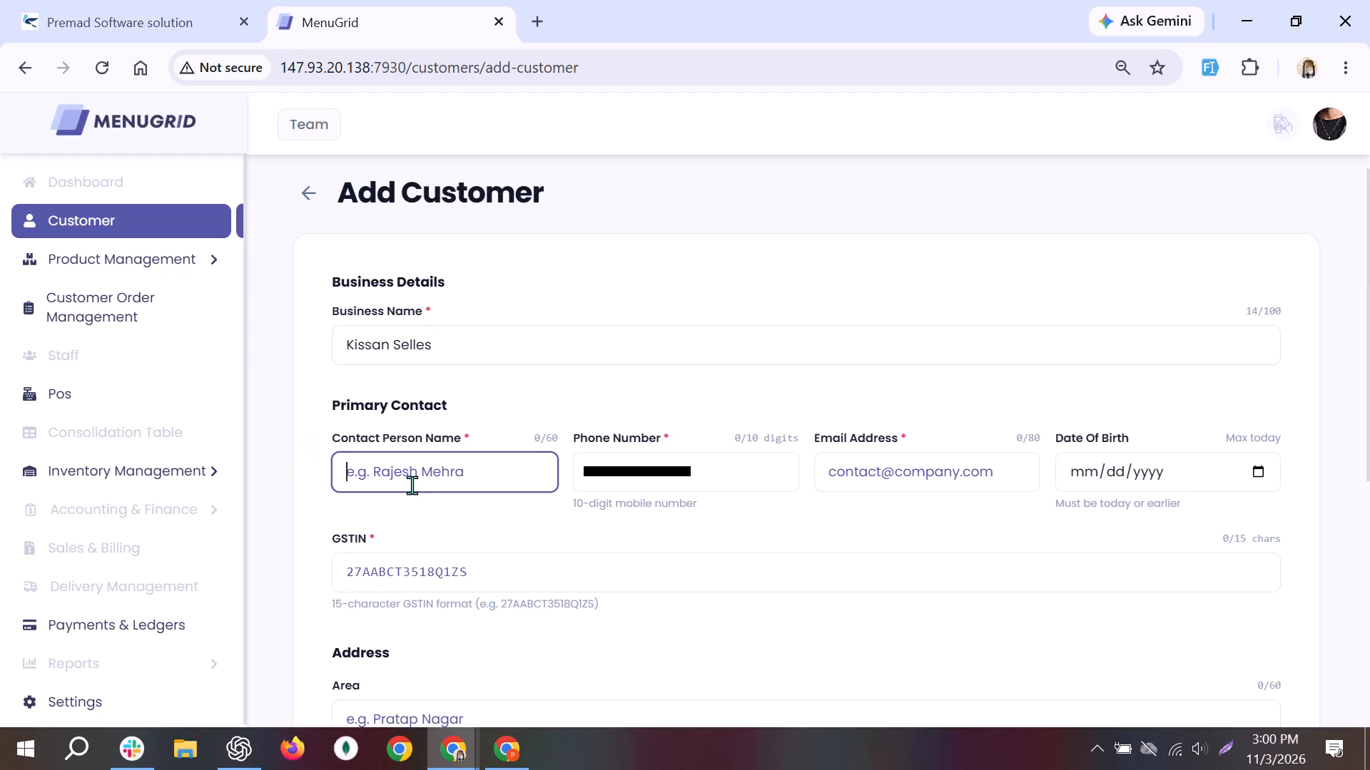
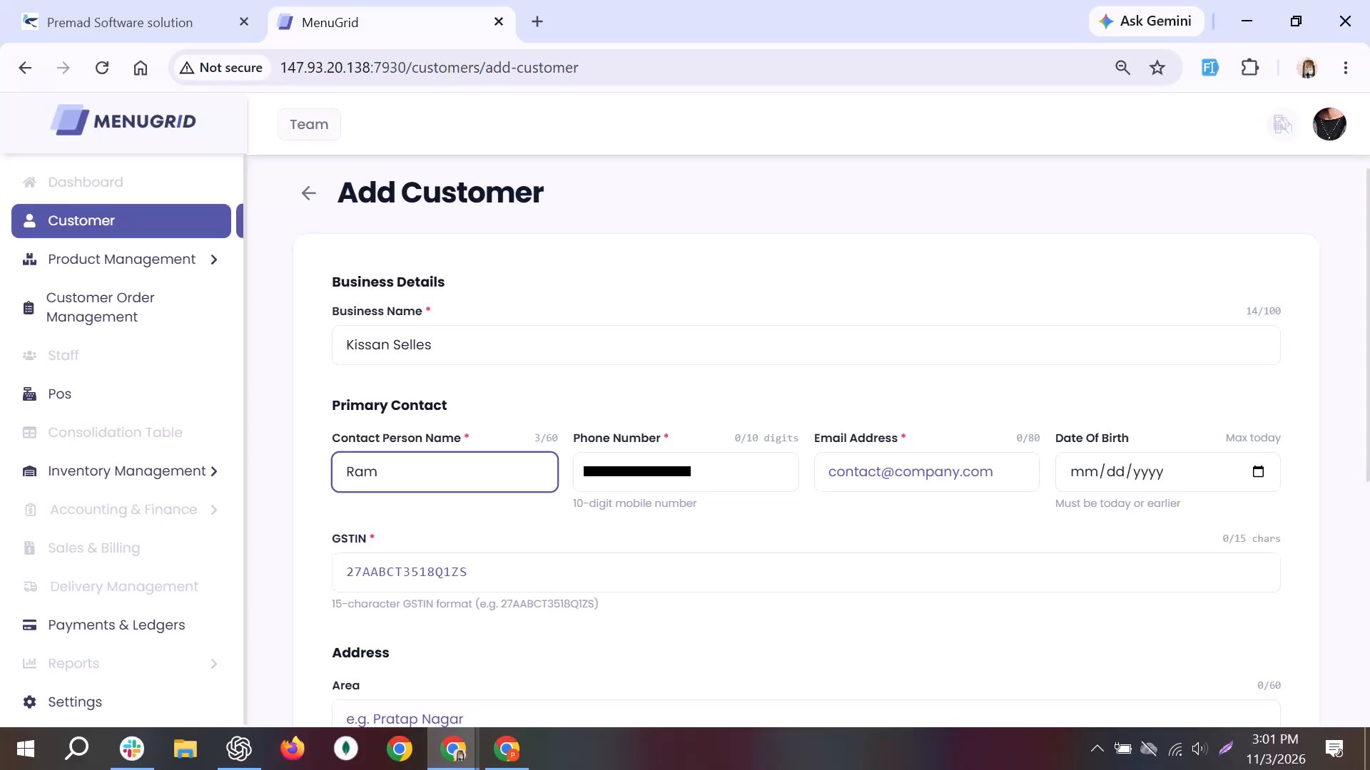
Test the Contact Person Name field with digits and repeated hyphens, leaving a single hyphen after the first name.
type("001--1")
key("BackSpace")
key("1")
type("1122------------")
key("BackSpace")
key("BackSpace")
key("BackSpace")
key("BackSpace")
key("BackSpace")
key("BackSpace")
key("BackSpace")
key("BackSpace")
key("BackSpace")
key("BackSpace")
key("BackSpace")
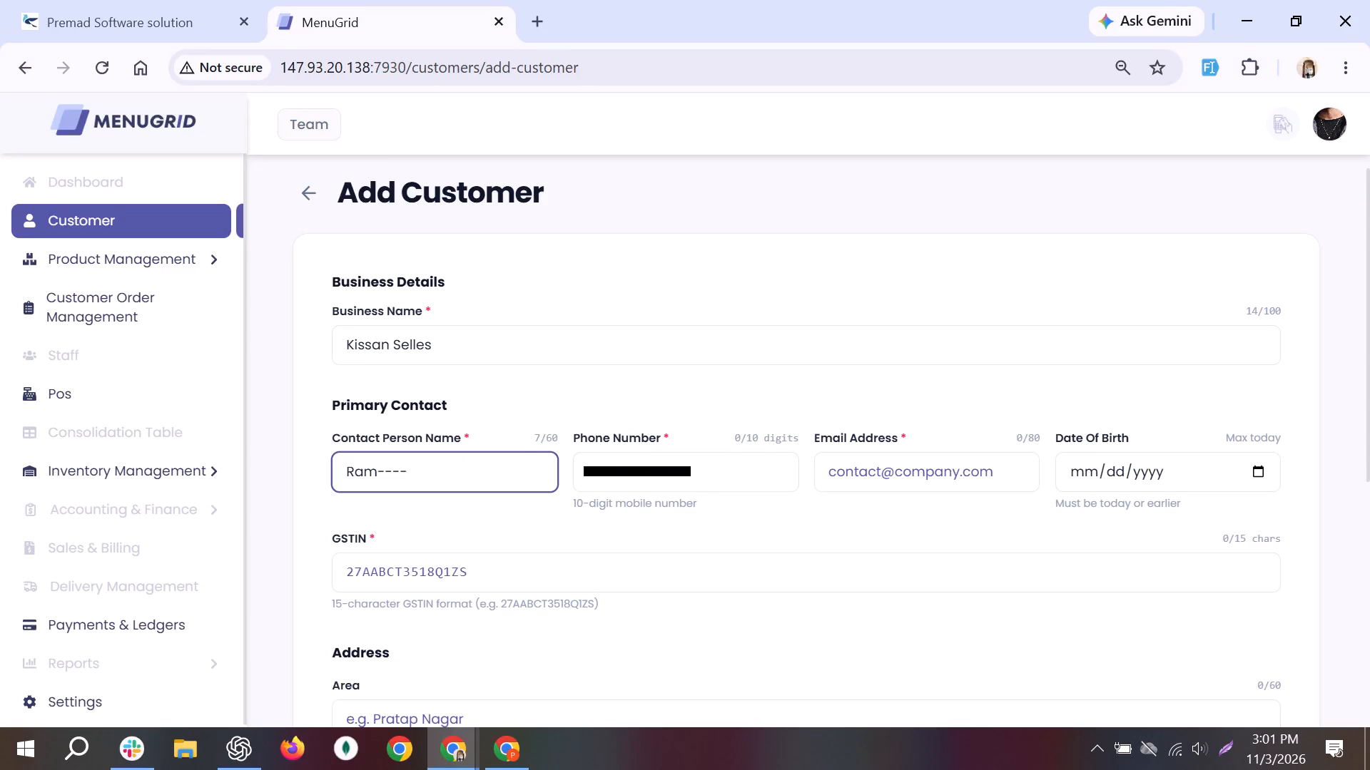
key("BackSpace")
Complete the contact person name by adding the surname after the hyphen.
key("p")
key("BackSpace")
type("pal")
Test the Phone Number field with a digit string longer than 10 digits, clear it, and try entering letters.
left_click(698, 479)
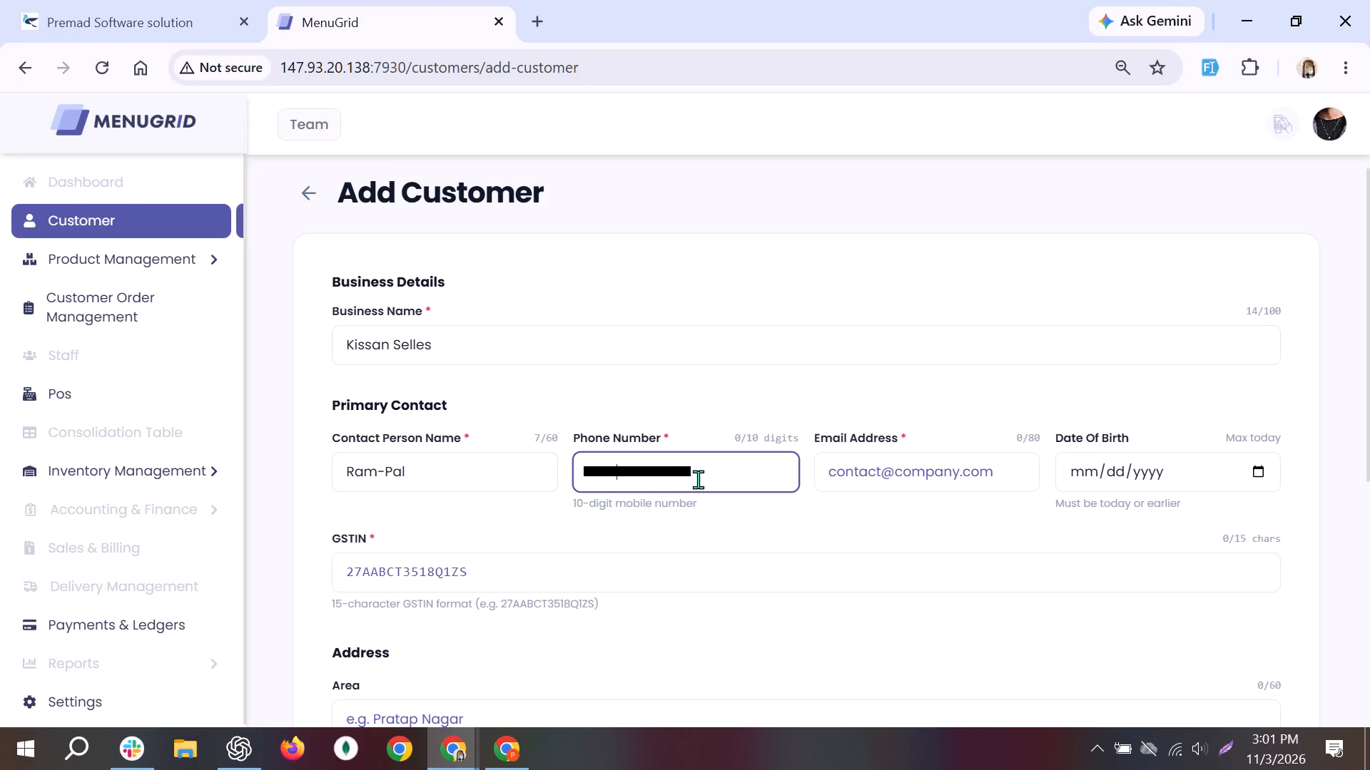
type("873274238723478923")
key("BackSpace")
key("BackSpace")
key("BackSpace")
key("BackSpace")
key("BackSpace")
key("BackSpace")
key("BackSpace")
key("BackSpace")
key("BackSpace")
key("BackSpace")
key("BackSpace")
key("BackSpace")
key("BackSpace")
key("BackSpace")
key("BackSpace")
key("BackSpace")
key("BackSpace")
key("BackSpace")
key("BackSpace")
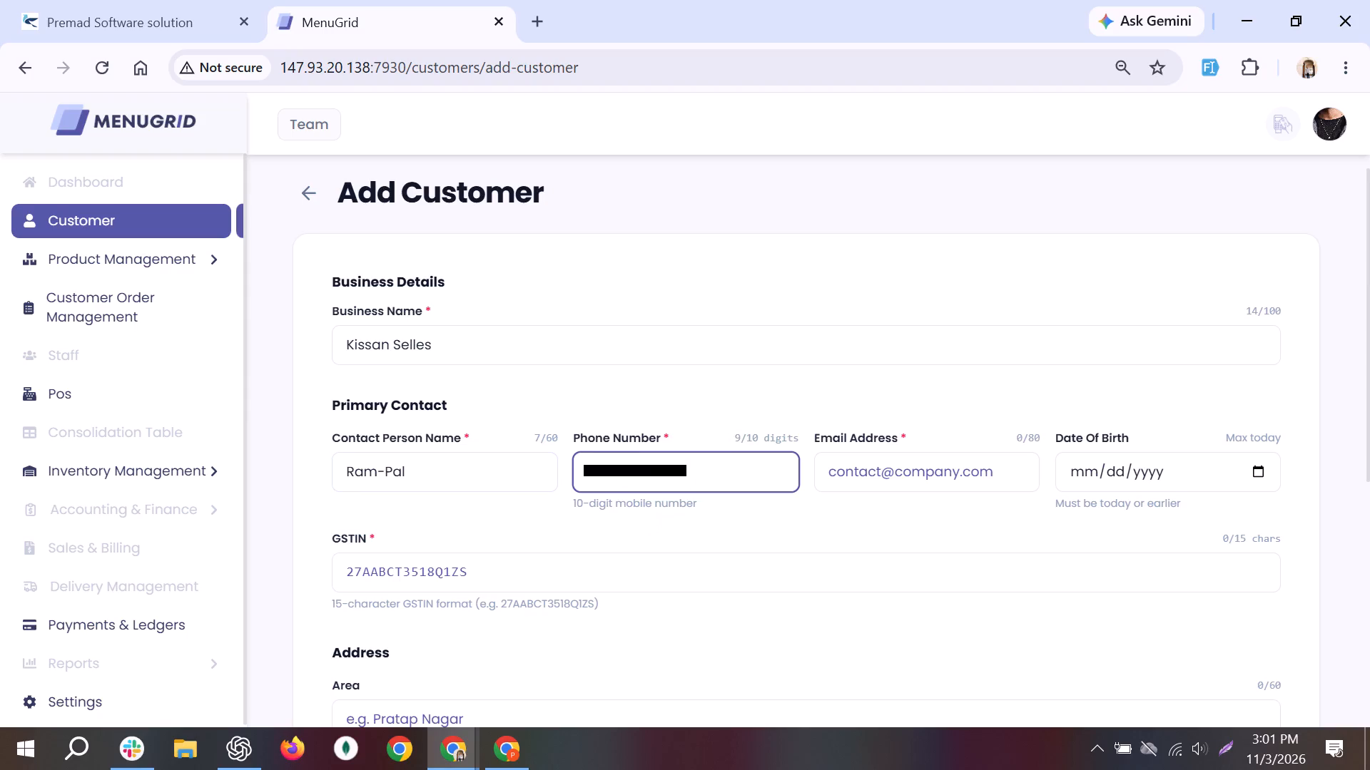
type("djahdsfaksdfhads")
Enter the contact's 10-digit mobile number in the Phone Number field.
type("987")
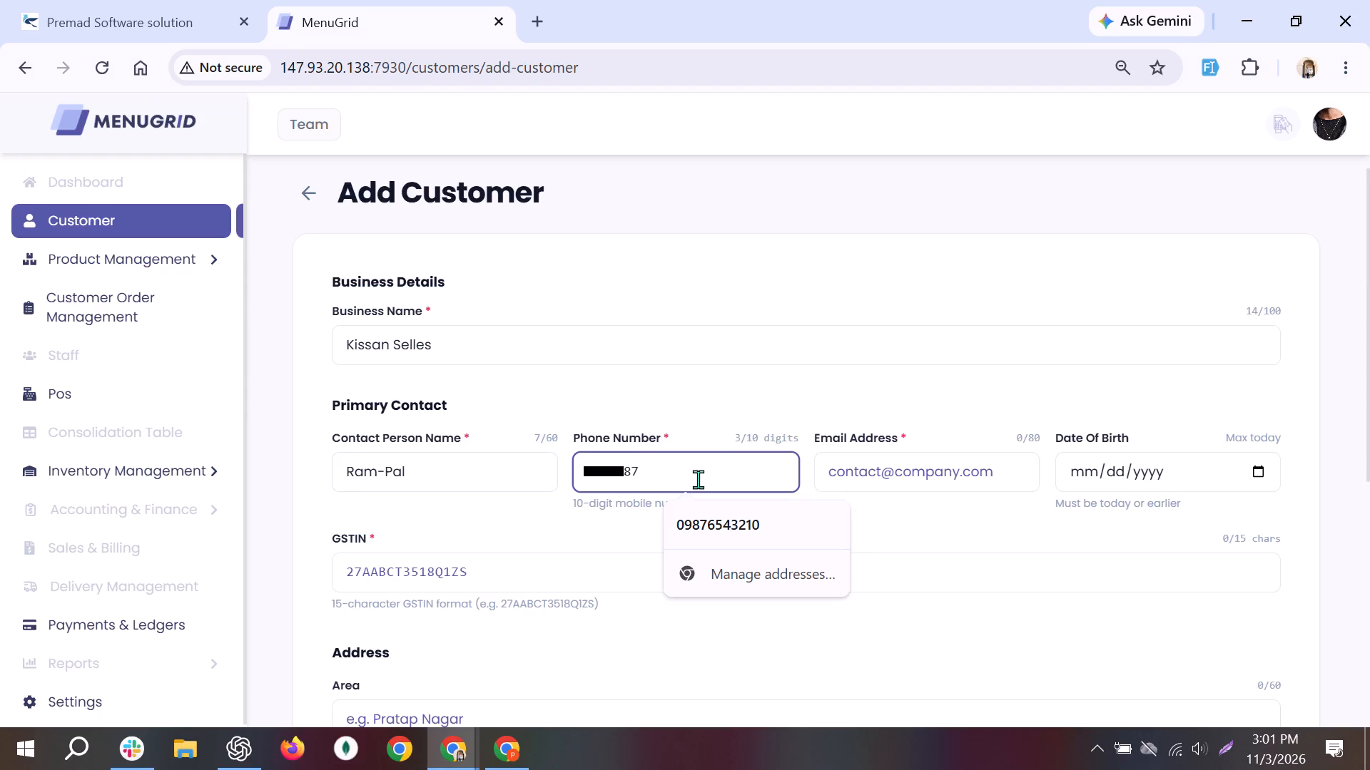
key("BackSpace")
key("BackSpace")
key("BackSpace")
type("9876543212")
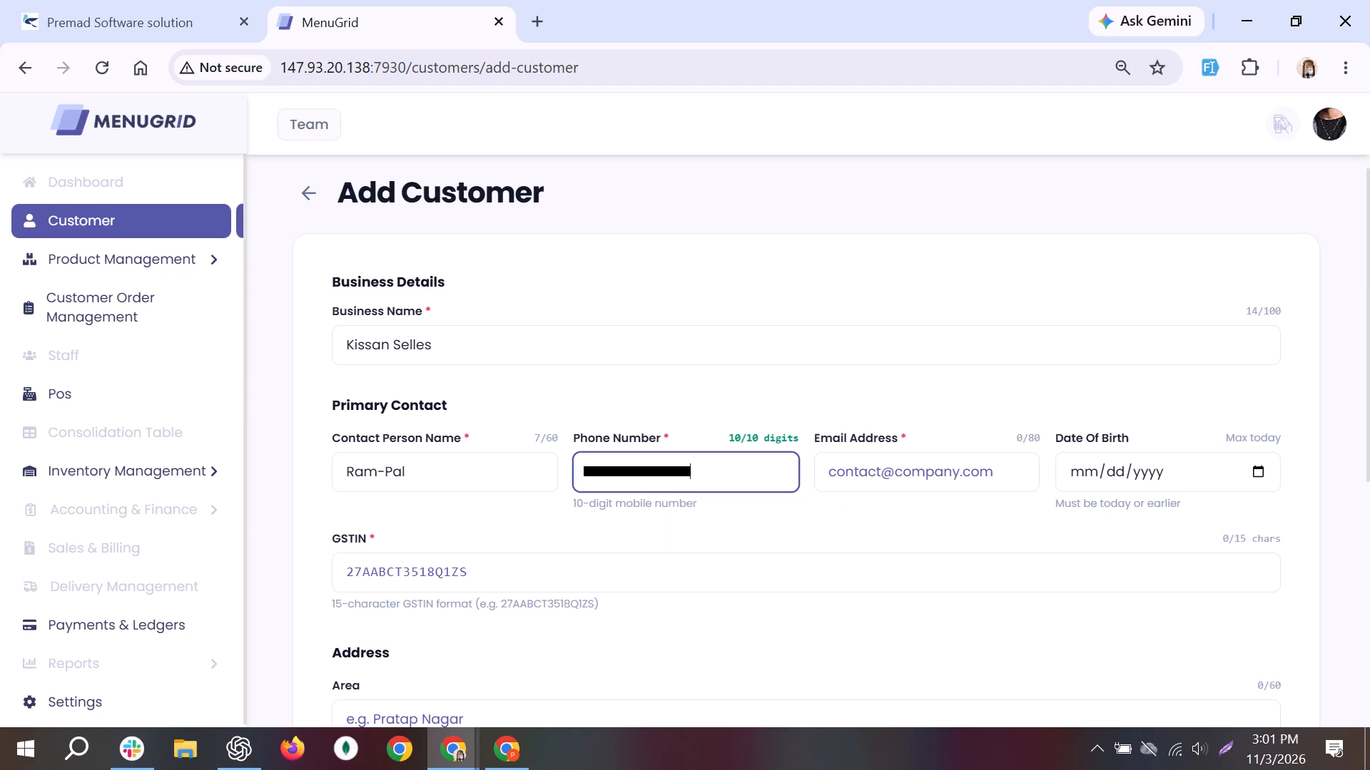
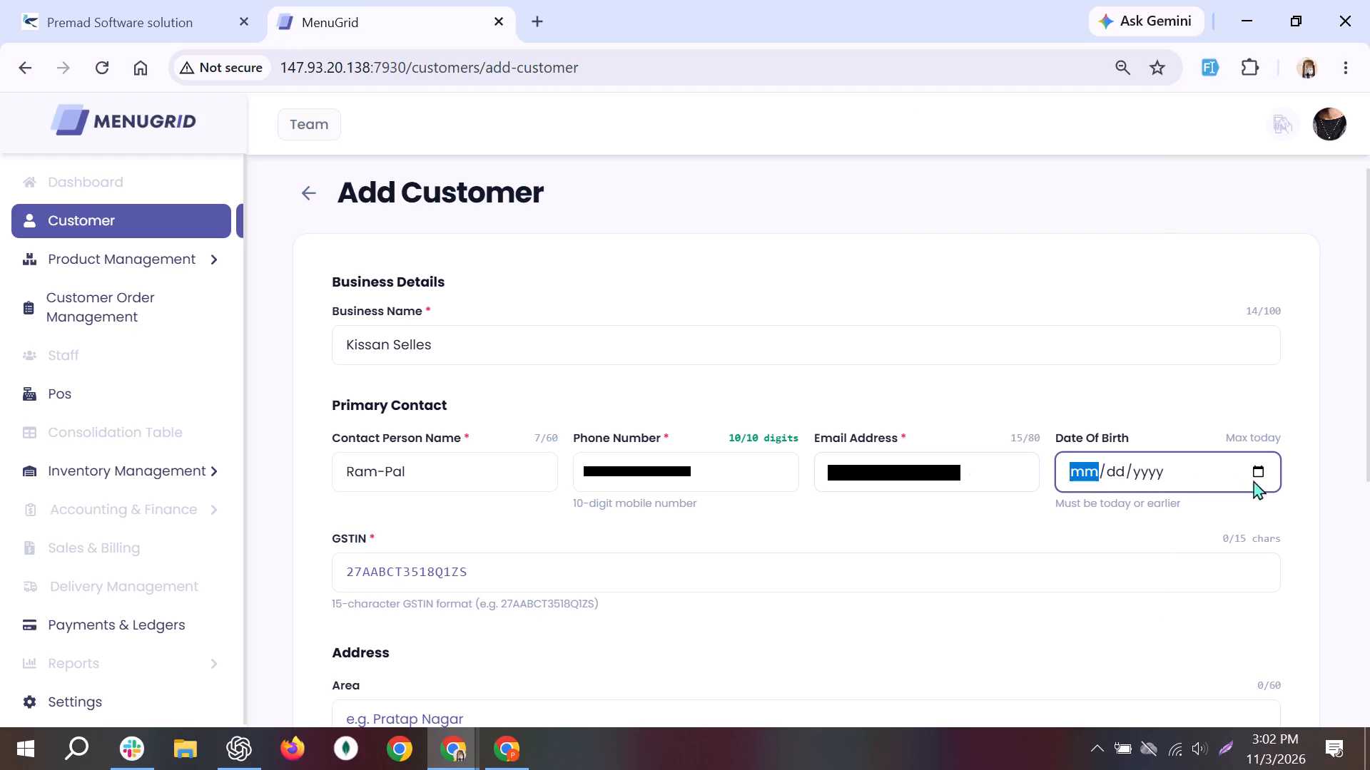
Set the primary contact's Date Of Birth by choosing a past year, month and day in the date picker.
left_click(1271, 482)
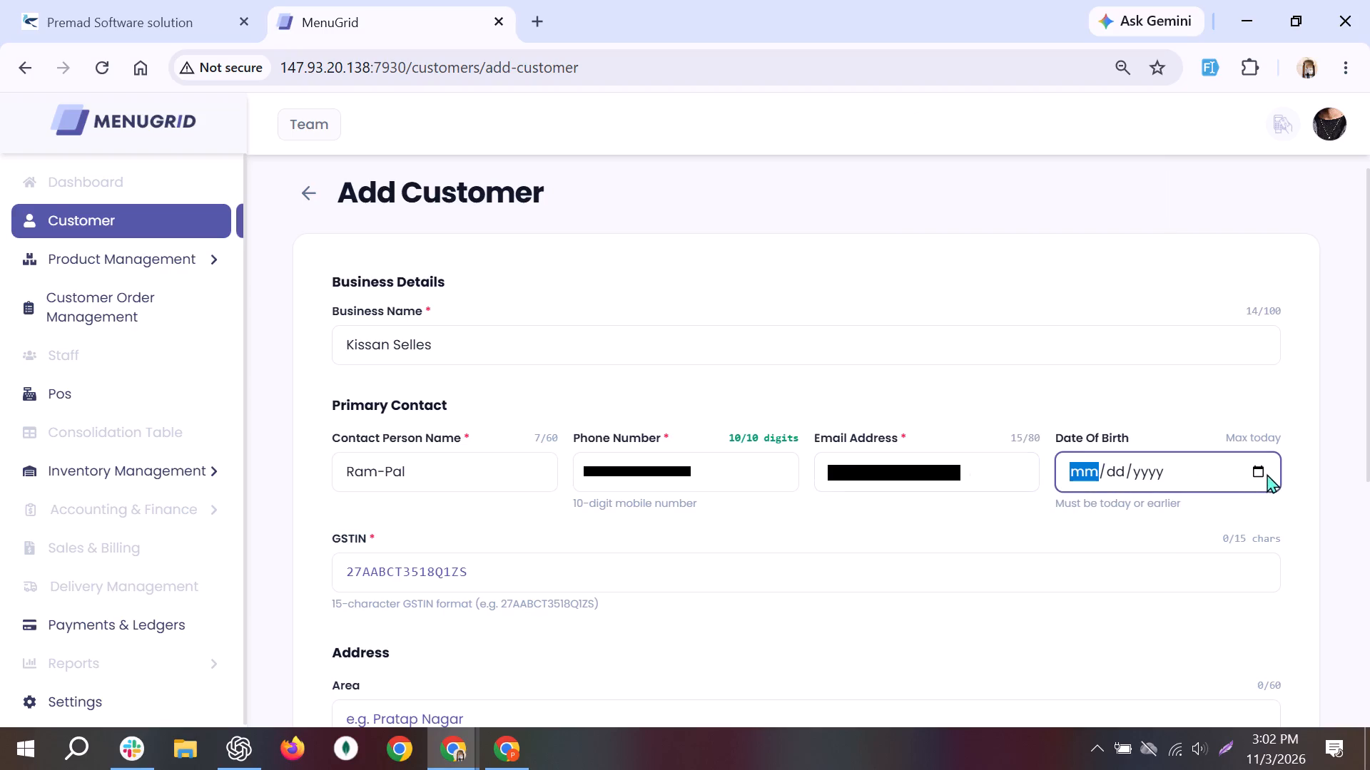
left_click(1267, 473)
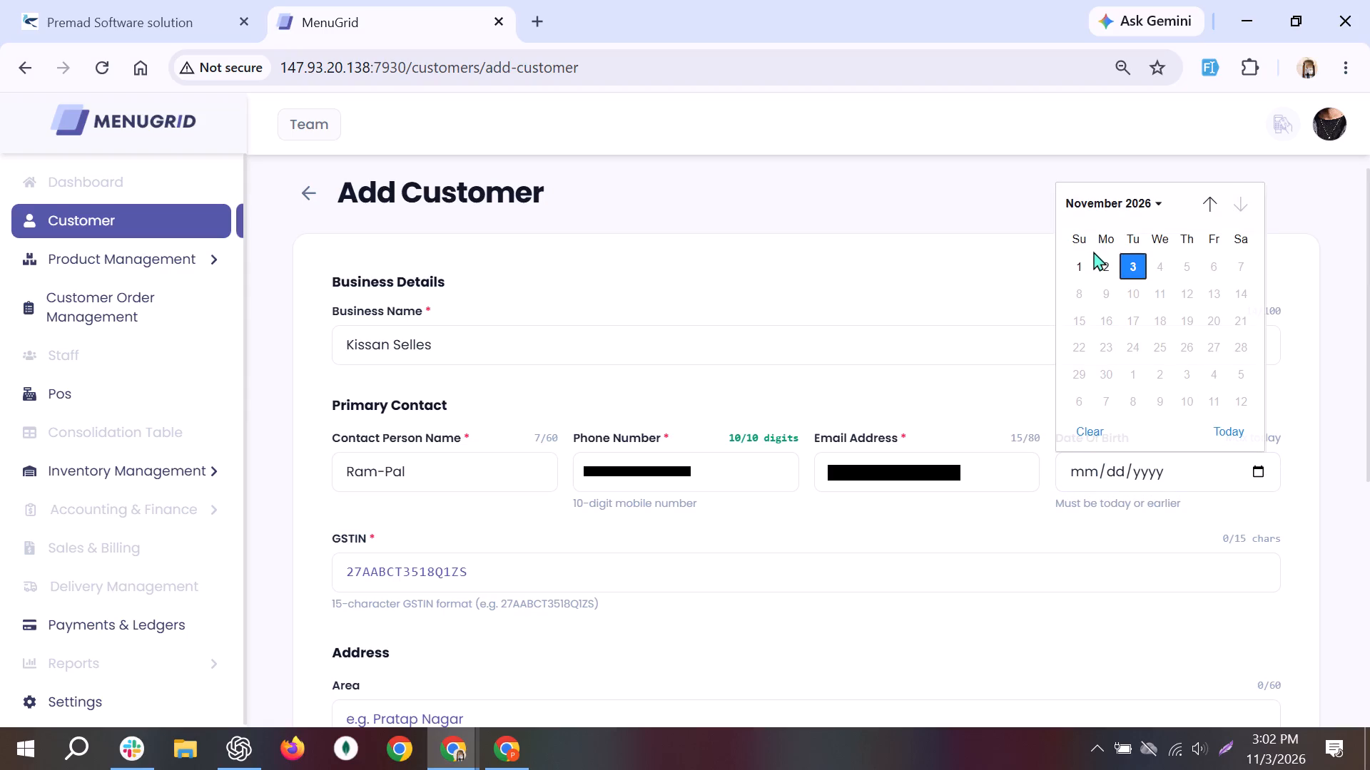
left_click(1154, 205)
scroll(1147, 242, "down", 17)
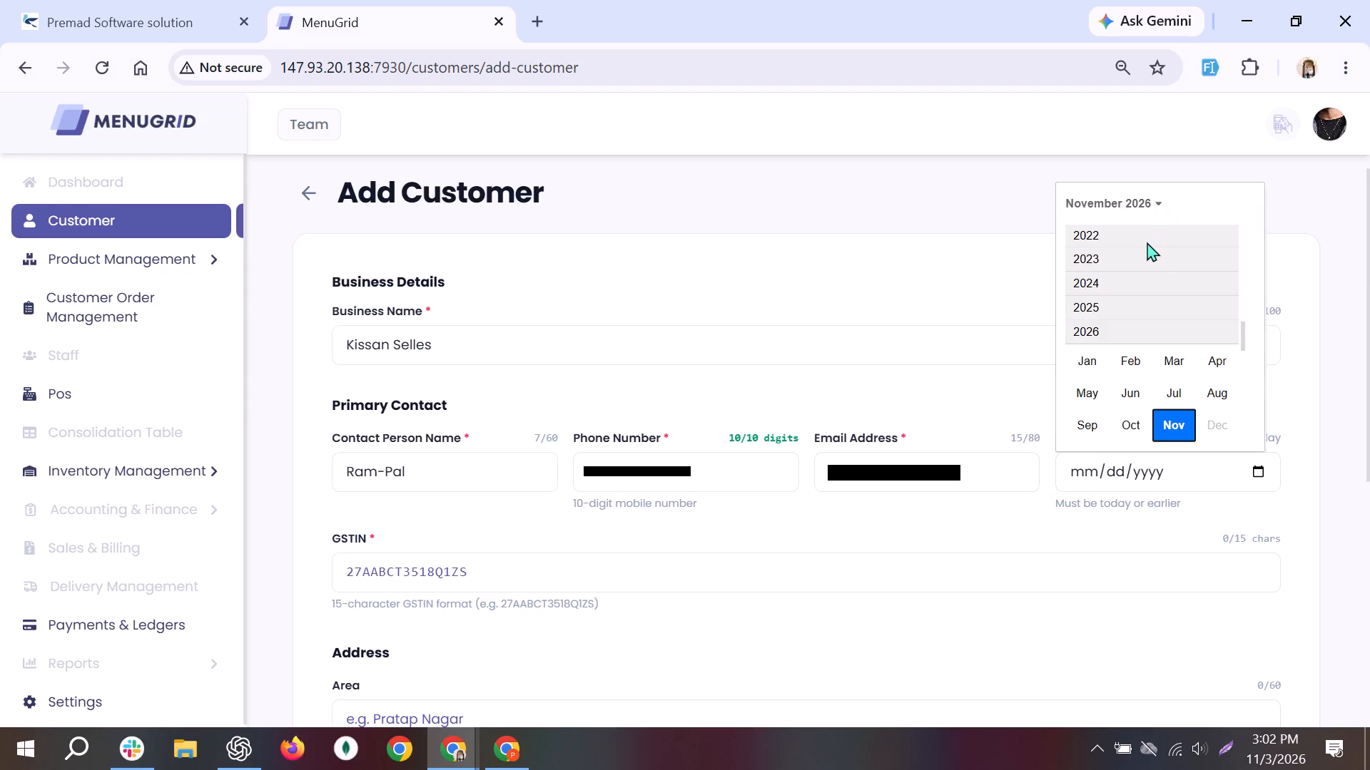
scroll(1147, 242, "down", 14)
scroll(1152, 324, "up", 9)
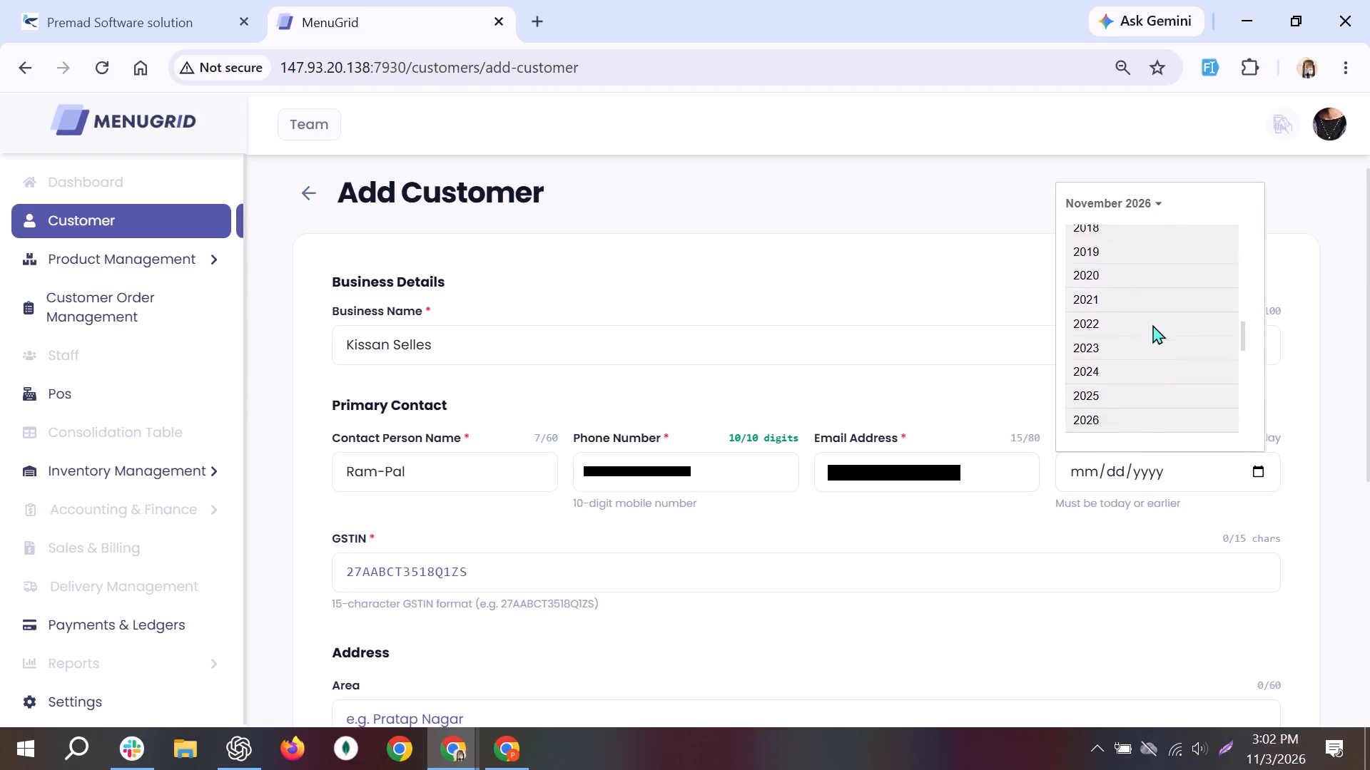
scroll(1152, 324, "up", 20)
scroll(1152, 324, "up", 20)
scroll(1152, 324, "up", 6)
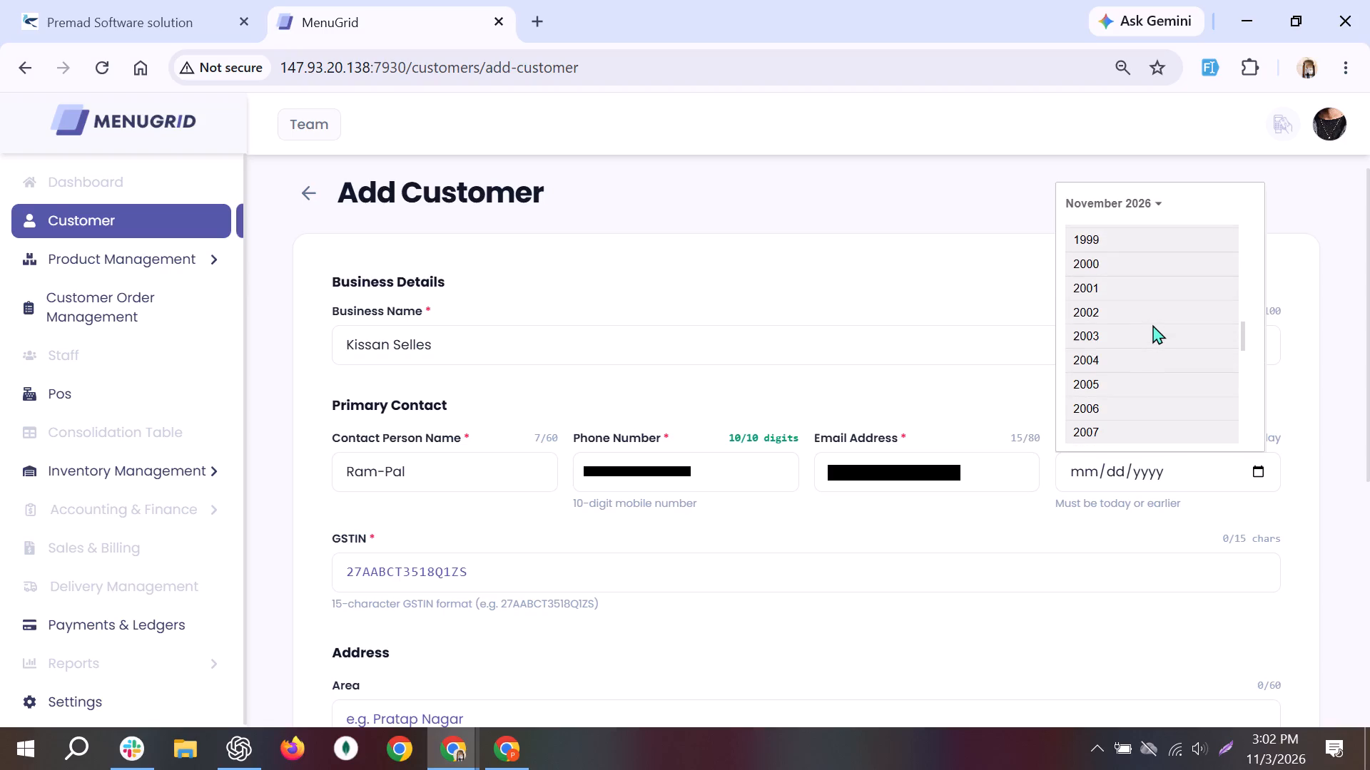
left_click(1102, 265)
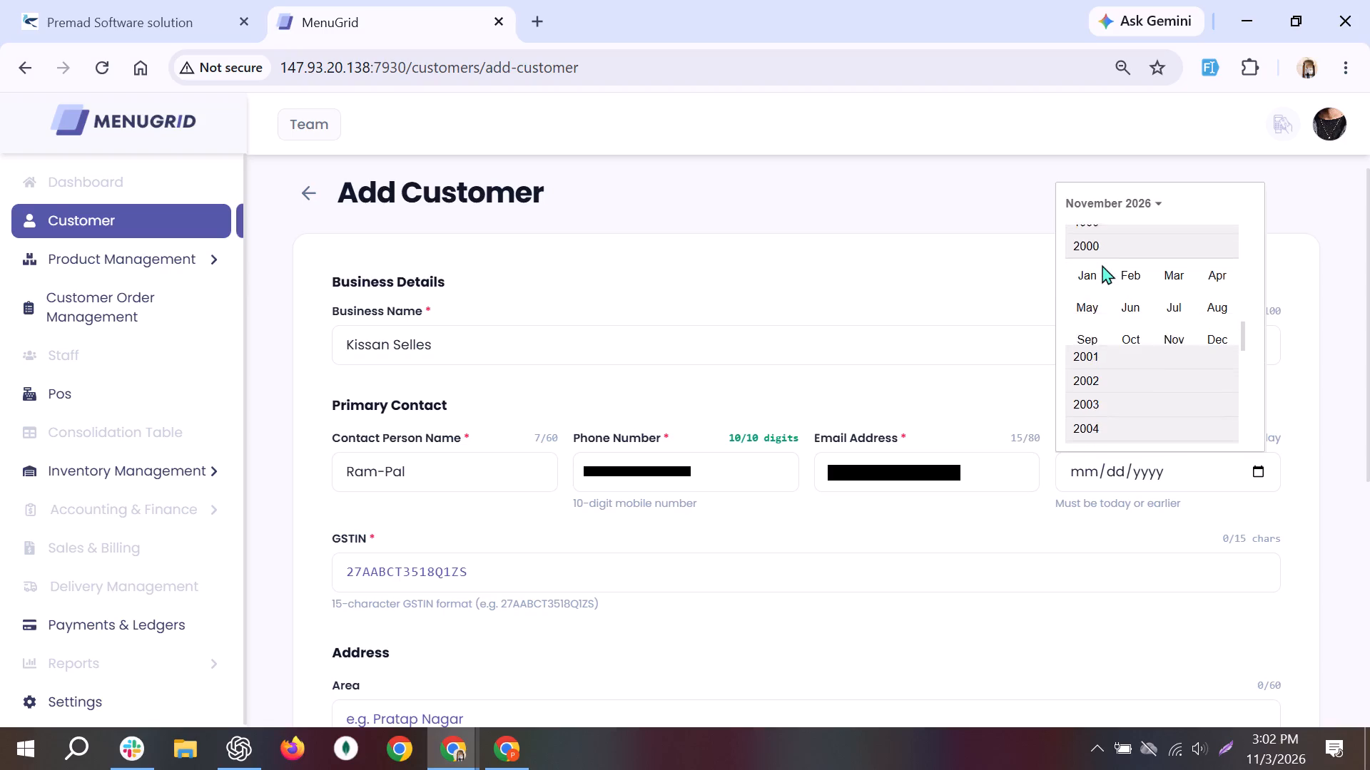
left_click(1093, 261)
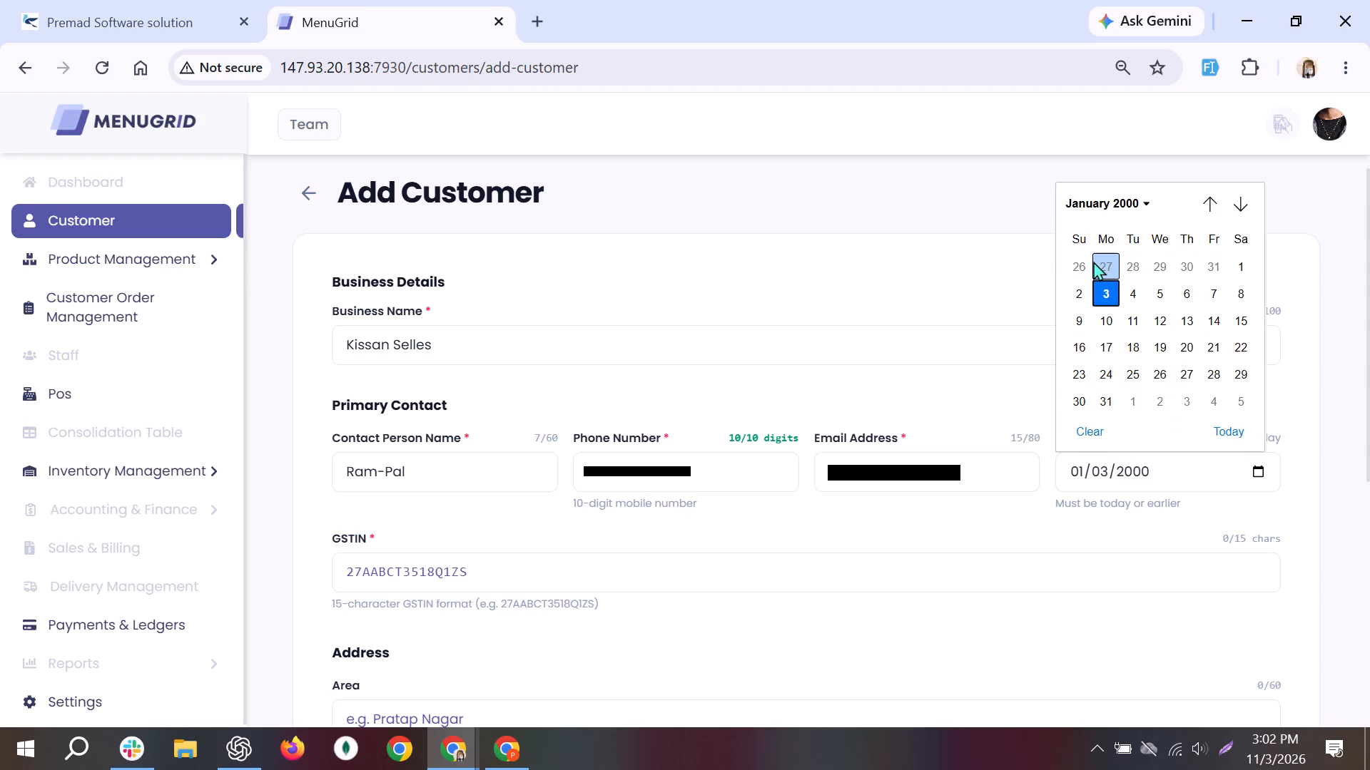
left_click(1104, 258)
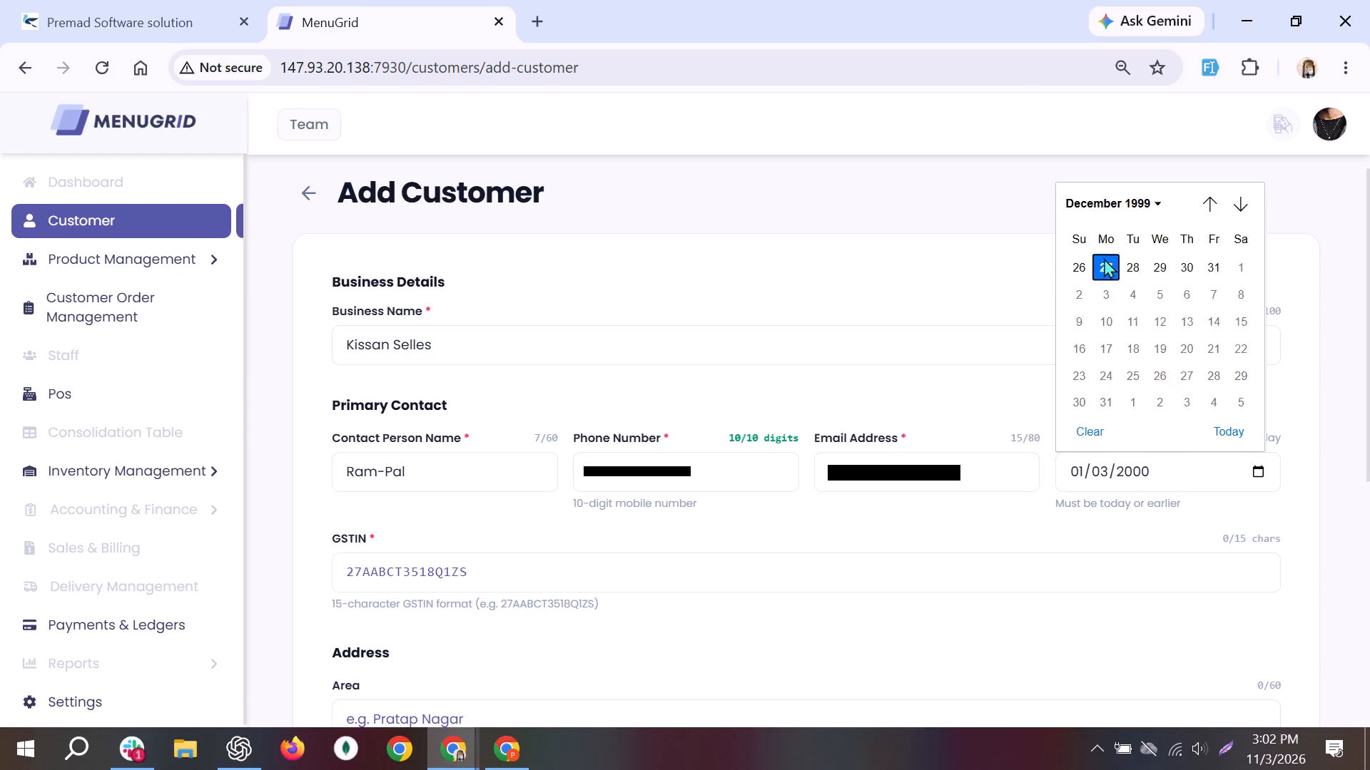
scroll(1104, 258, "down", 2)
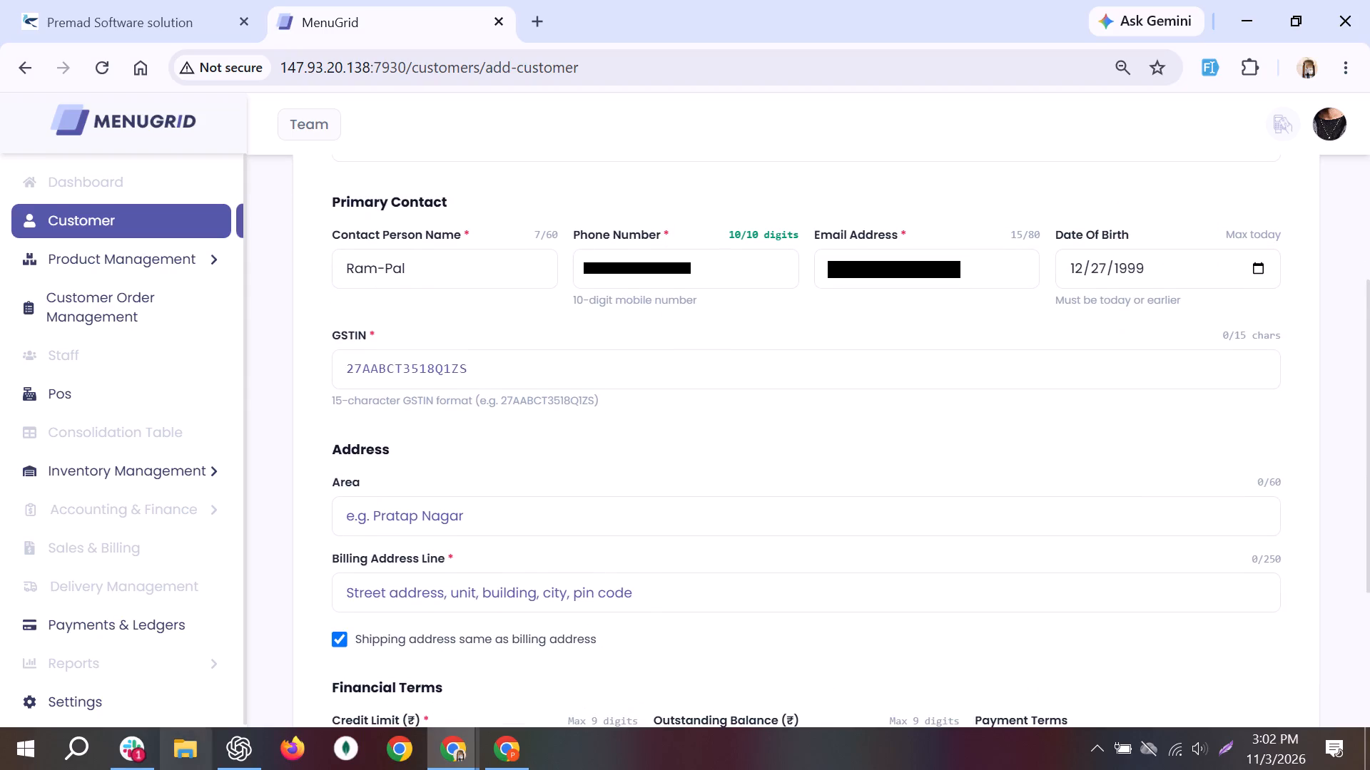
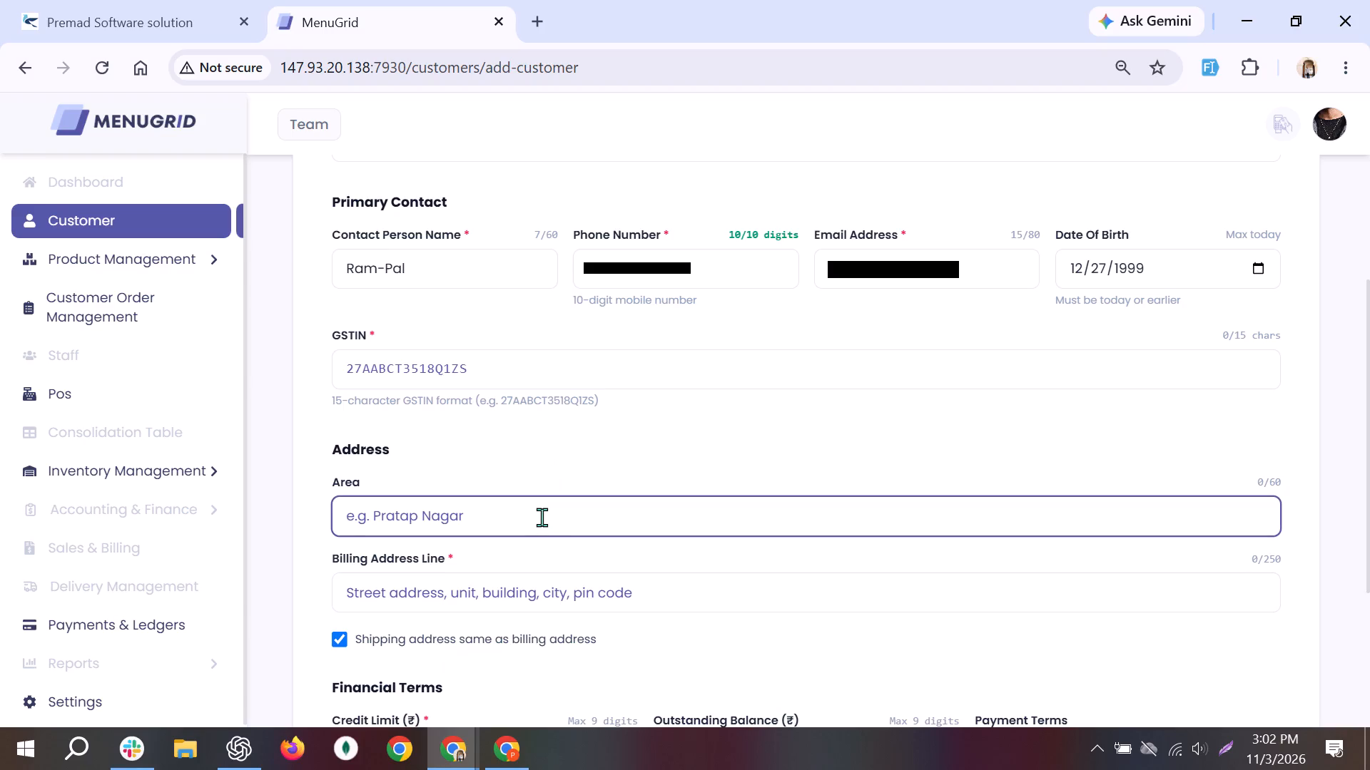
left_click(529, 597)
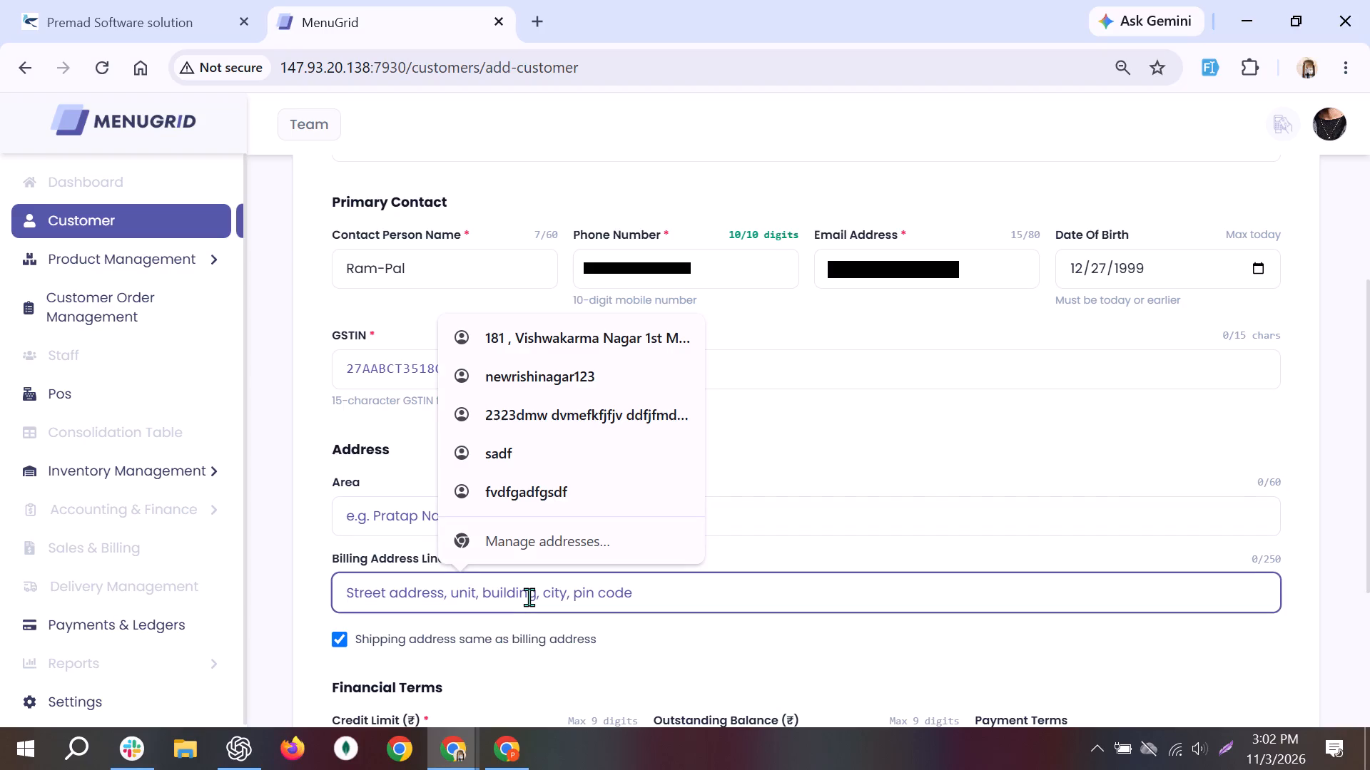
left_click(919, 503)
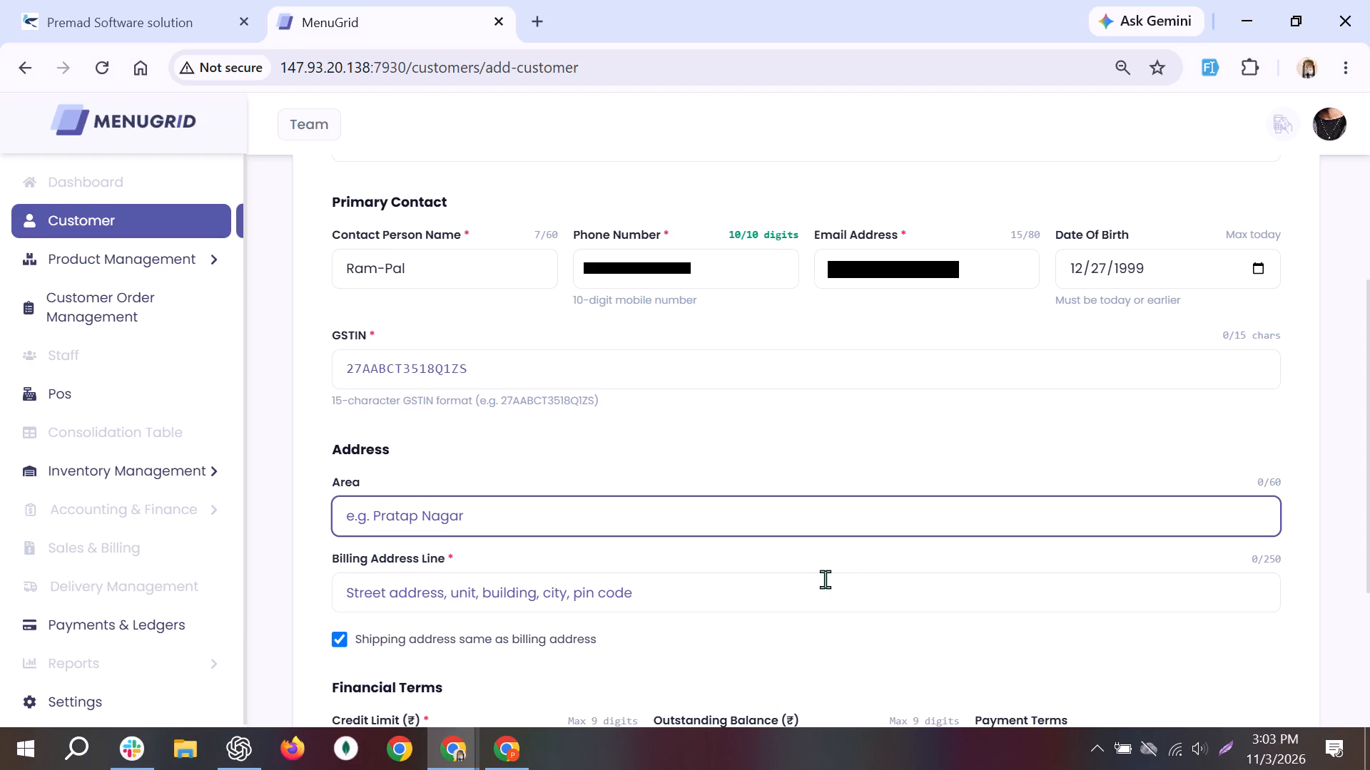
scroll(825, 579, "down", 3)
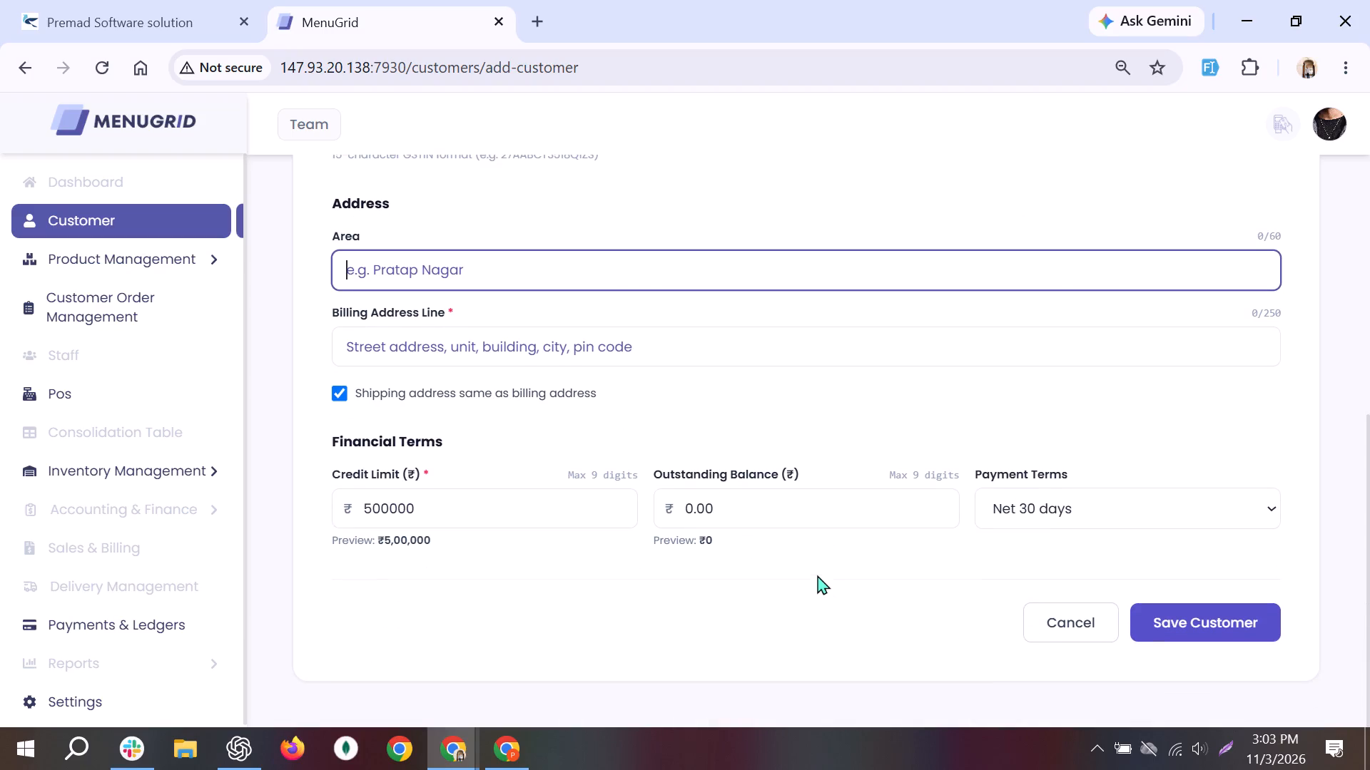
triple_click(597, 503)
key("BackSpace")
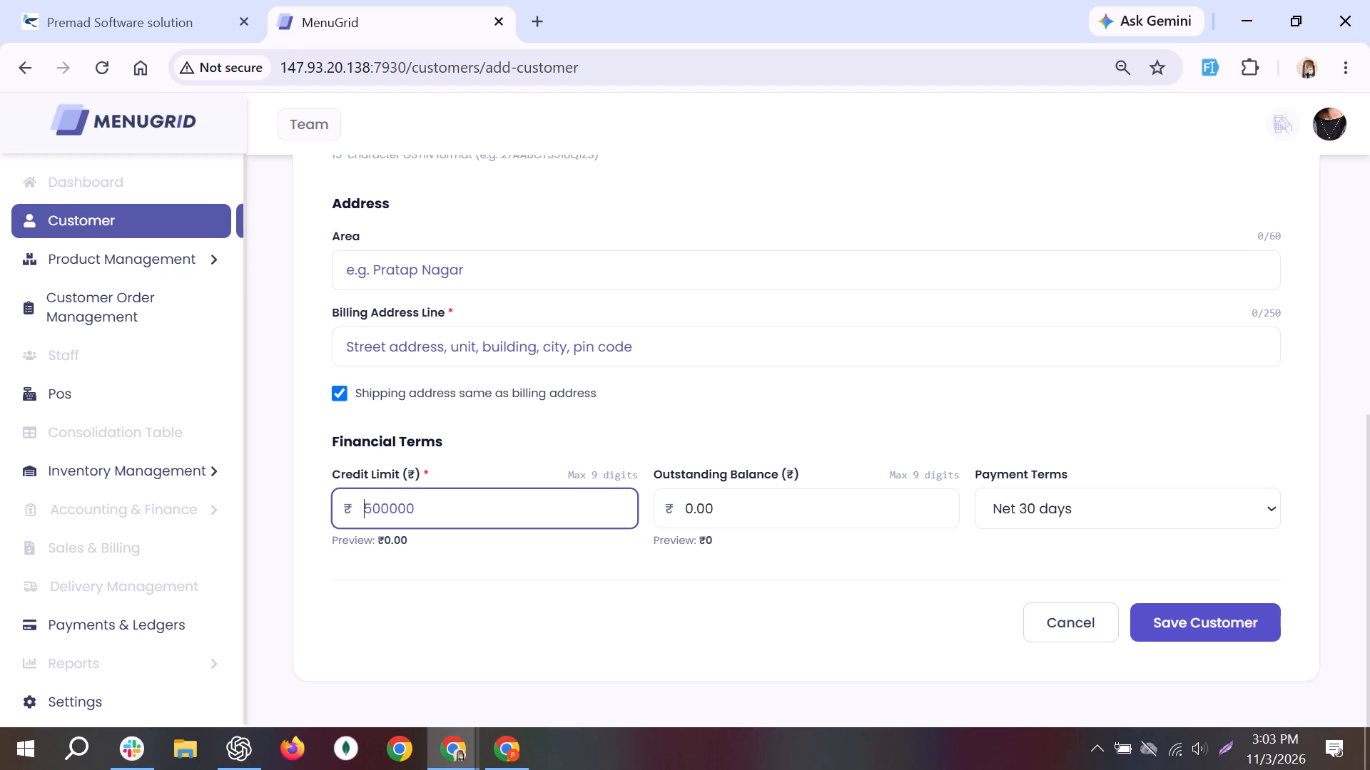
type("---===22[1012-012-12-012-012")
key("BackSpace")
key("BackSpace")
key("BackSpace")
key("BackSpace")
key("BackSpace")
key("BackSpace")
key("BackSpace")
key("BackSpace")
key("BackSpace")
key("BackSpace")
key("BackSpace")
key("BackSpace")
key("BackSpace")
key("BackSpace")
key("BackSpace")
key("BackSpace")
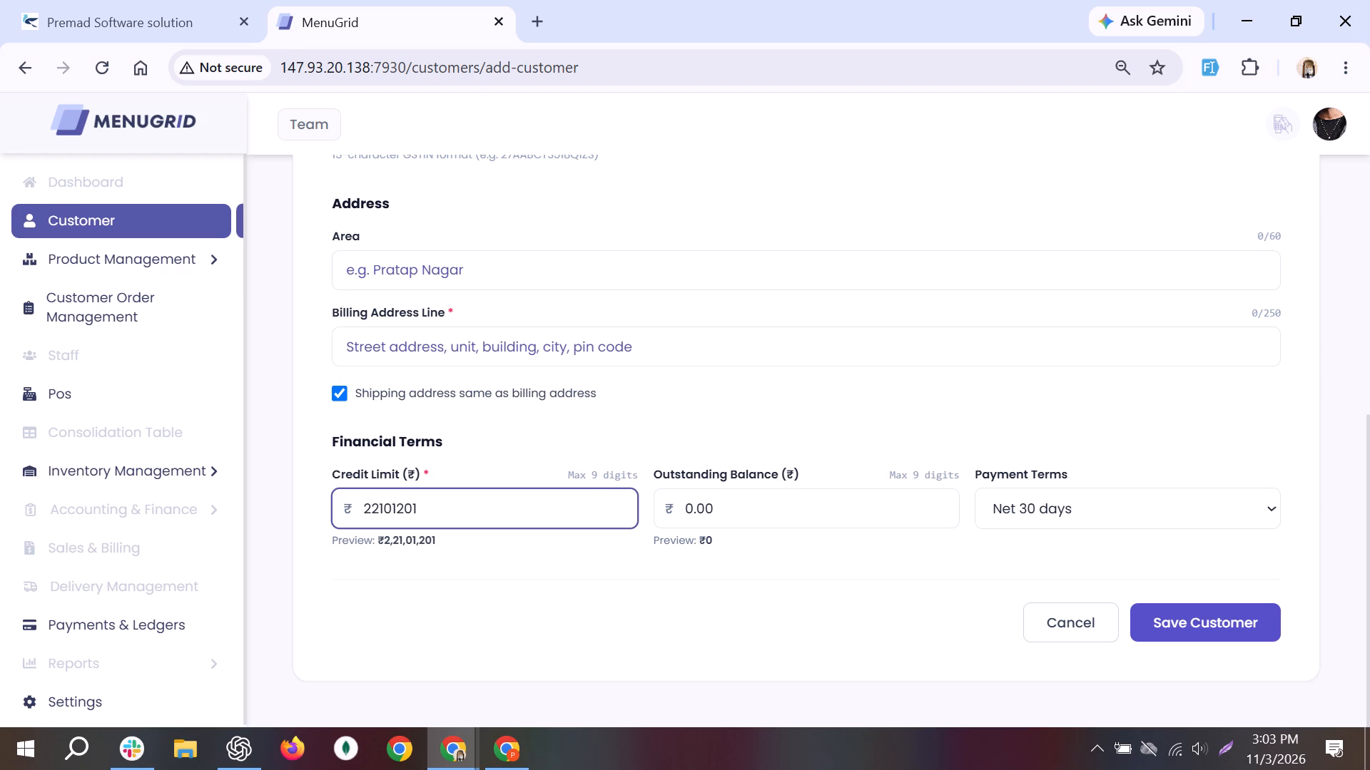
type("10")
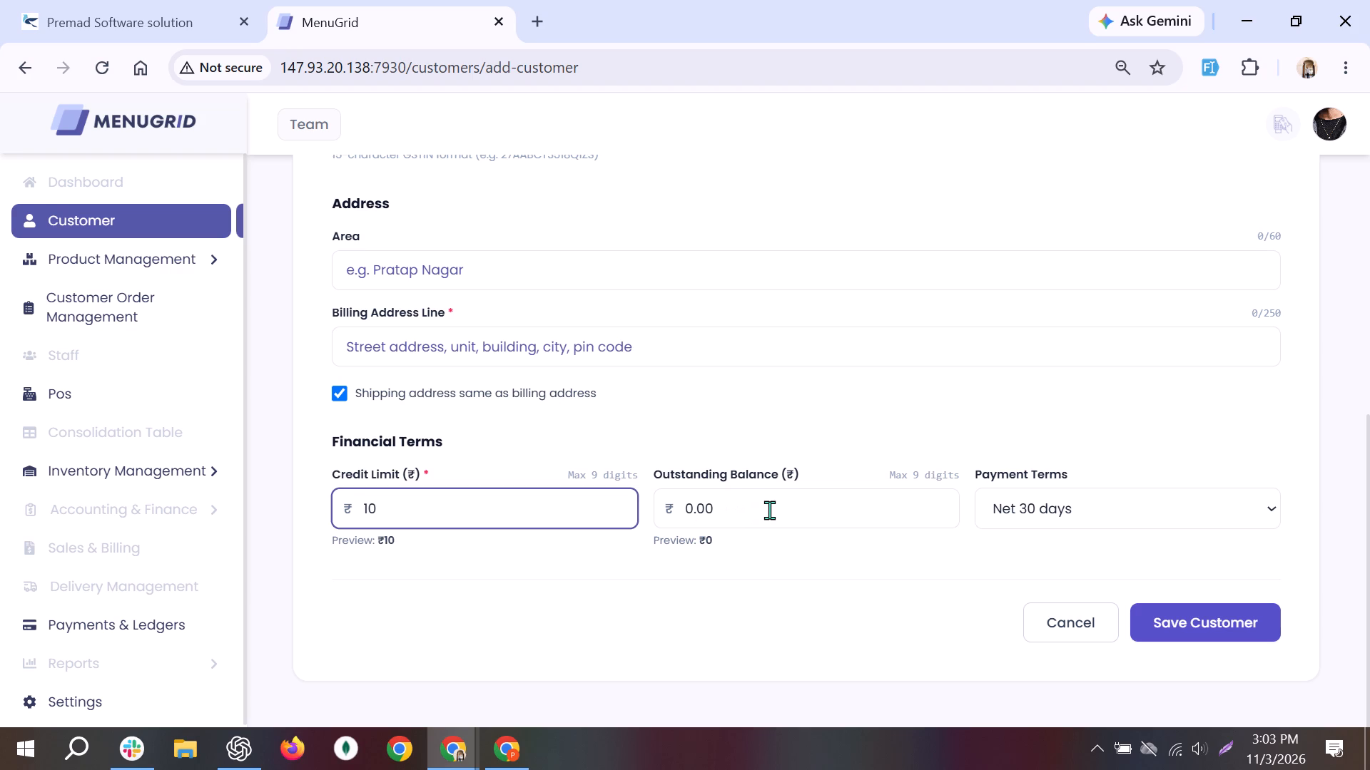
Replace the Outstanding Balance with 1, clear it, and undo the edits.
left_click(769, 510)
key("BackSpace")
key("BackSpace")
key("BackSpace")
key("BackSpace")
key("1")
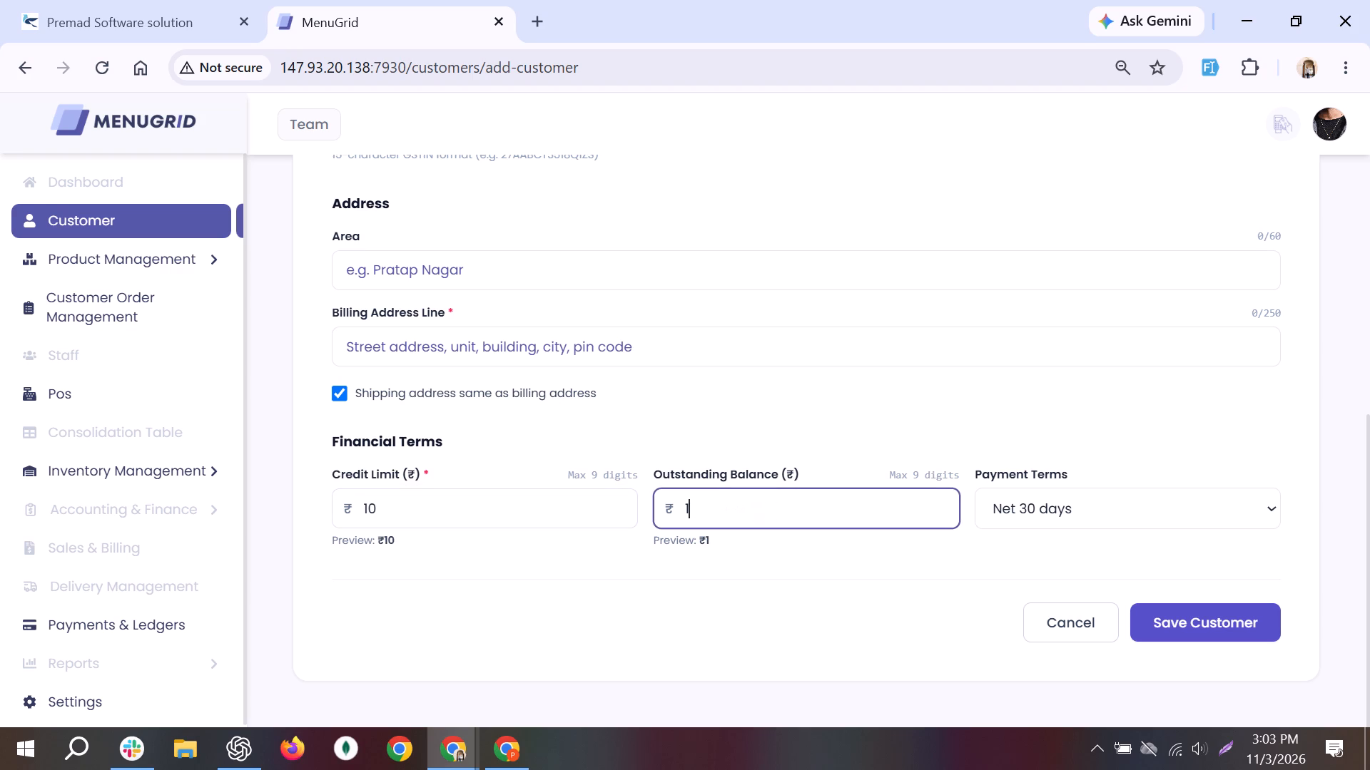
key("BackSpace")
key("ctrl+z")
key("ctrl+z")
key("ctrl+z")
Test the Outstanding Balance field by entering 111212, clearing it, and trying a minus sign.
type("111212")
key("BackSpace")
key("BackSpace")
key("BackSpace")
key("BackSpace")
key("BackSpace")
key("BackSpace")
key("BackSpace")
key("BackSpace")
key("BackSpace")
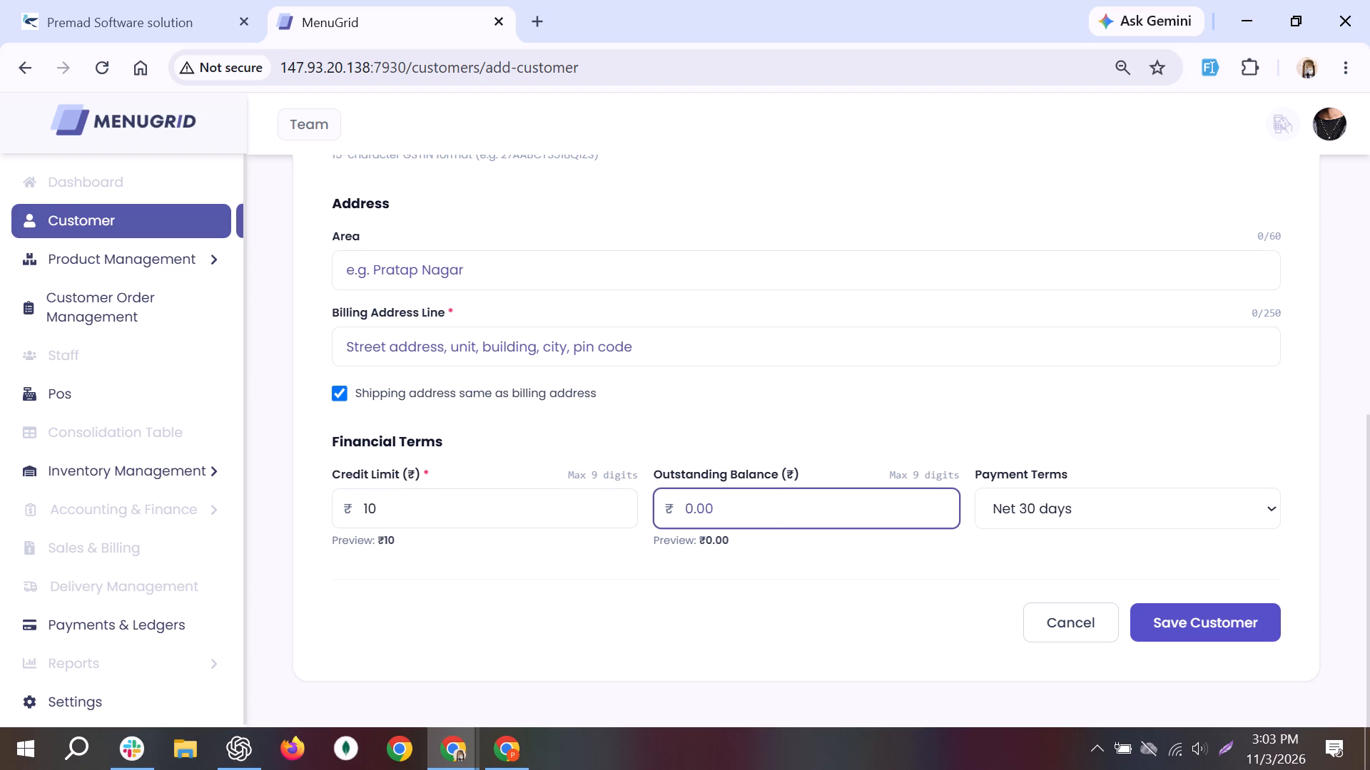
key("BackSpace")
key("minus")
Try to save the customer with GSTIN and Billing Address Line blank, and check the form's required-field validation.
left_click(1160, 612)
scroll(1160, 612, "up", 2)
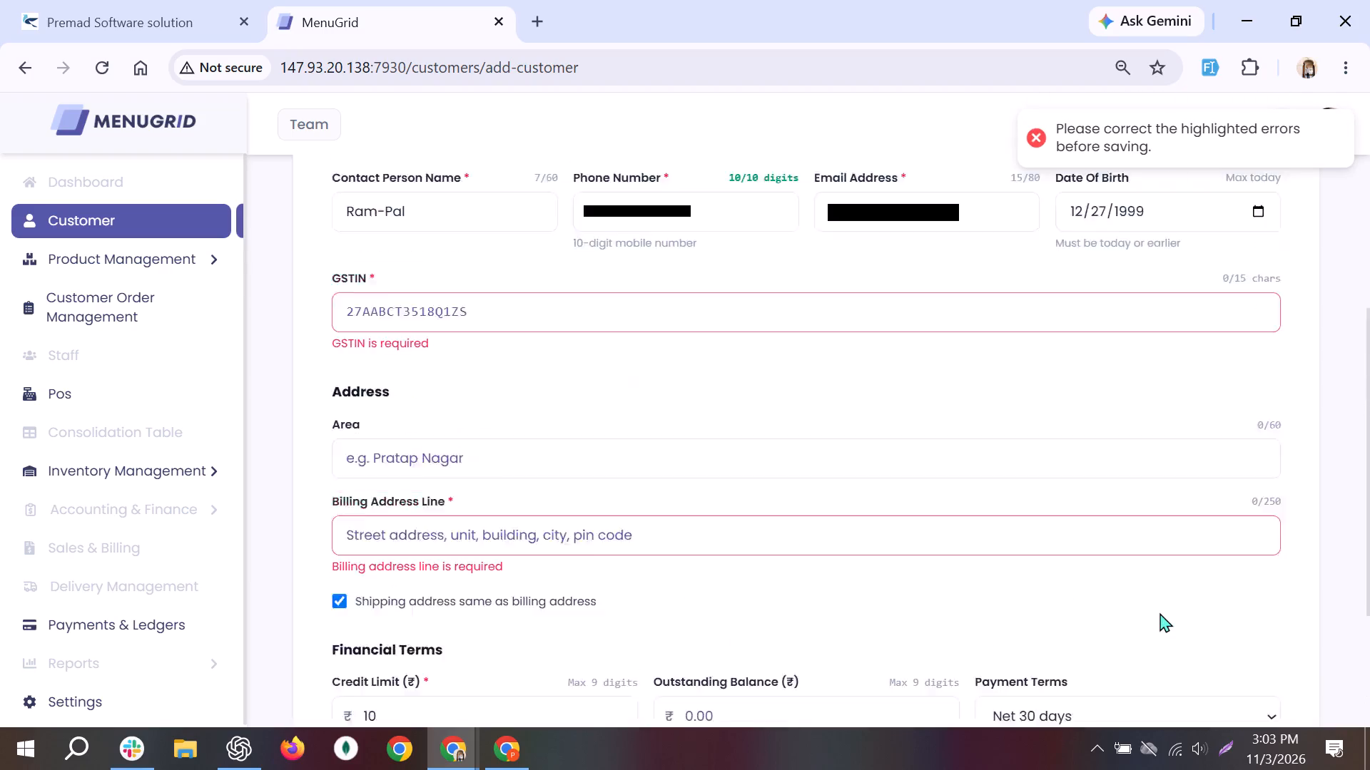
scroll(1160, 612, "up", 1)
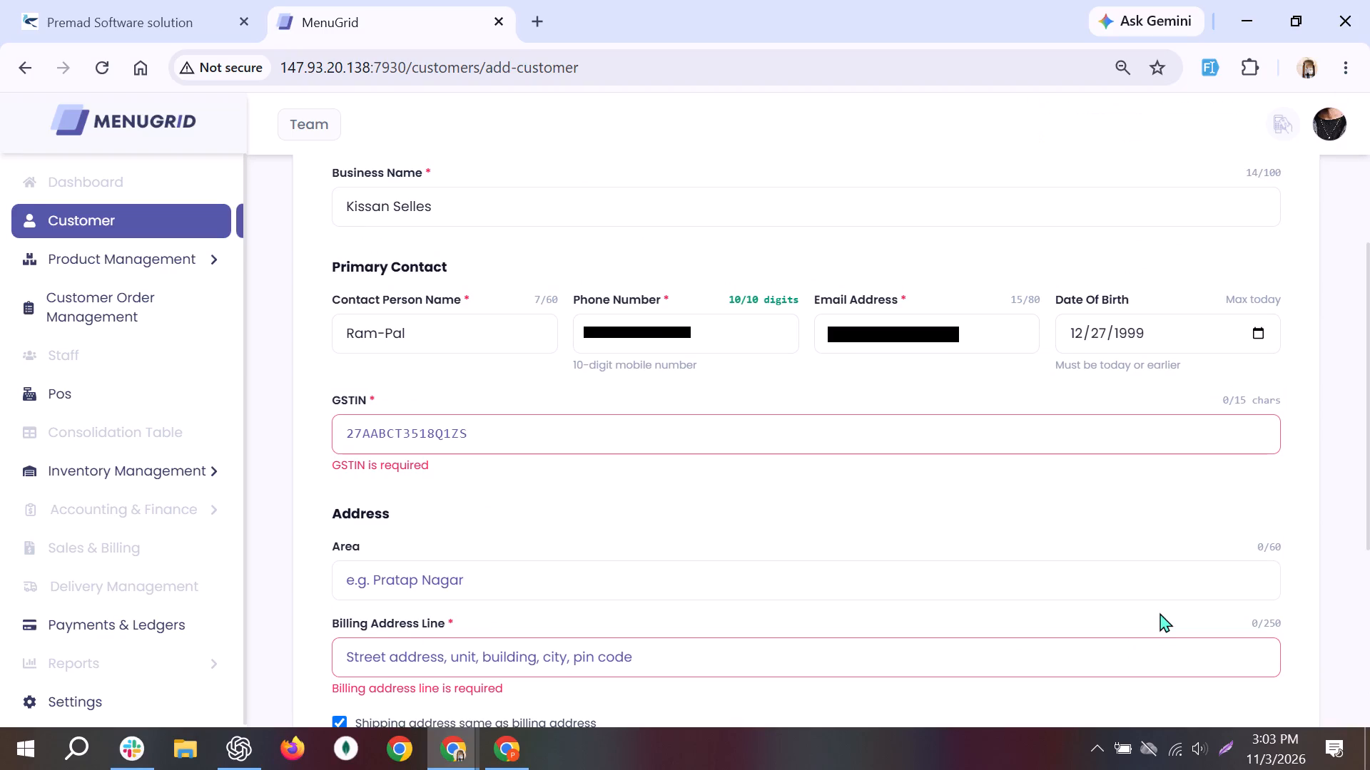
triple_click(446, 430)
left_click(514, 495)
scroll(514, 495, "down", 4)
scroll(514, 495, "up", 11)
Reload the Add Customer form and enter "kissan bhai" as the Business Name.
key("F5")
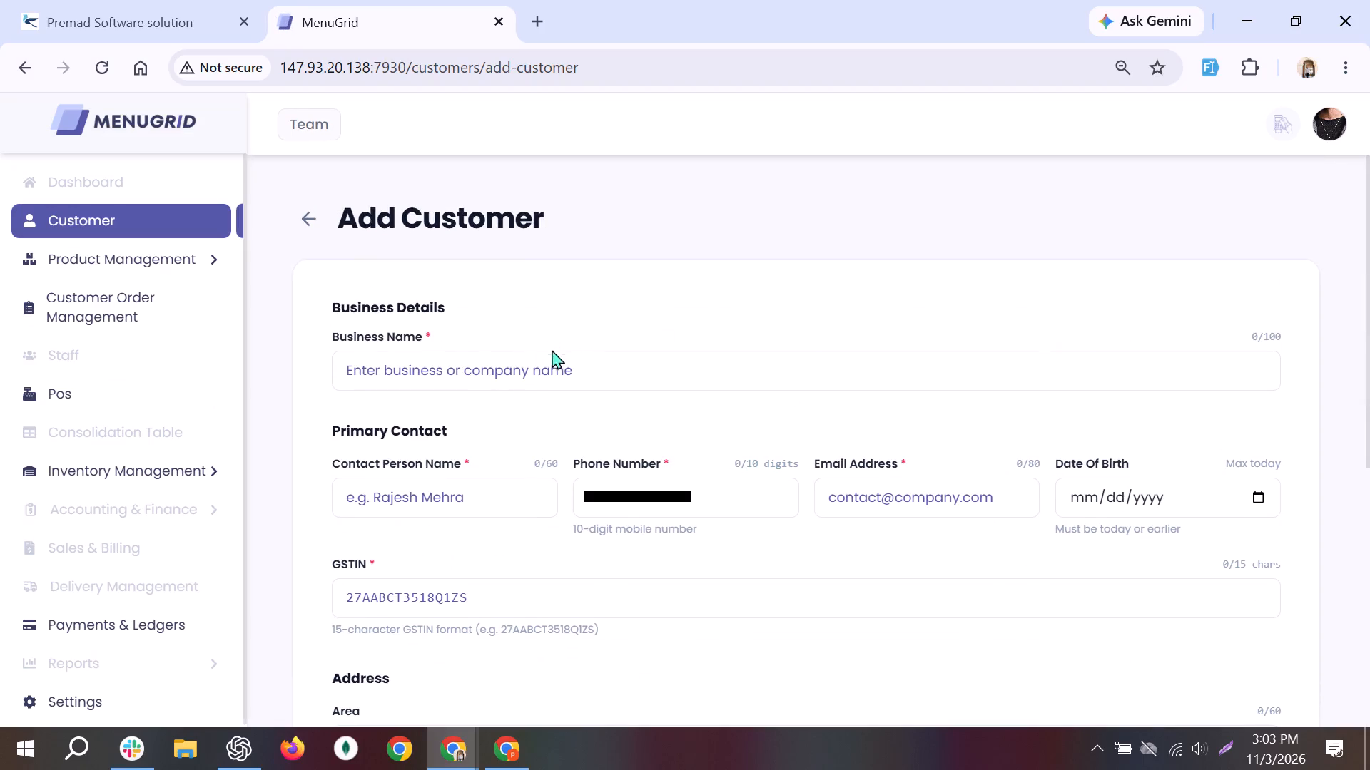
left_click(552, 371)
type("kissan bhai")
key("space")
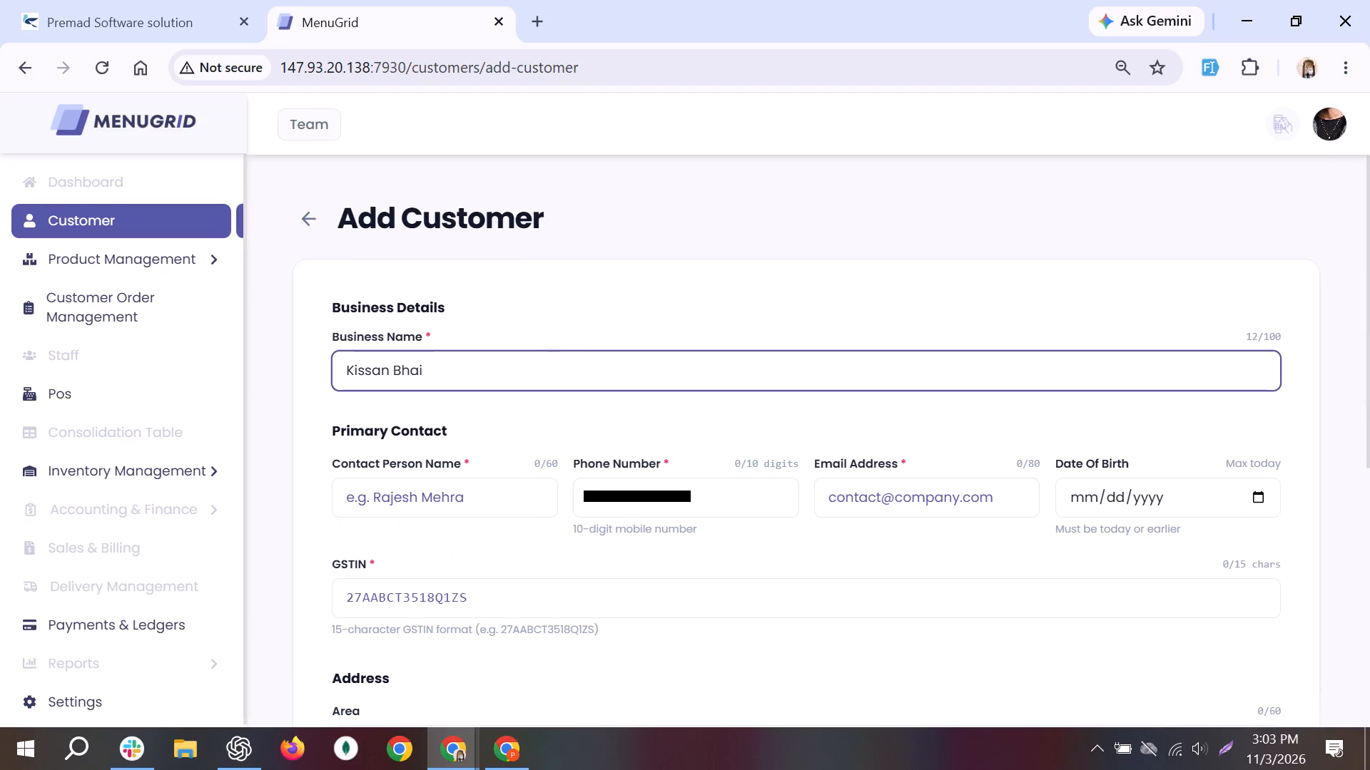
Enter a hyphenated Contact Person Name ending in "-ji" for the primary contact.
left_click(425, 479)
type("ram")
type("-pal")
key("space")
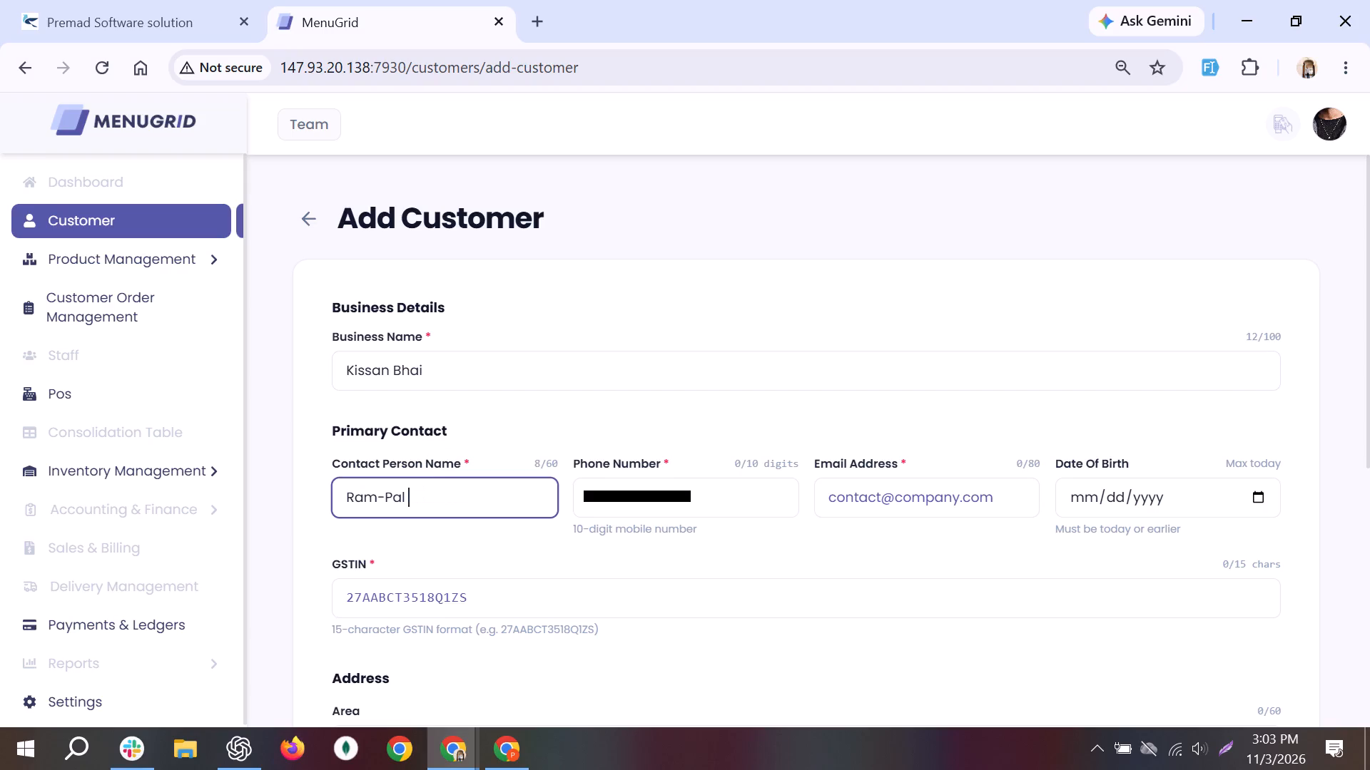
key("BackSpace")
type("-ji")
Enter a test number longer than ten digits in the primary contact's Phone Number field.
left_click(640, 505)
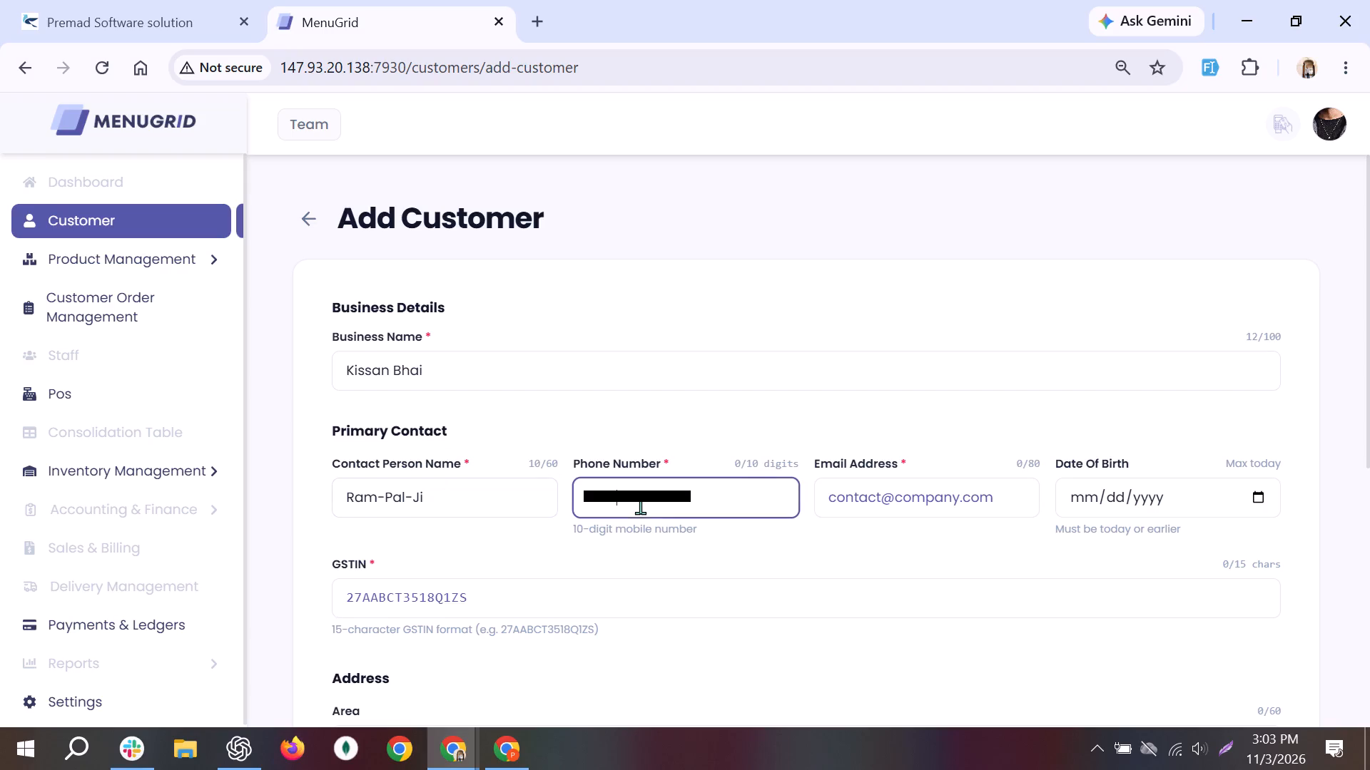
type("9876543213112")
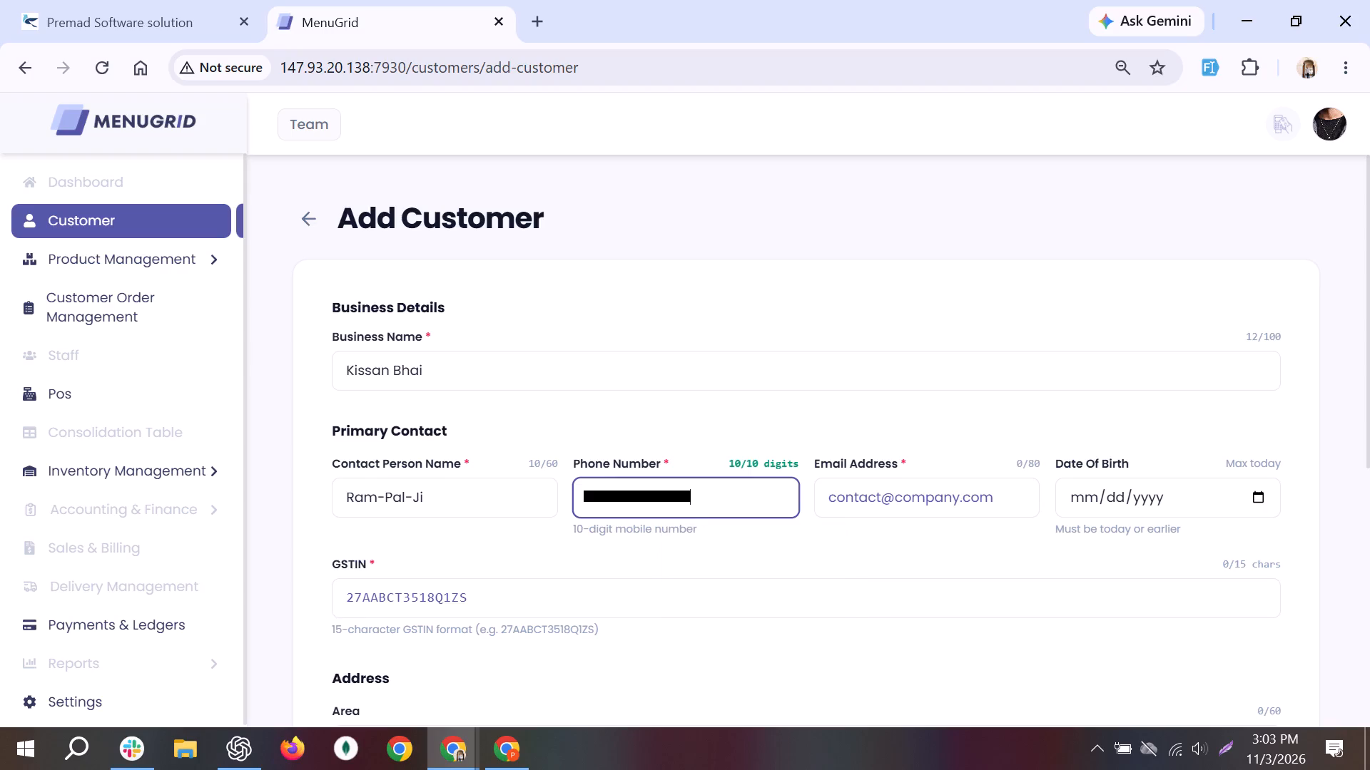
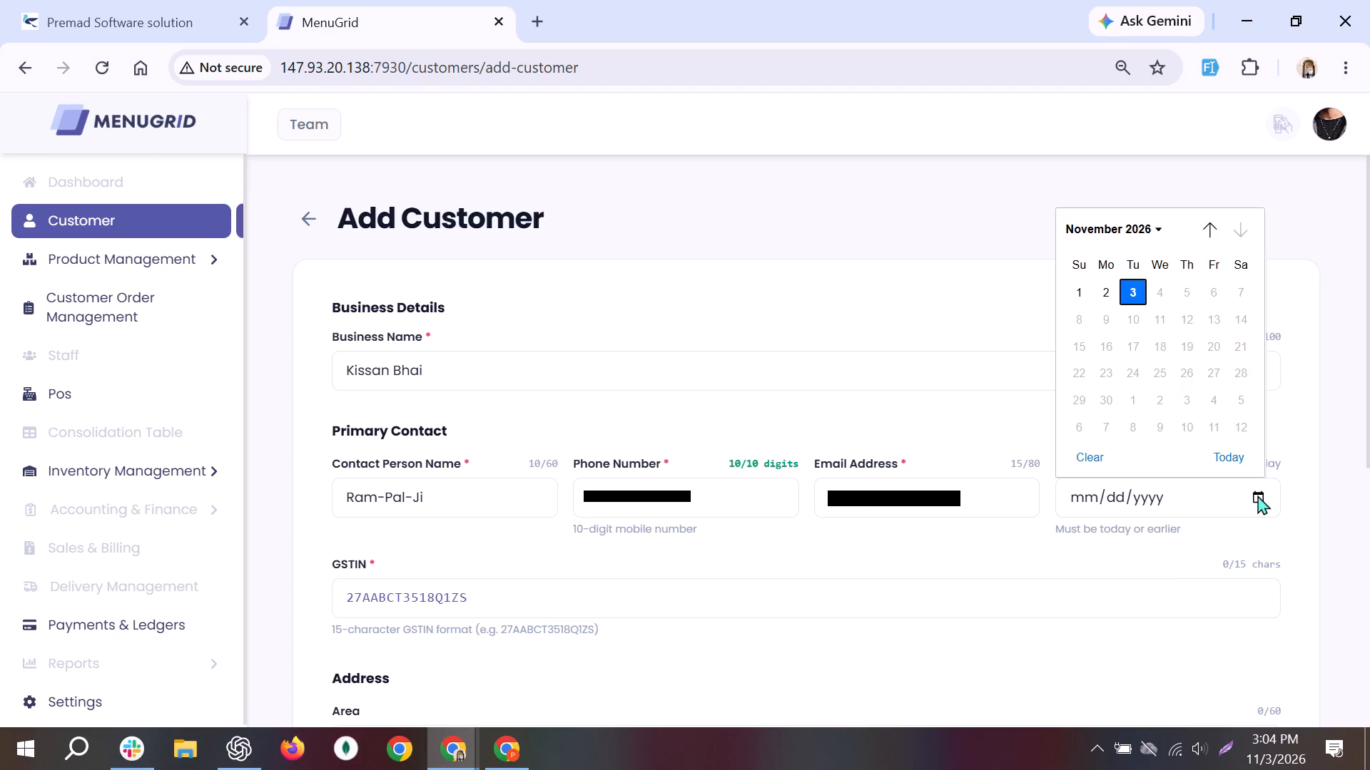
Pick a past date in the year 2000 as the primary contact's Date Of Birth.
left_click(1147, 222)
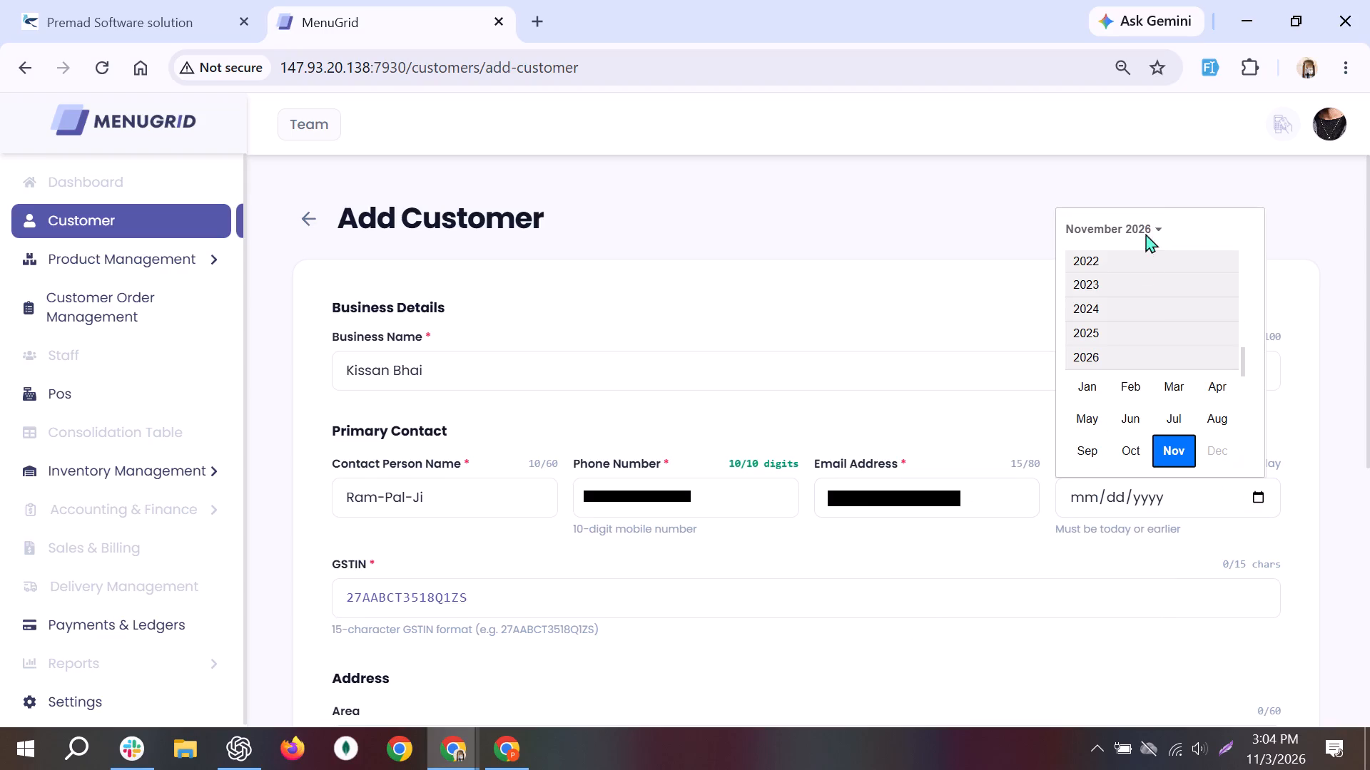
scroll(1136, 286, "down", 8)
scroll(1136, 286, "up", 20)
scroll(1136, 286, "up", 12)
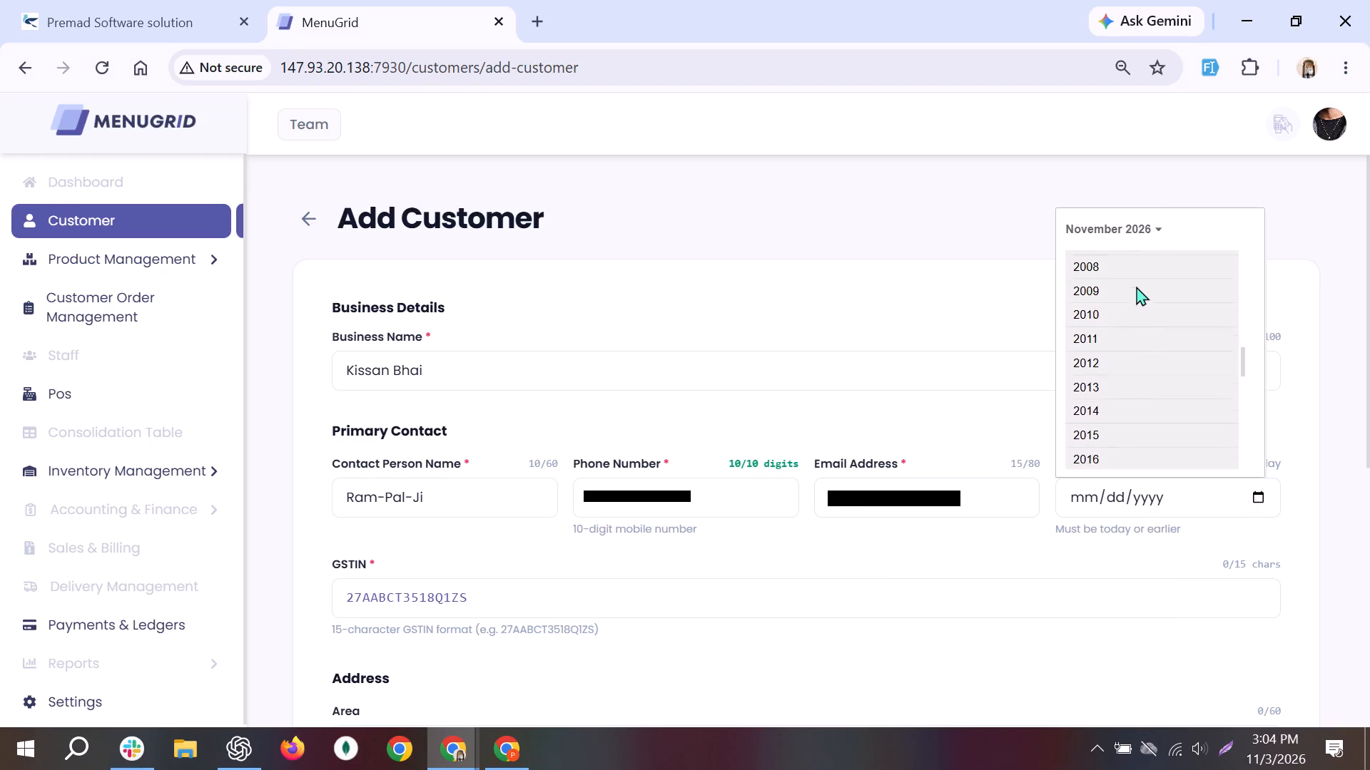
scroll(1136, 286, "up", 20)
scroll(1136, 286, "up", 3)
left_click(1109, 297)
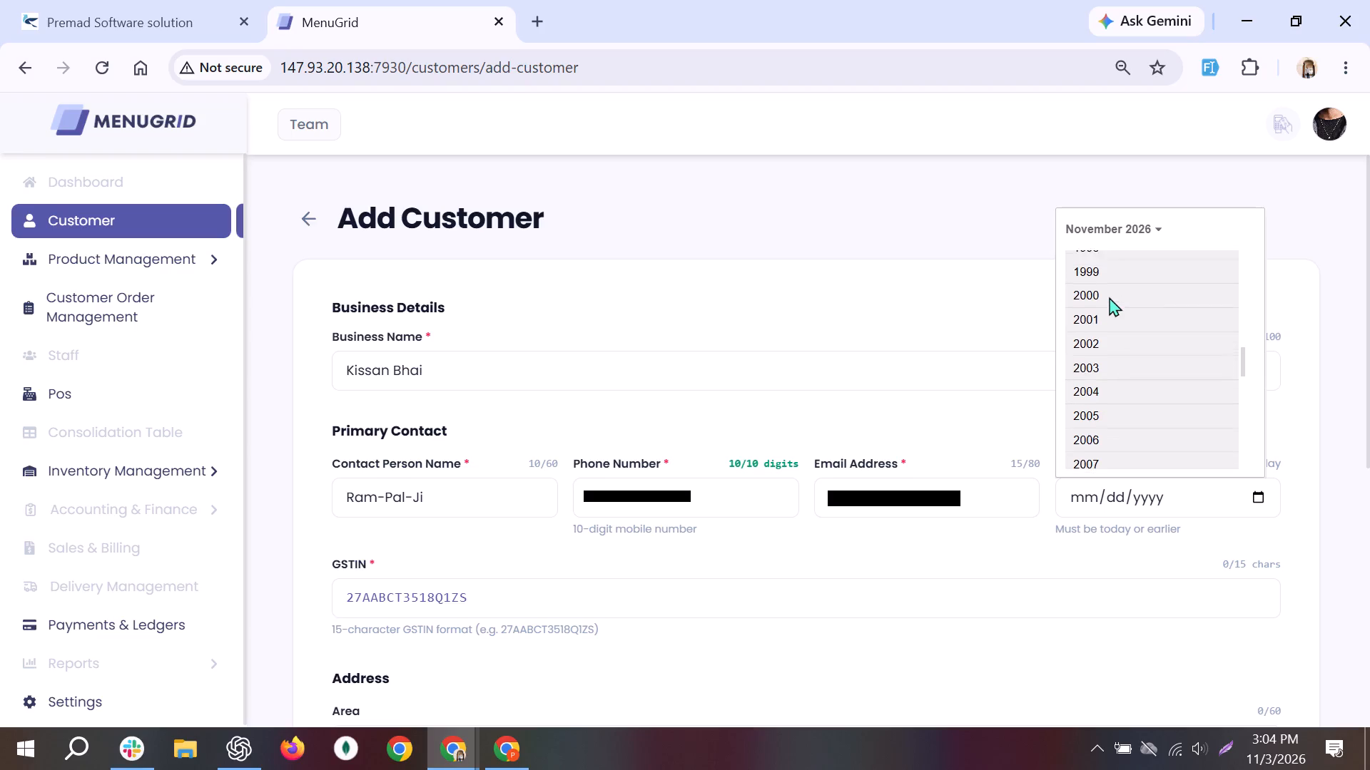
left_click(1088, 288)
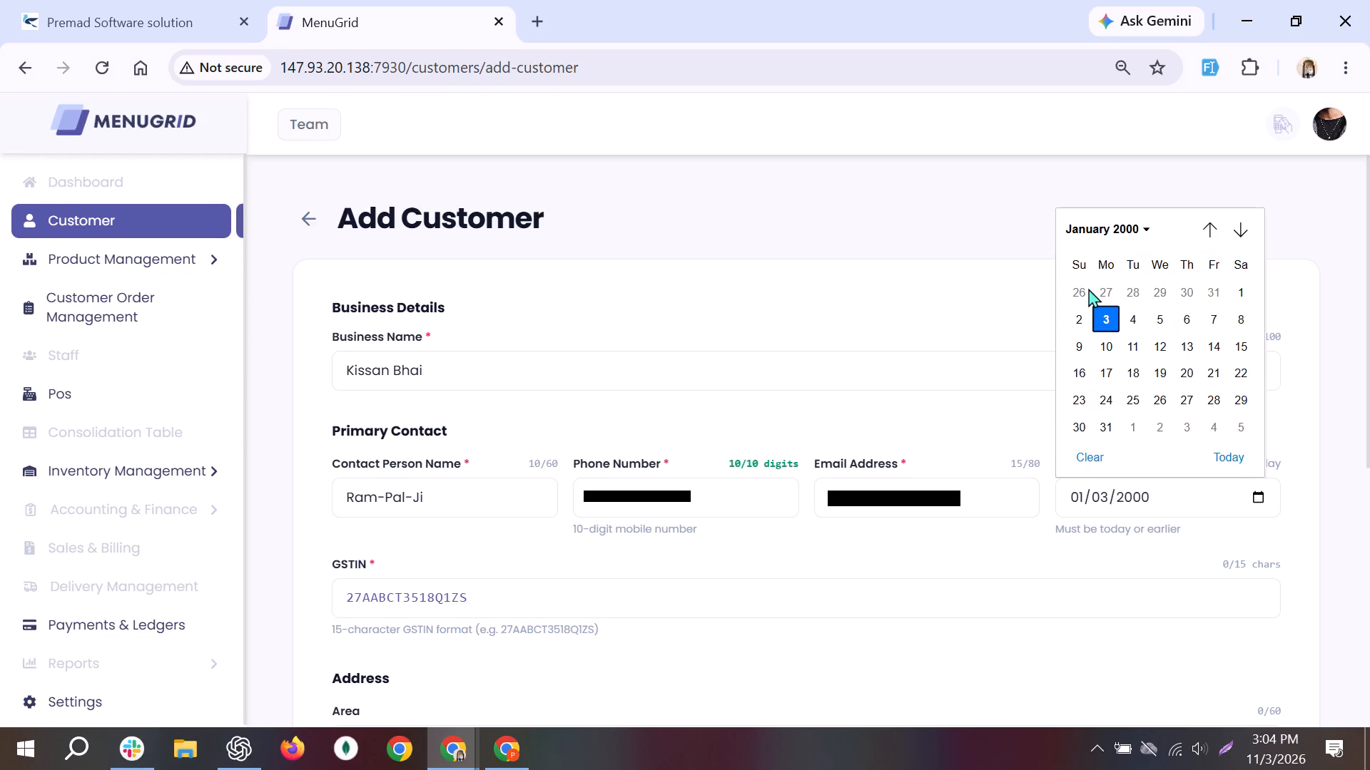
left_click(1111, 314)
Fill the GSTIN field with the sample GSTIN copied from the format hint below it.
scroll(328, 517, "down", 3)
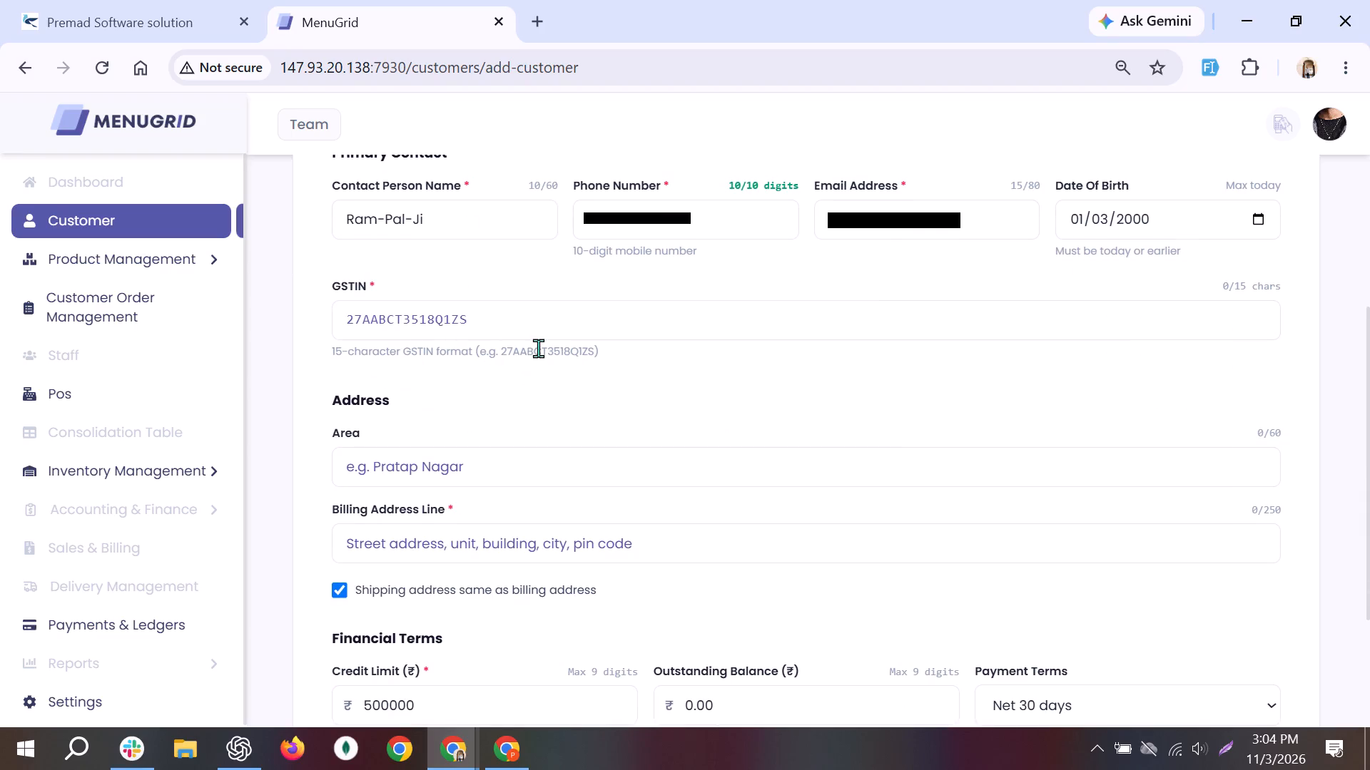
double_click(538, 348)
key("ctrl+c")
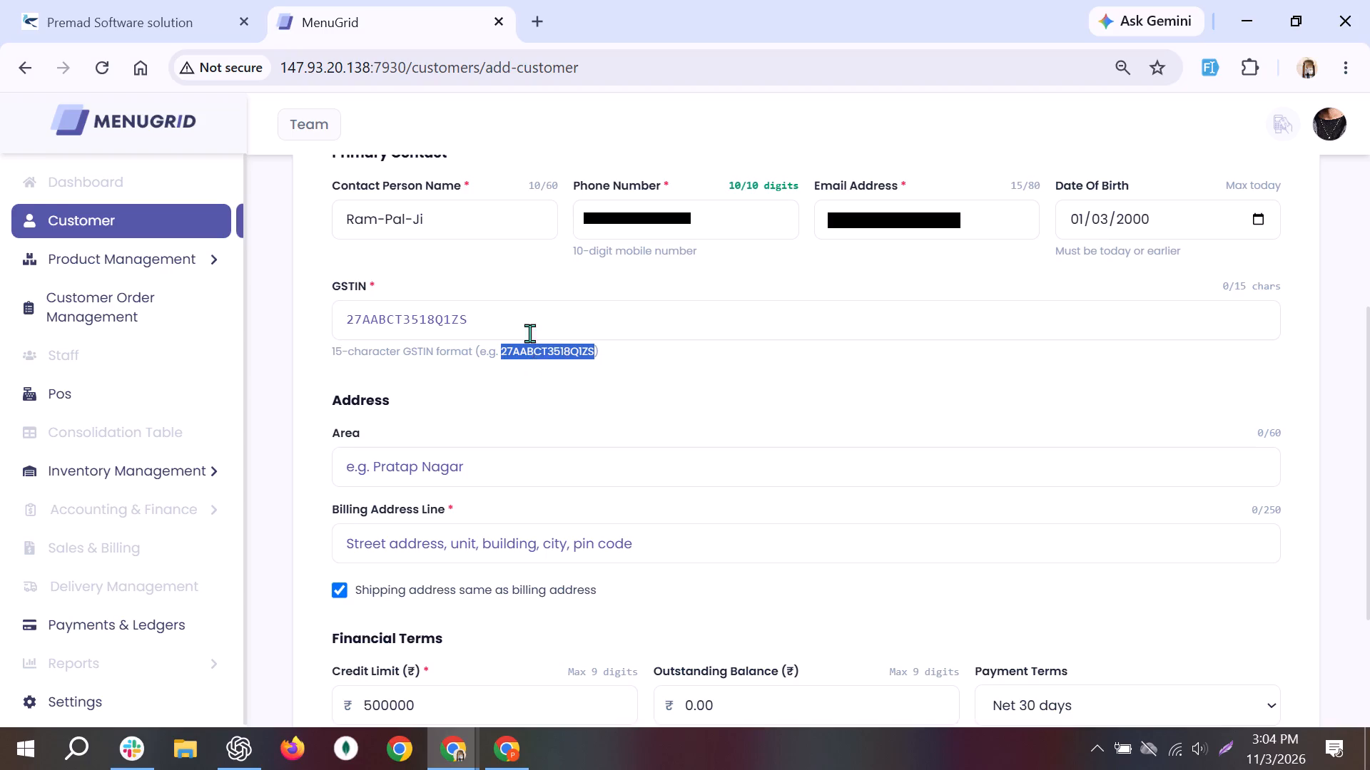
left_click(526, 326)
key("ctrl+v")
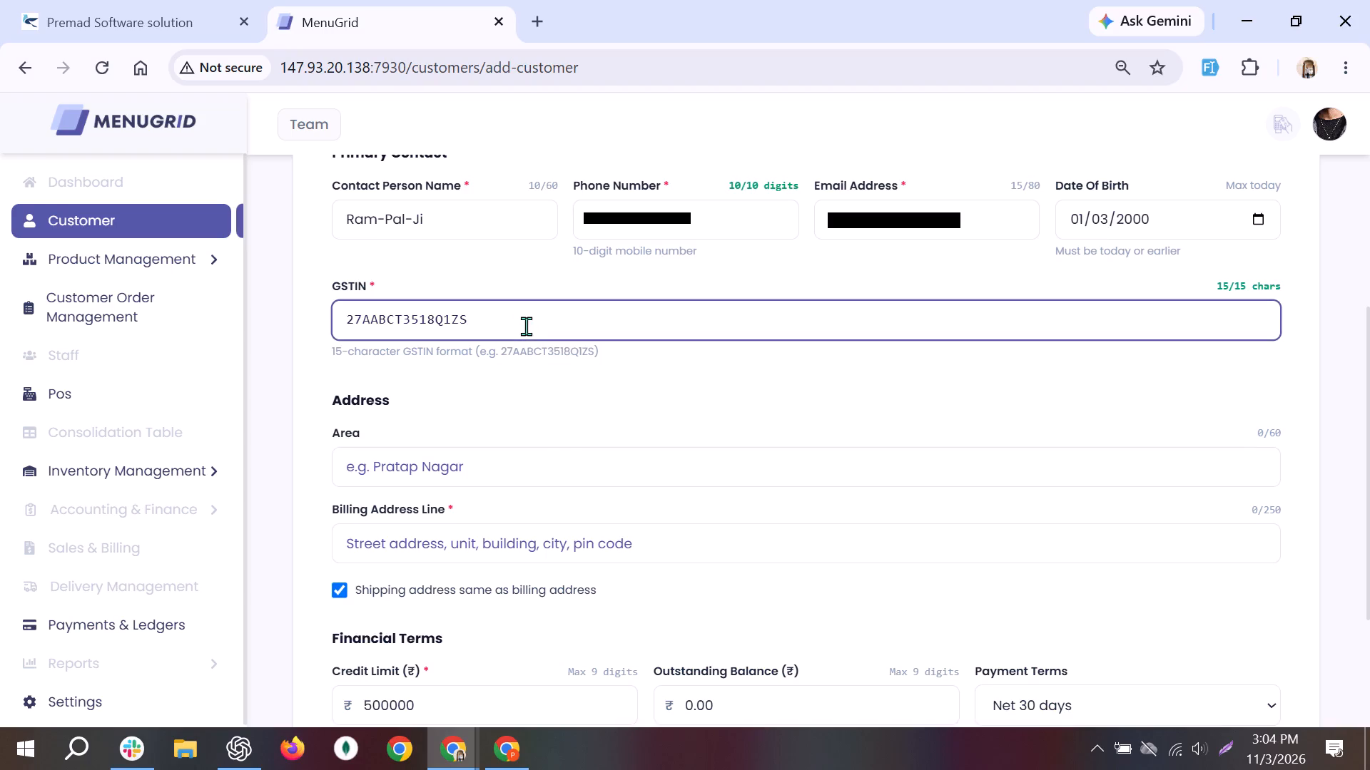
Enter "mansarover" as the Billing Address Line, leaving Area blank.
left_click(539, 468)
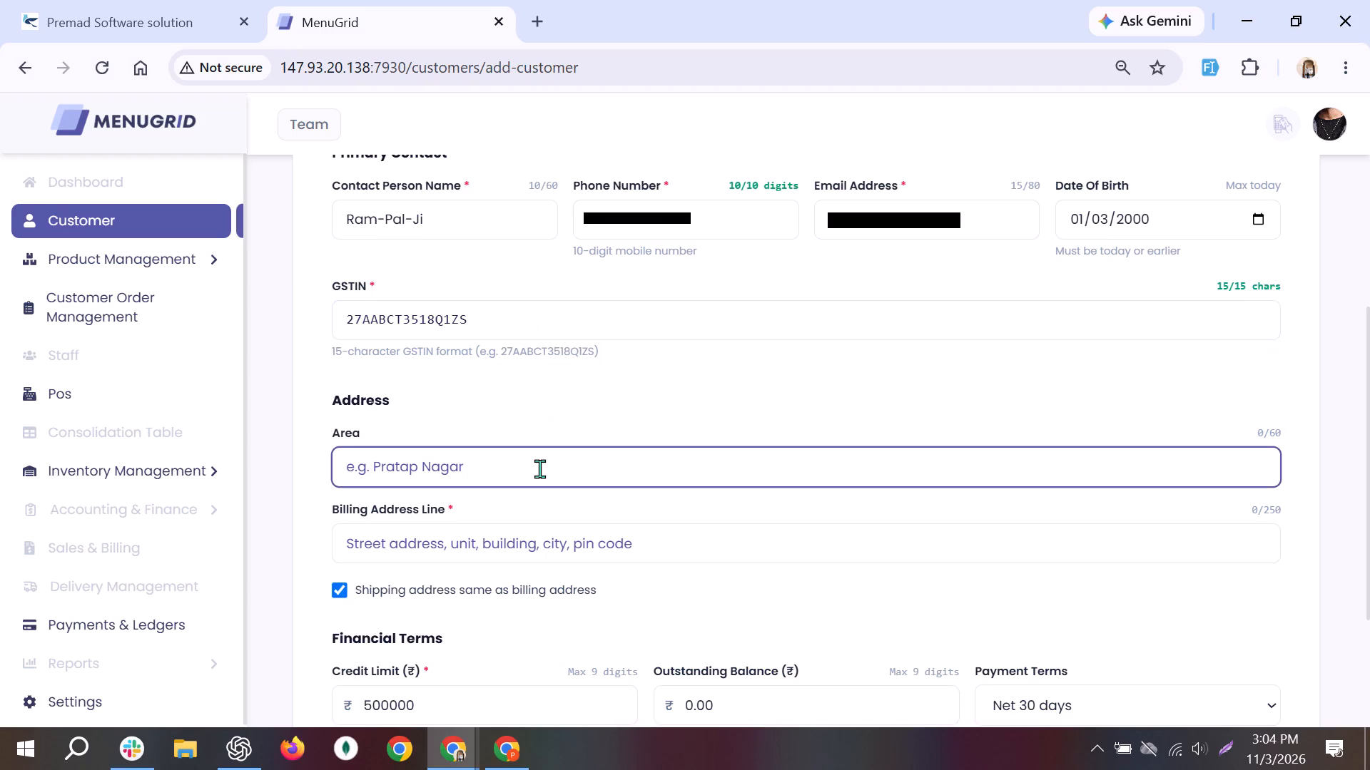
left_click(588, 544)
type("mansa")
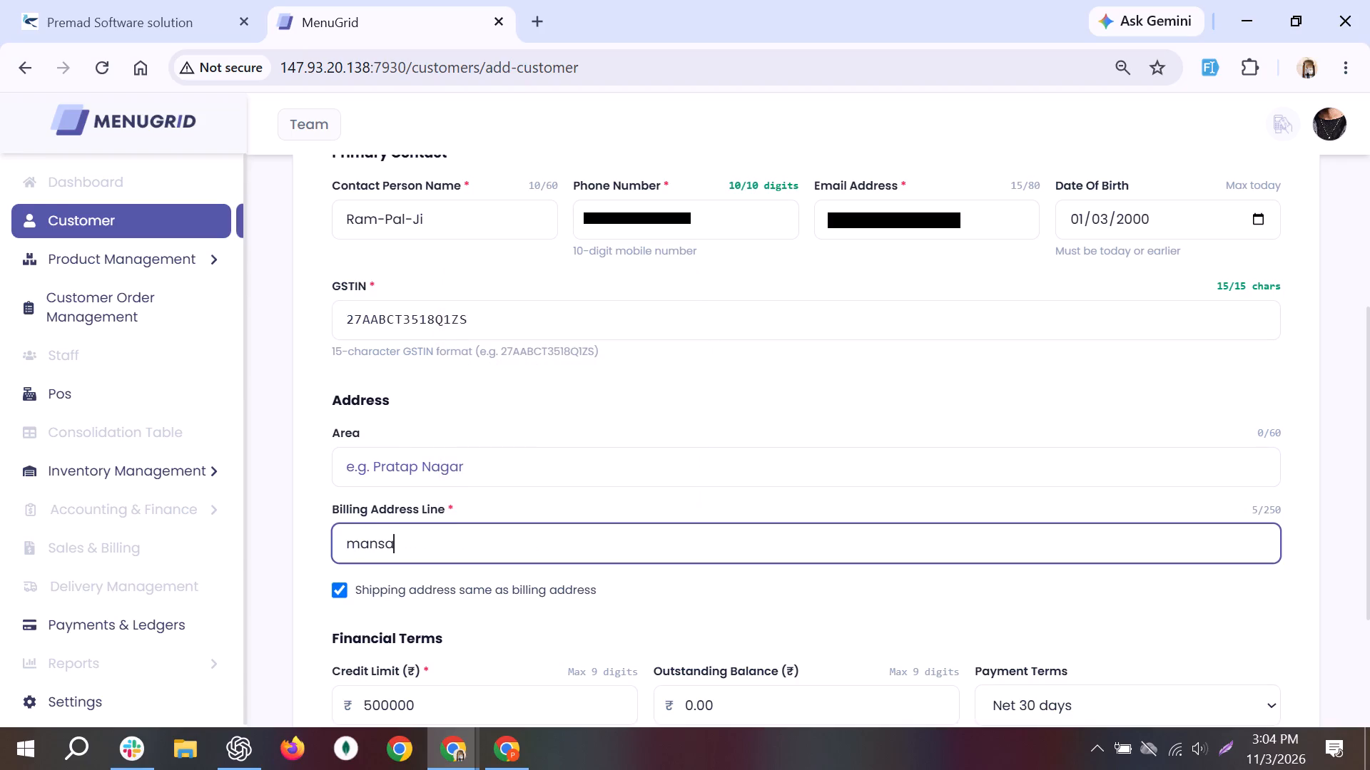
type("ro")
type("ver")
Set the Credit Limit to ₹50 and save the customer.
scroll(689, 555, "down", 4)
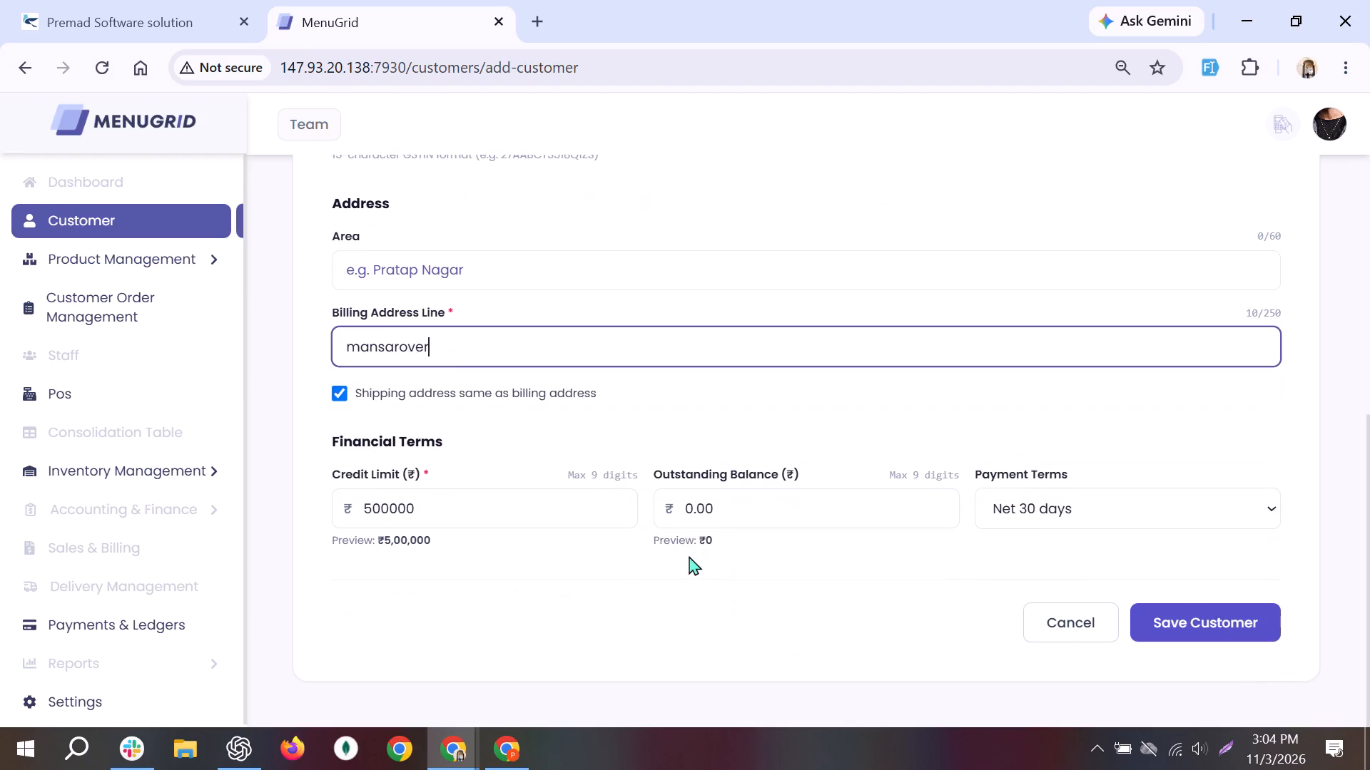
left_click(570, 498)
key("BackSpace")
key("BackSpace")
key("BackSpace")
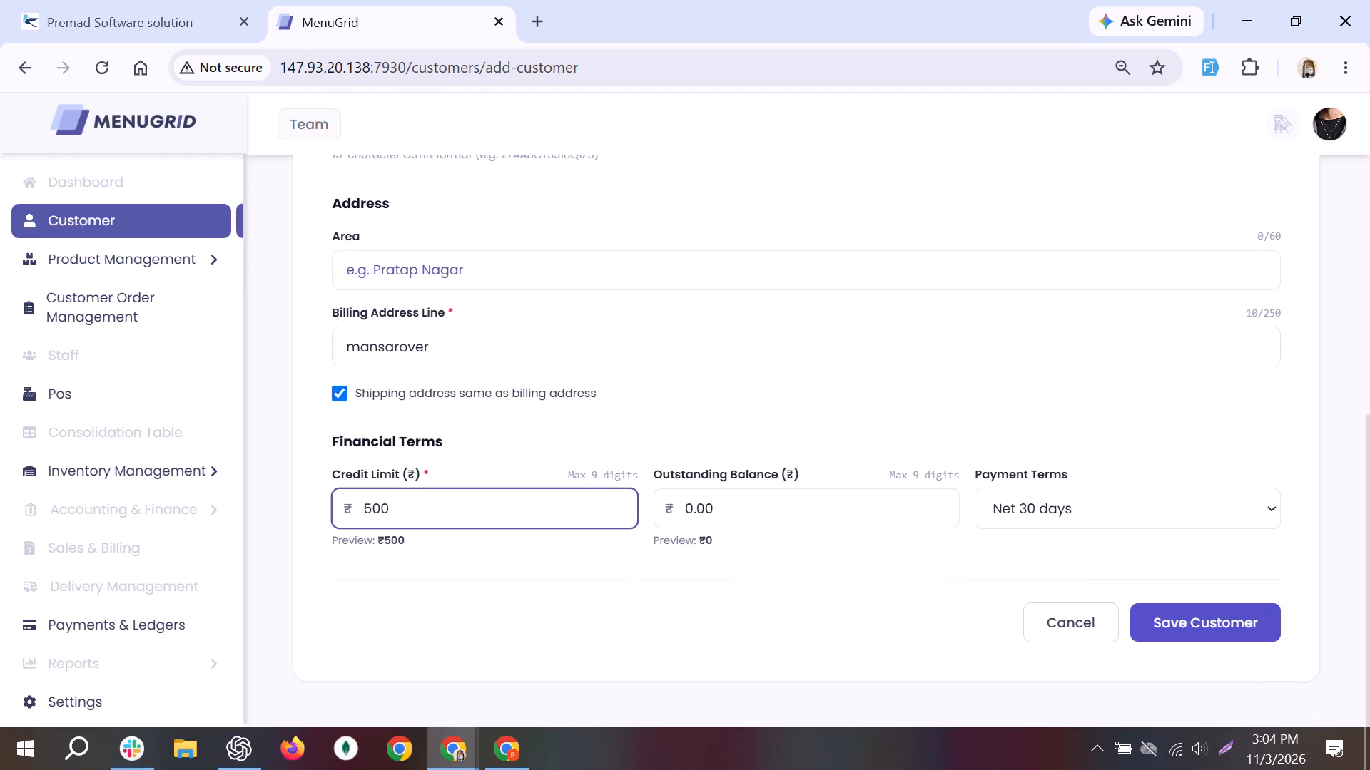
key("BackSpace")
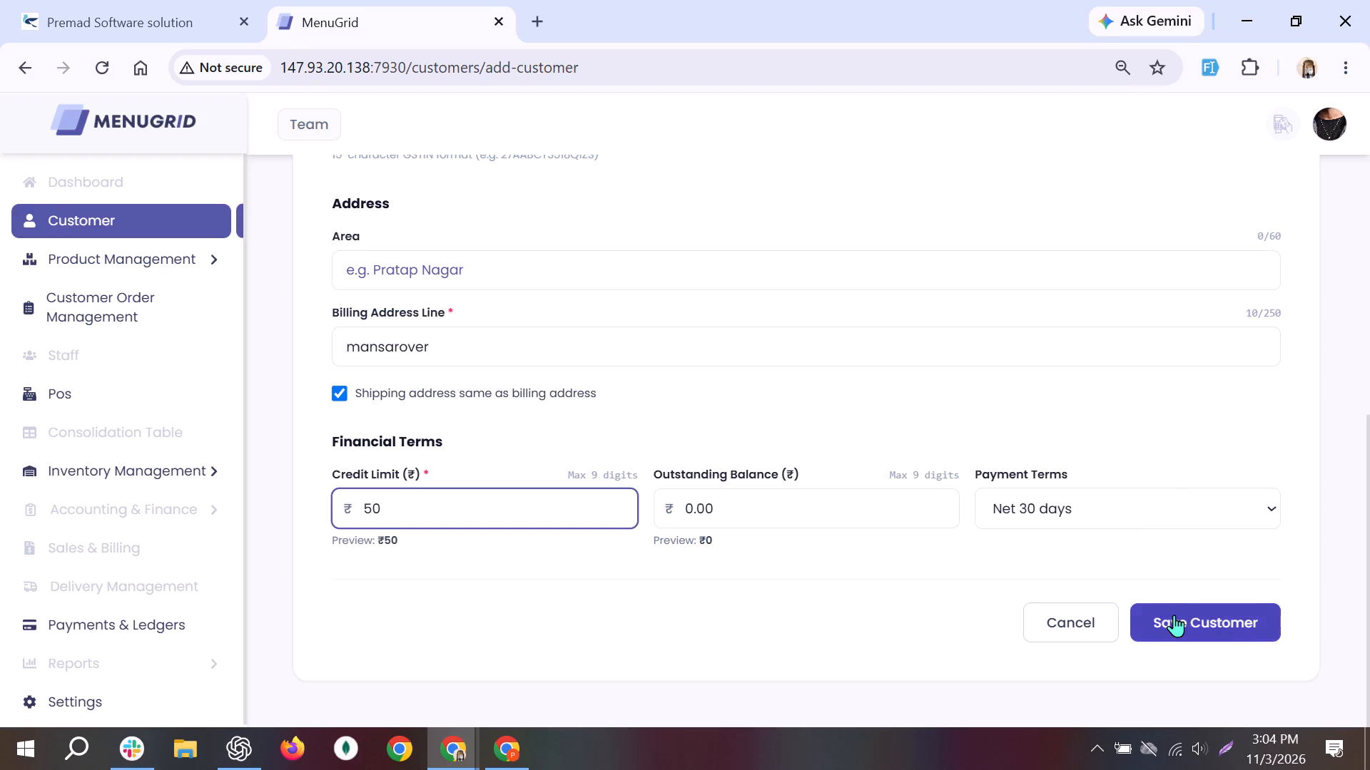
left_click(1174, 615)
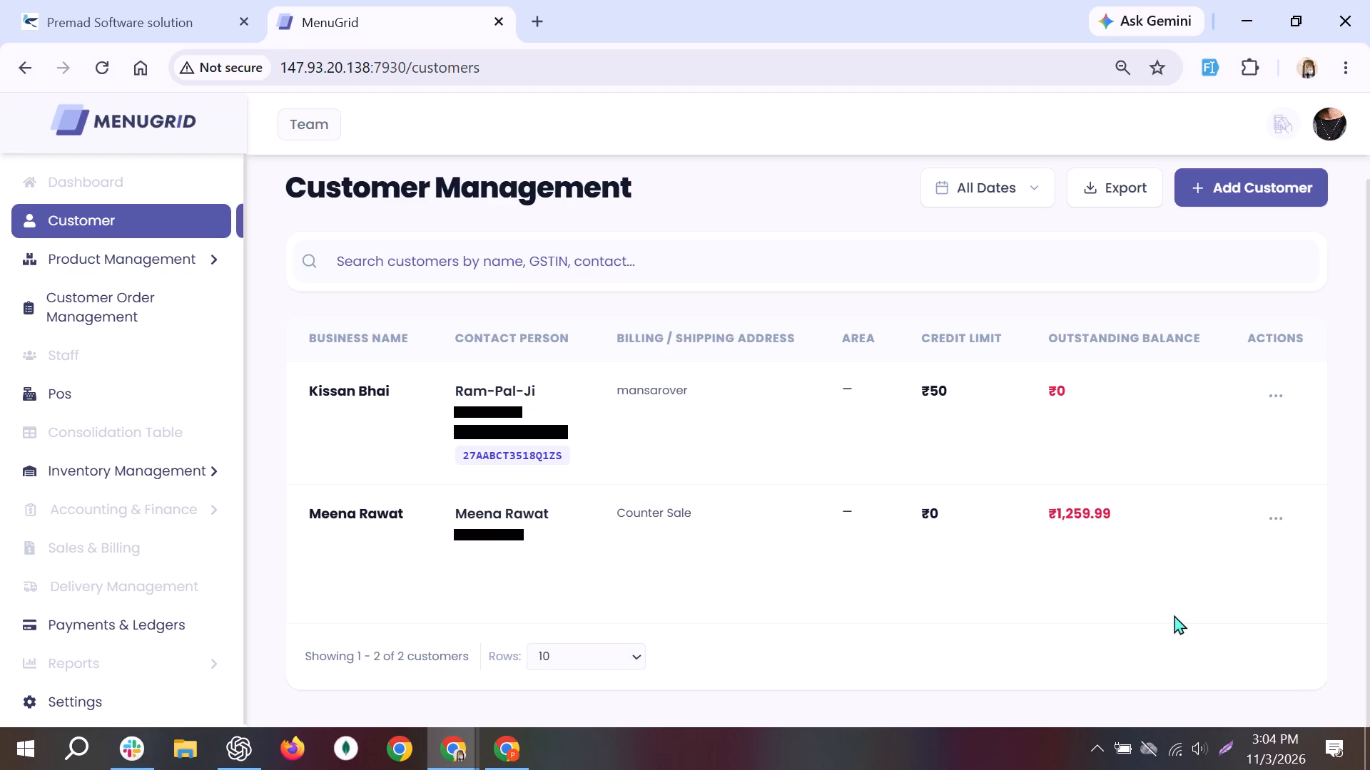
Search the customer list for "ram", then clear the search.
left_click(1181, 271)
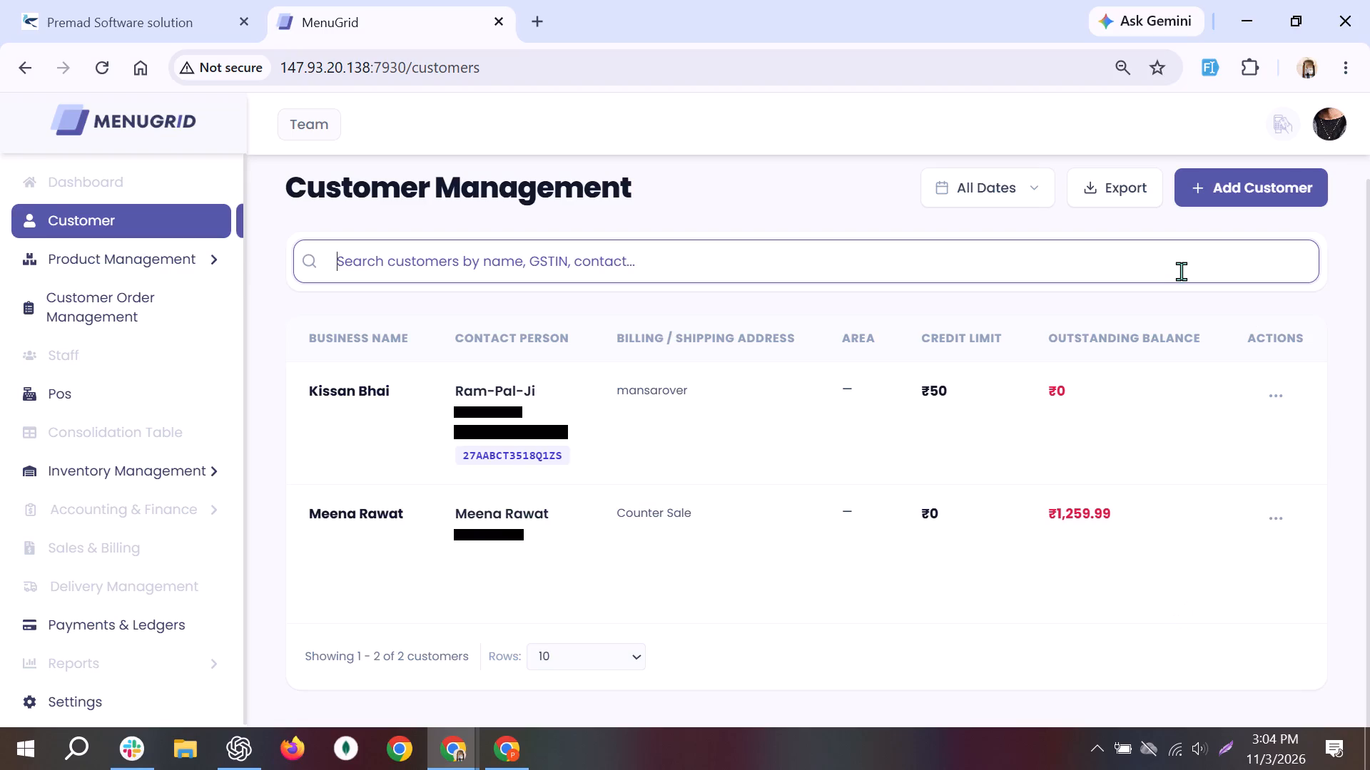
type("ram")
key("BackSpace")
key("BackSpace")
key("BackSpace")
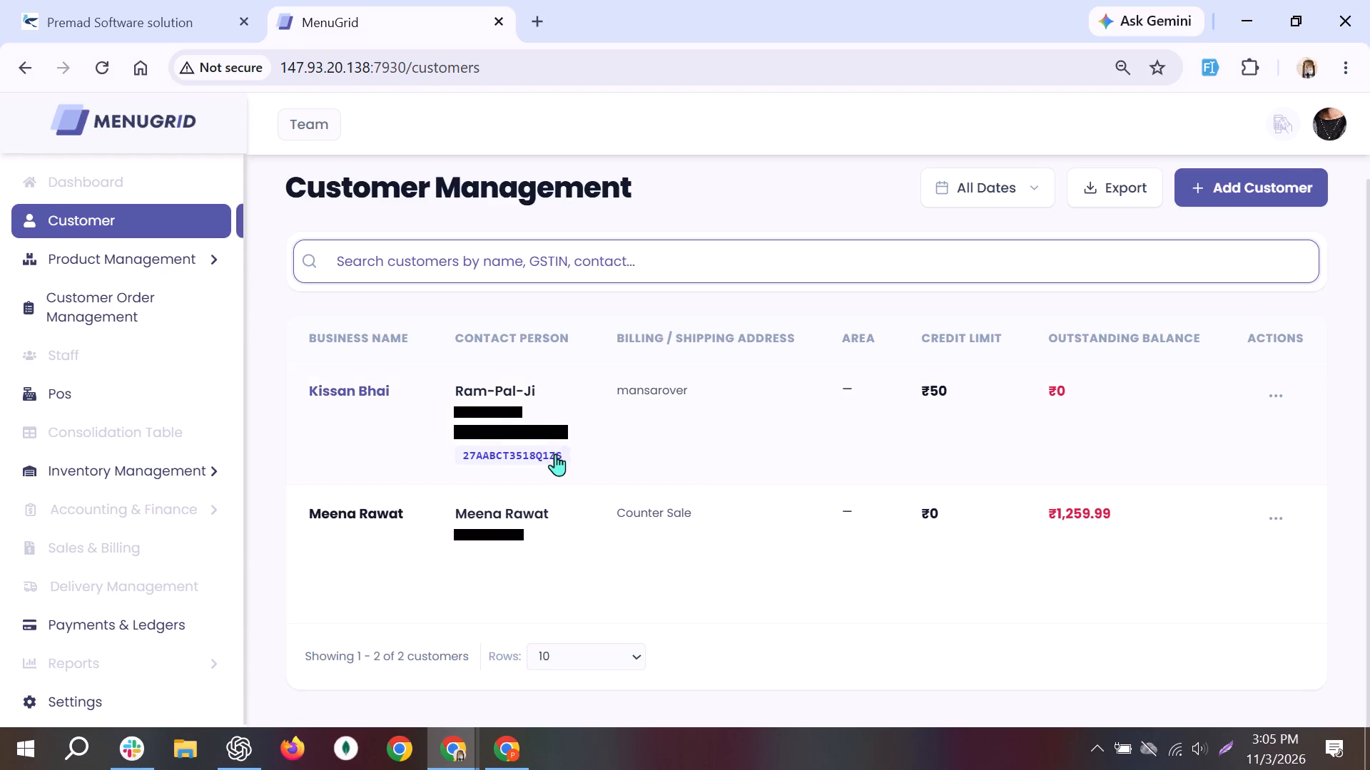
Search the customer list by Kissan Bhai's GSTIN, copied from that customer's information page.
left_click_drag(566, 453, 454, 458)
key("ctrl+c")
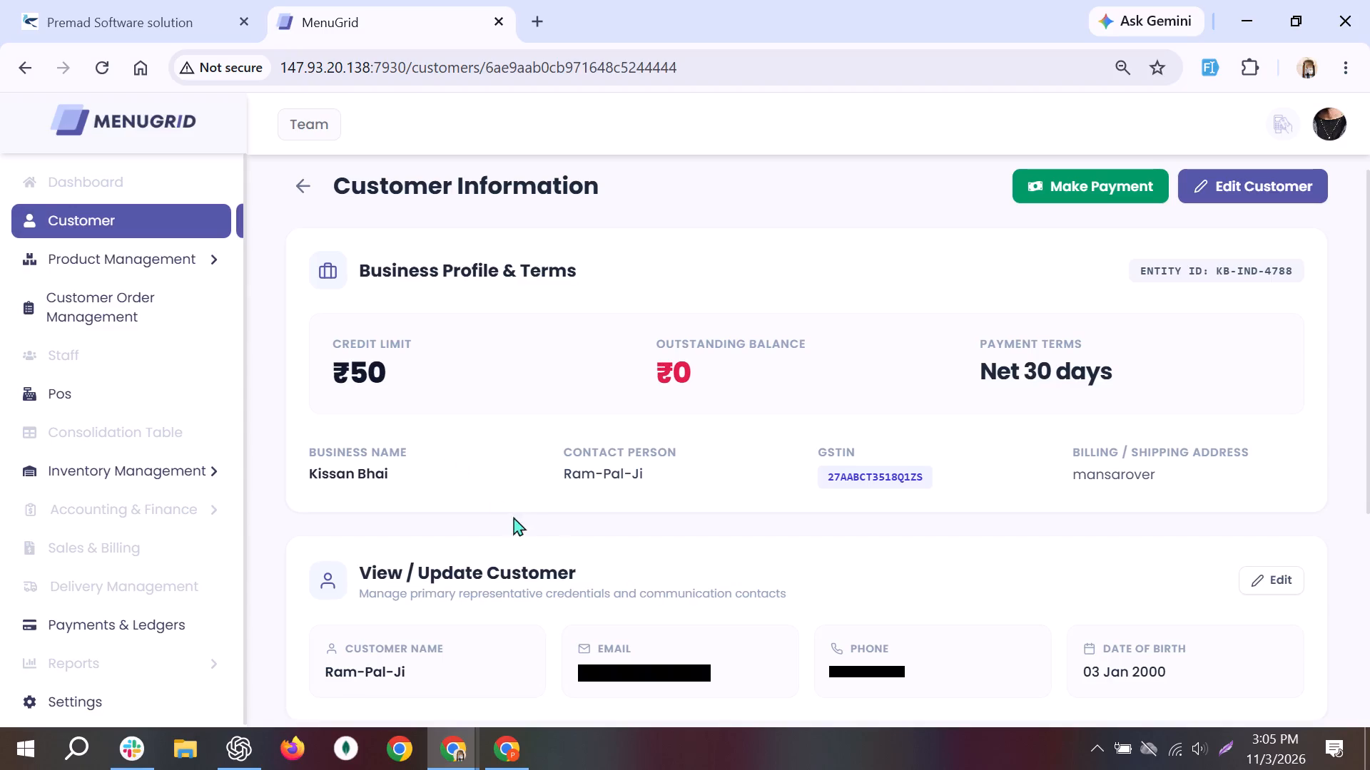
left_click_drag(938, 470, 806, 503)
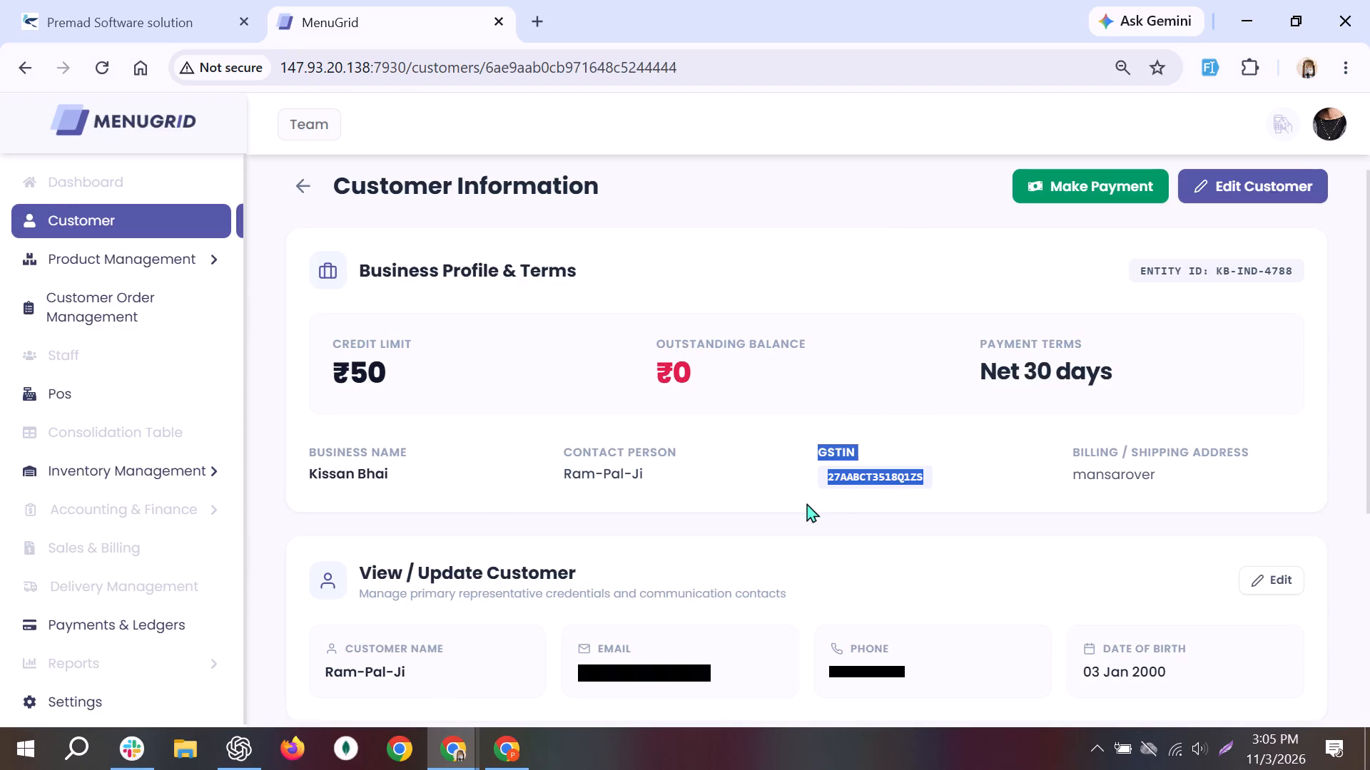
left_click_drag(806, 503, 818, 507)
left_click_drag(949, 478, 808, 471)
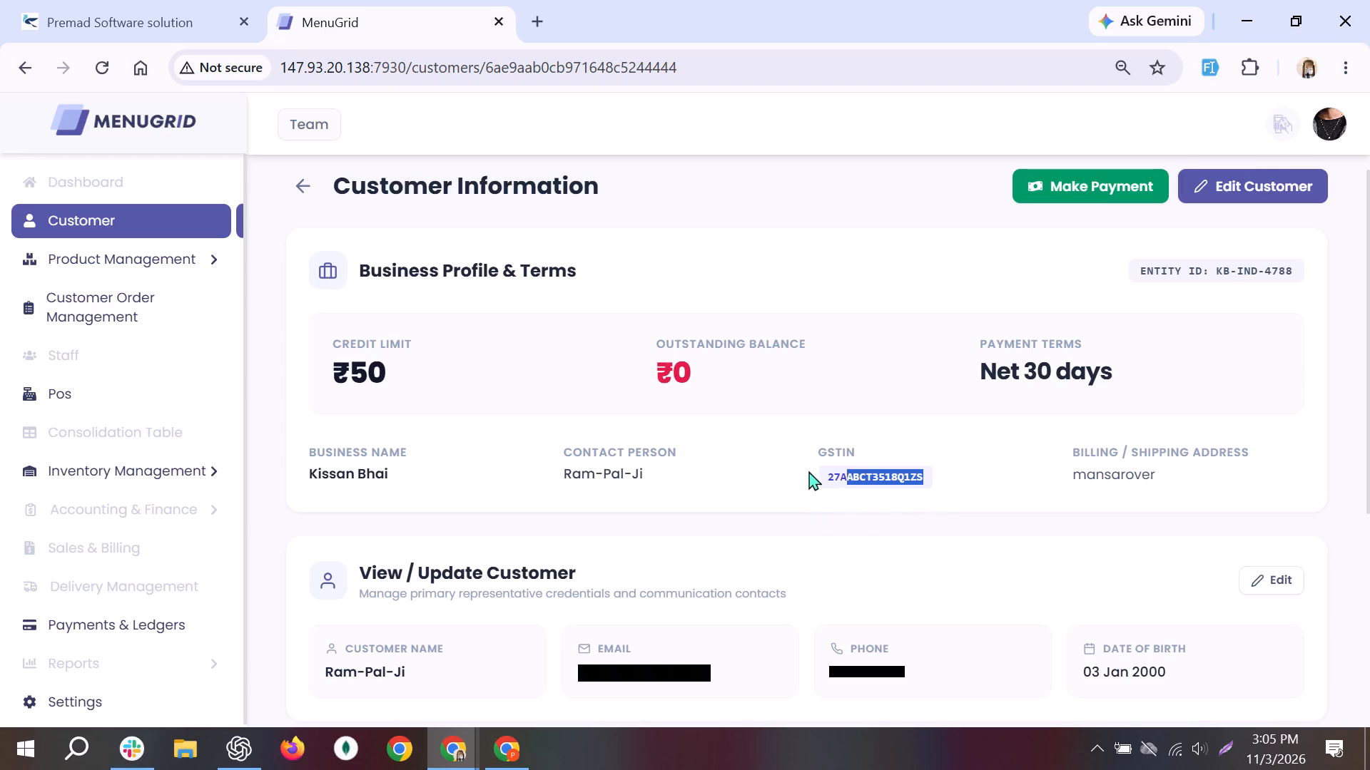
left_click_drag(808, 471, 807, 488)
key("ctrl+c")
left_click(19, 62)
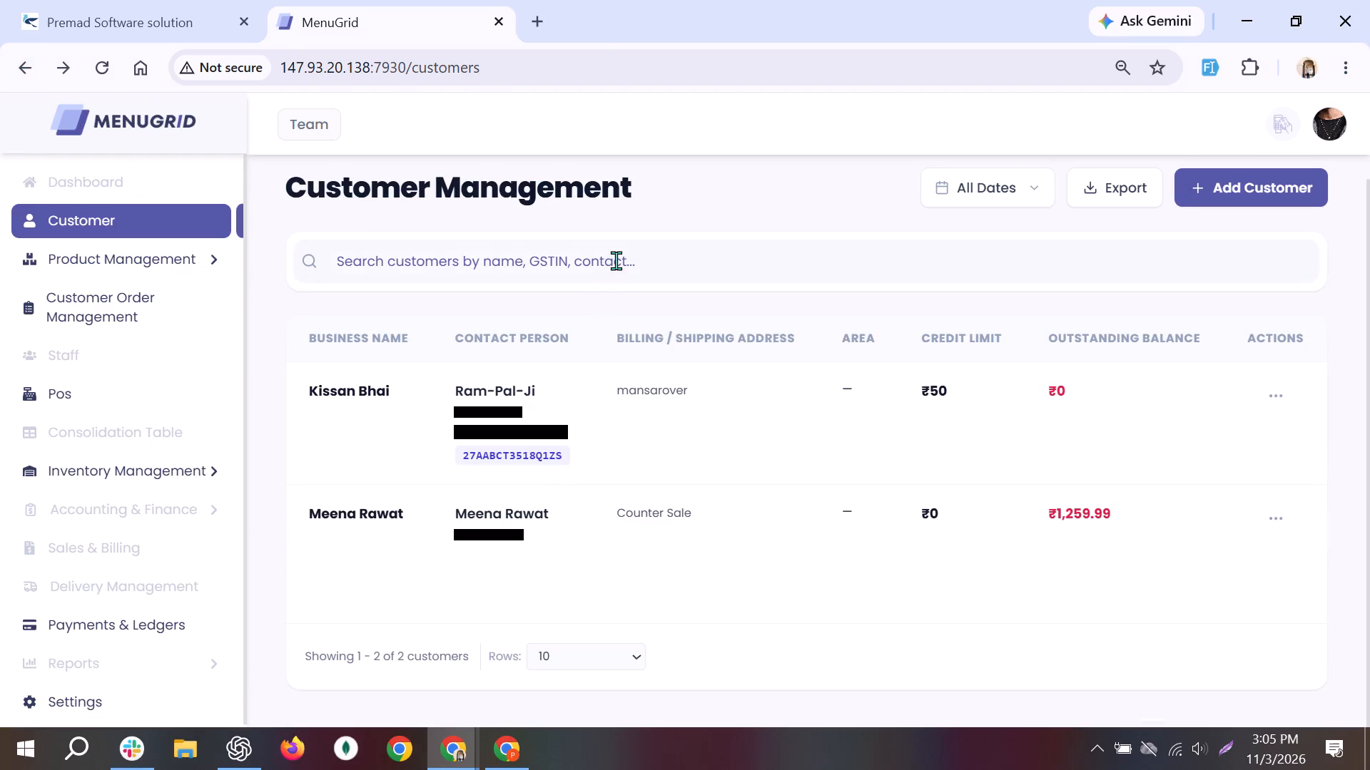
left_click(616, 260)
key("ctrl+v")
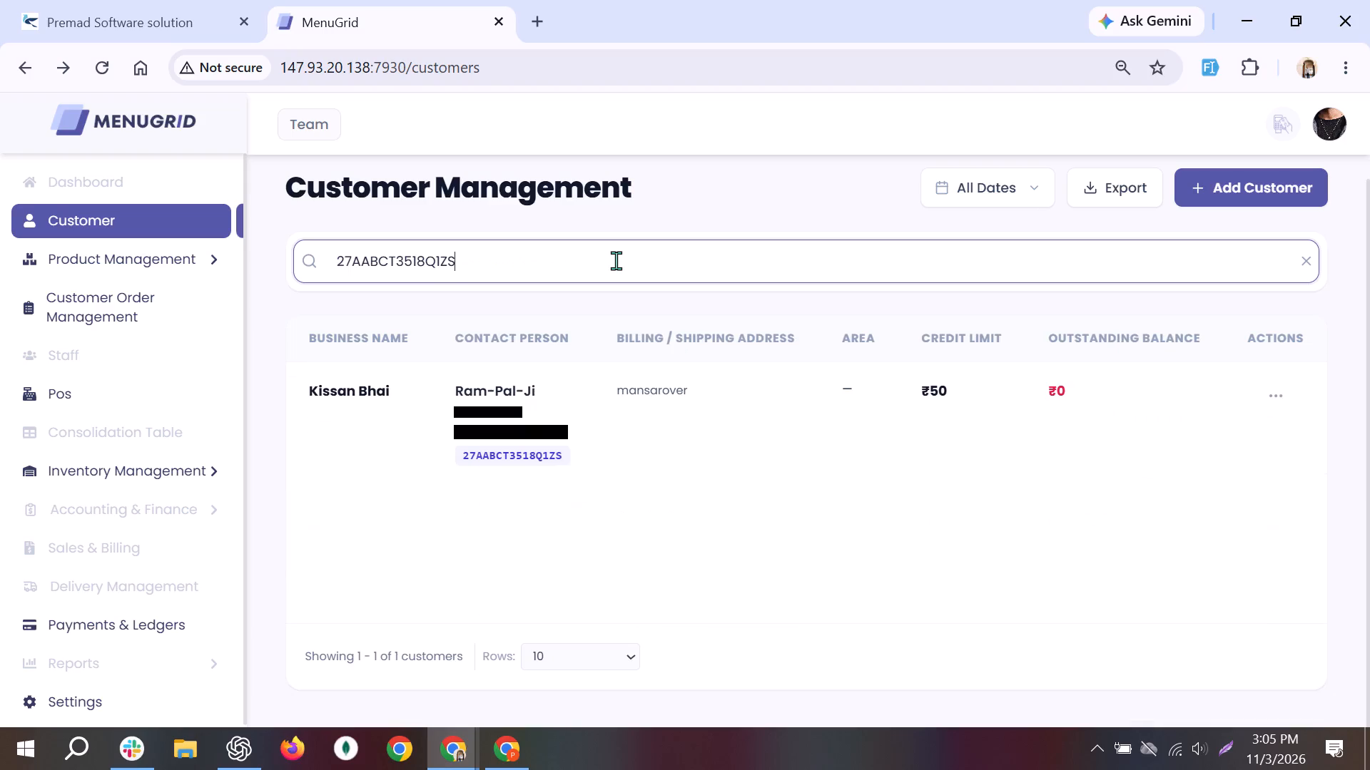
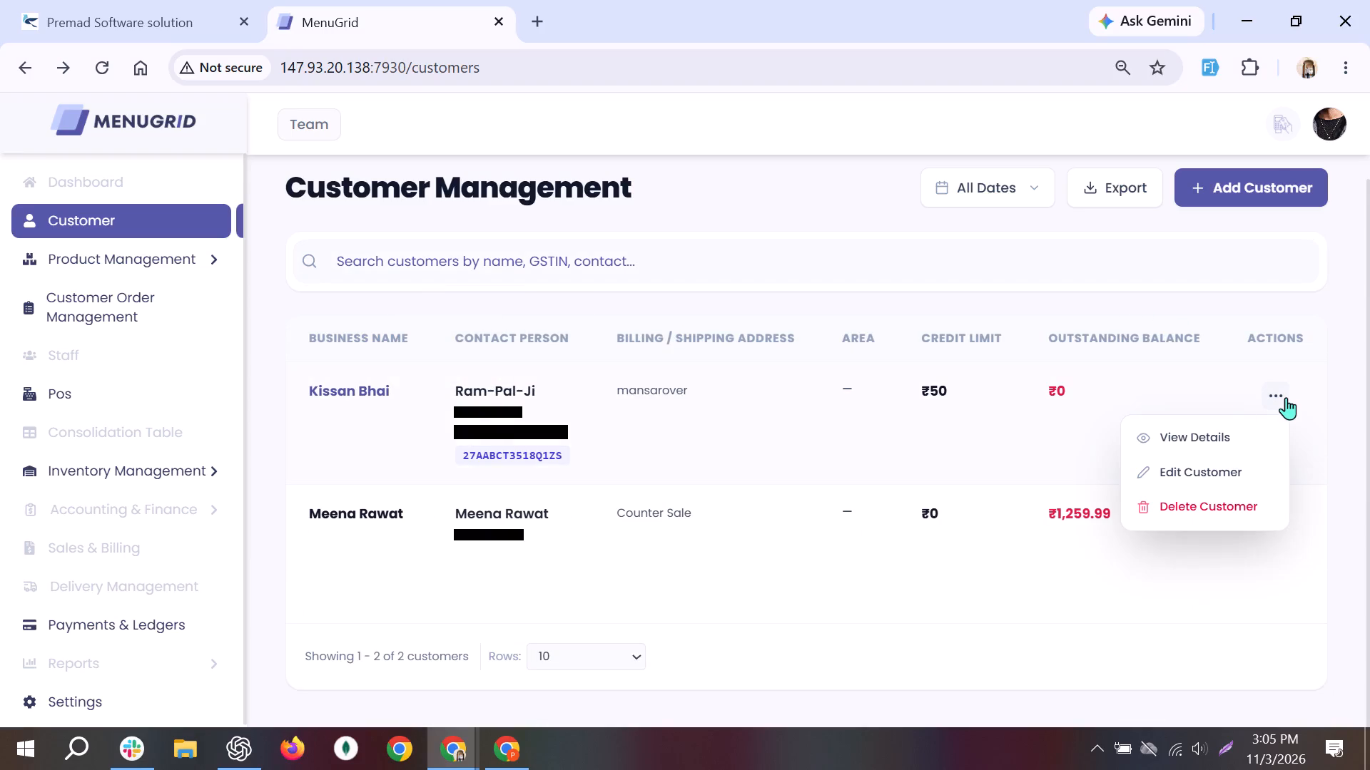
Review Kissan Bhai's customer details, including order history, transactions and payments, and return to the customer list.
left_click(1184, 442)
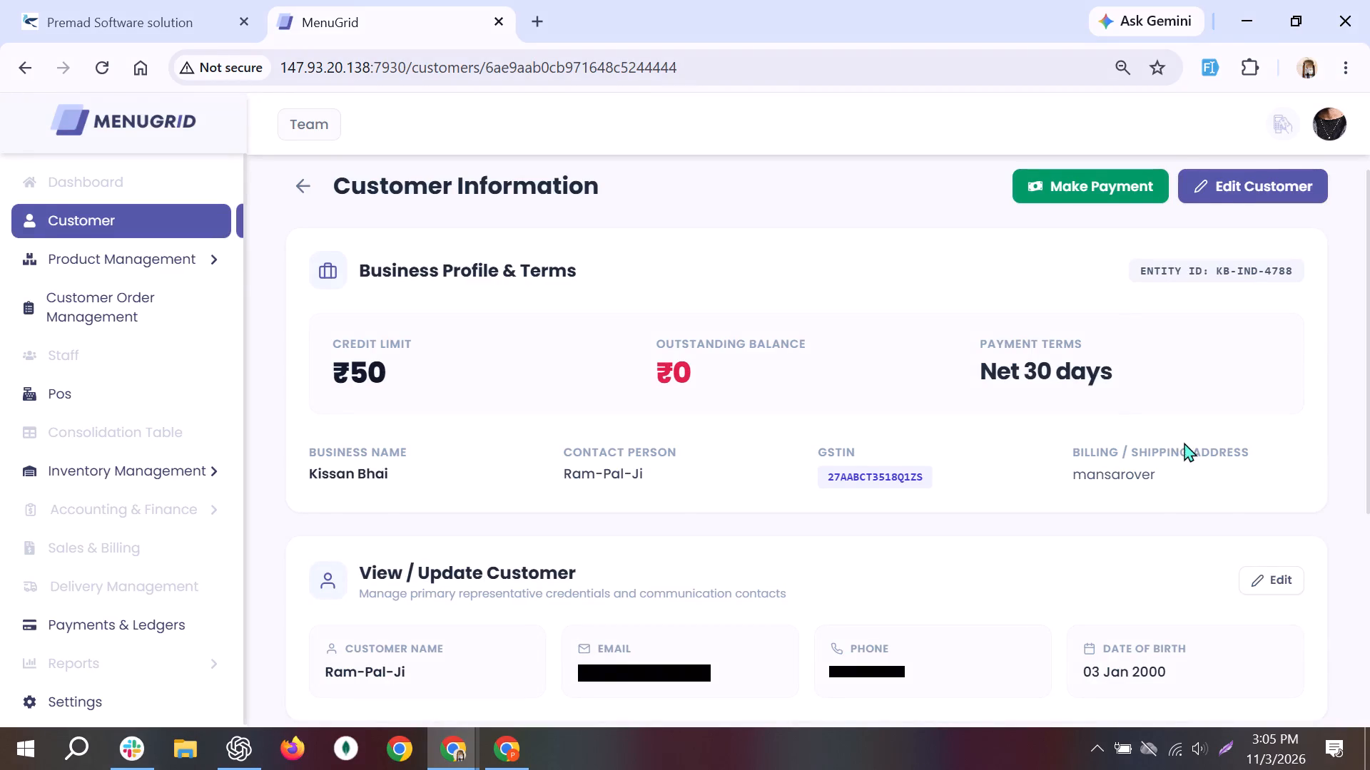
scroll(1184, 442, "down", 1)
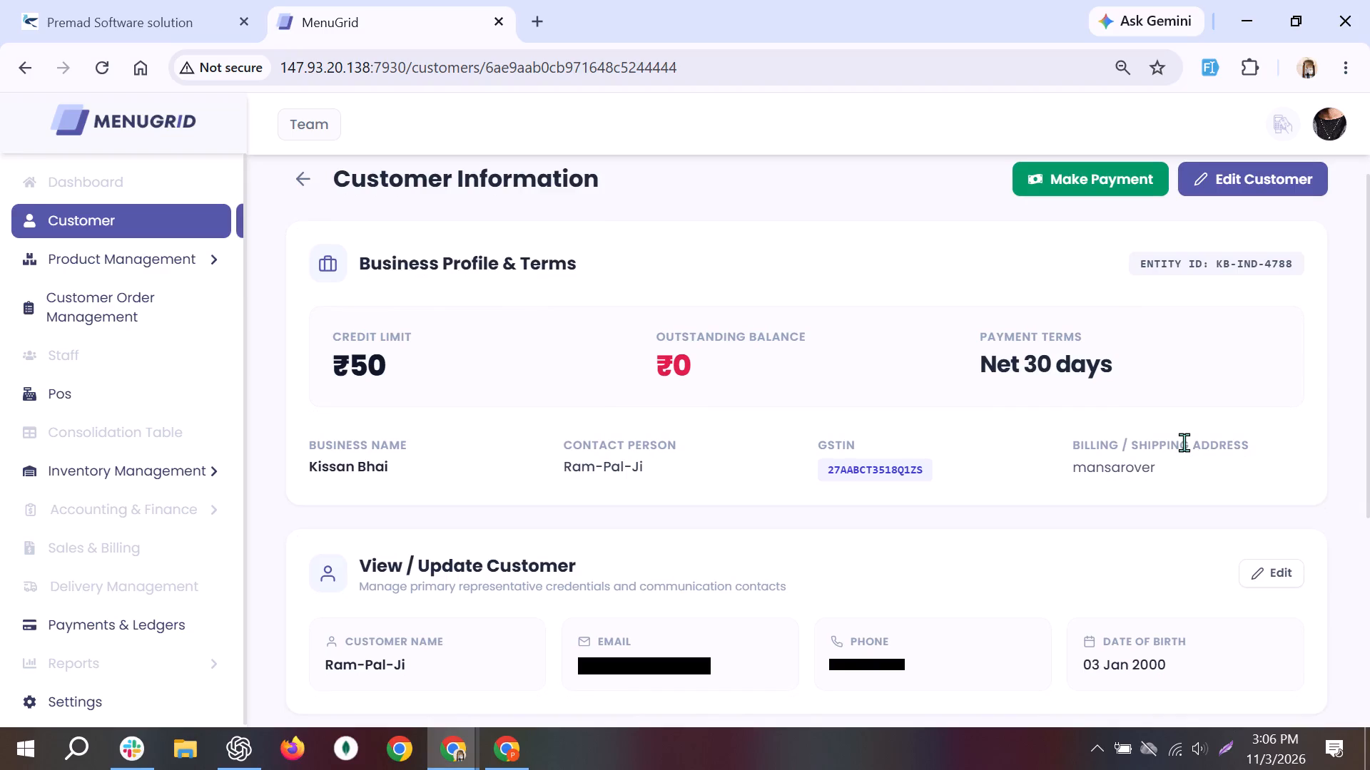
scroll(1184, 442, "down", 2)
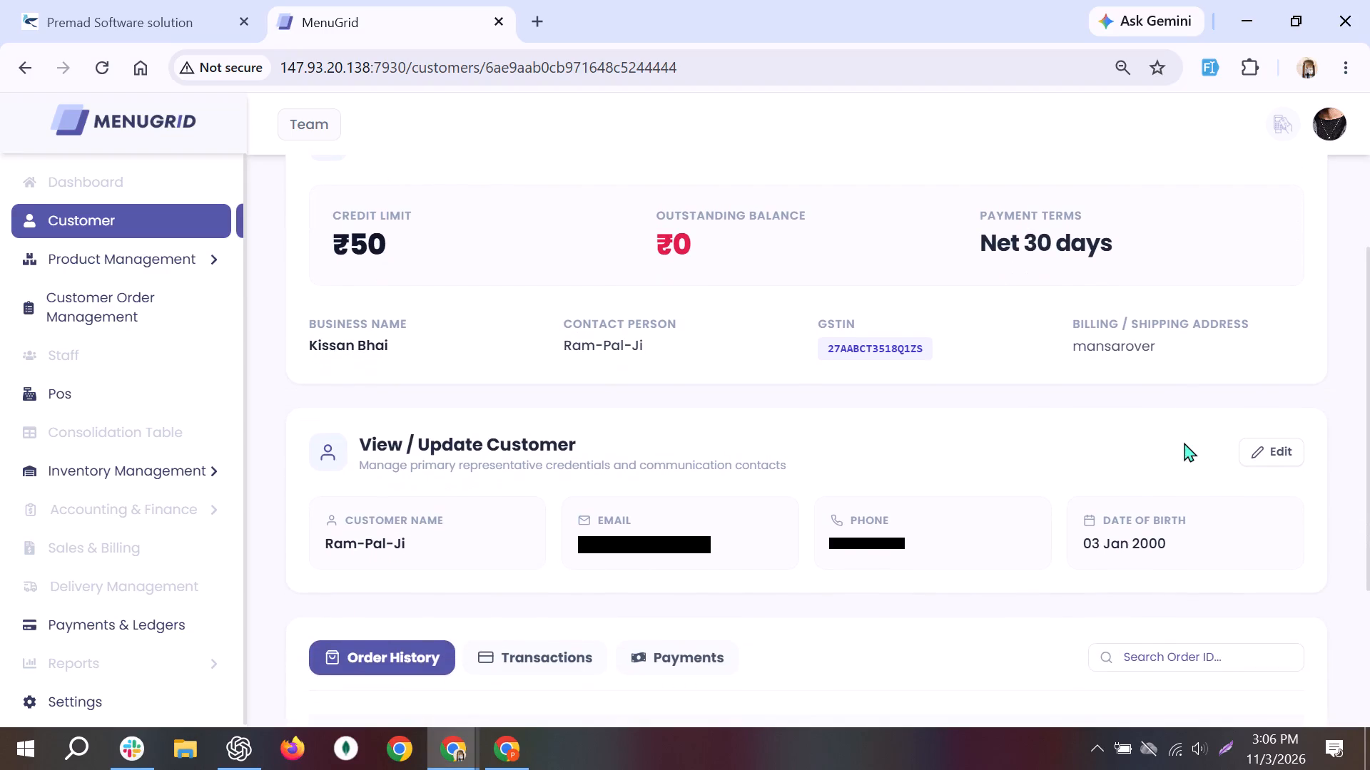
scroll(1184, 442, "down", 1)
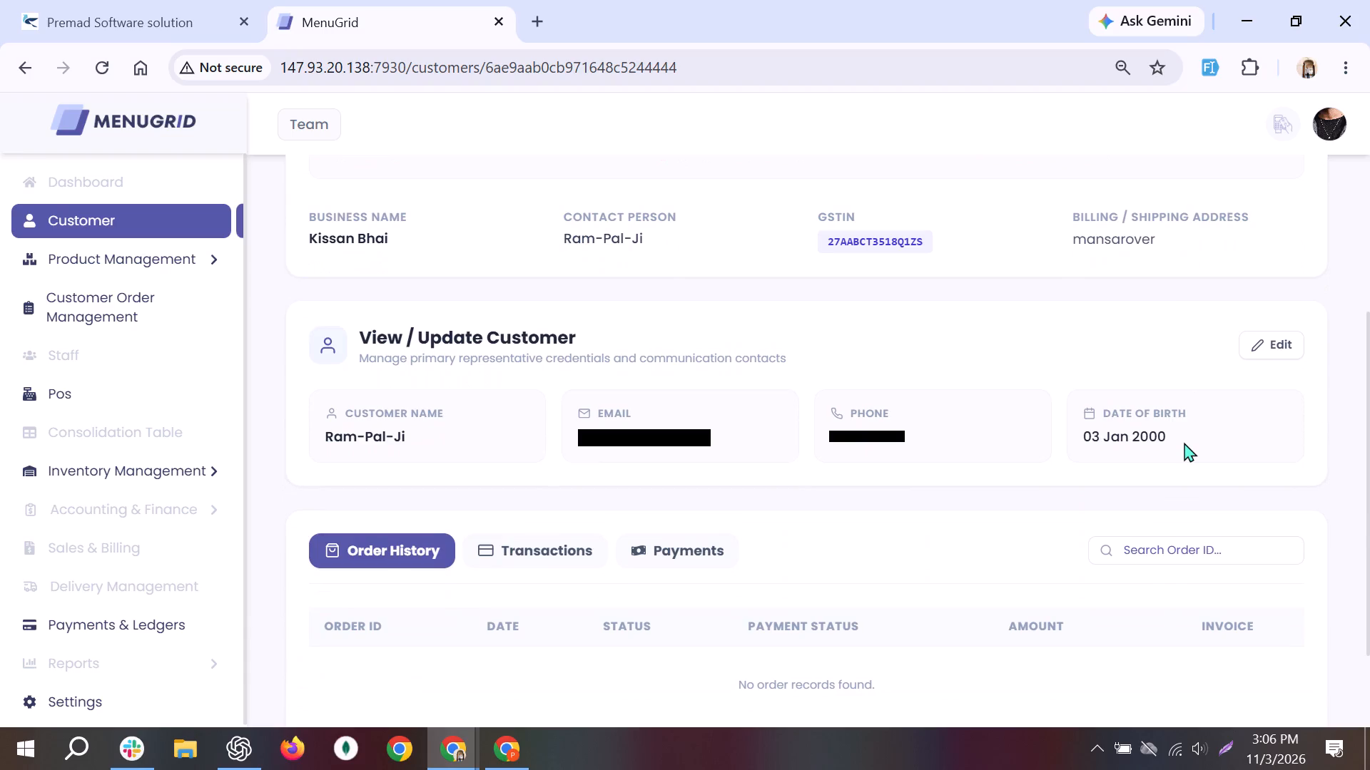
scroll(1184, 442, "down", 2)
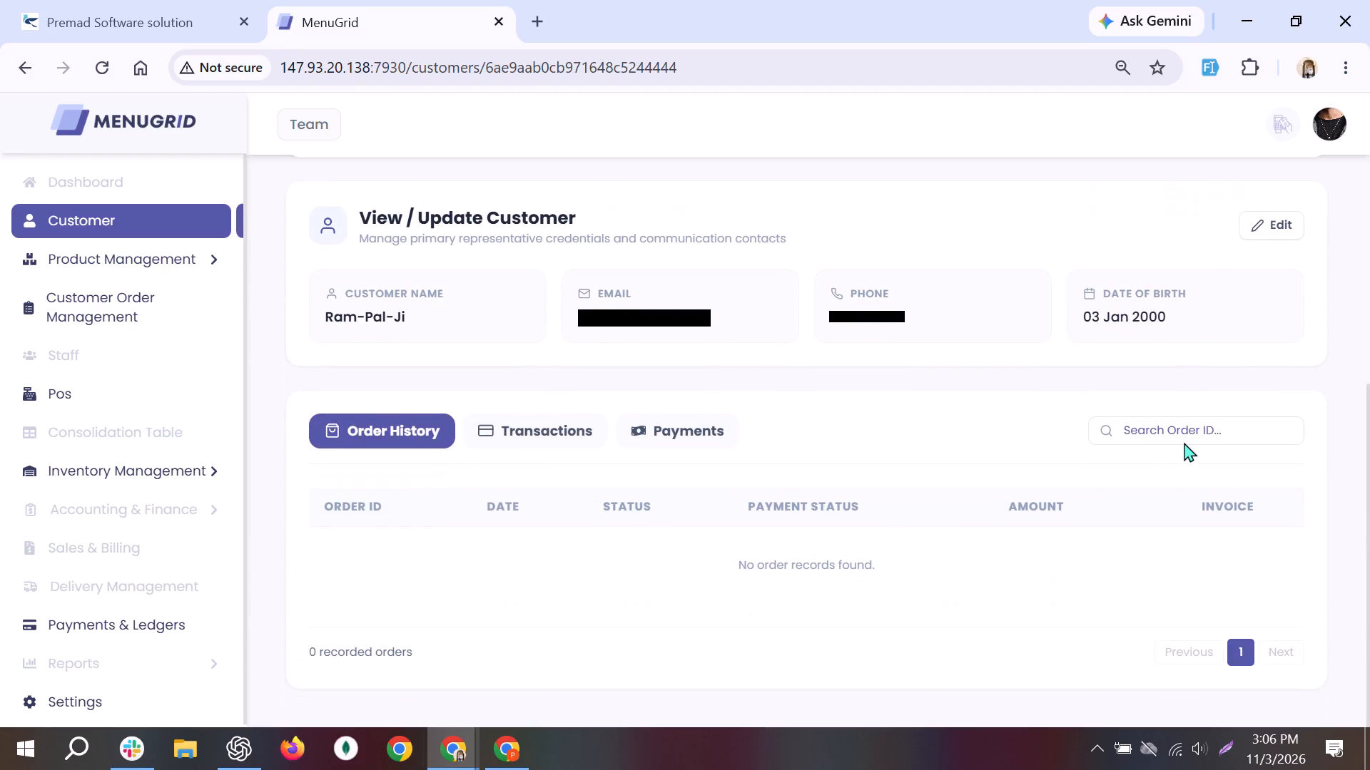
scroll(1184, 442, "down", 1)
left_click(539, 429)
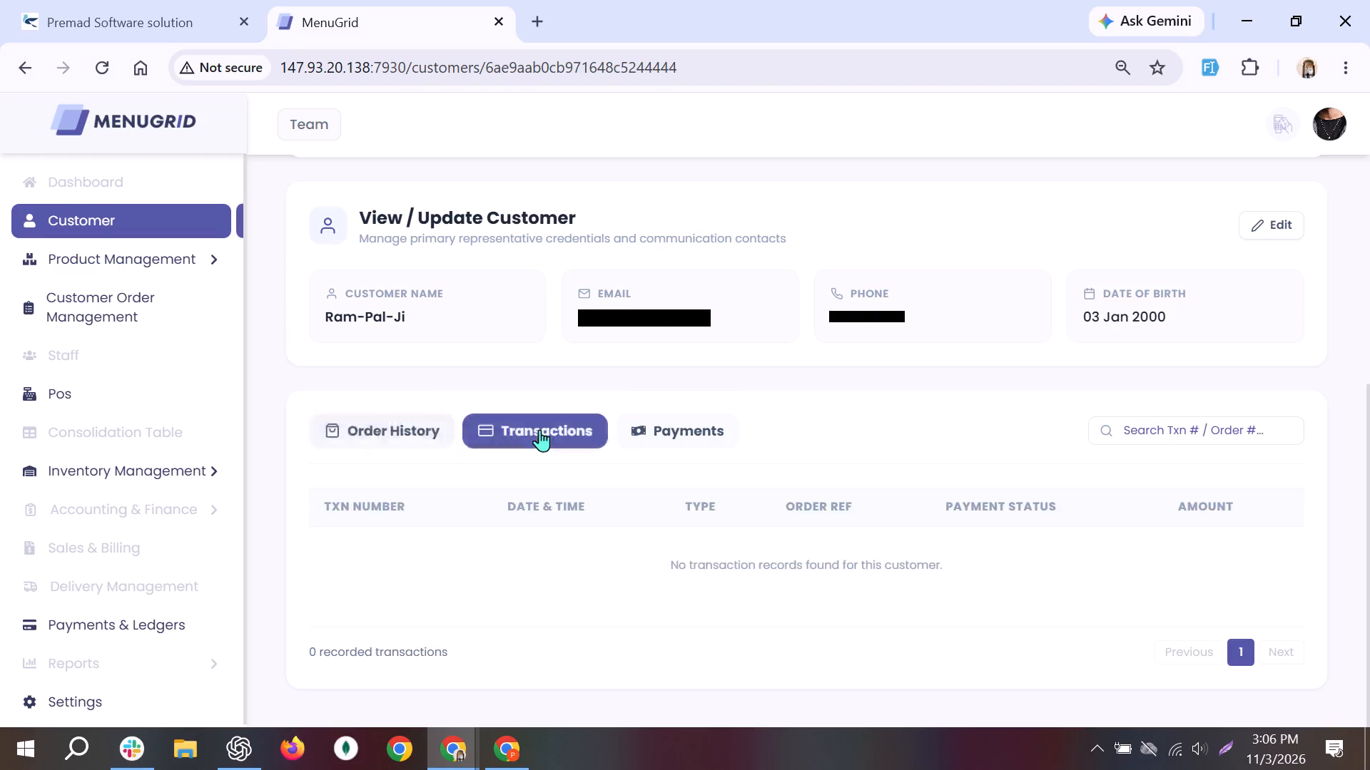
left_click(686, 430)
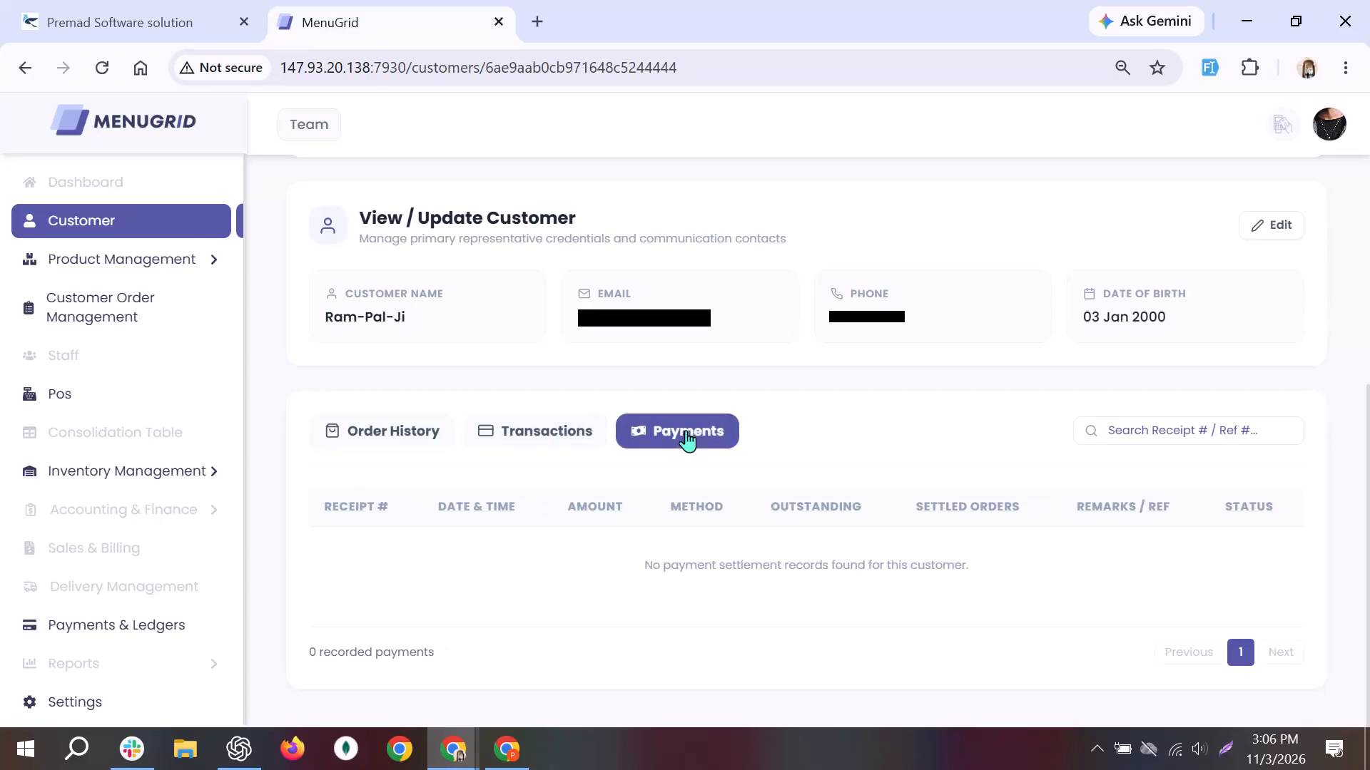
left_click(524, 414)
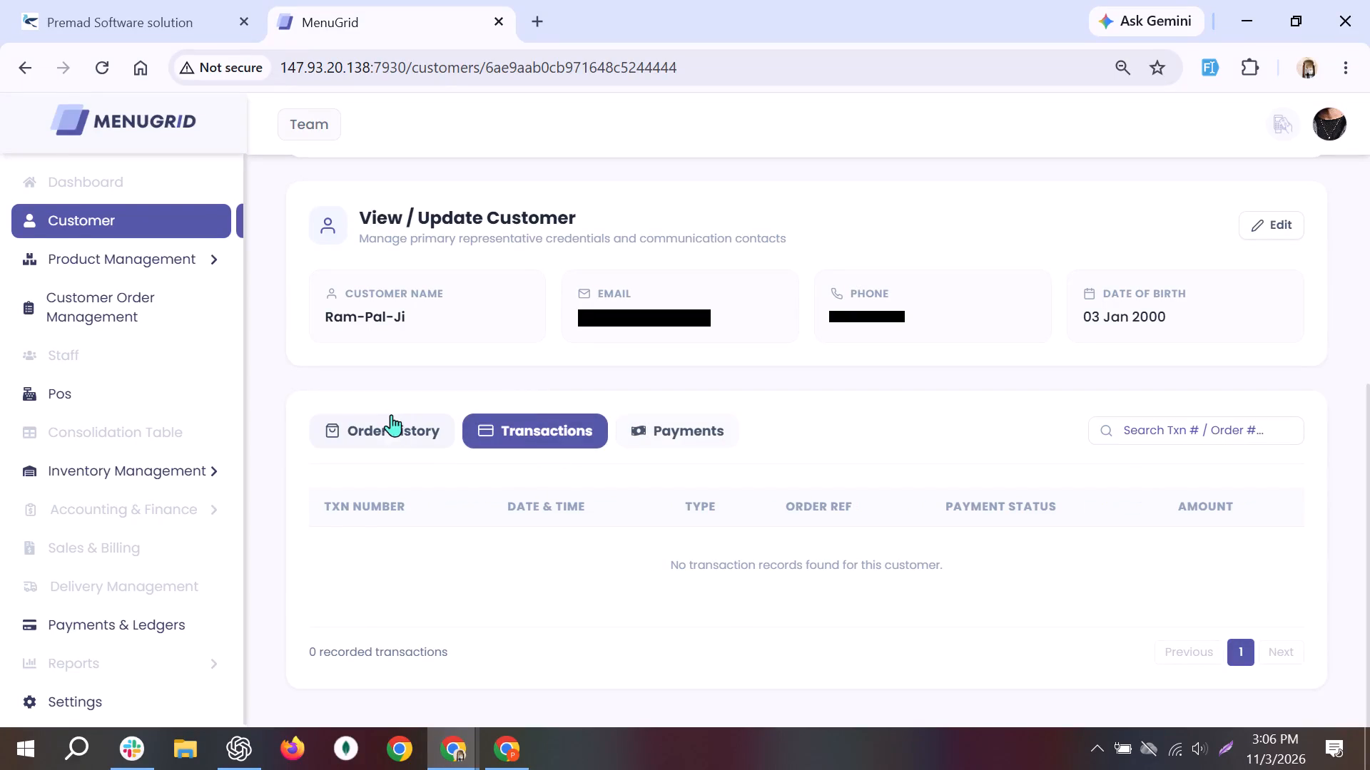
left_click(381, 420)
scroll(381, 420, "up", 13)
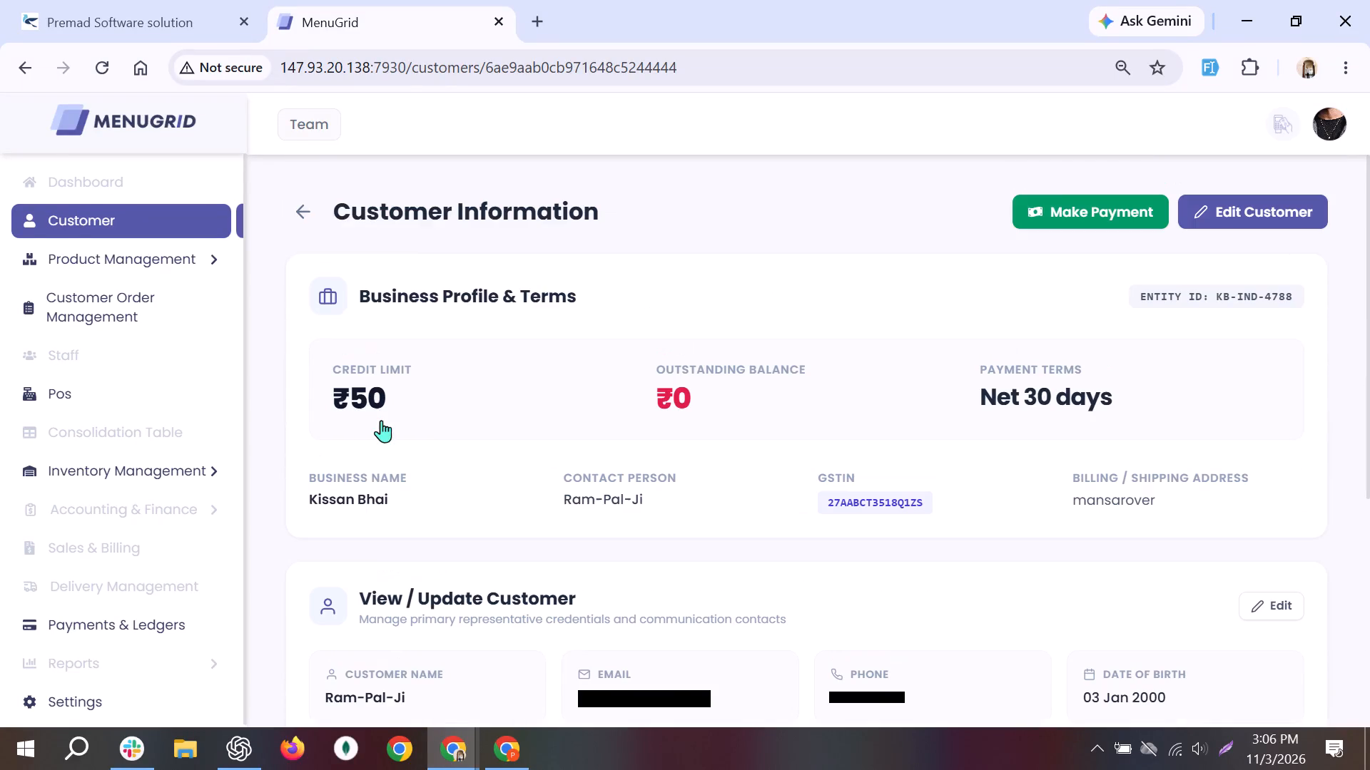
scroll(381, 420, "up", 6)
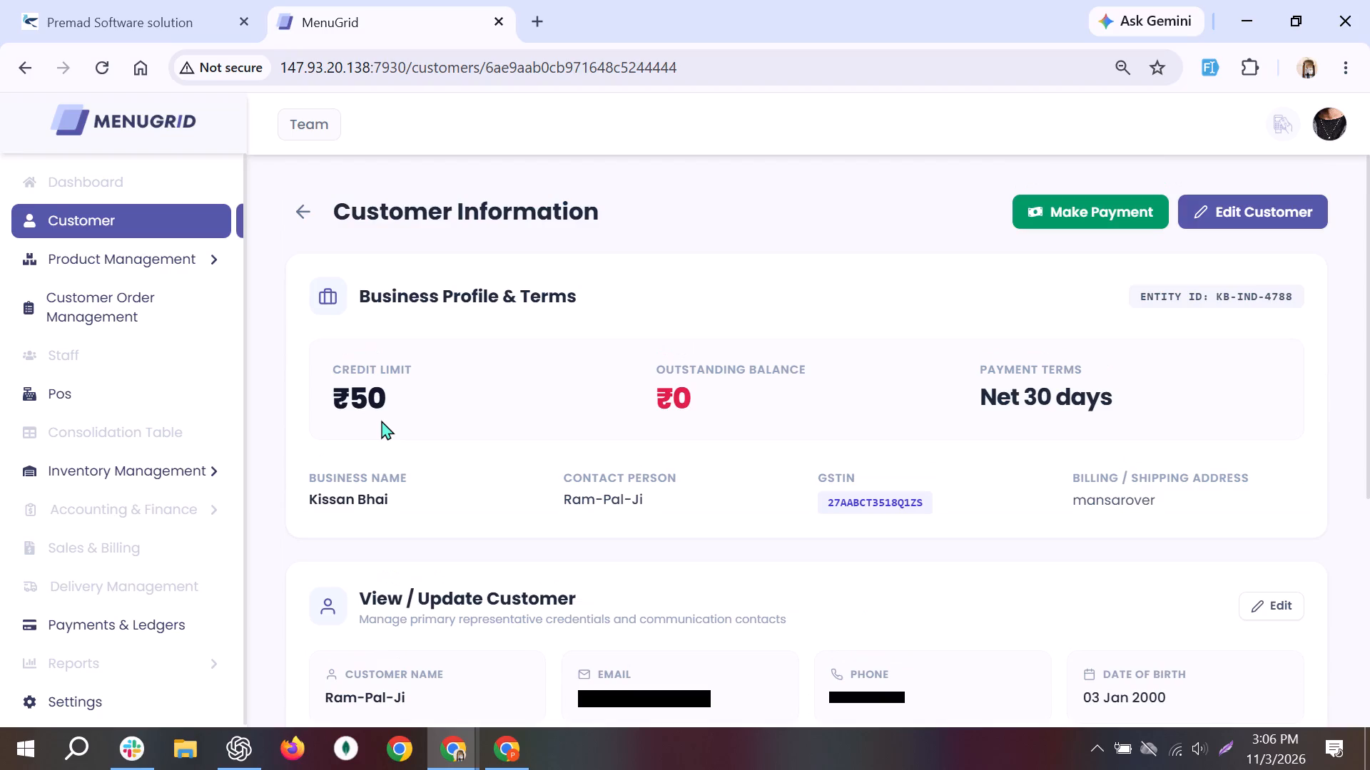
left_click(295, 209)
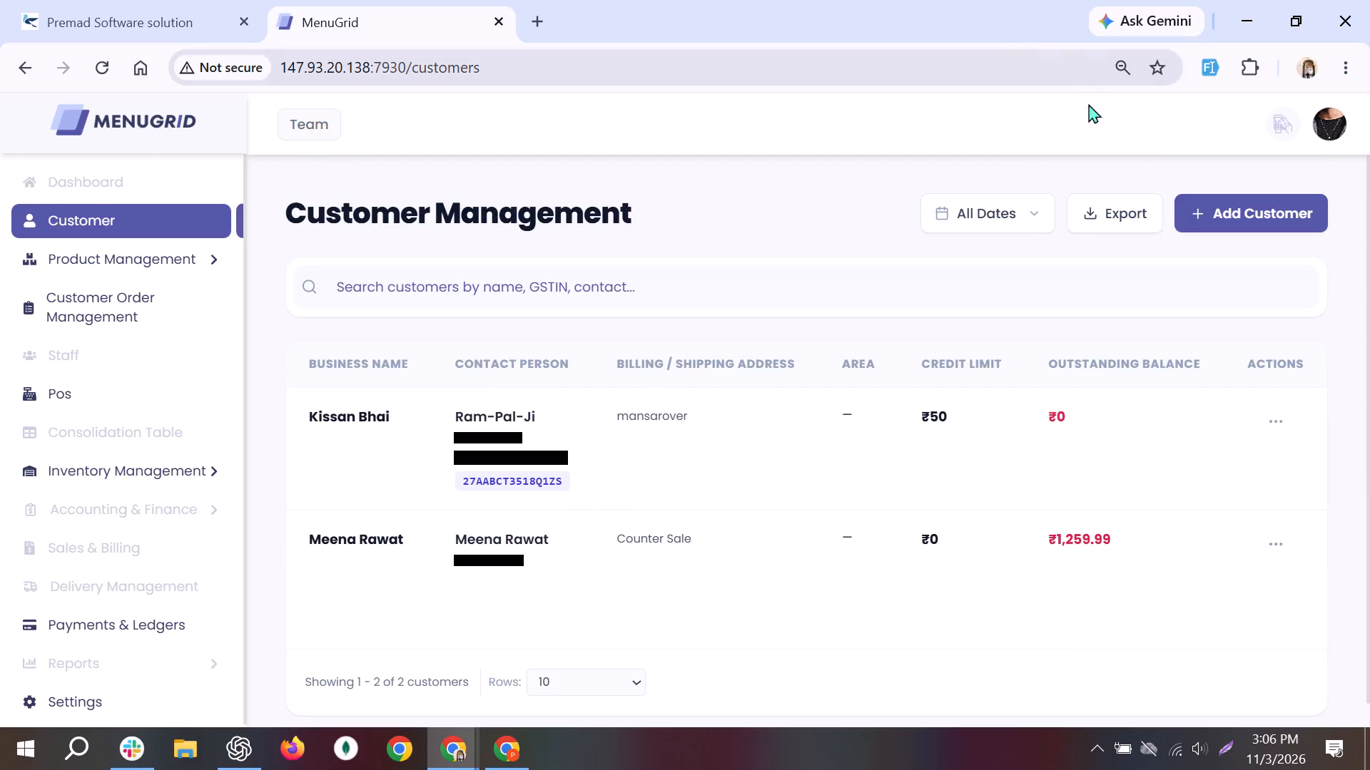
Filter the customer list by a custom date range from 11/01/2026 to 11/01/2026, then reset it to All Dates.
left_click(1028, 206)
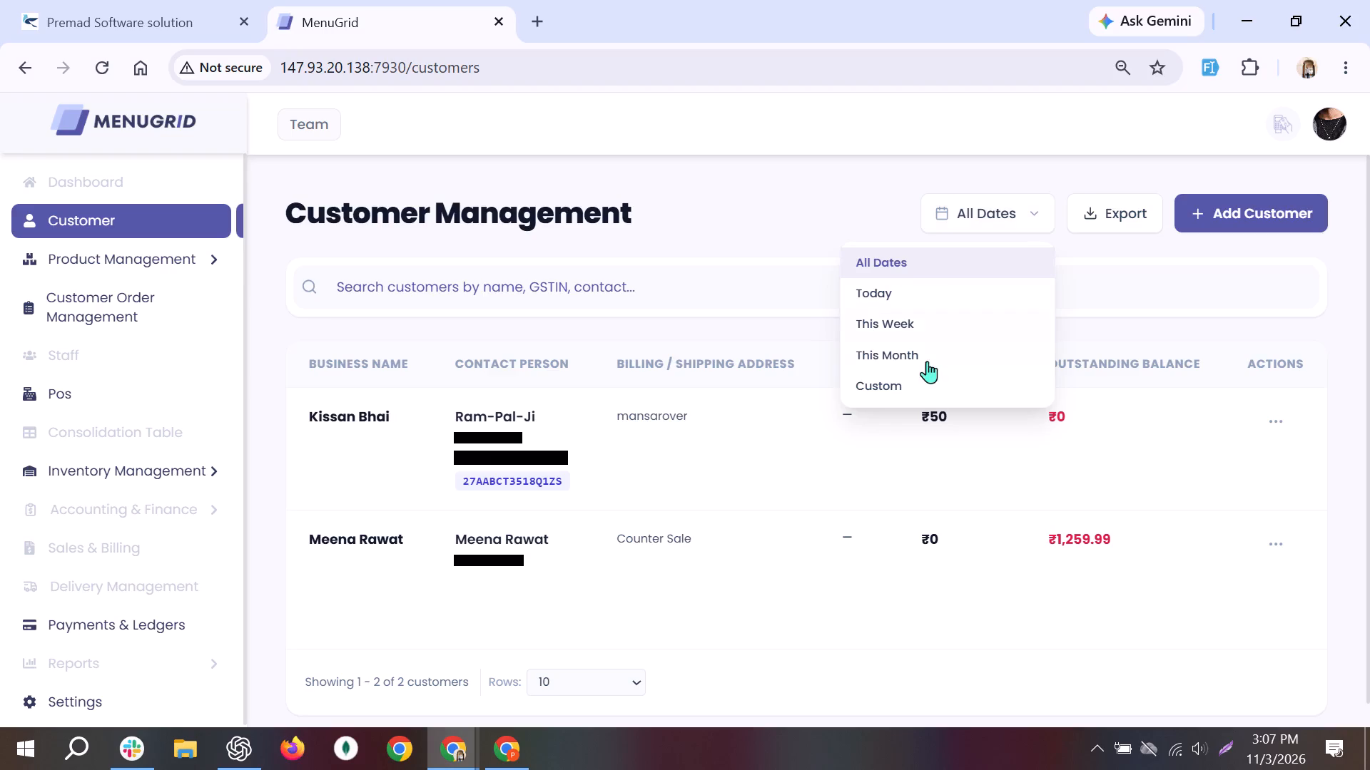
left_click(920, 382)
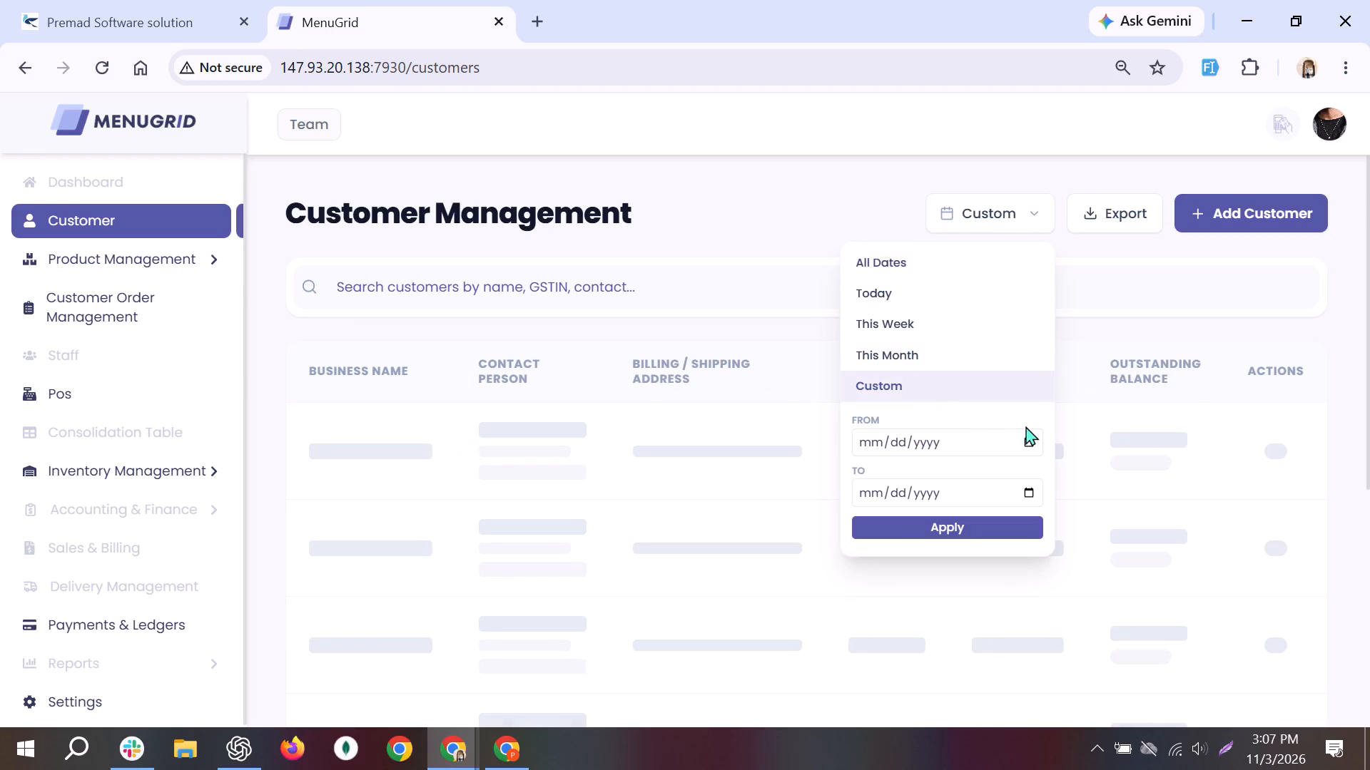
left_click(1028, 446)
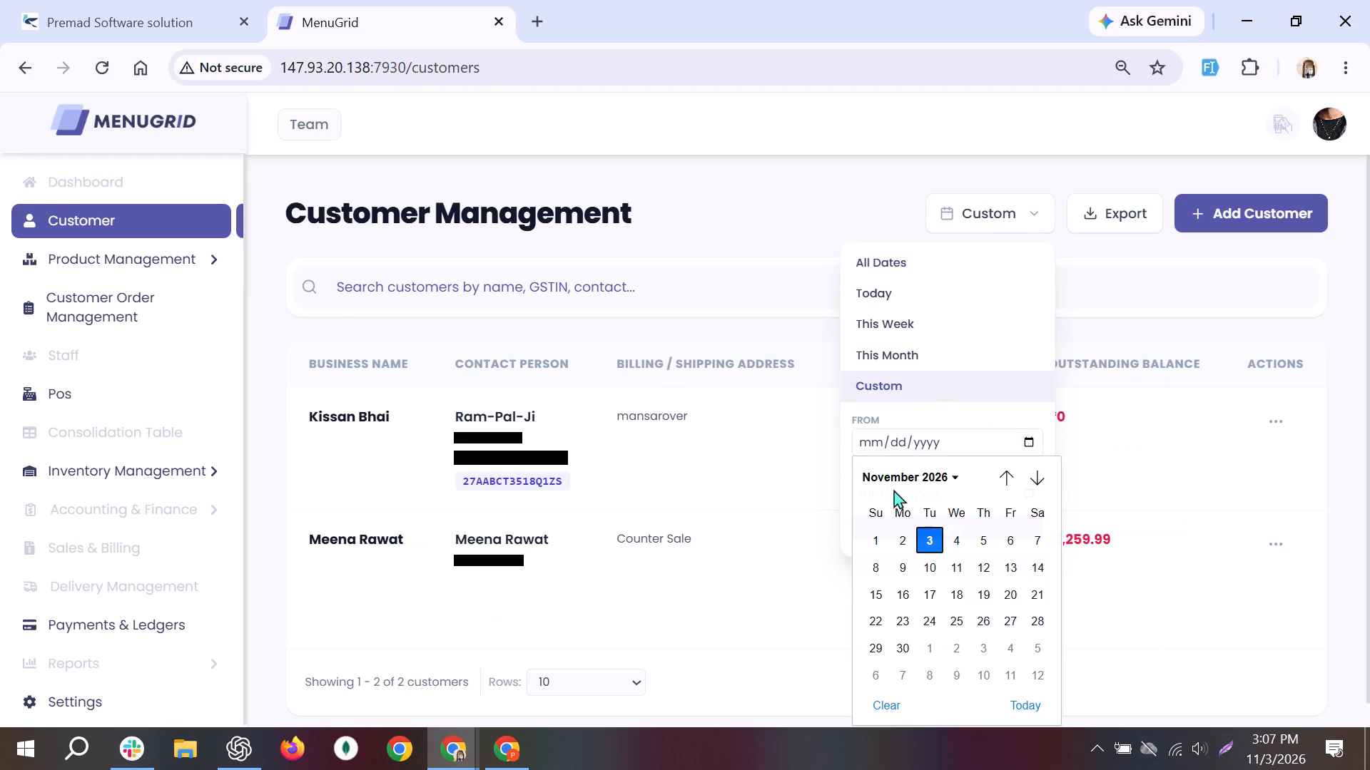
left_click(875, 537)
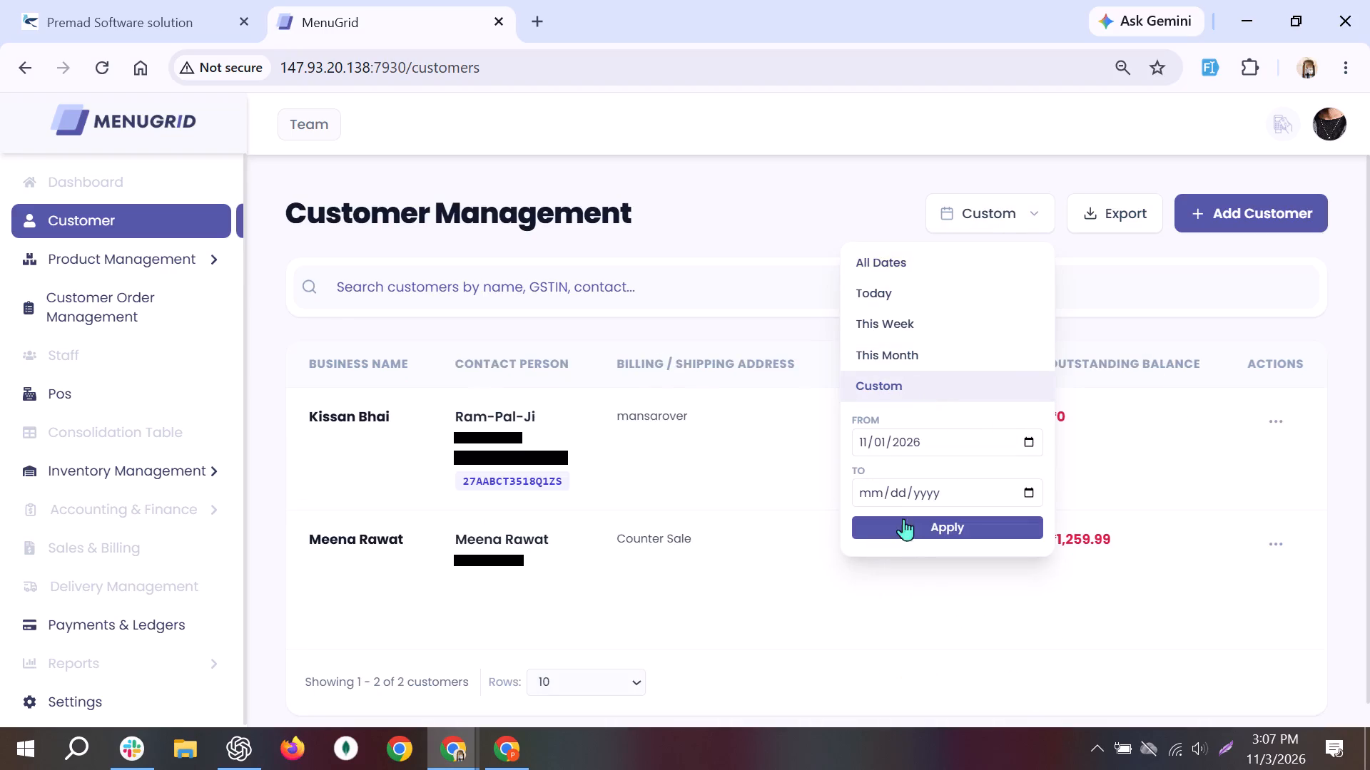
left_click(1035, 494)
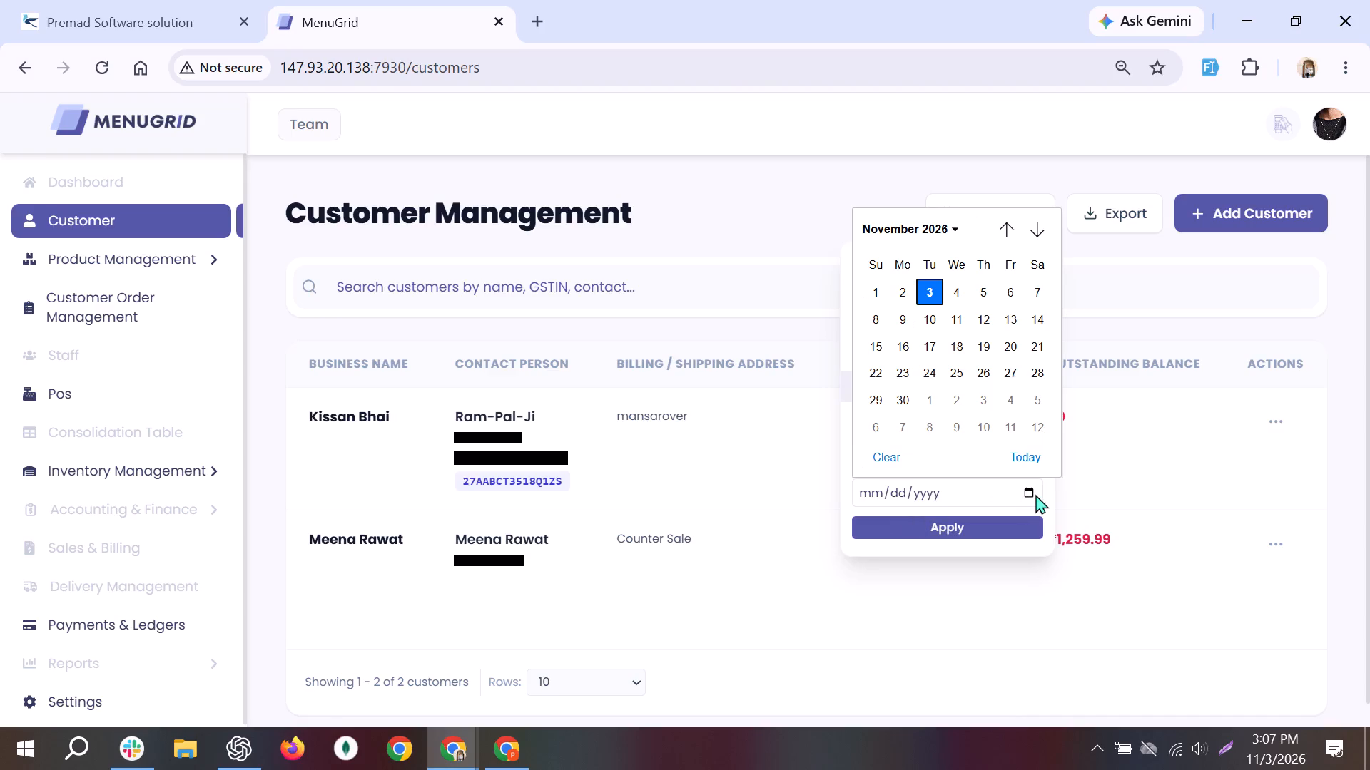
left_click(876, 294)
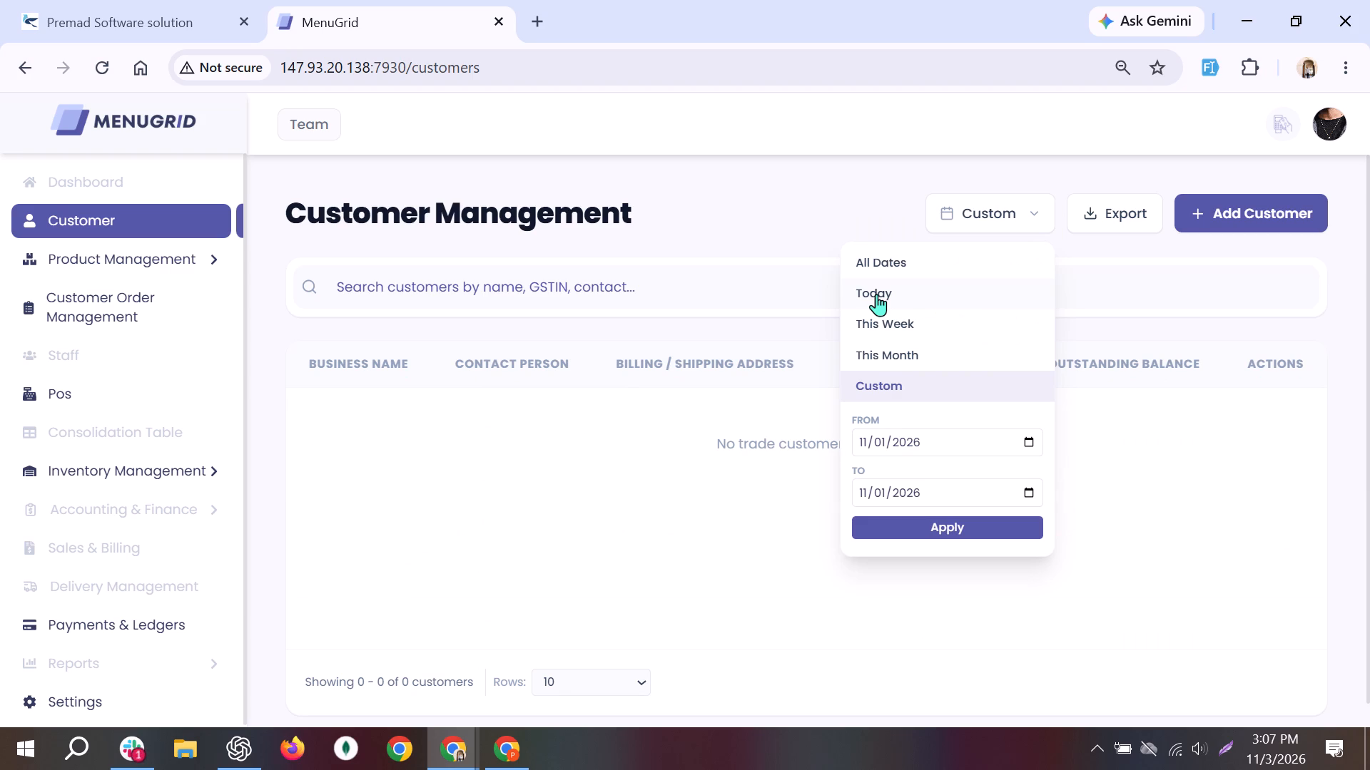
left_click(1210, 490)
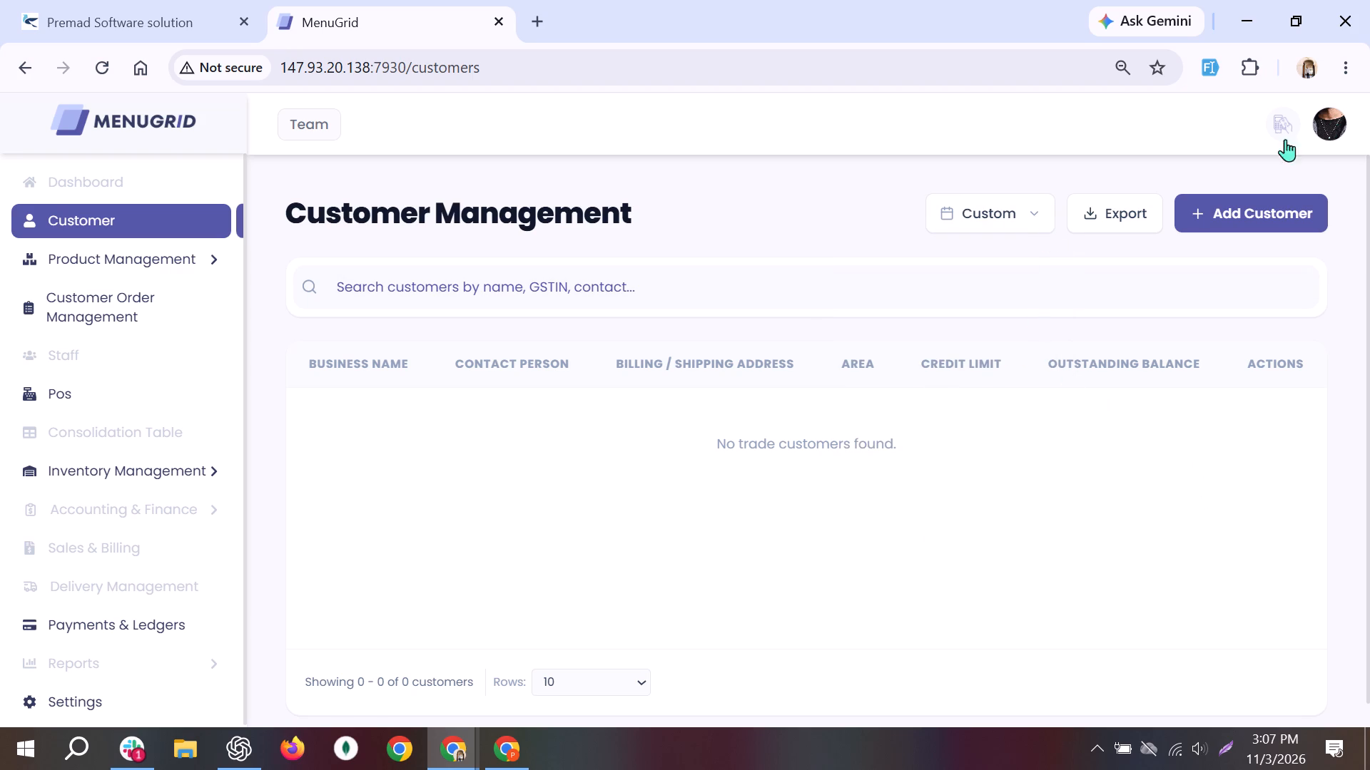
left_click(1023, 207)
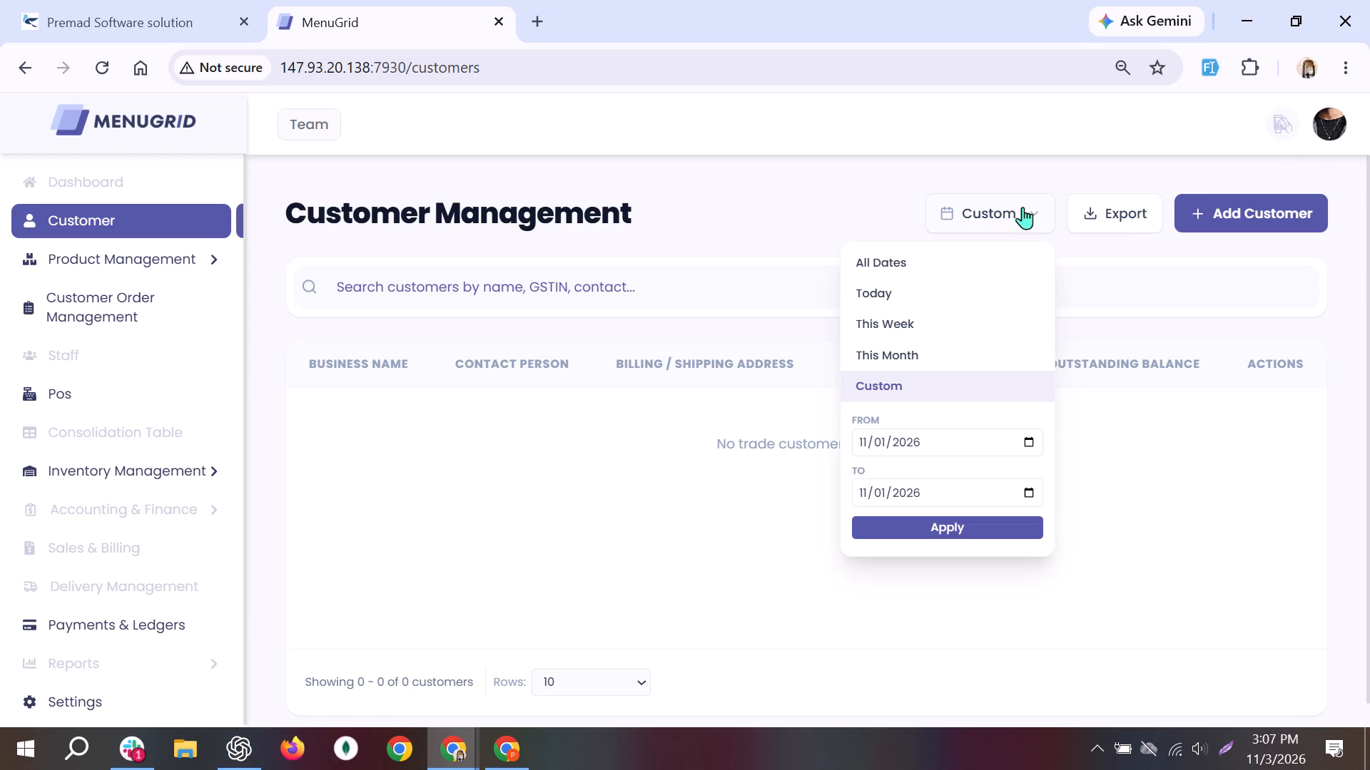
left_click(946, 267)
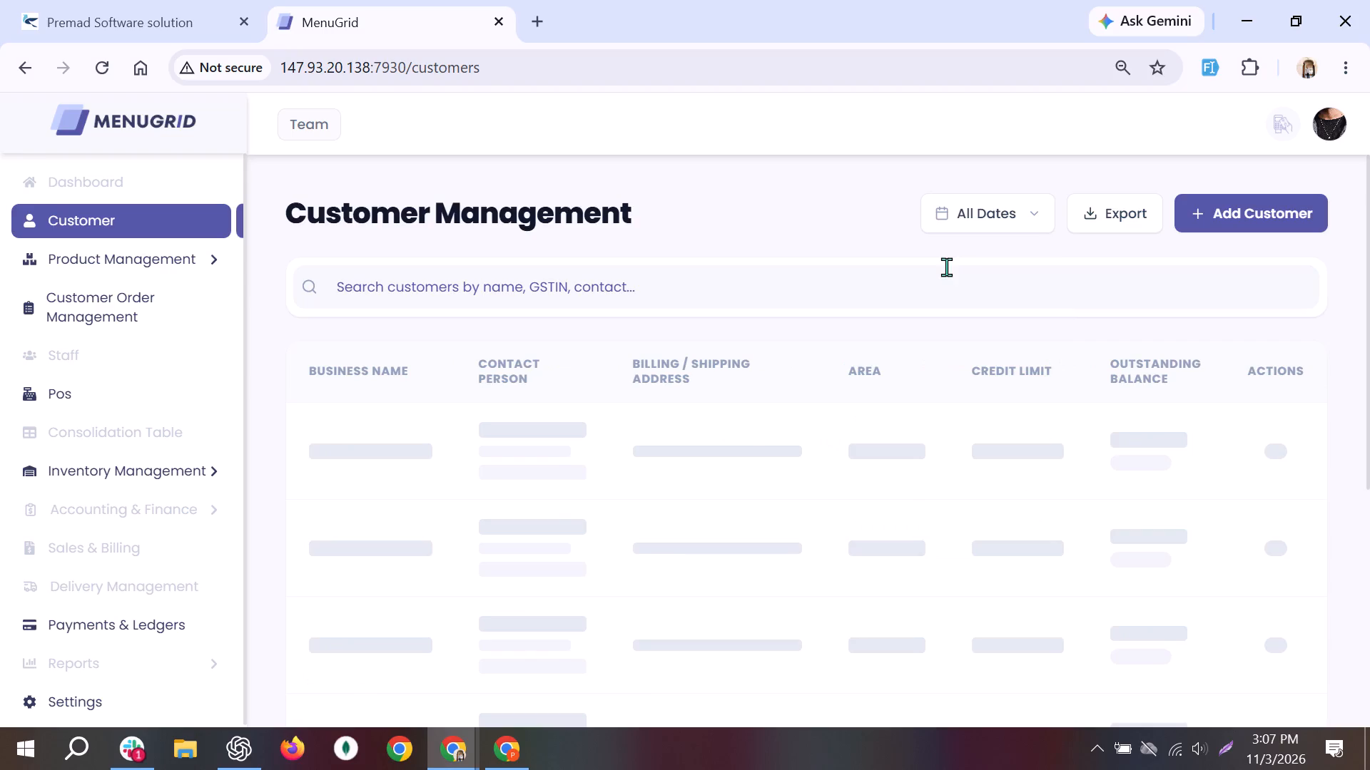
Export the customer list and allow the insecure download of trade_customers_2026-11-03.pdf.
left_click(1100, 210)
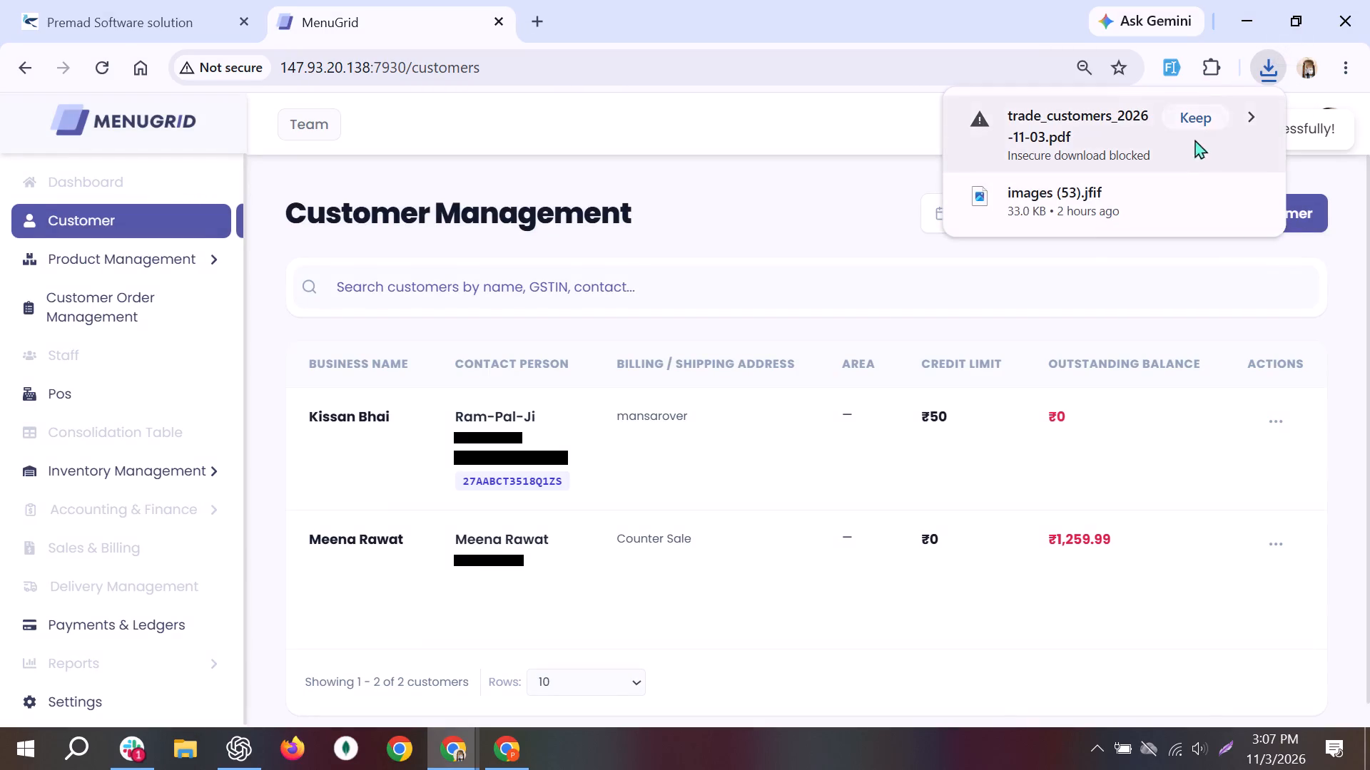
left_click(1247, 122)
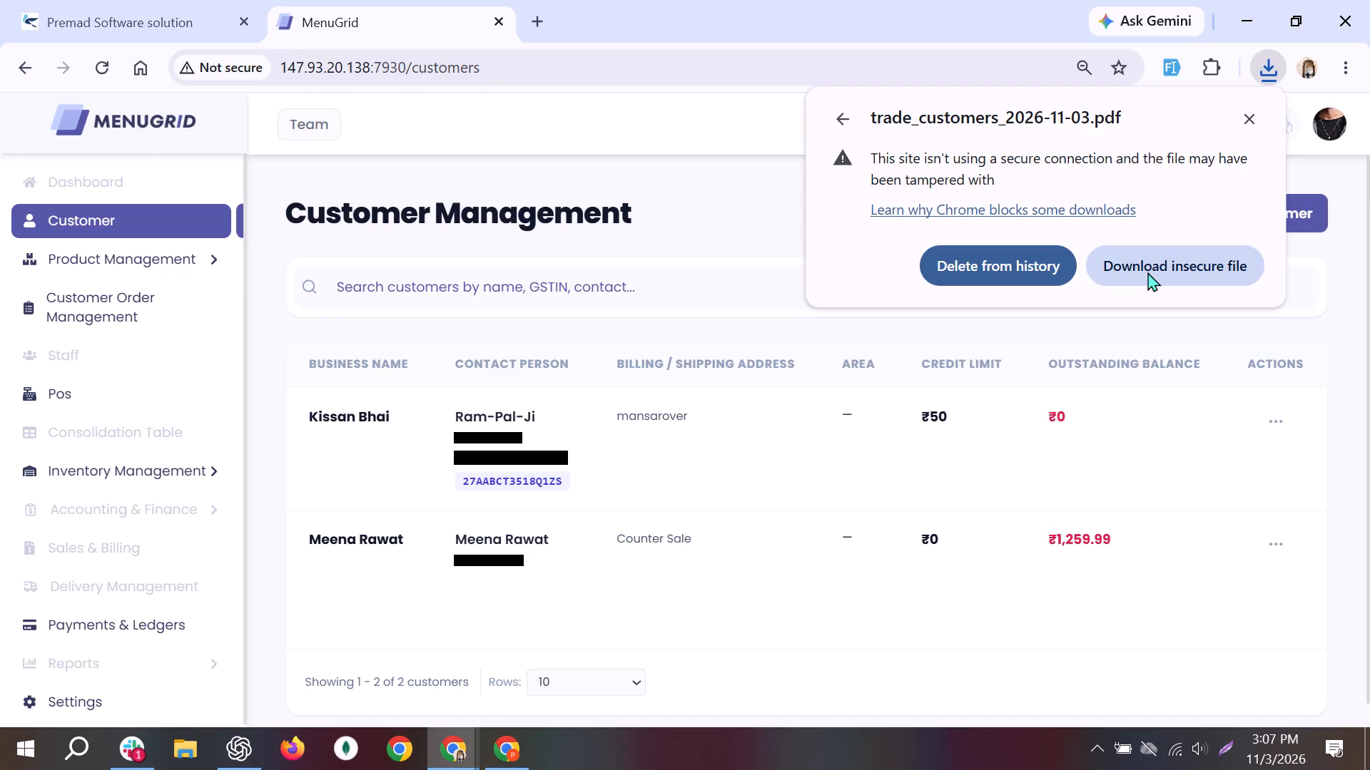
left_click(1147, 272)
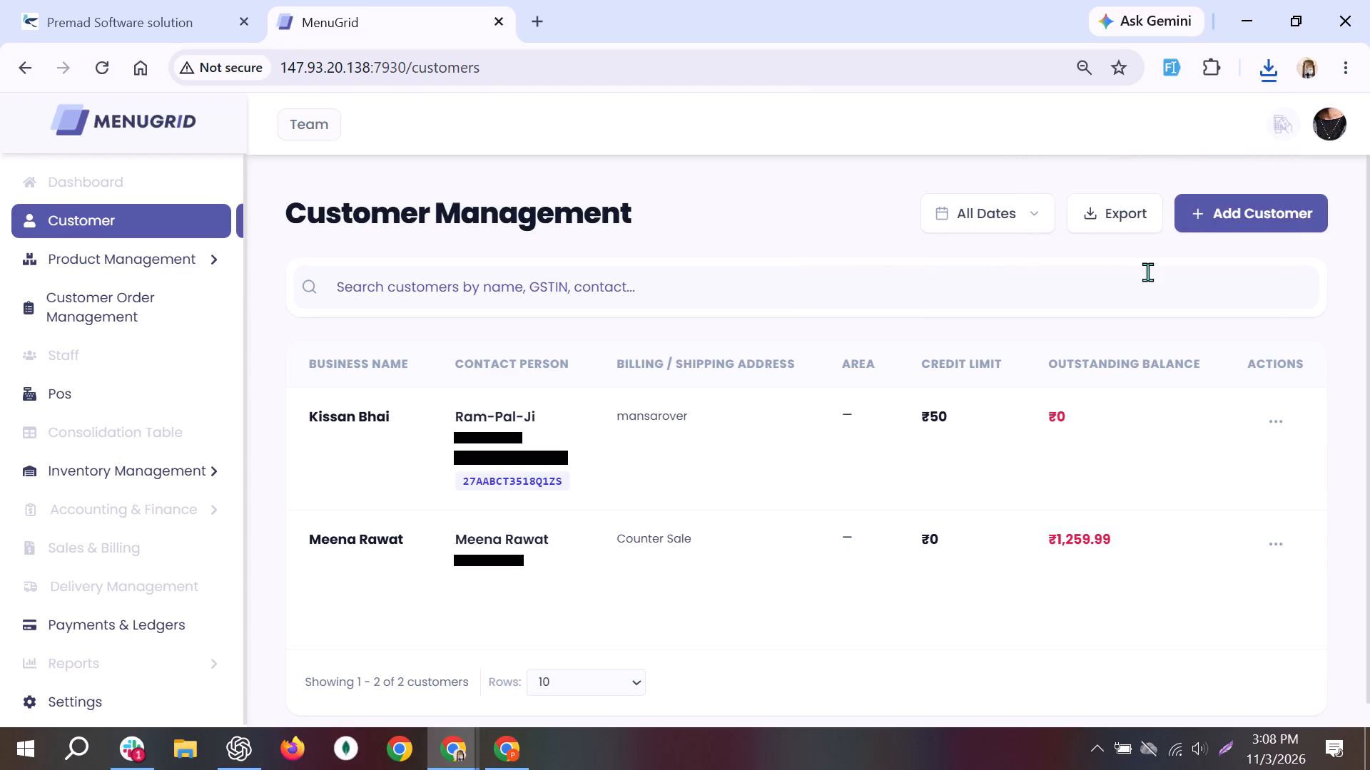
Open the exported trade_customers_2026-11-03.pdf, examine the Trade Customers Directory table against the customer list, and close the file.
left_click(1259, 71)
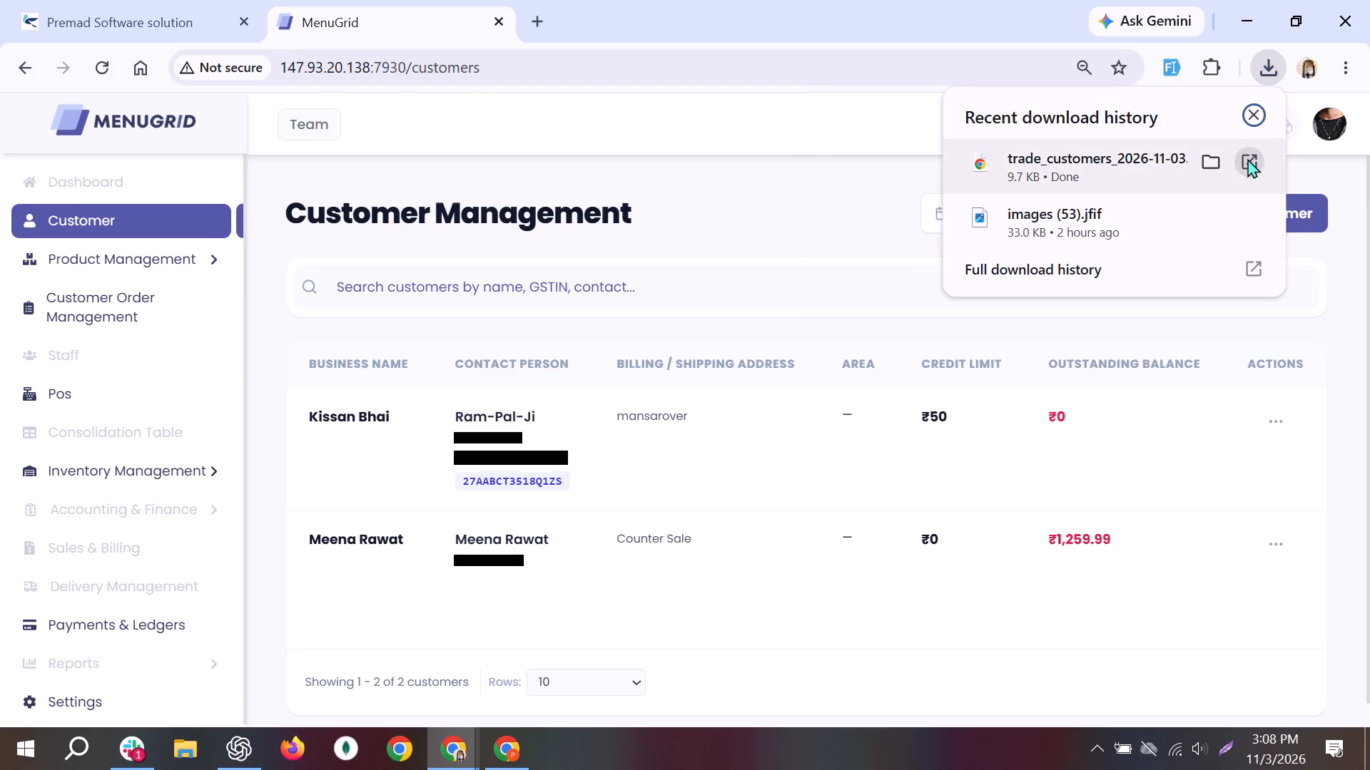
left_click(1247, 158)
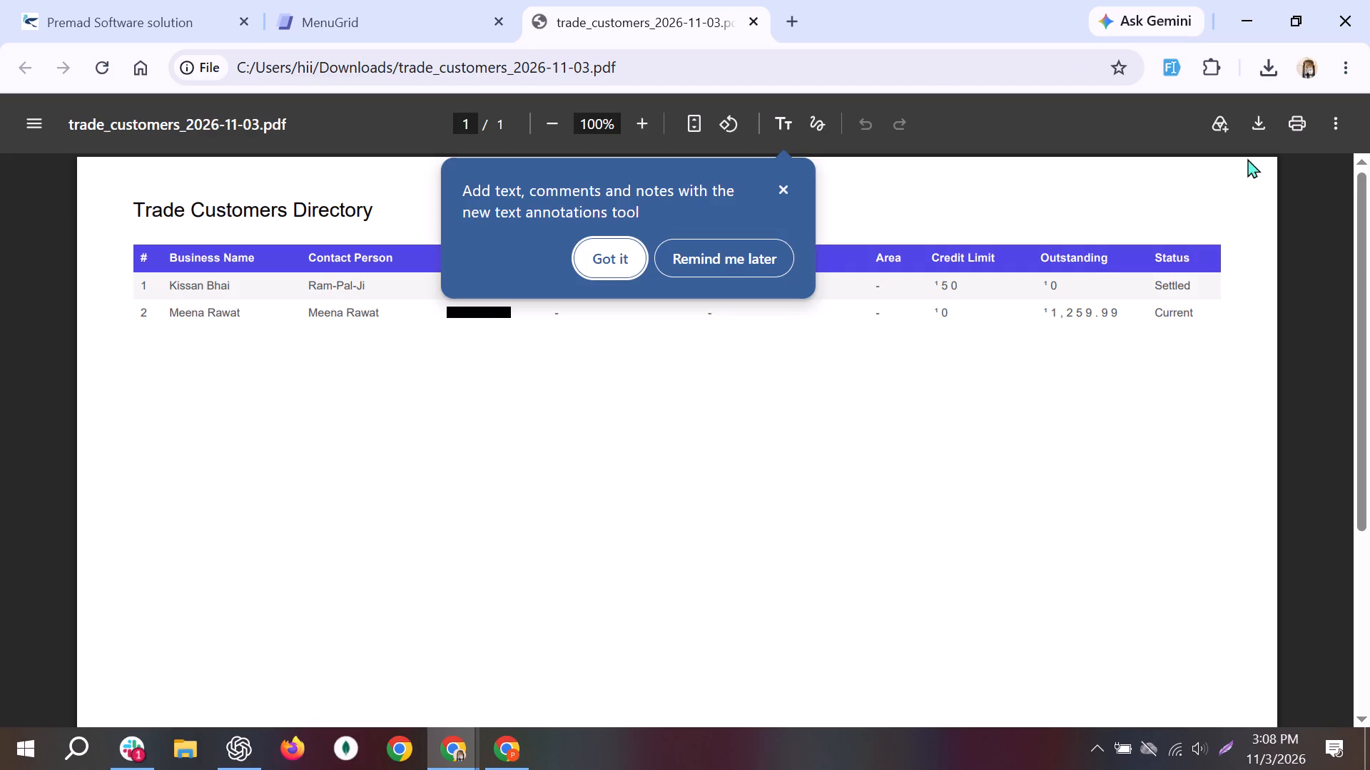
left_click(1137, 428)
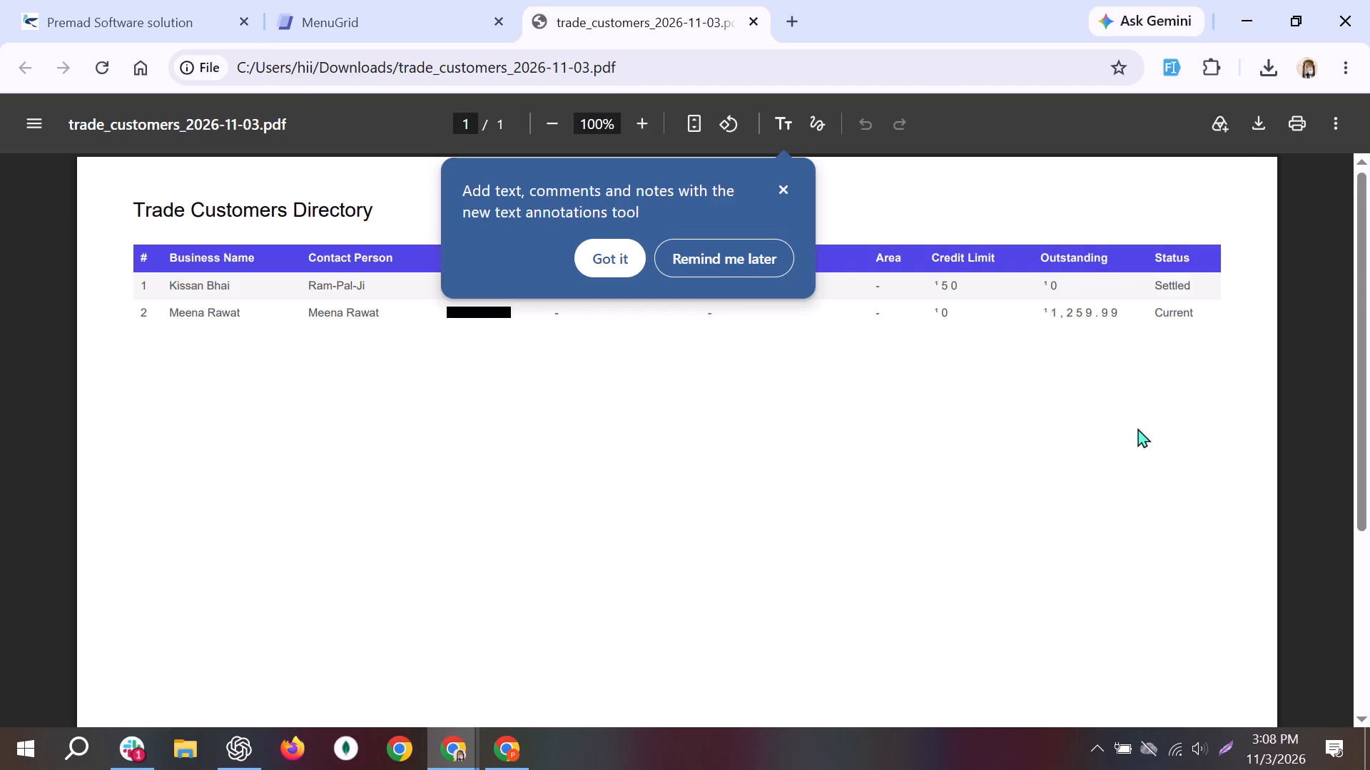
left_click(671, 260)
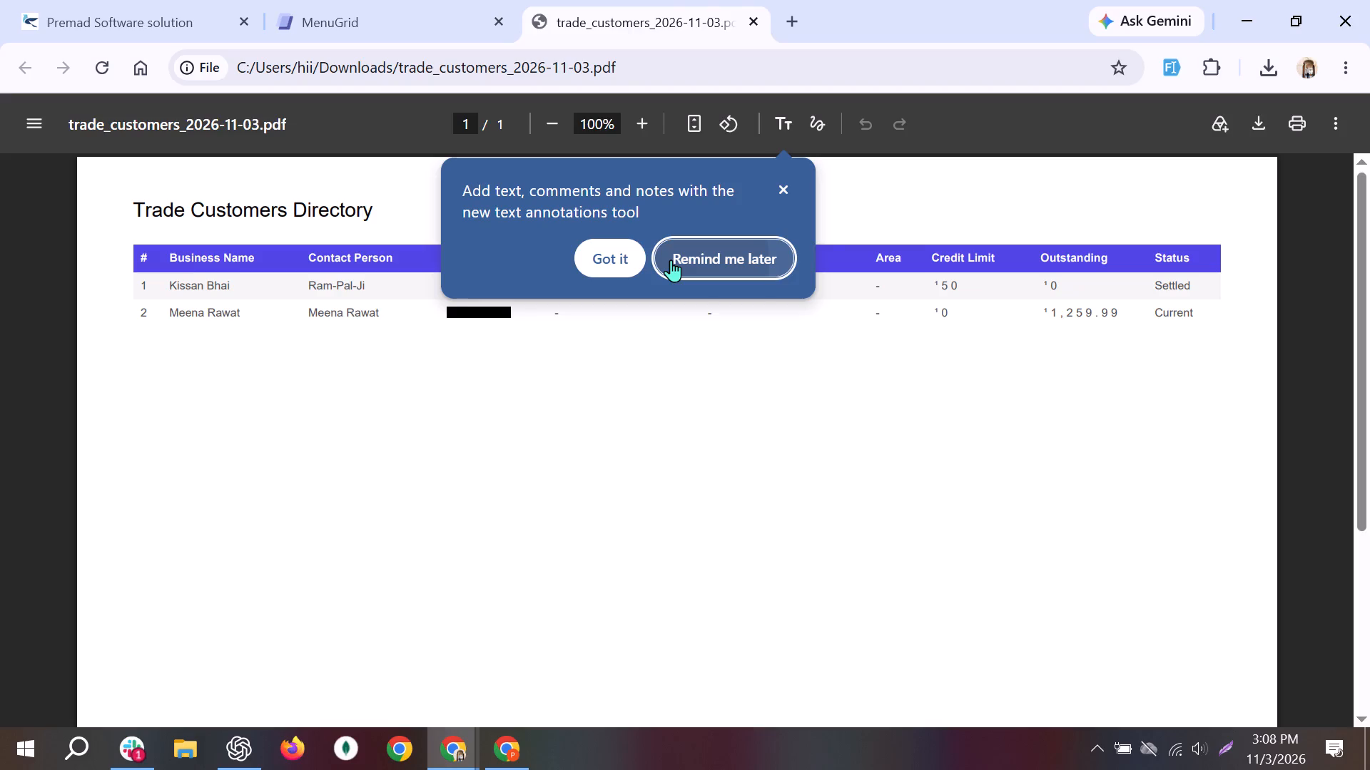
left_click(755, 22)
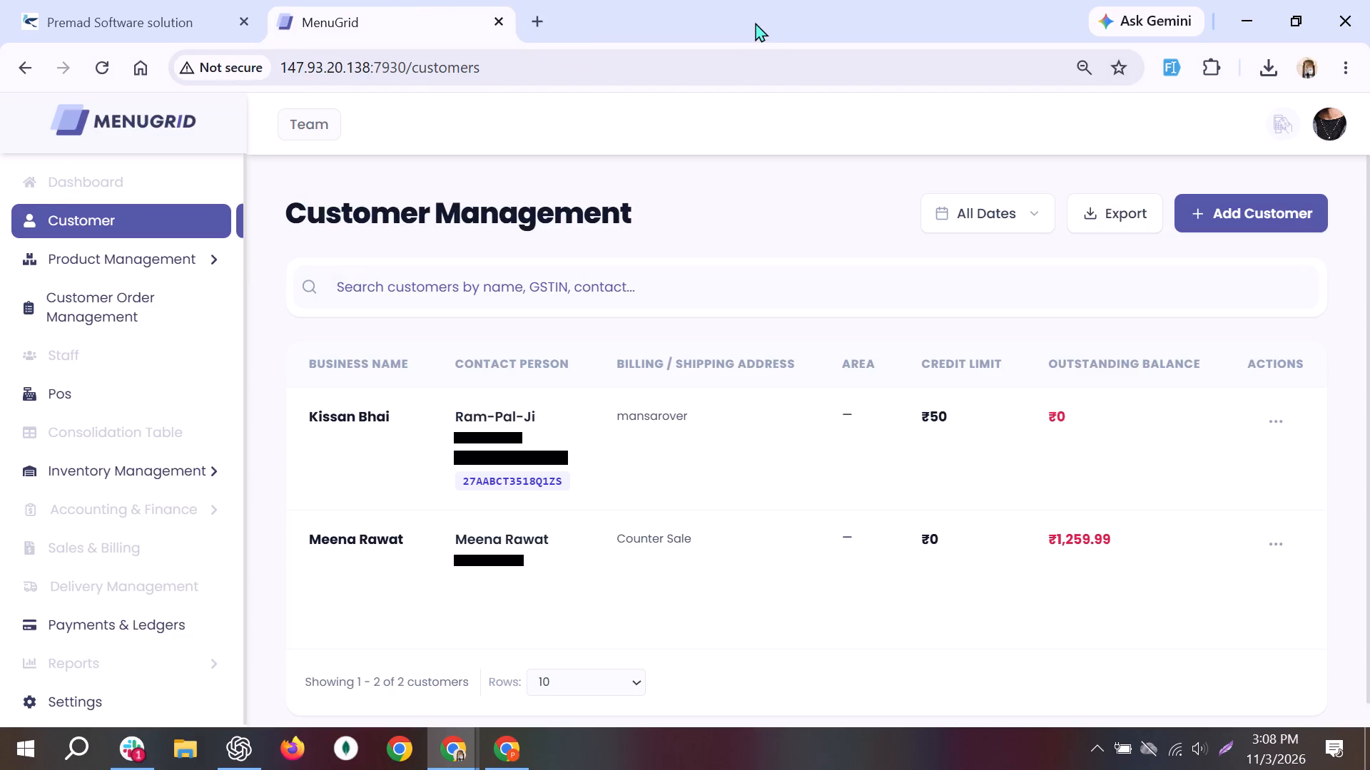
key("ctrl+shift+t")
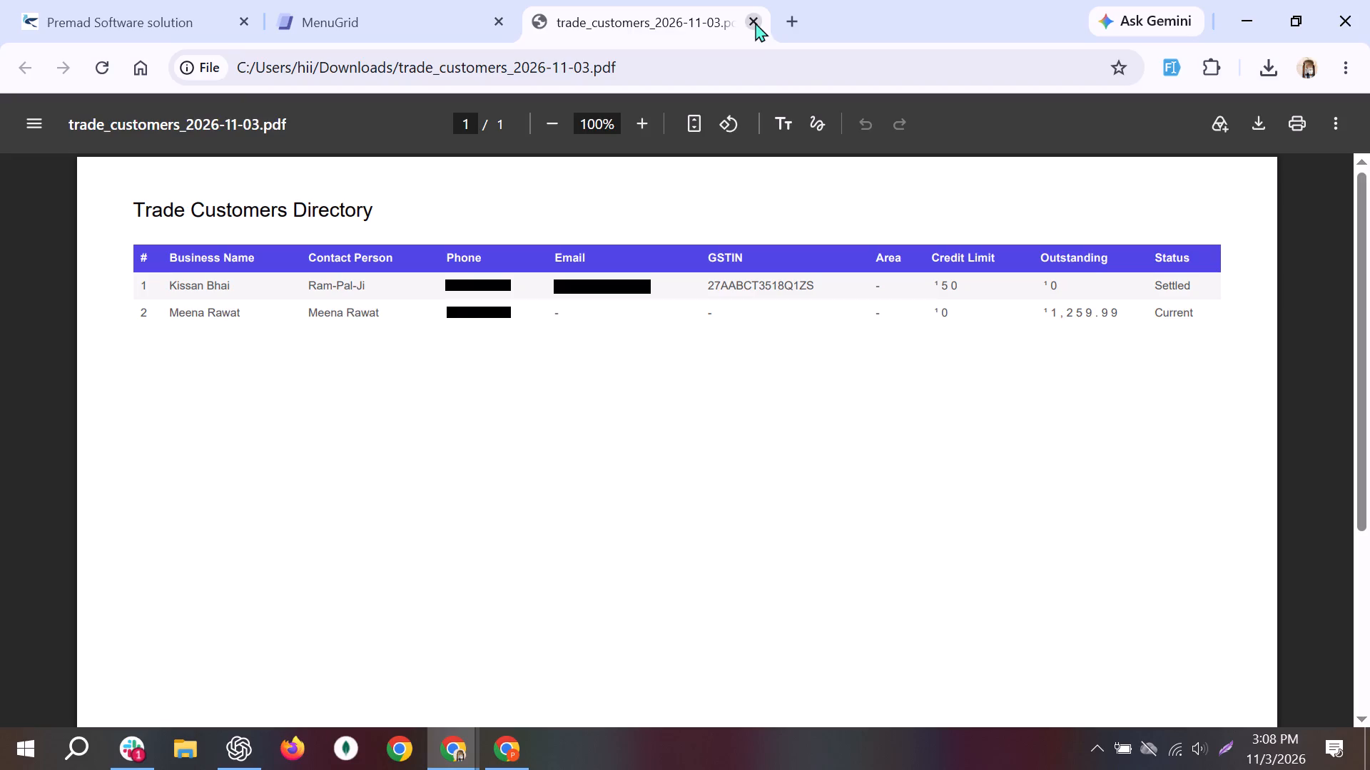
left_click(338, 4)
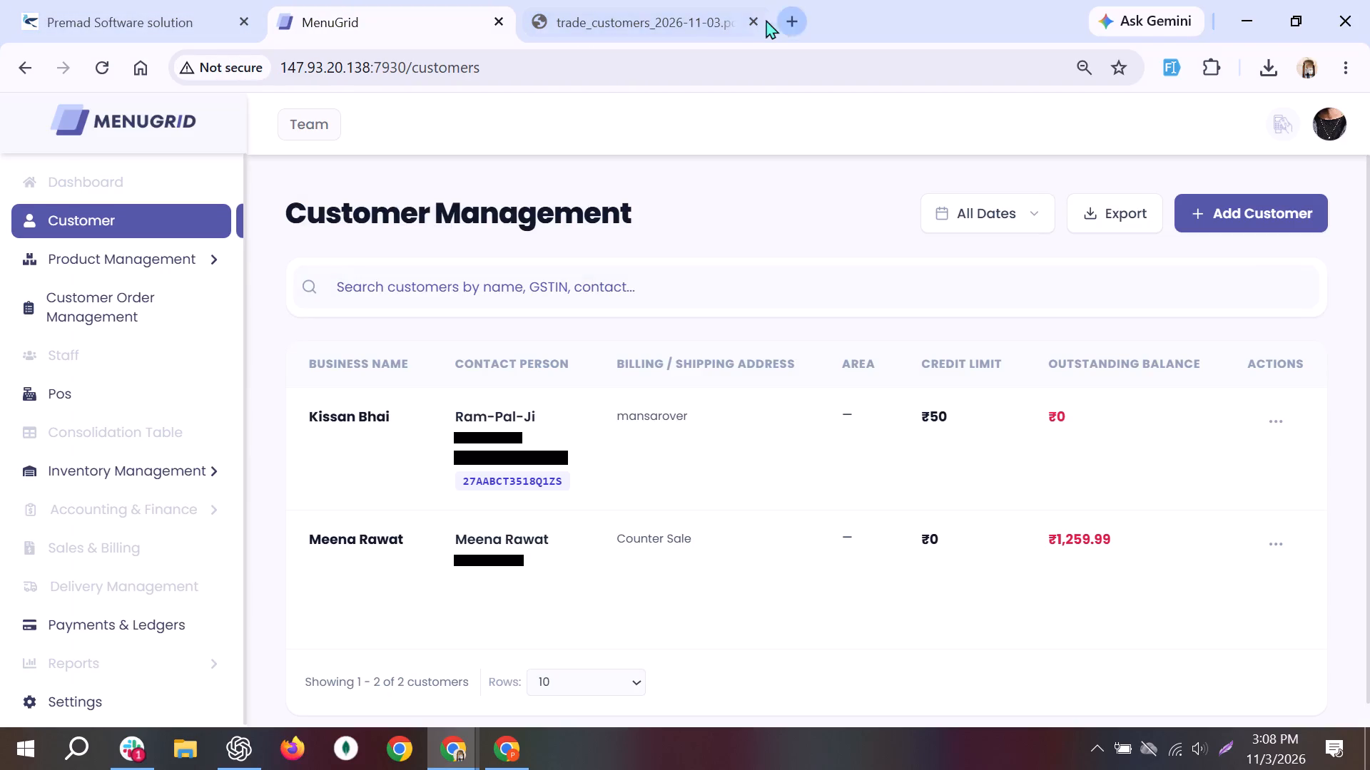
left_click(747, 20)
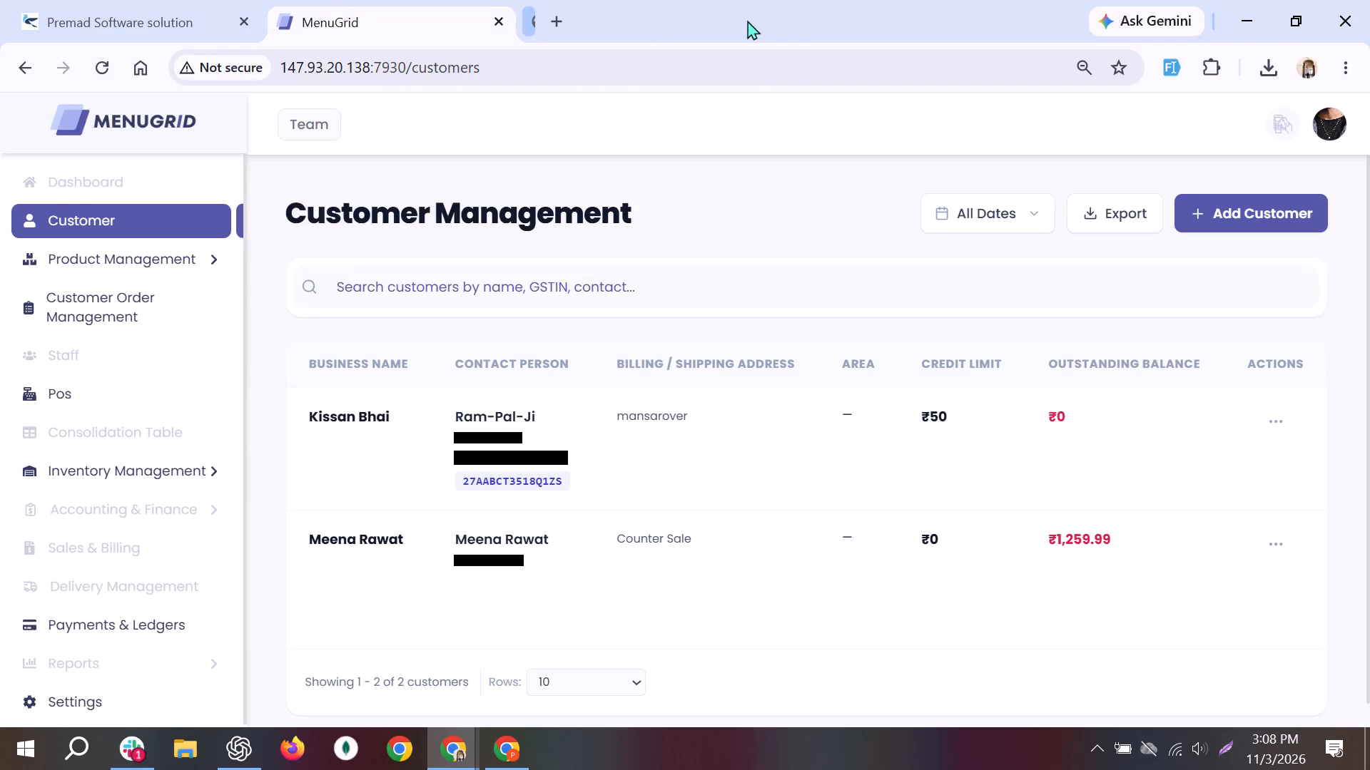
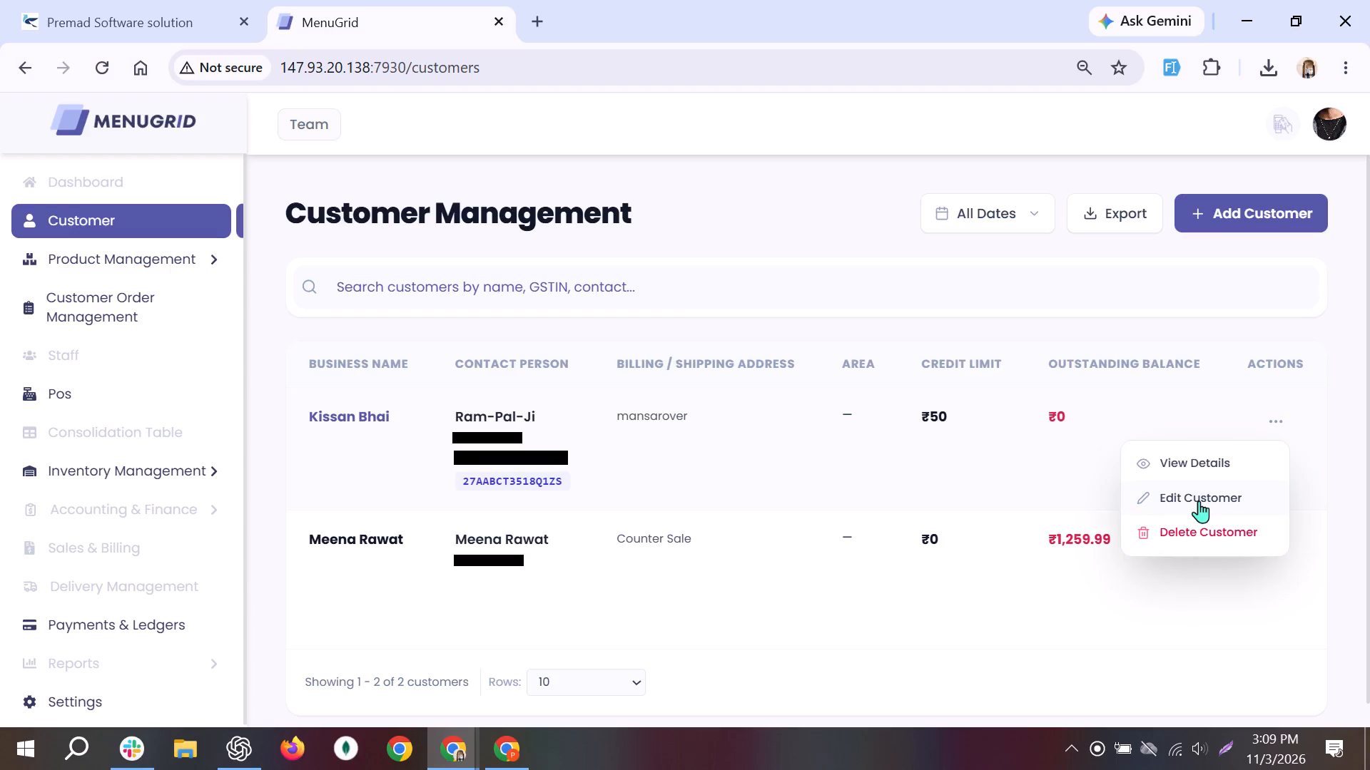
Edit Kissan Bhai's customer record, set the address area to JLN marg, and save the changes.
left_click(1199, 500)
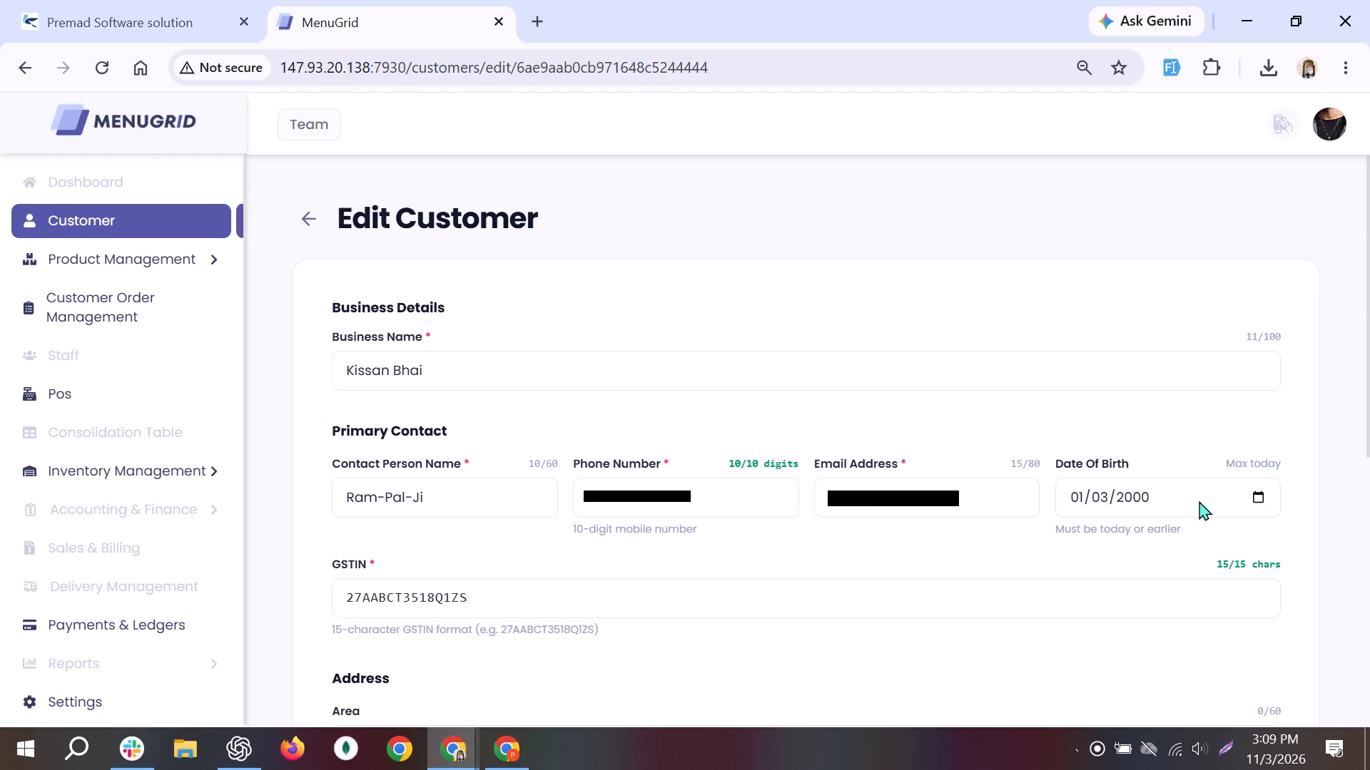
scroll(1199, 500, "down", 3)
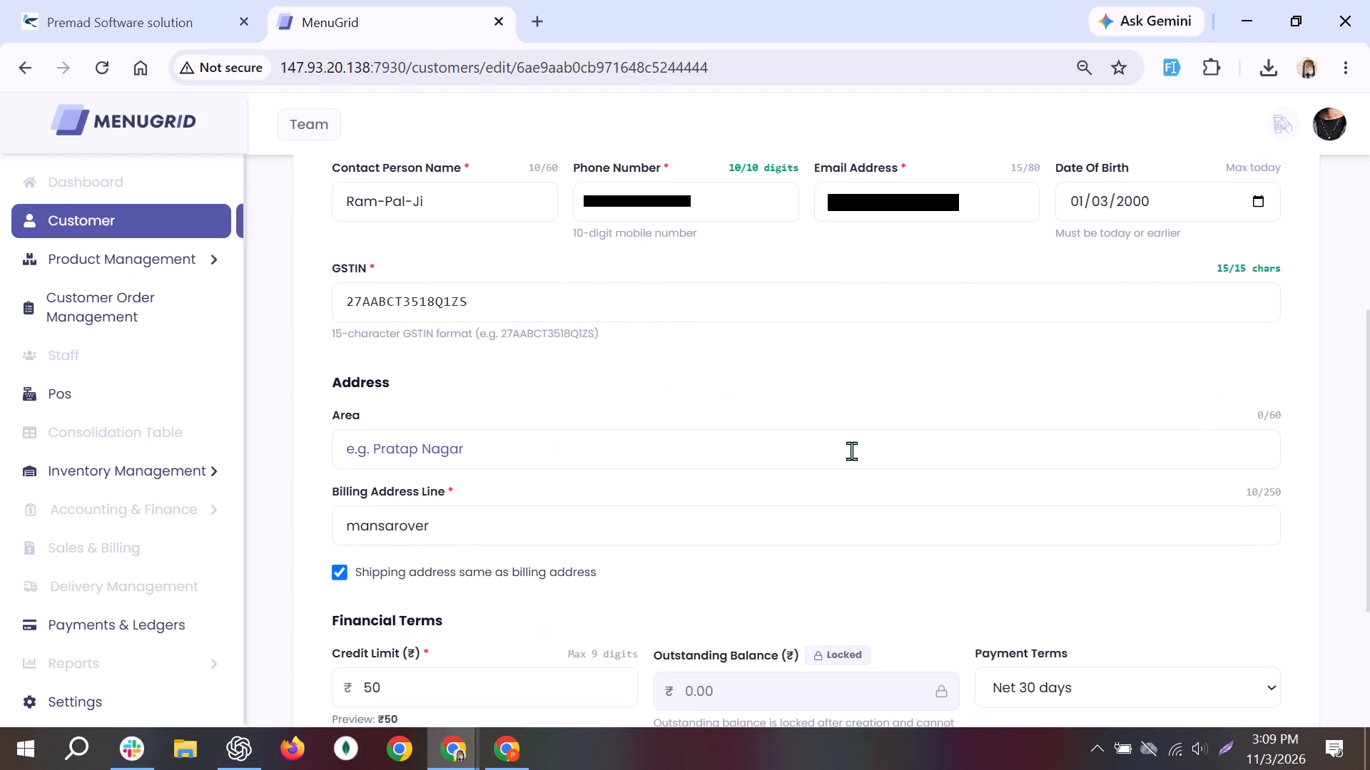
left_click(842, 448)
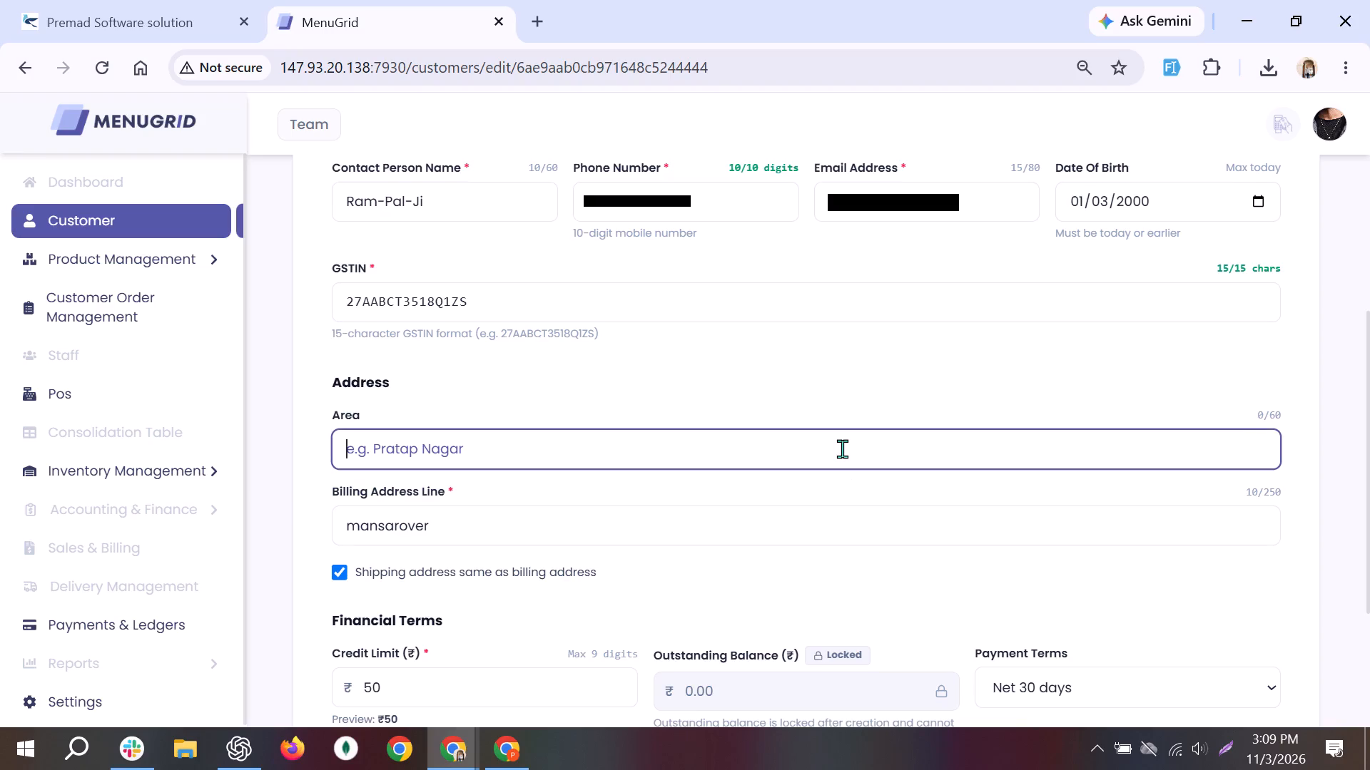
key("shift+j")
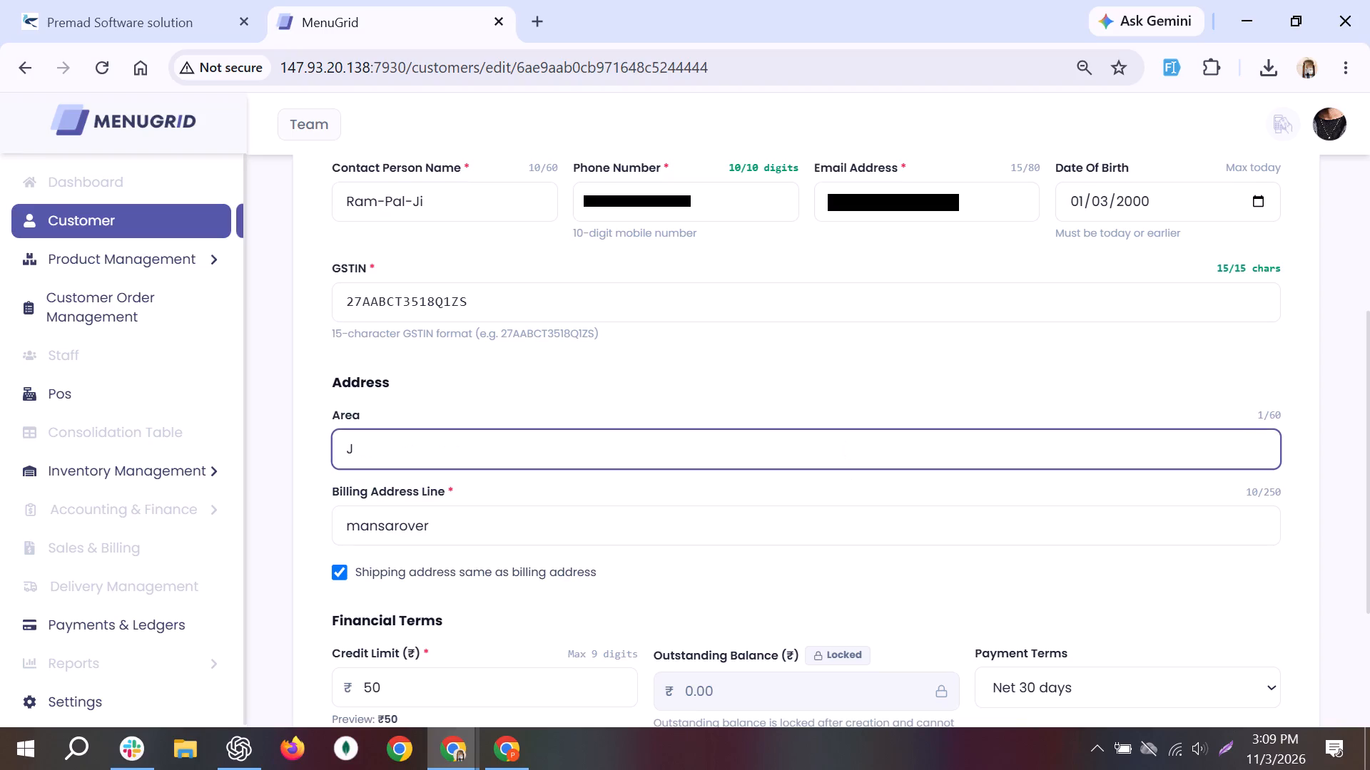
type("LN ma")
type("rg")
scroll(926, 483, "down", 8)
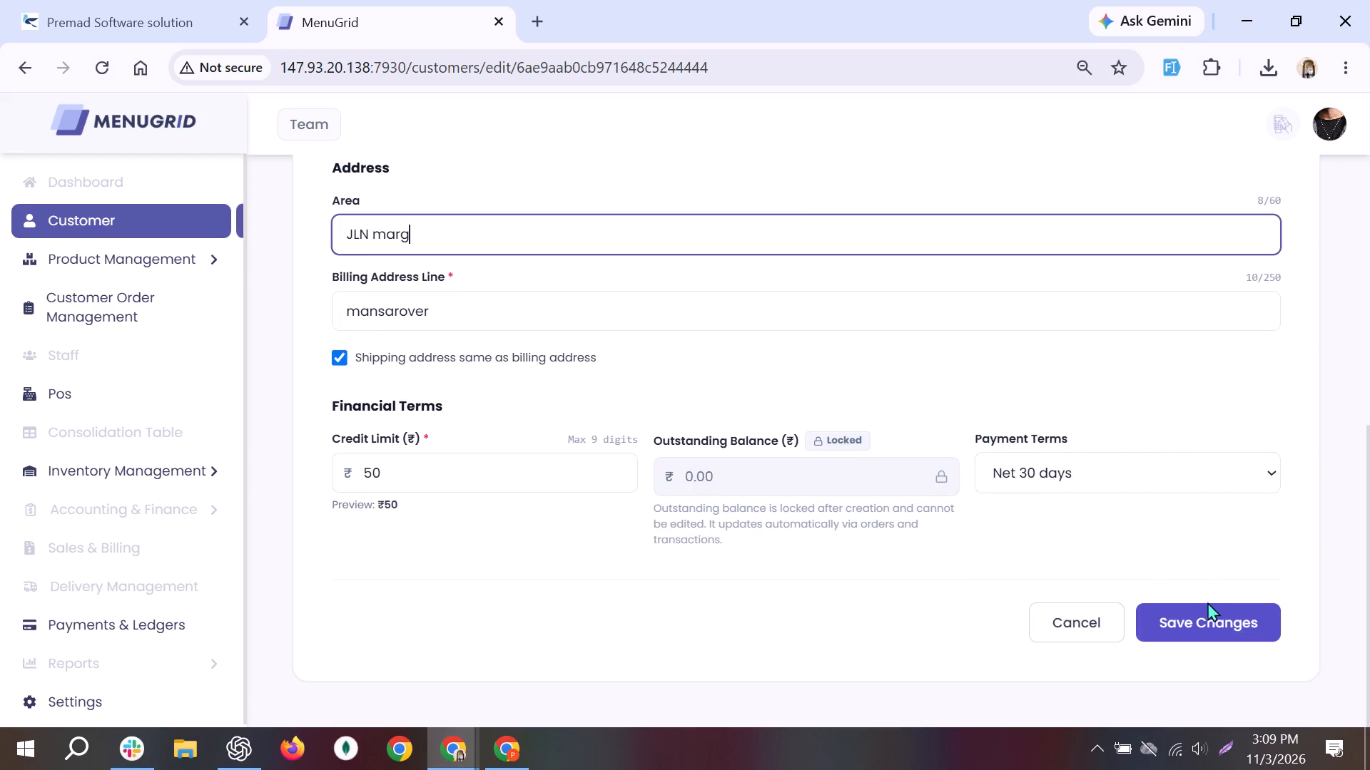
left_click(1207, 631)
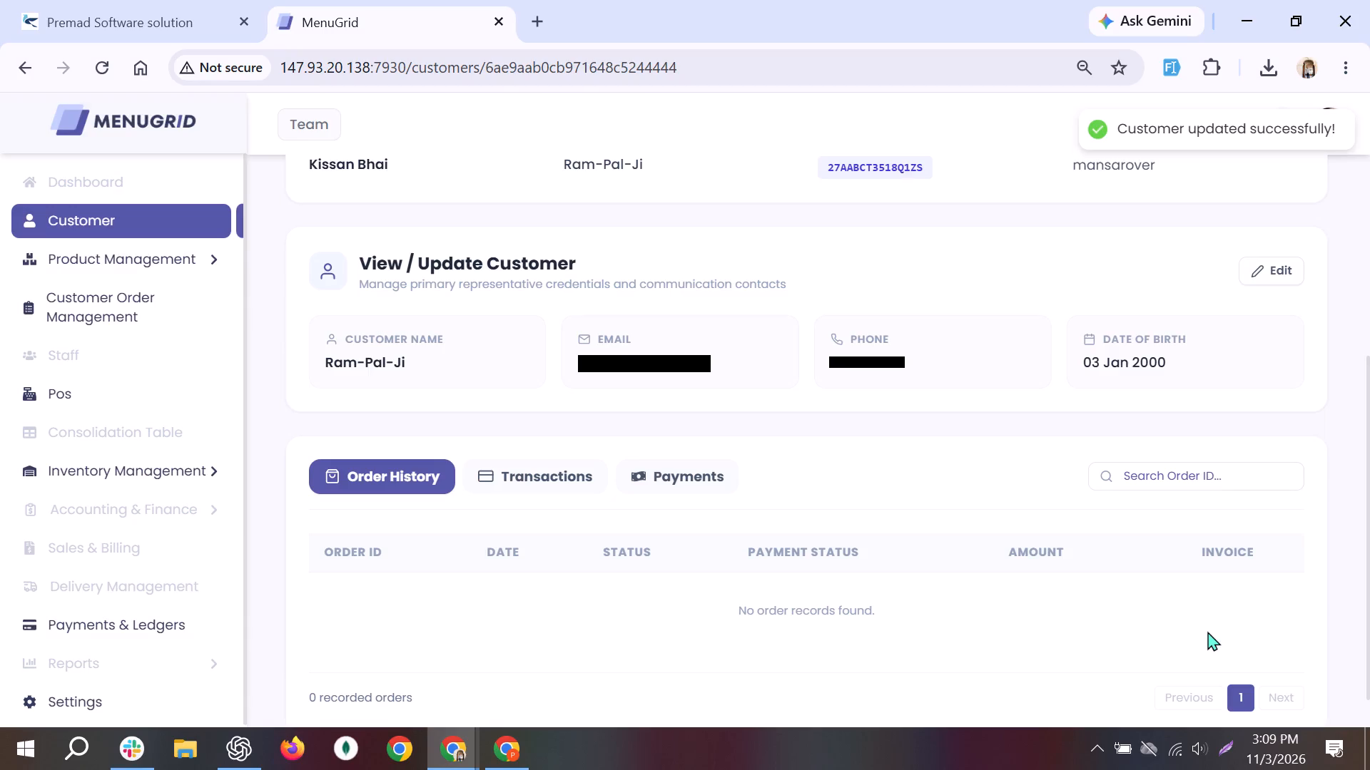
Under View / Update Customer, edit the customer name so its ending reads "Singh - Ji" in place of "-Ji", and save it.
scroll(1207, 631, "up", 16)
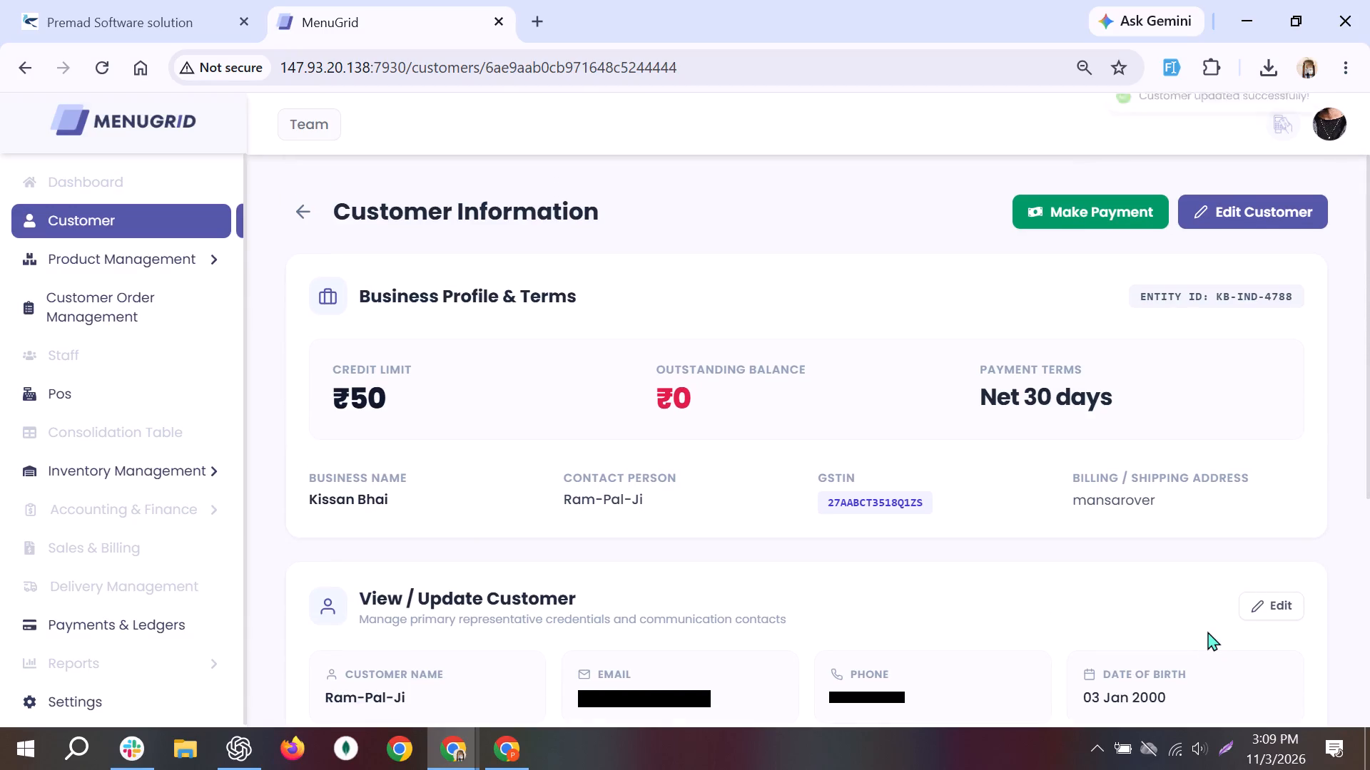
scroll(1207, 631, "down", 2)
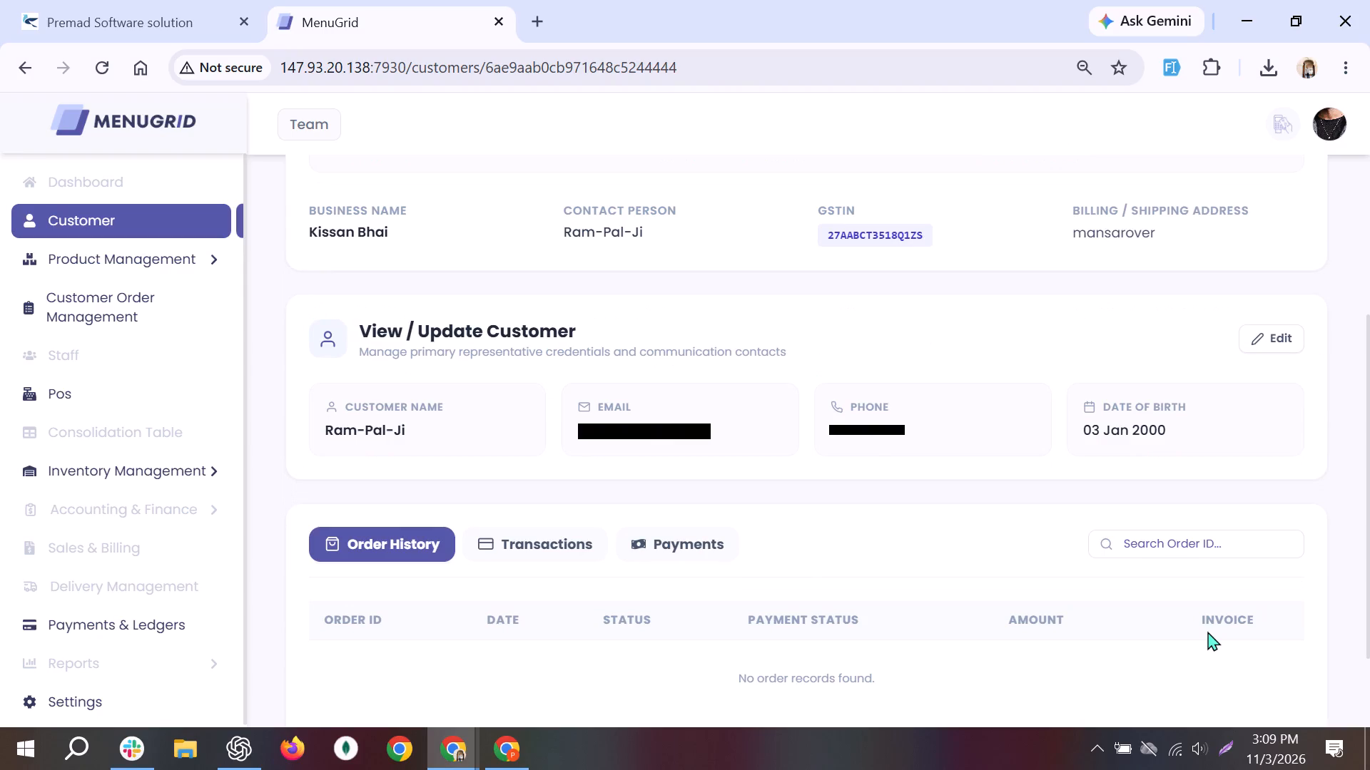
scroll(1207, 631, "up", 1)
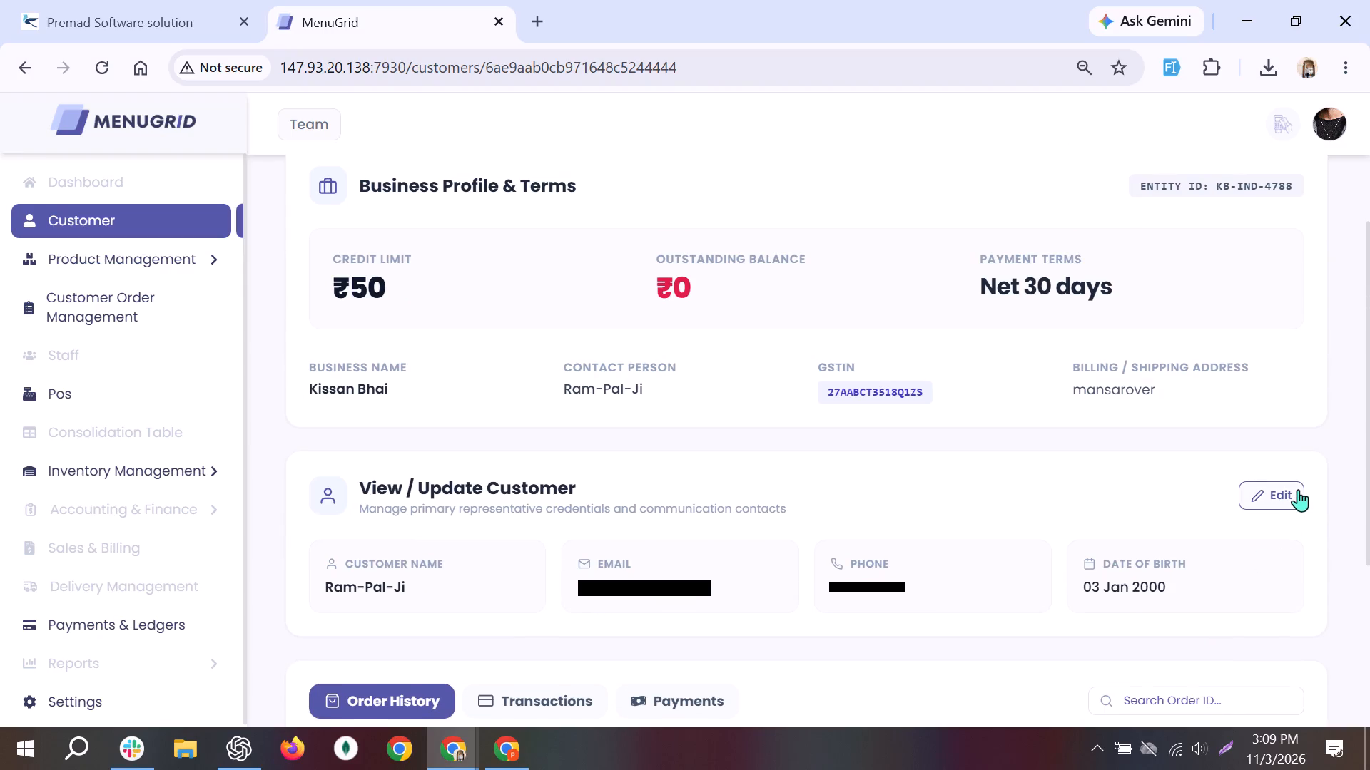
left_click(1298, 489)
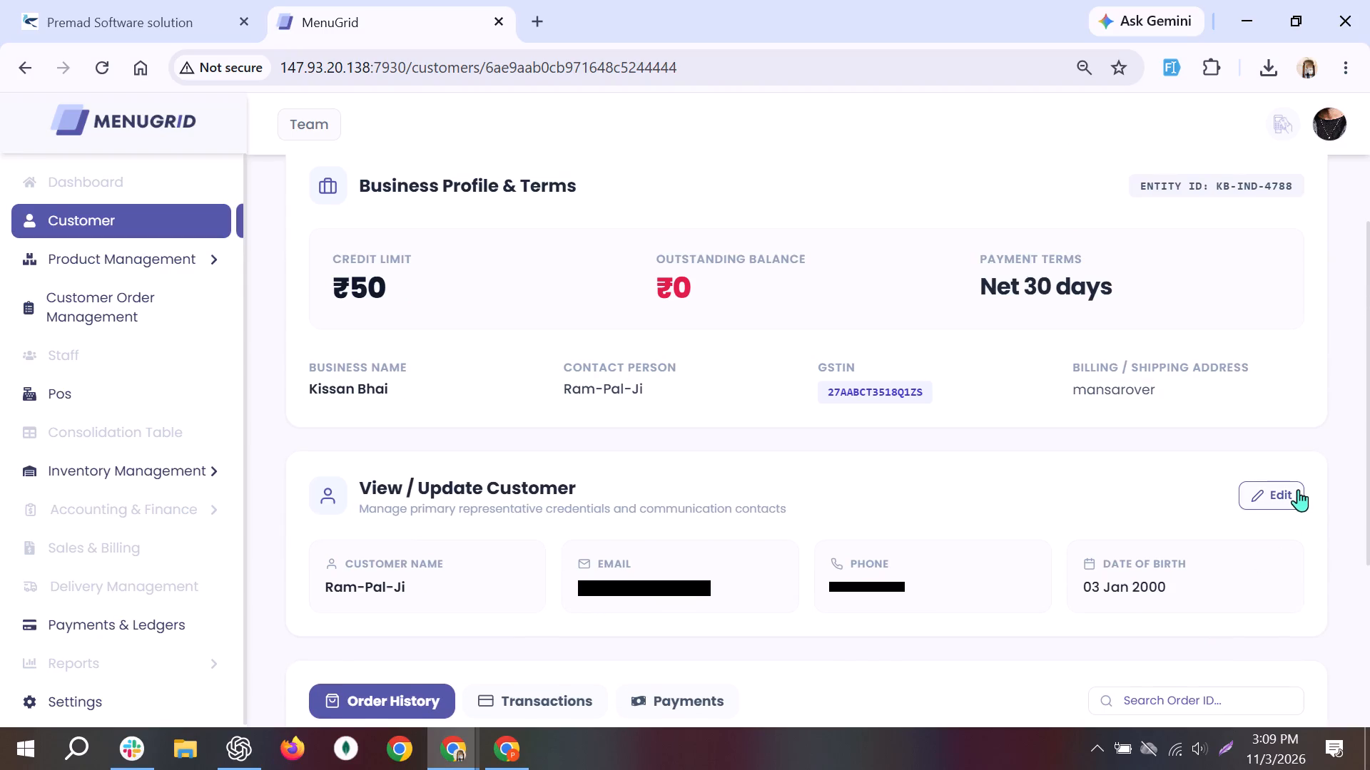
left_click(1298, 489)
left_click(1298, 489)
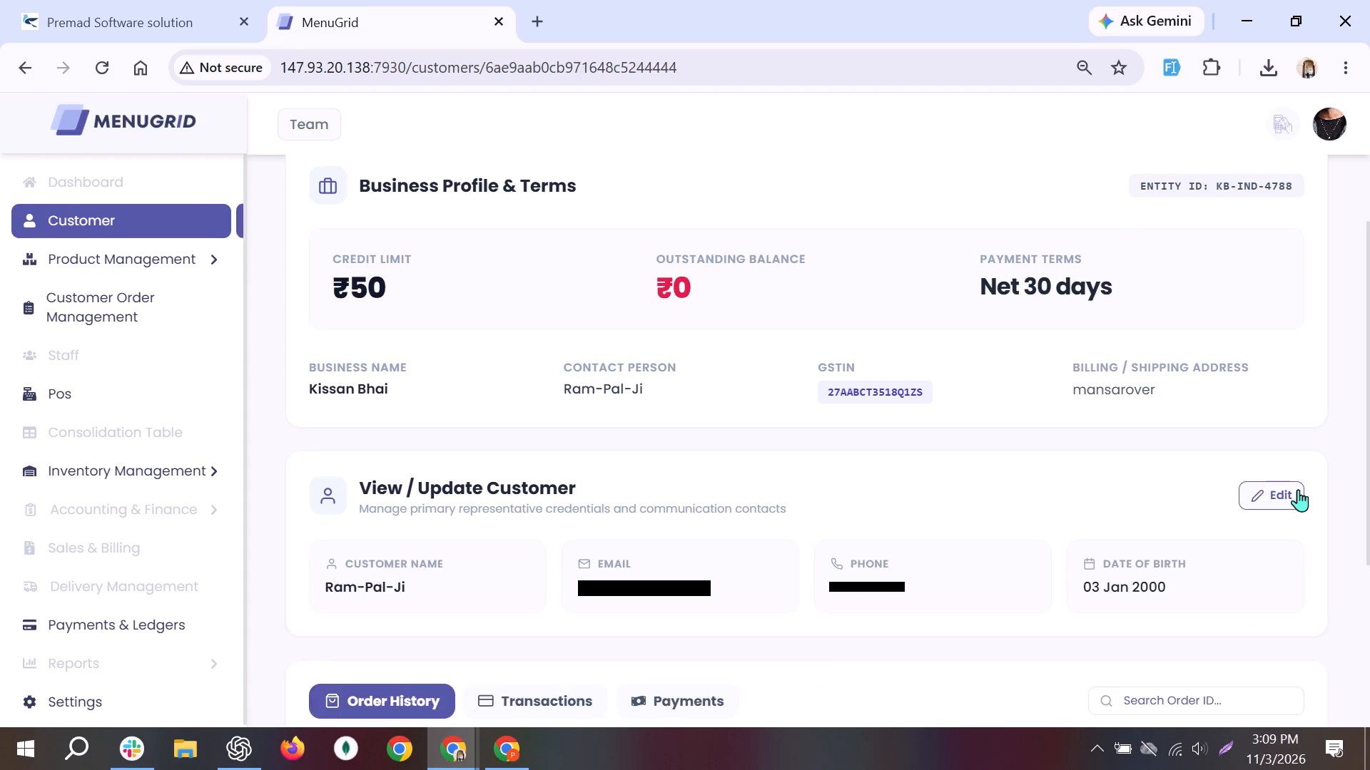
left_click(1298, 489)
left_click(1298, 489)
left_click(1298, 489)
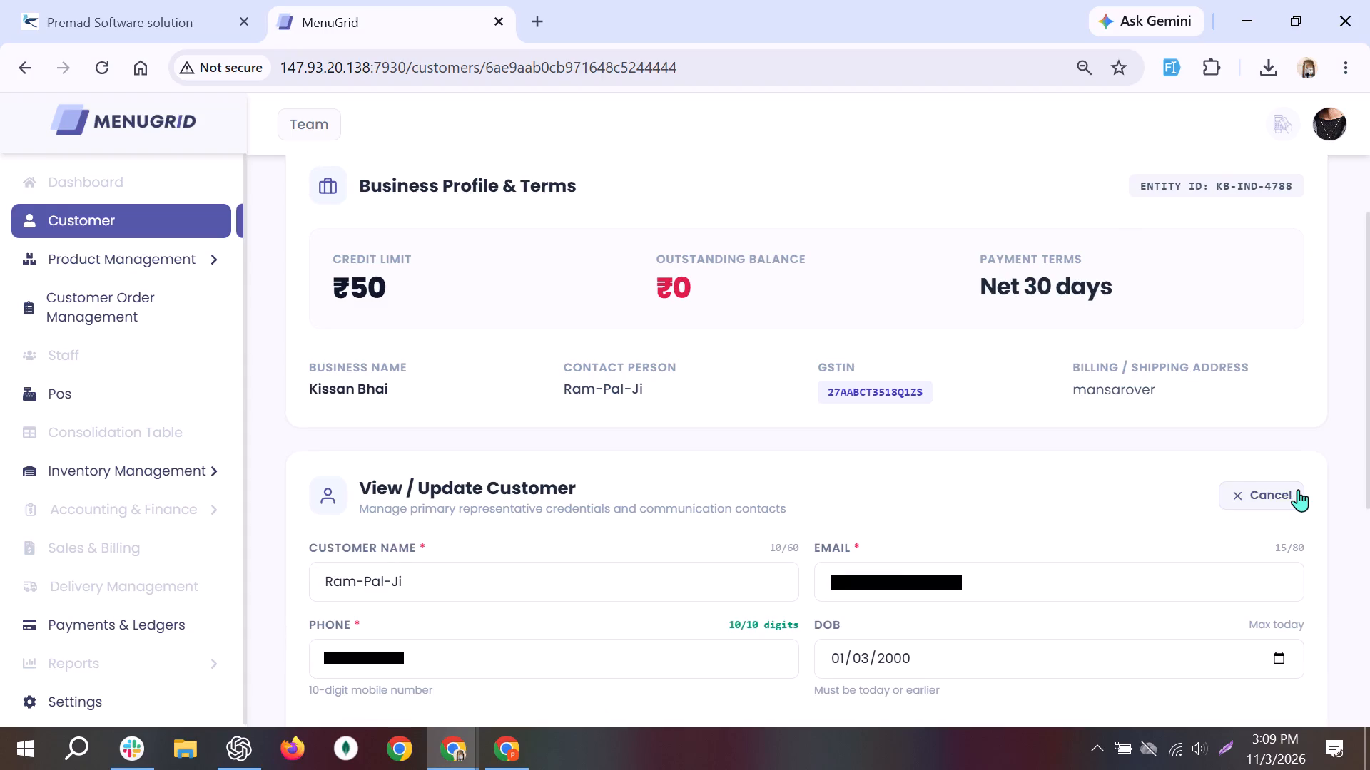
left_click(1298, 489)
scroll(1077, 522, "down", 1)
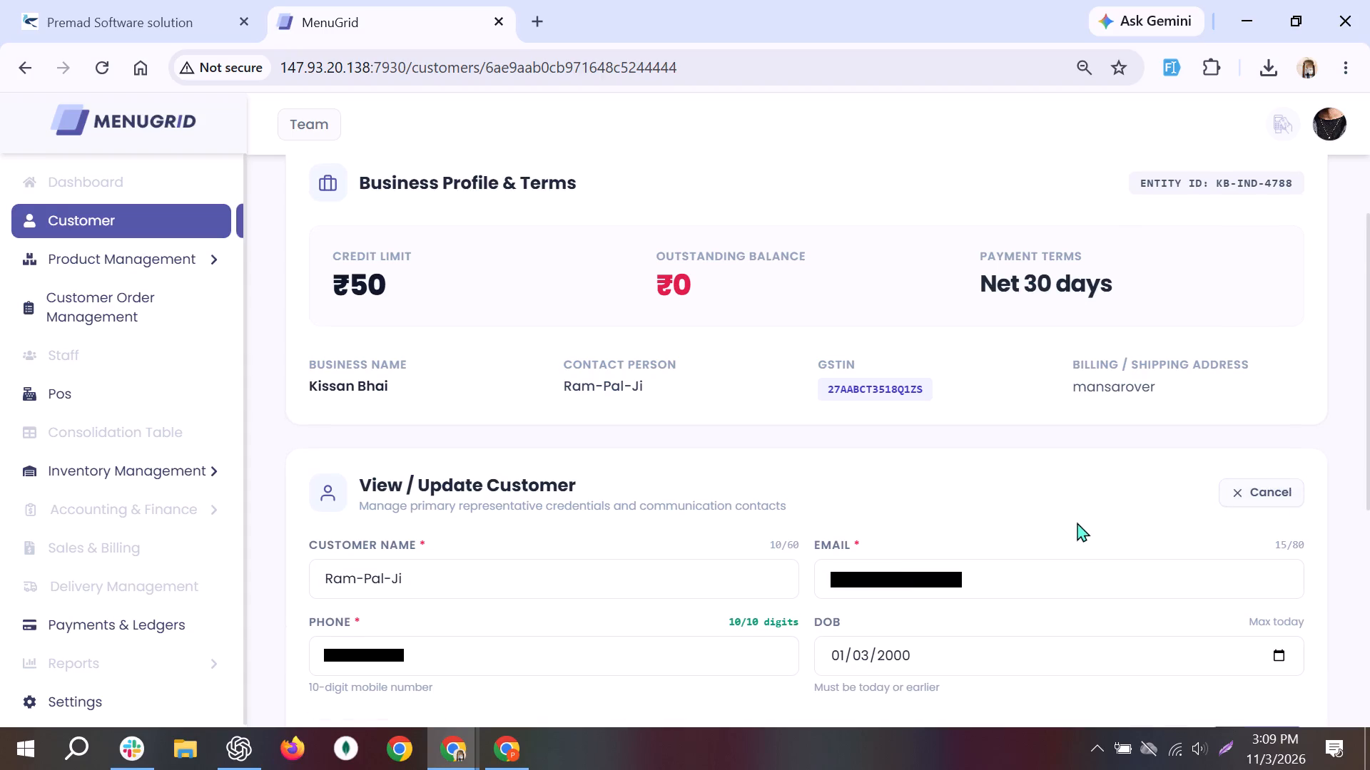
scroll(1077, 522, "down", 1)
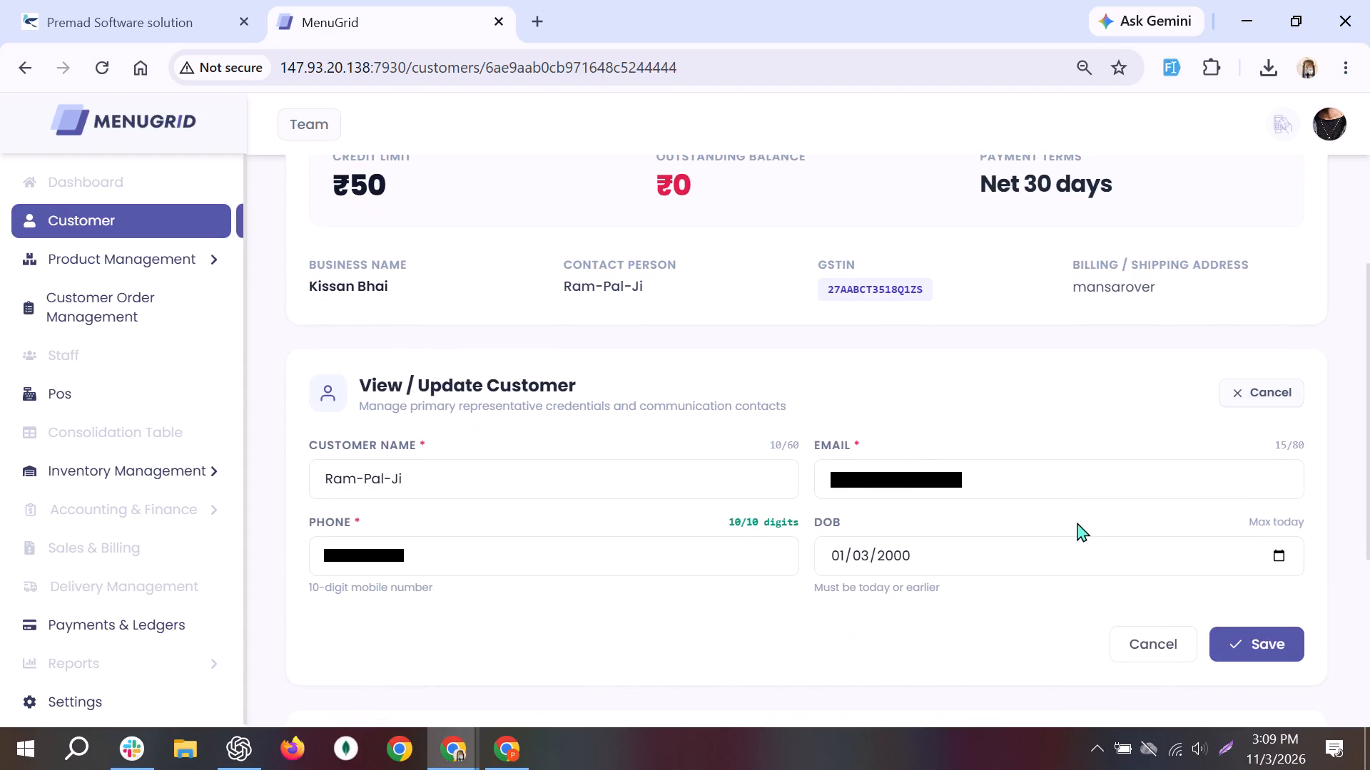
left_click(1072, 486)
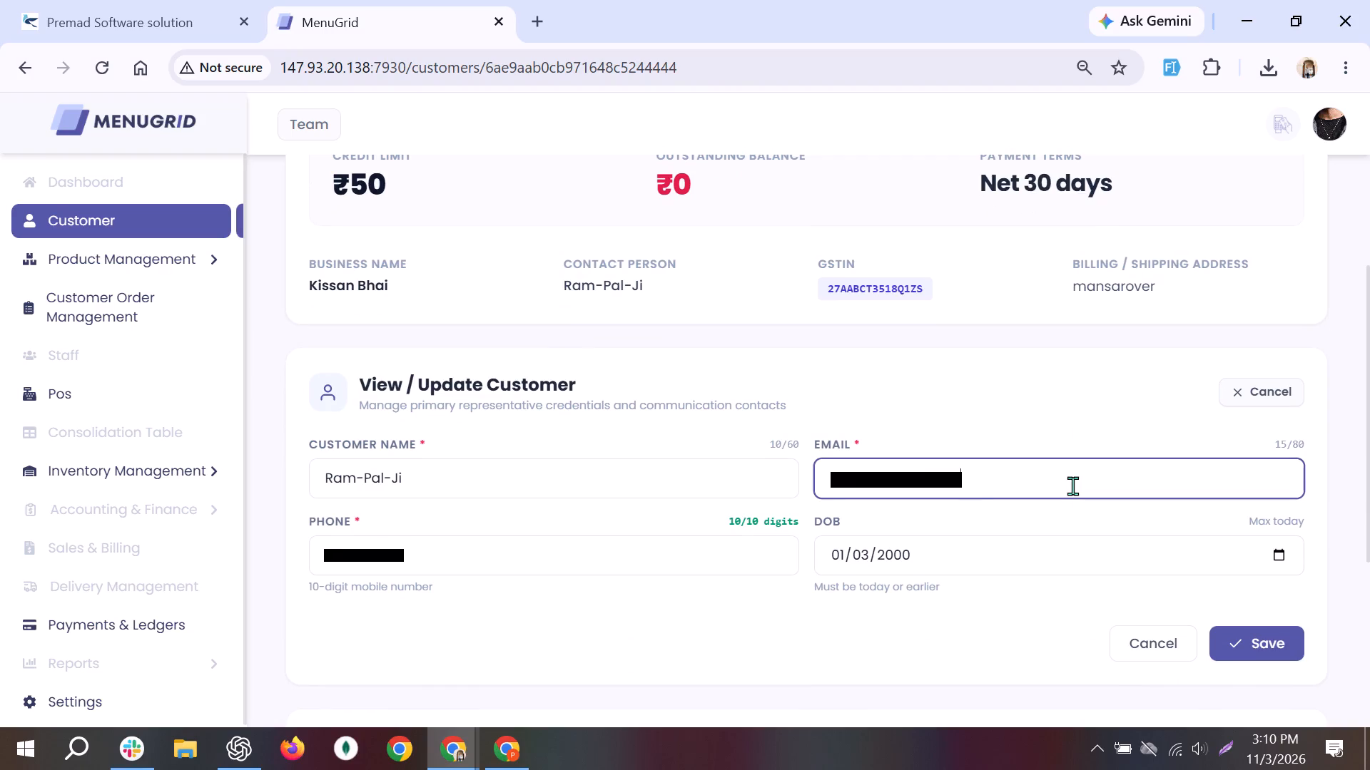
left_click(735, 481)
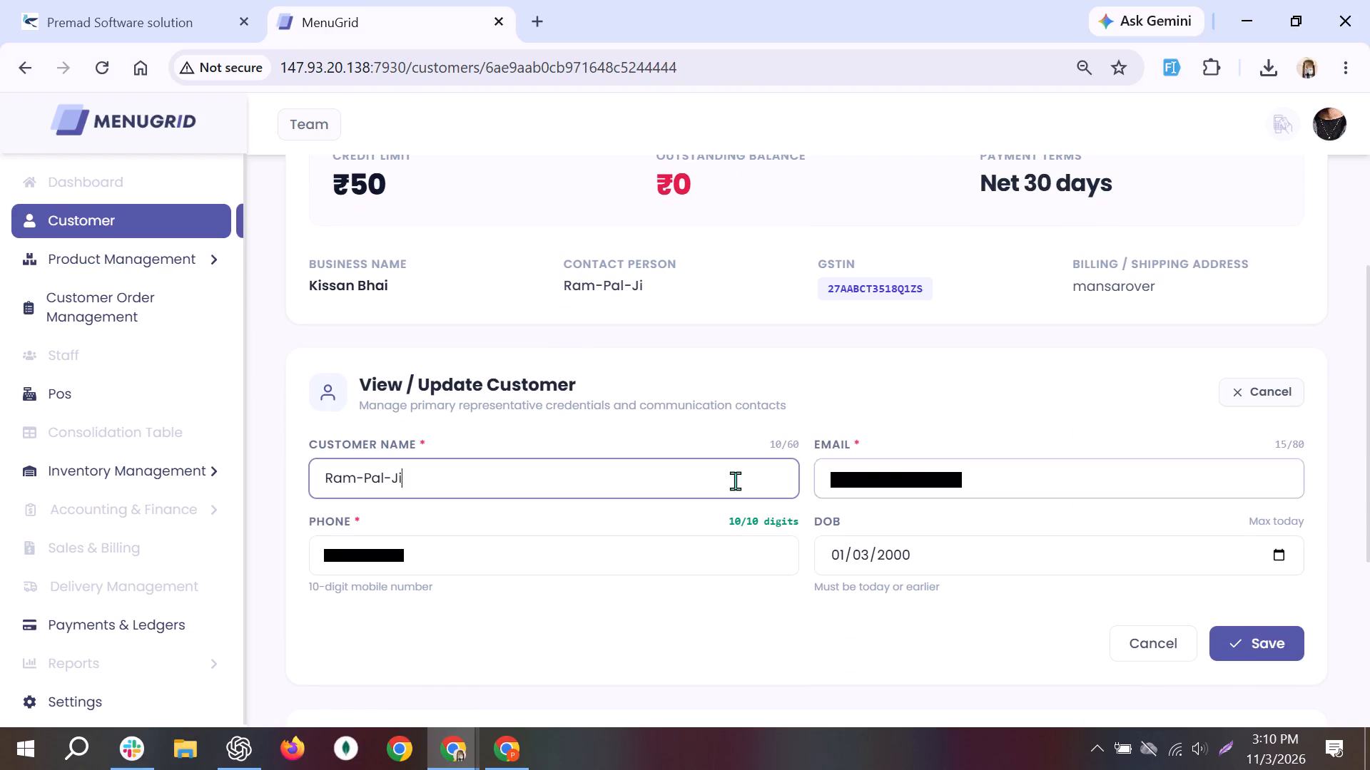
key("BackSpace")
key("BackSpace")
key("BackSpace")
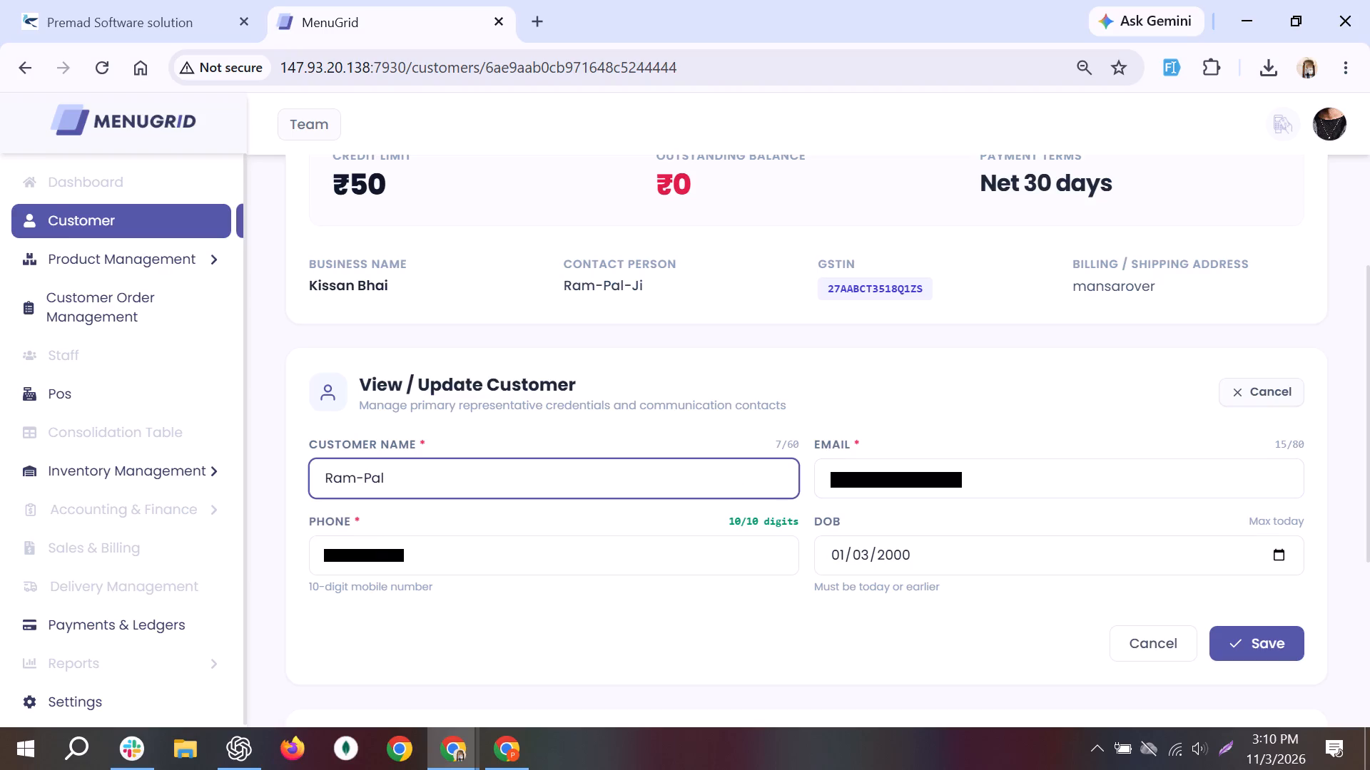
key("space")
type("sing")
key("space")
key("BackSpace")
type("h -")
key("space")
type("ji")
left_click(1289, 632)
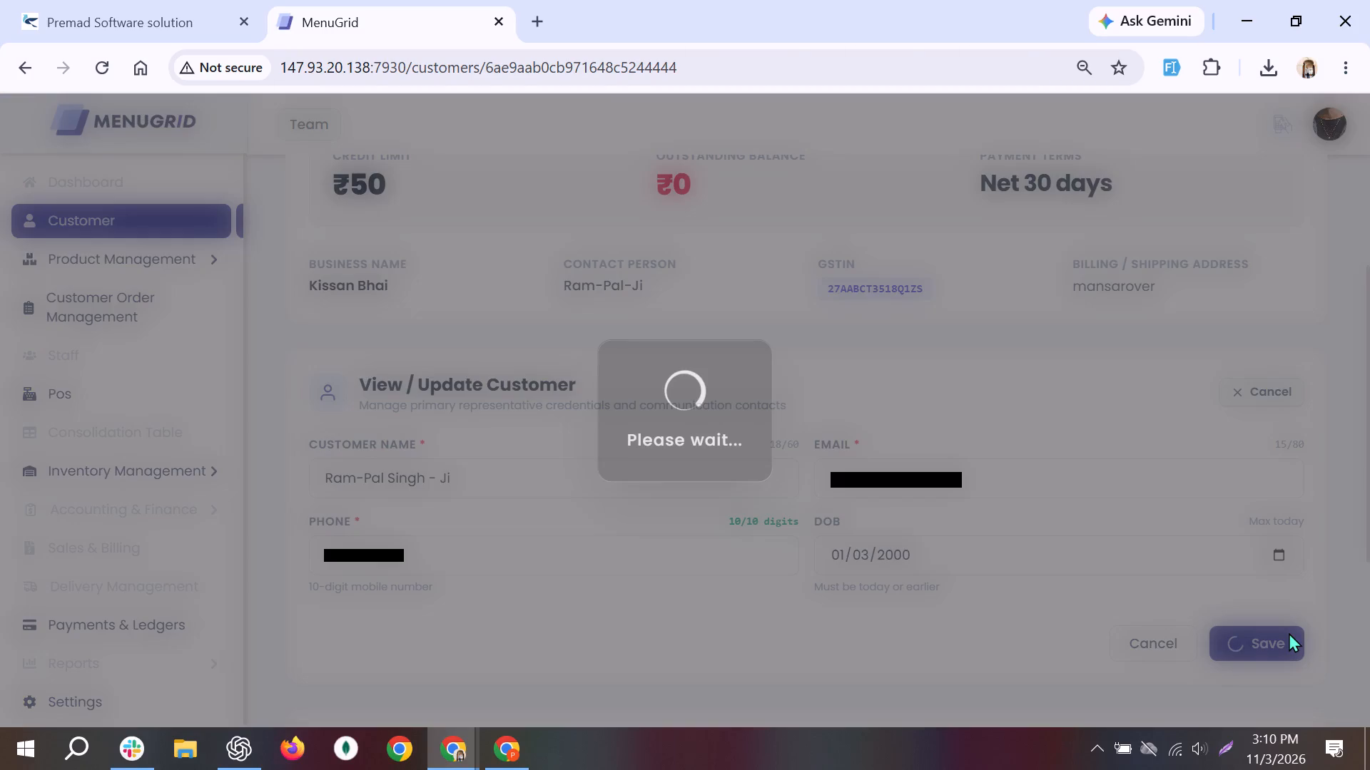
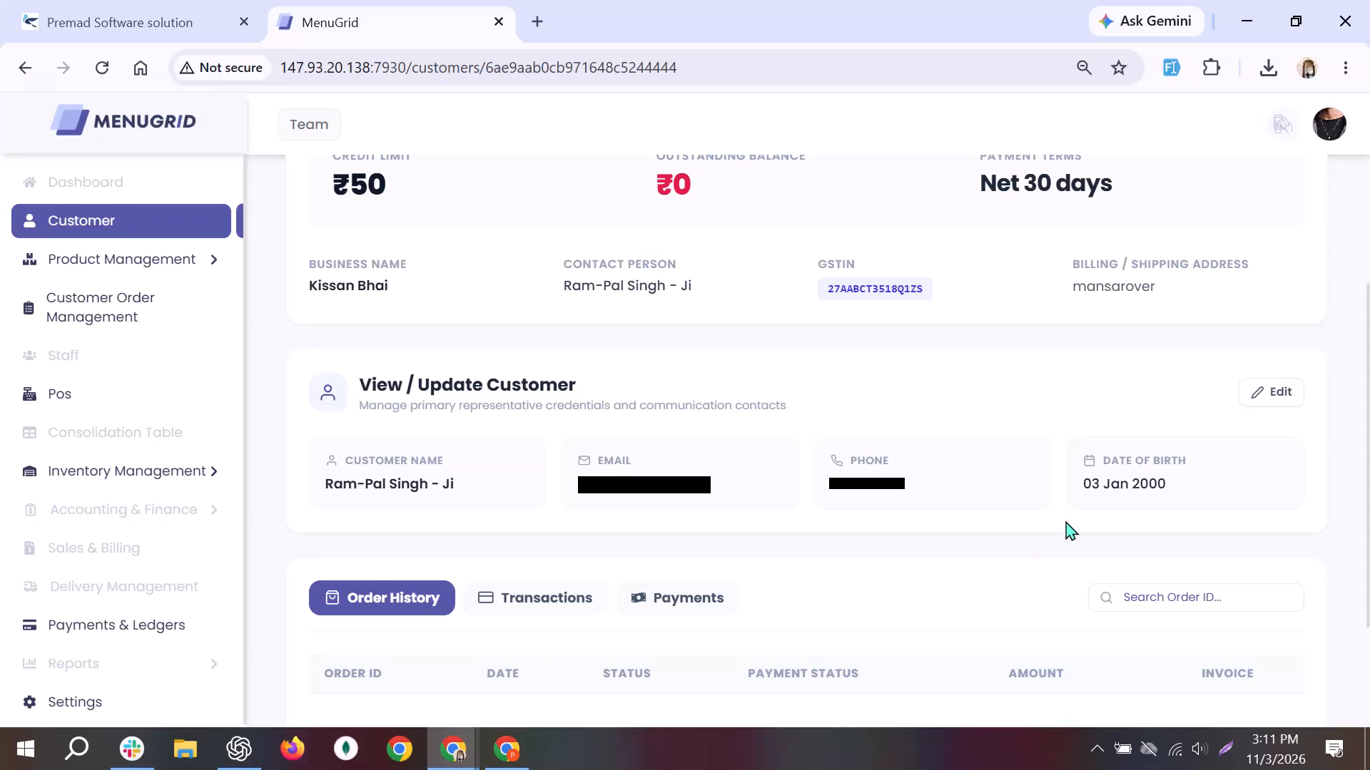
View the POS page, then open Inventory Stocks under Inventory Management.
scroll(1065, 520, "down", 4)
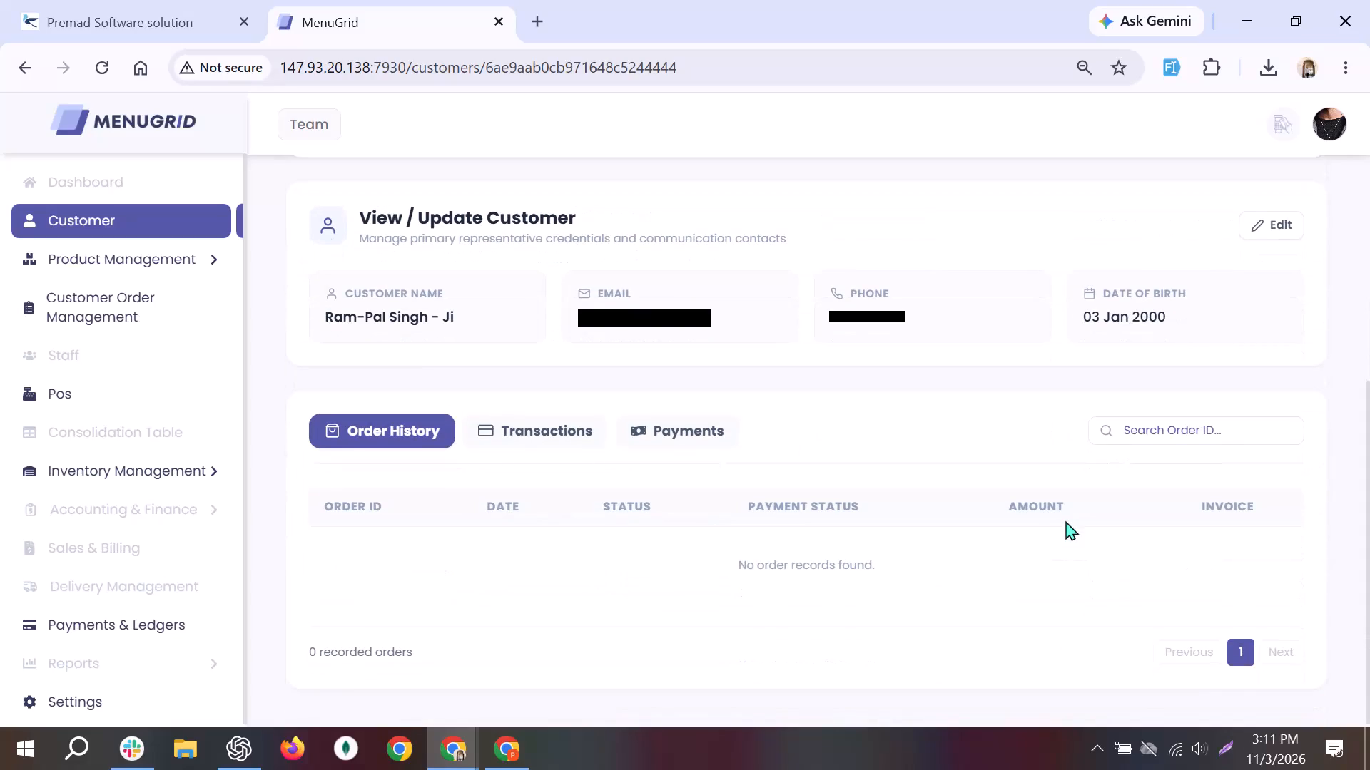
left_click(62, 409)
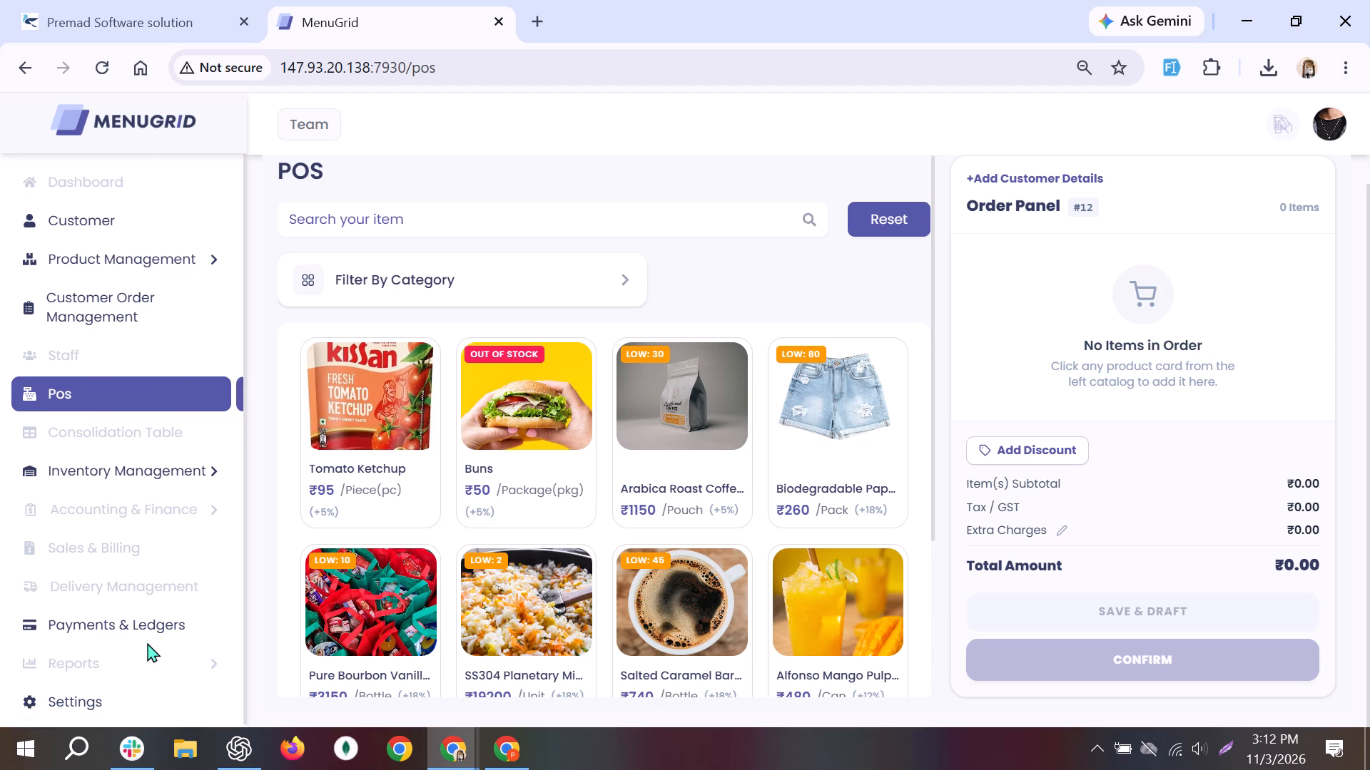
left_click(156, 475)
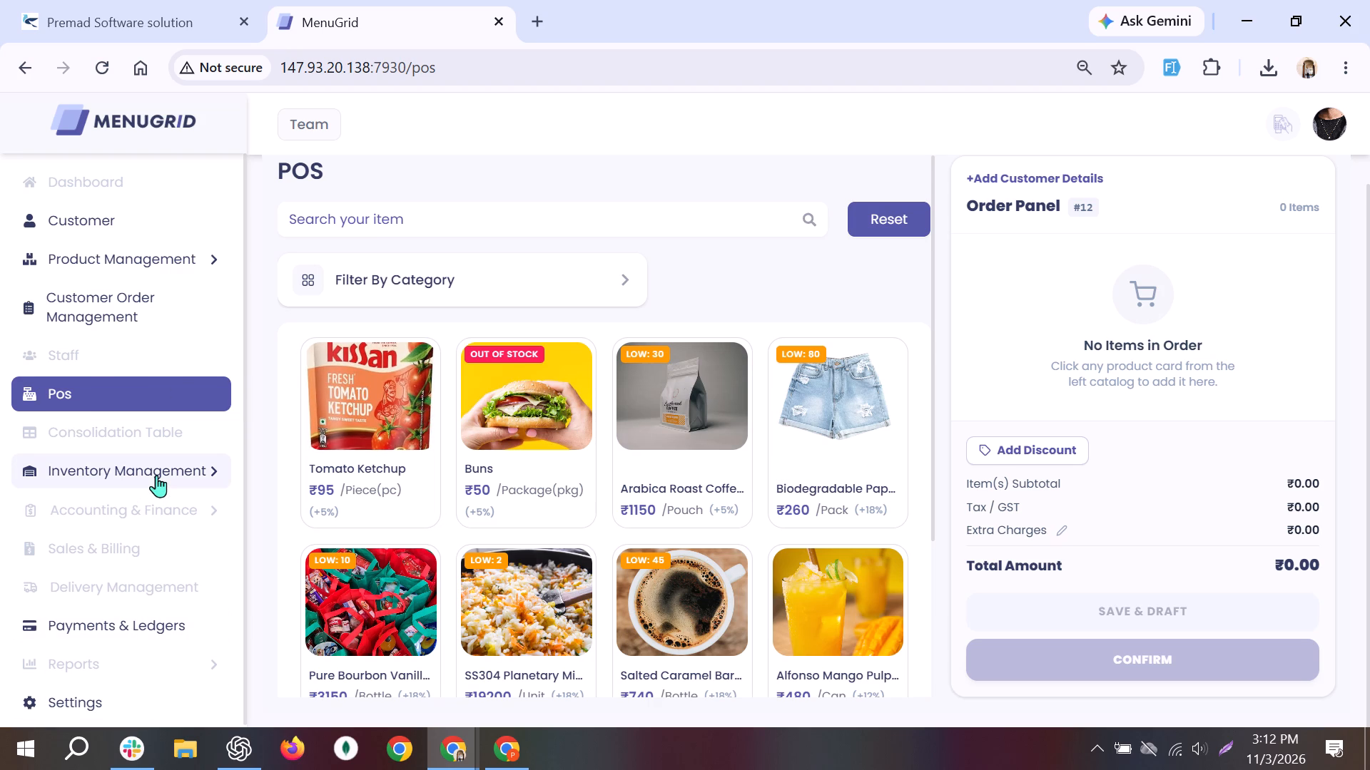
left_click(142, 500)
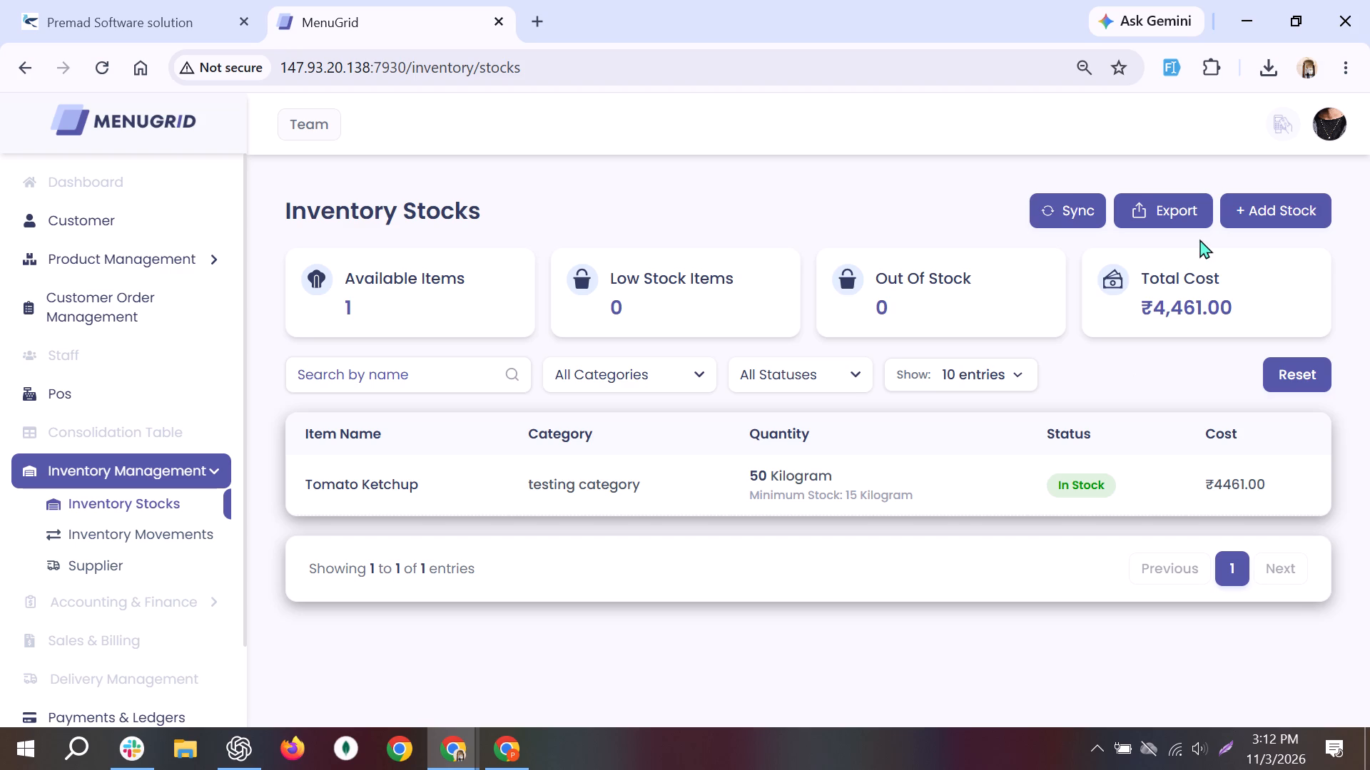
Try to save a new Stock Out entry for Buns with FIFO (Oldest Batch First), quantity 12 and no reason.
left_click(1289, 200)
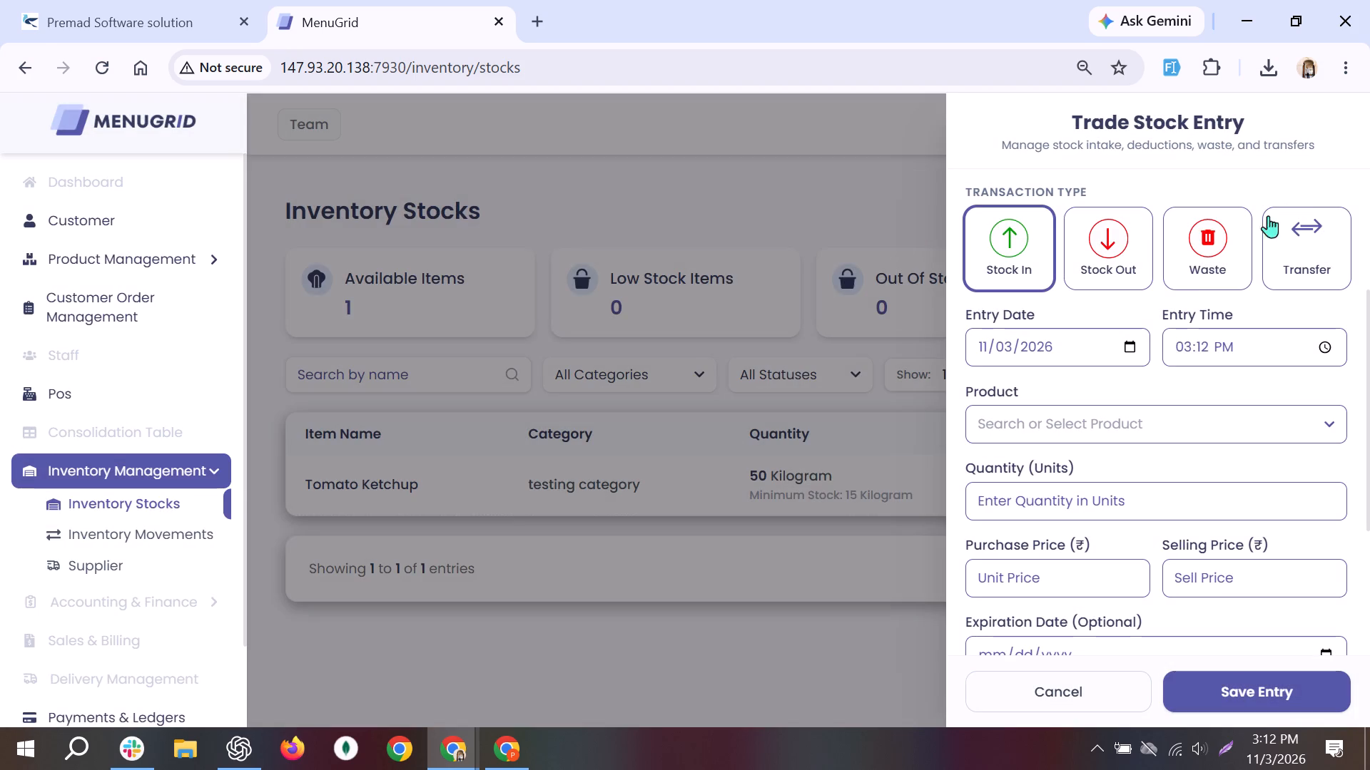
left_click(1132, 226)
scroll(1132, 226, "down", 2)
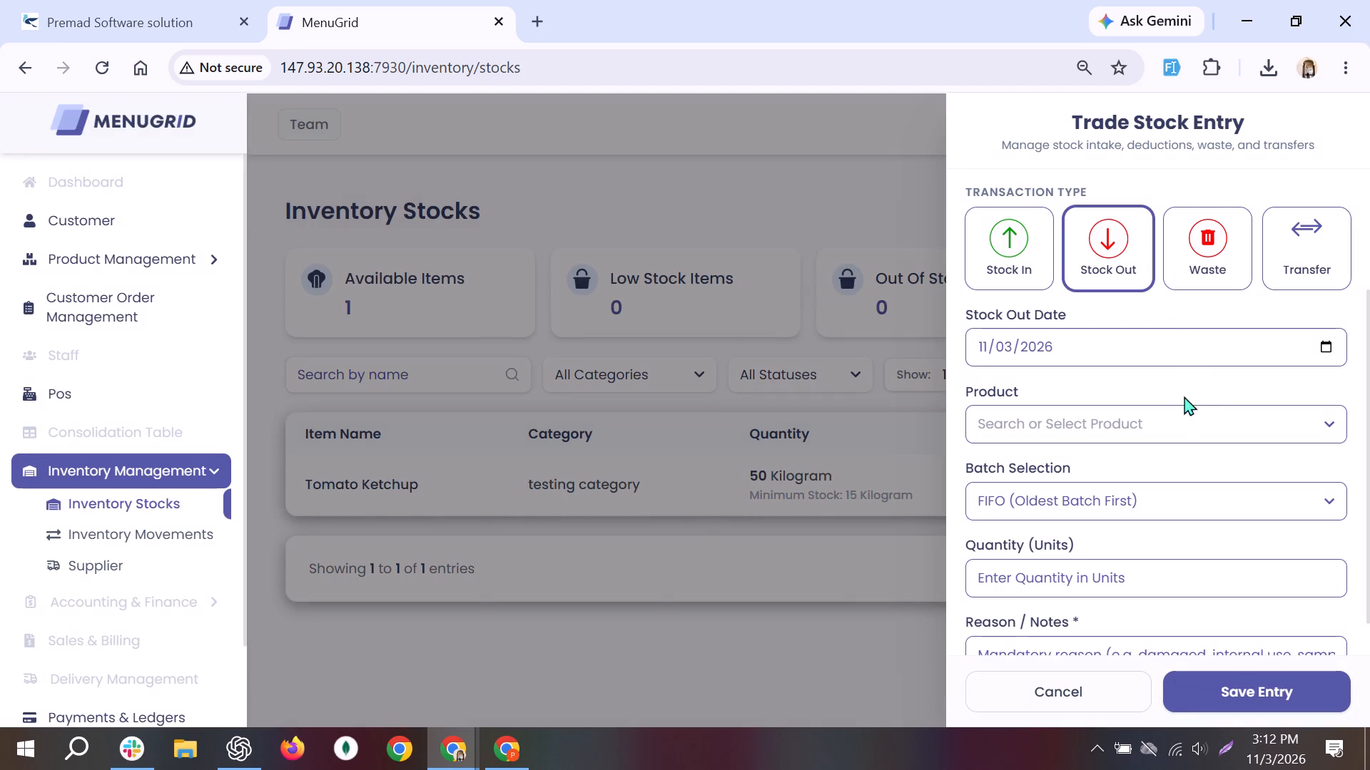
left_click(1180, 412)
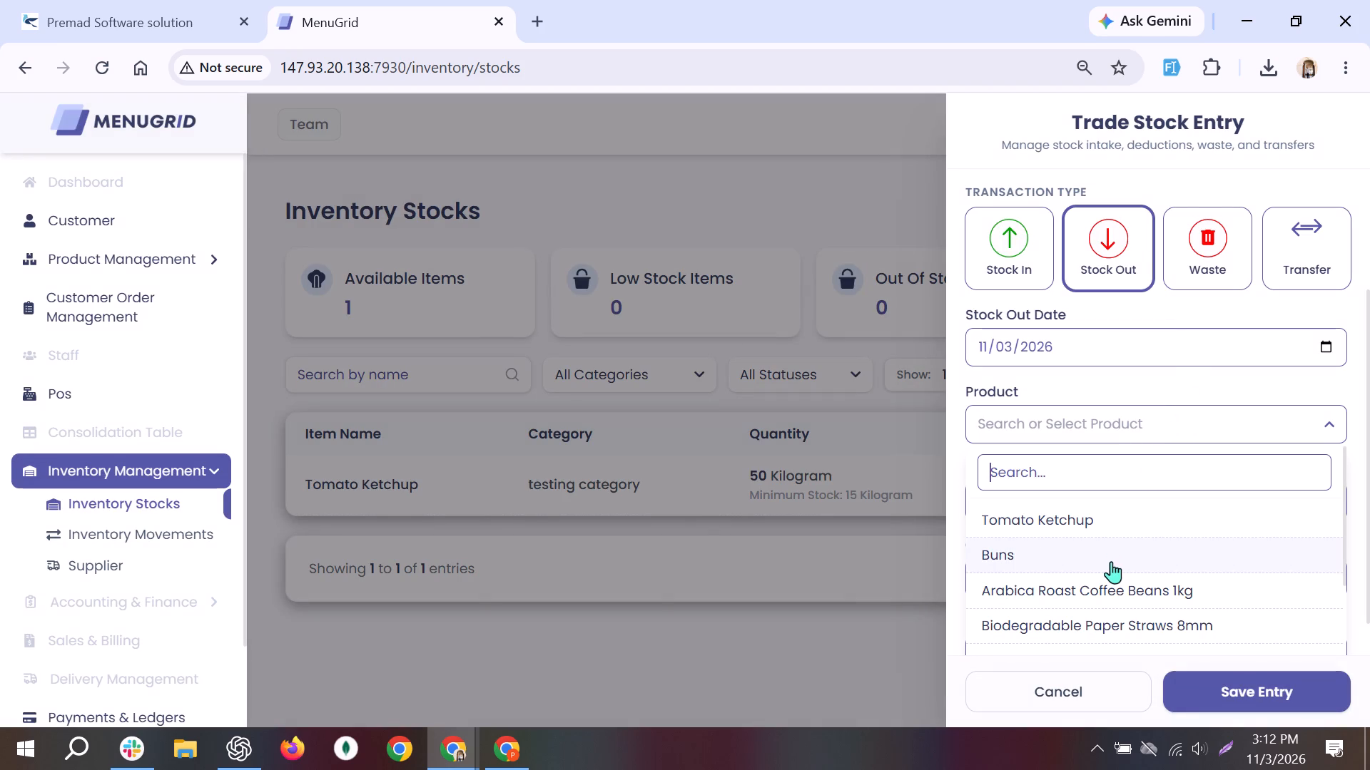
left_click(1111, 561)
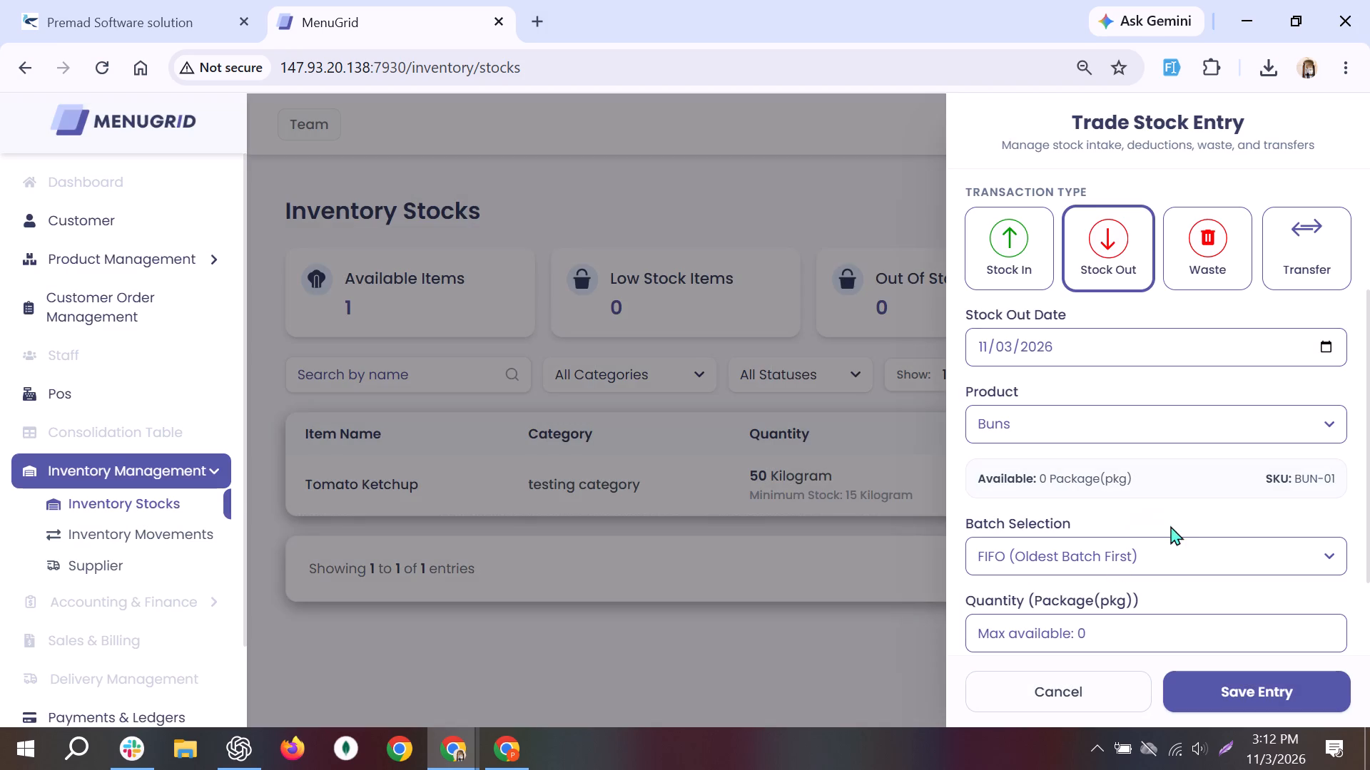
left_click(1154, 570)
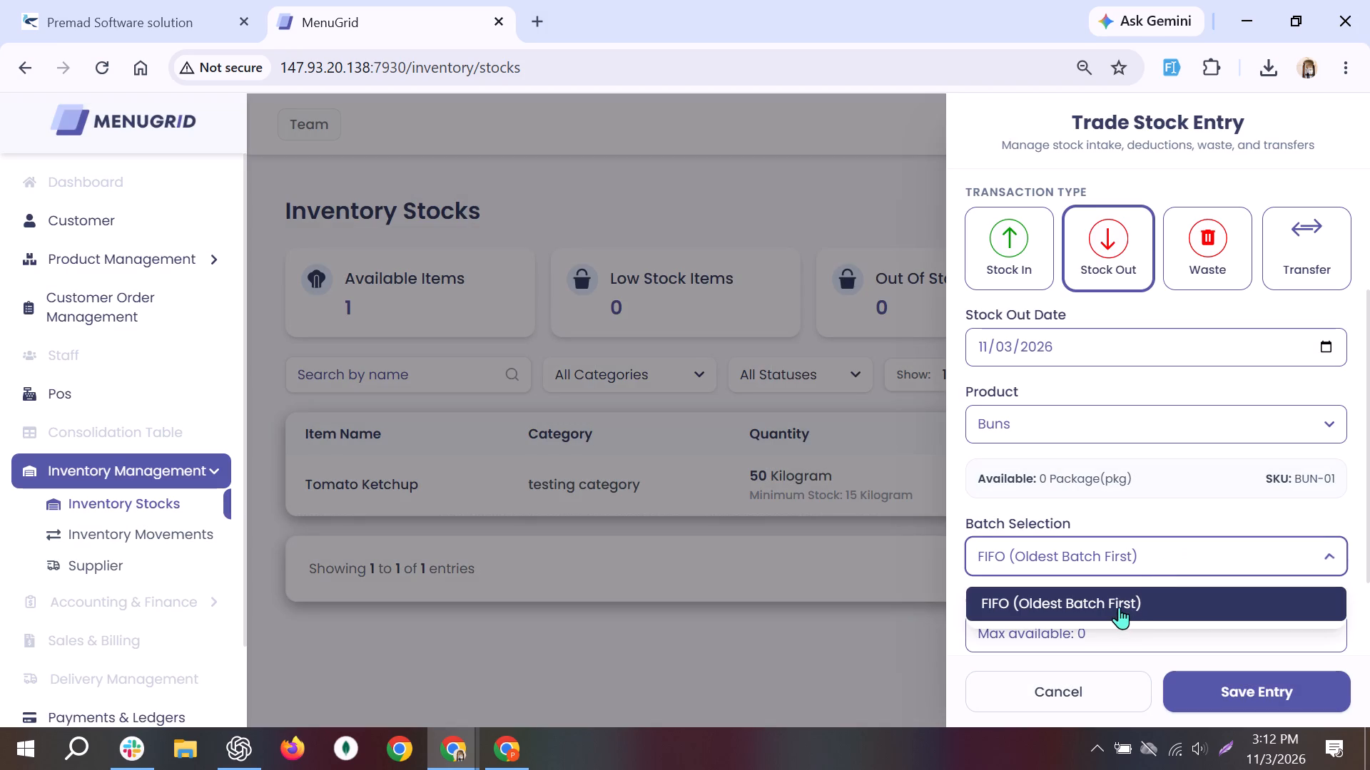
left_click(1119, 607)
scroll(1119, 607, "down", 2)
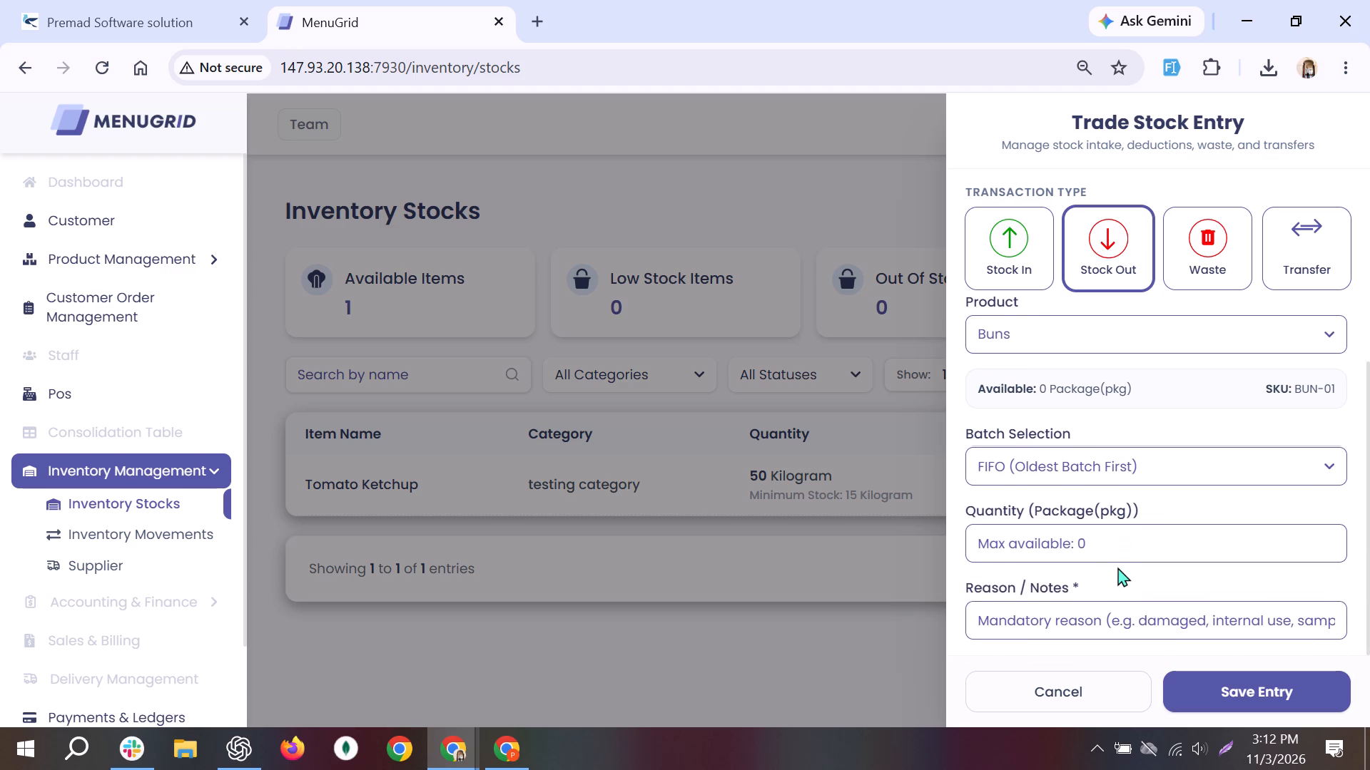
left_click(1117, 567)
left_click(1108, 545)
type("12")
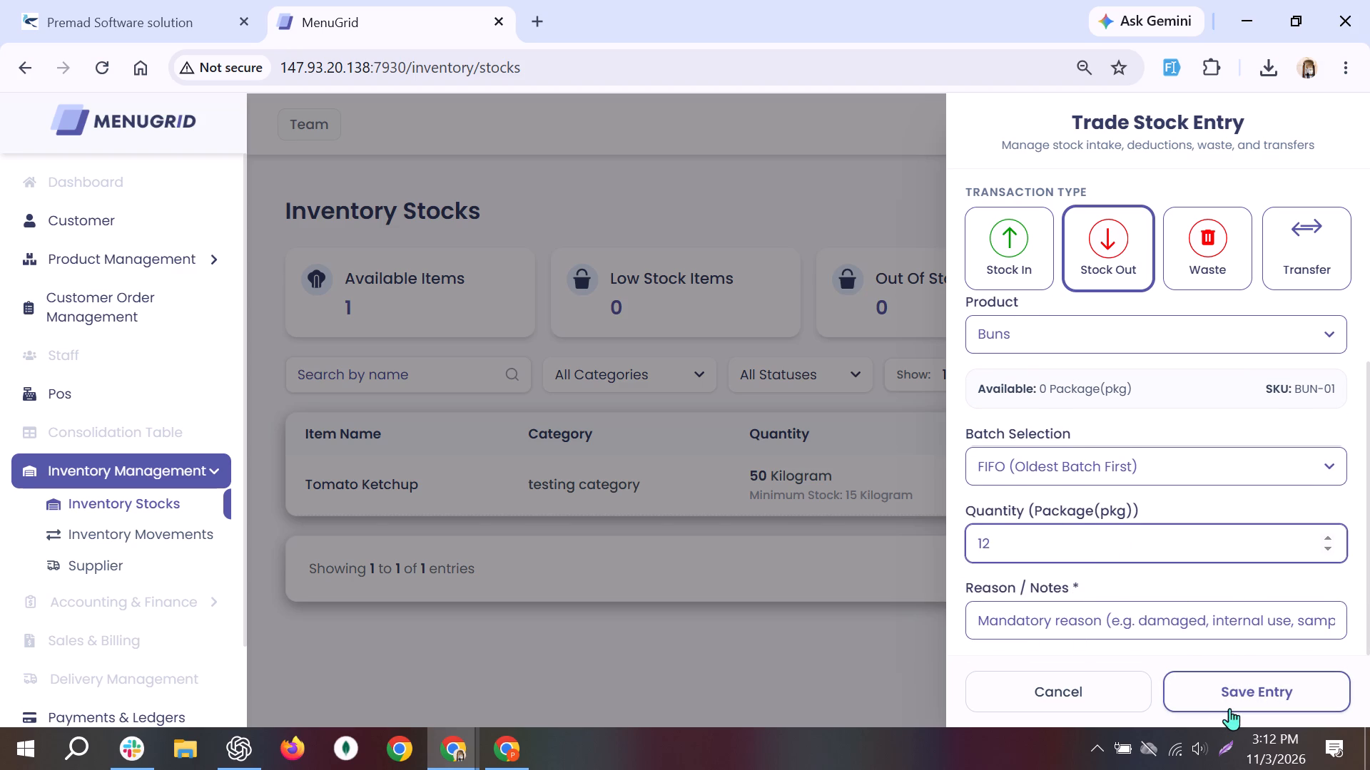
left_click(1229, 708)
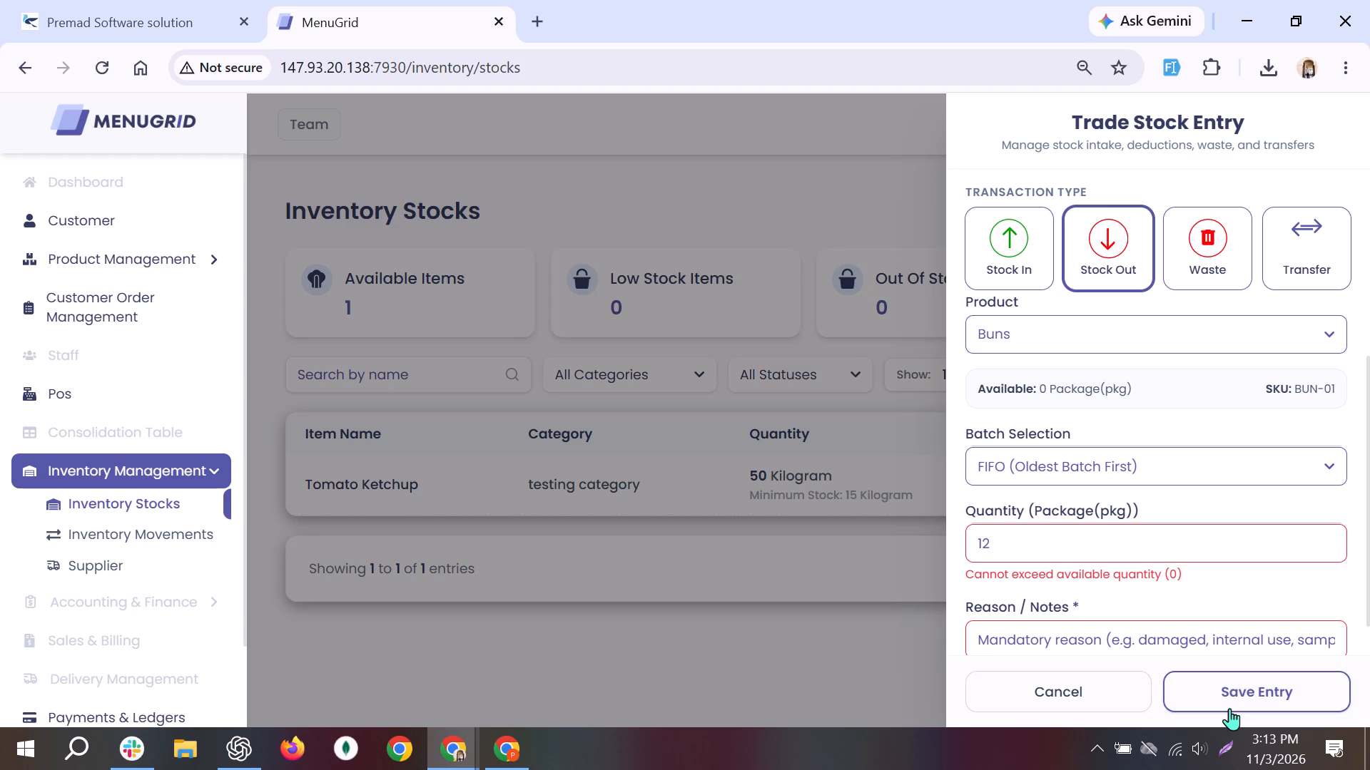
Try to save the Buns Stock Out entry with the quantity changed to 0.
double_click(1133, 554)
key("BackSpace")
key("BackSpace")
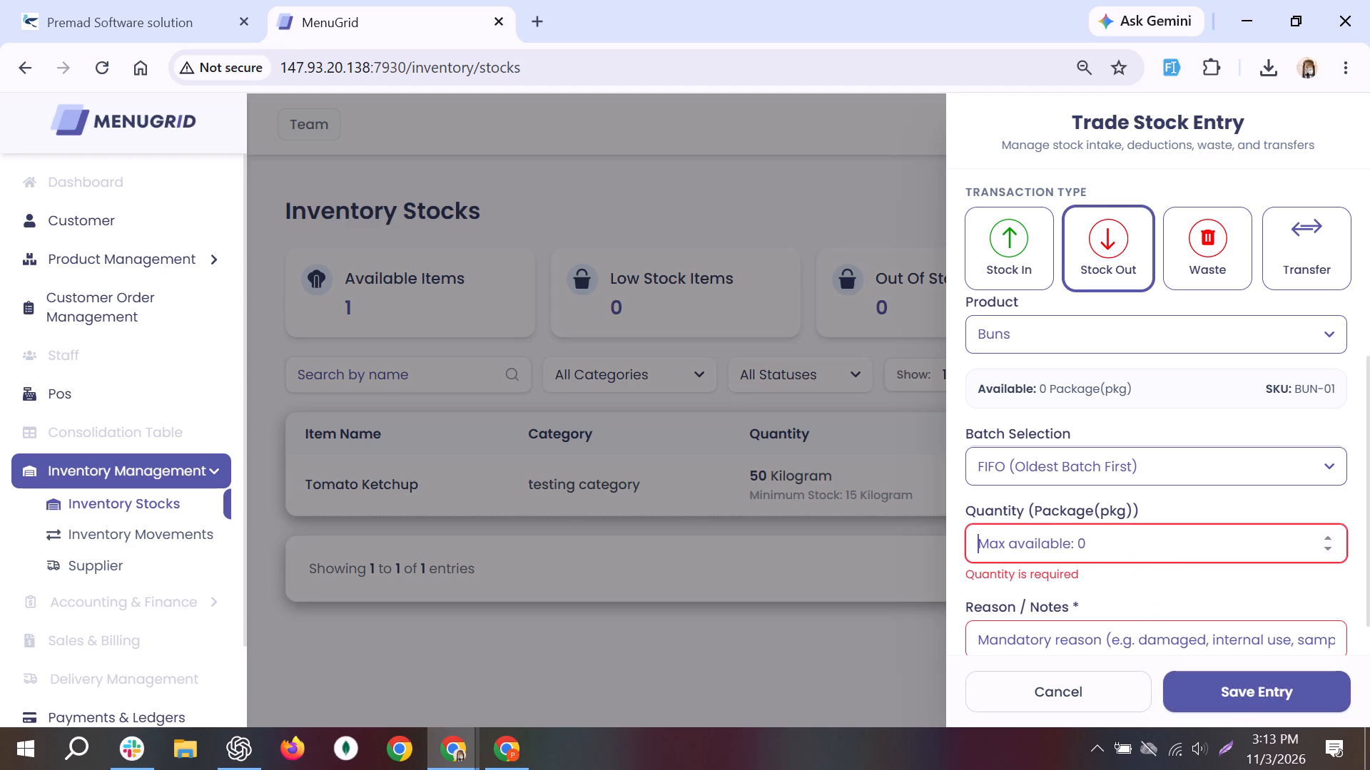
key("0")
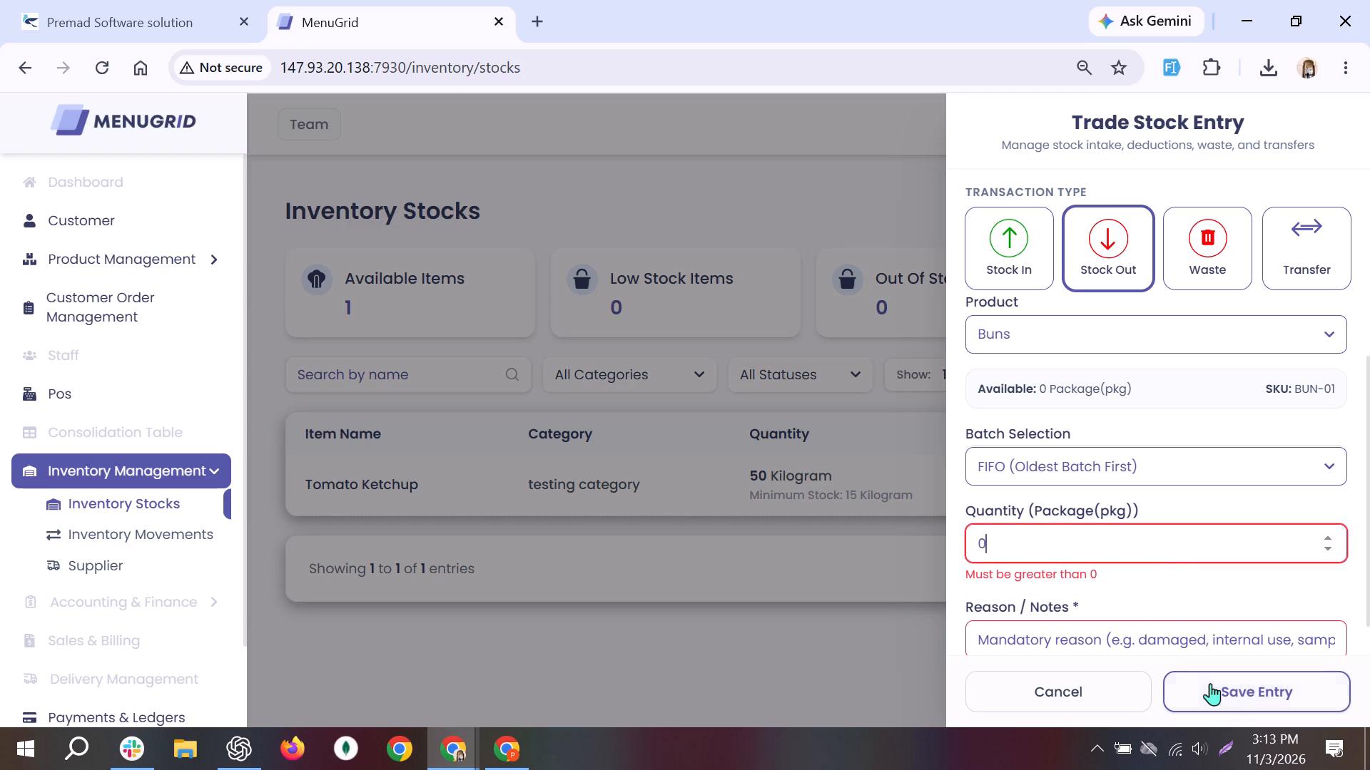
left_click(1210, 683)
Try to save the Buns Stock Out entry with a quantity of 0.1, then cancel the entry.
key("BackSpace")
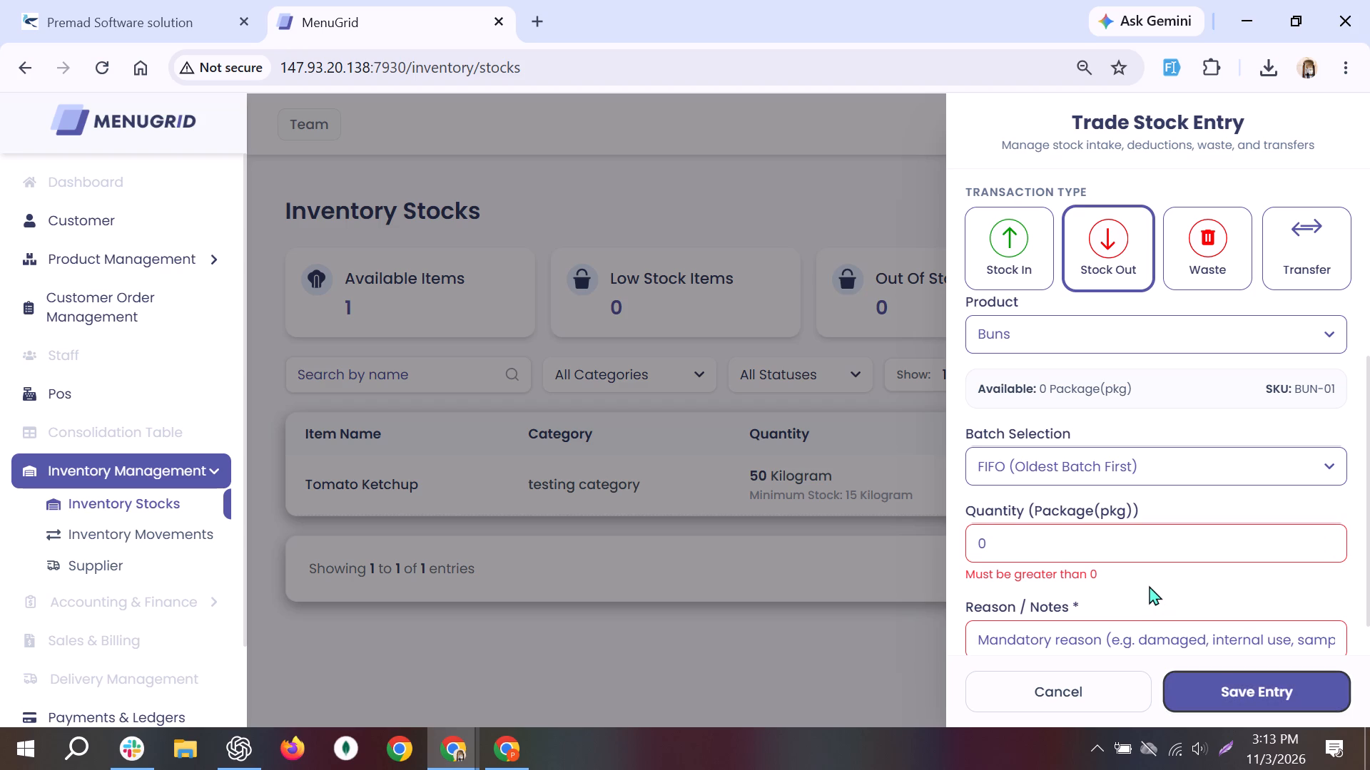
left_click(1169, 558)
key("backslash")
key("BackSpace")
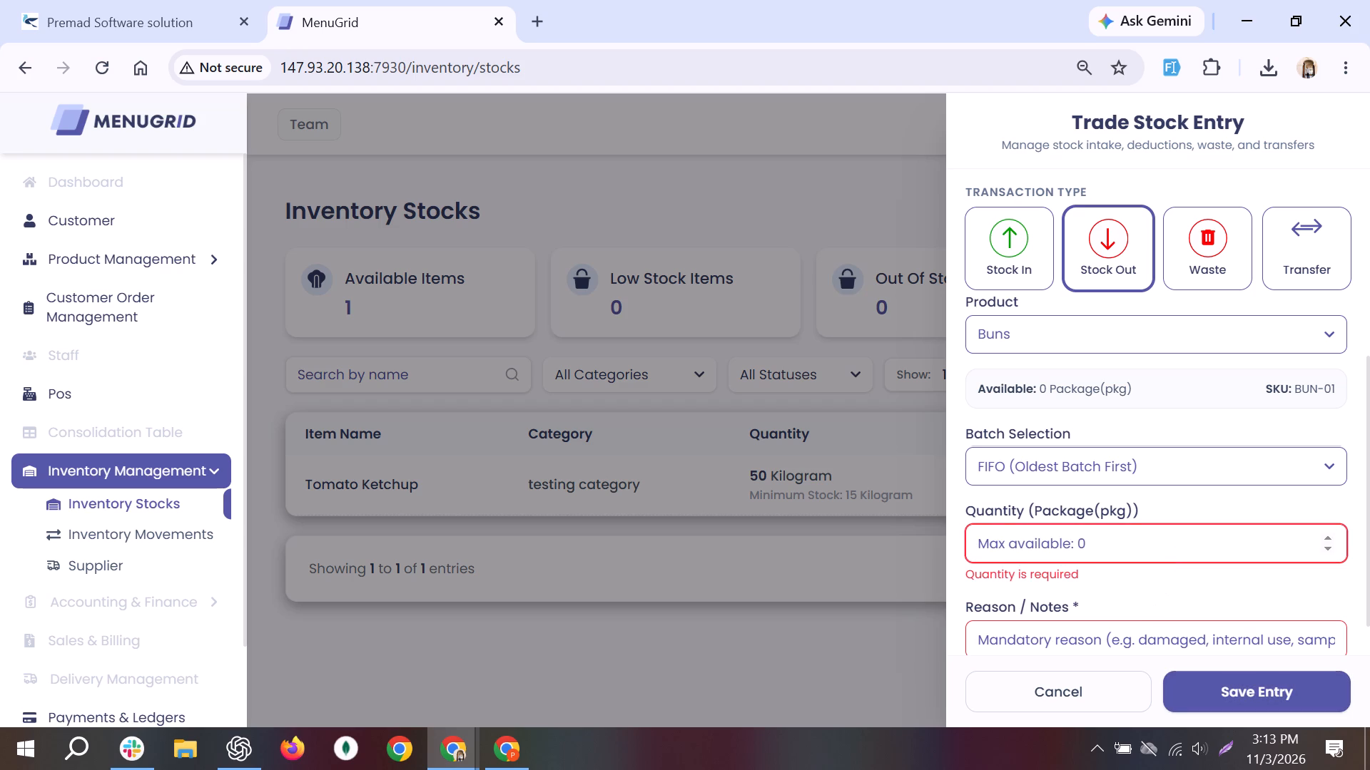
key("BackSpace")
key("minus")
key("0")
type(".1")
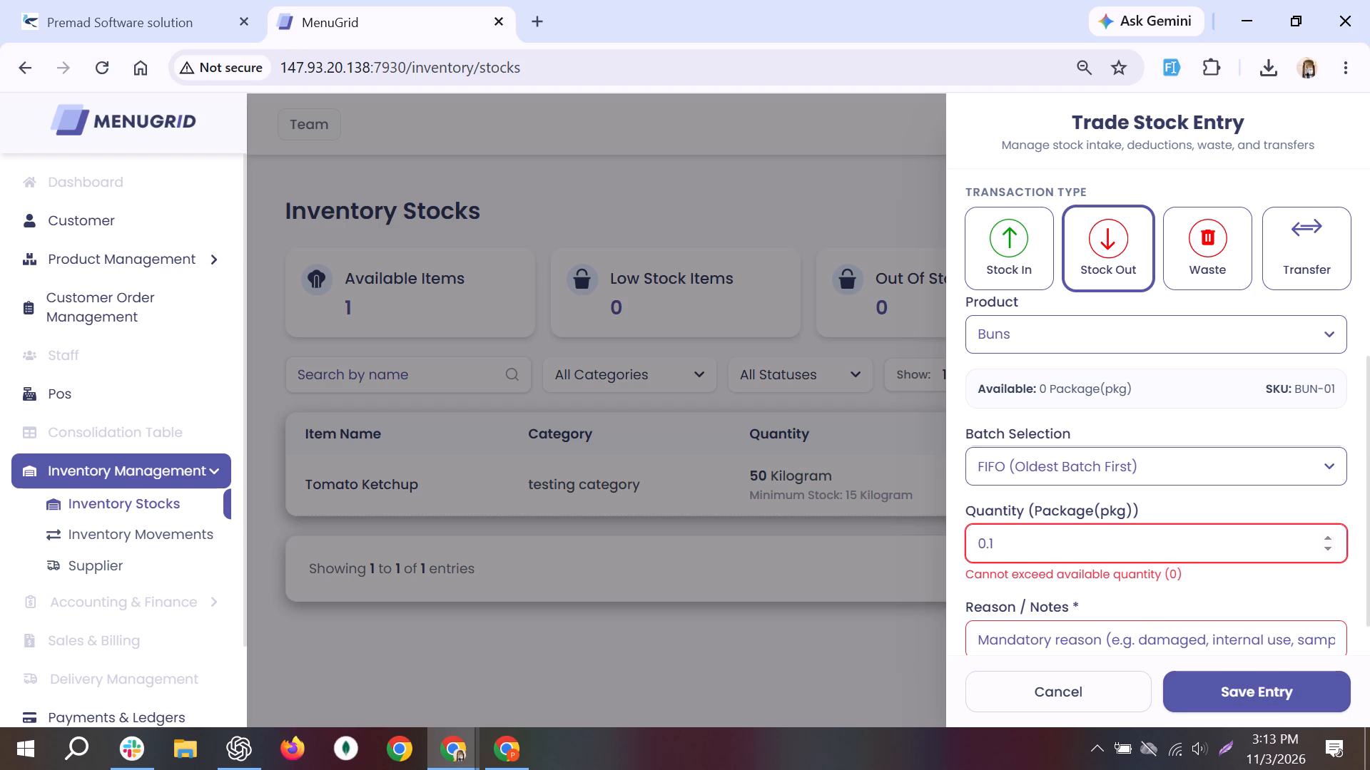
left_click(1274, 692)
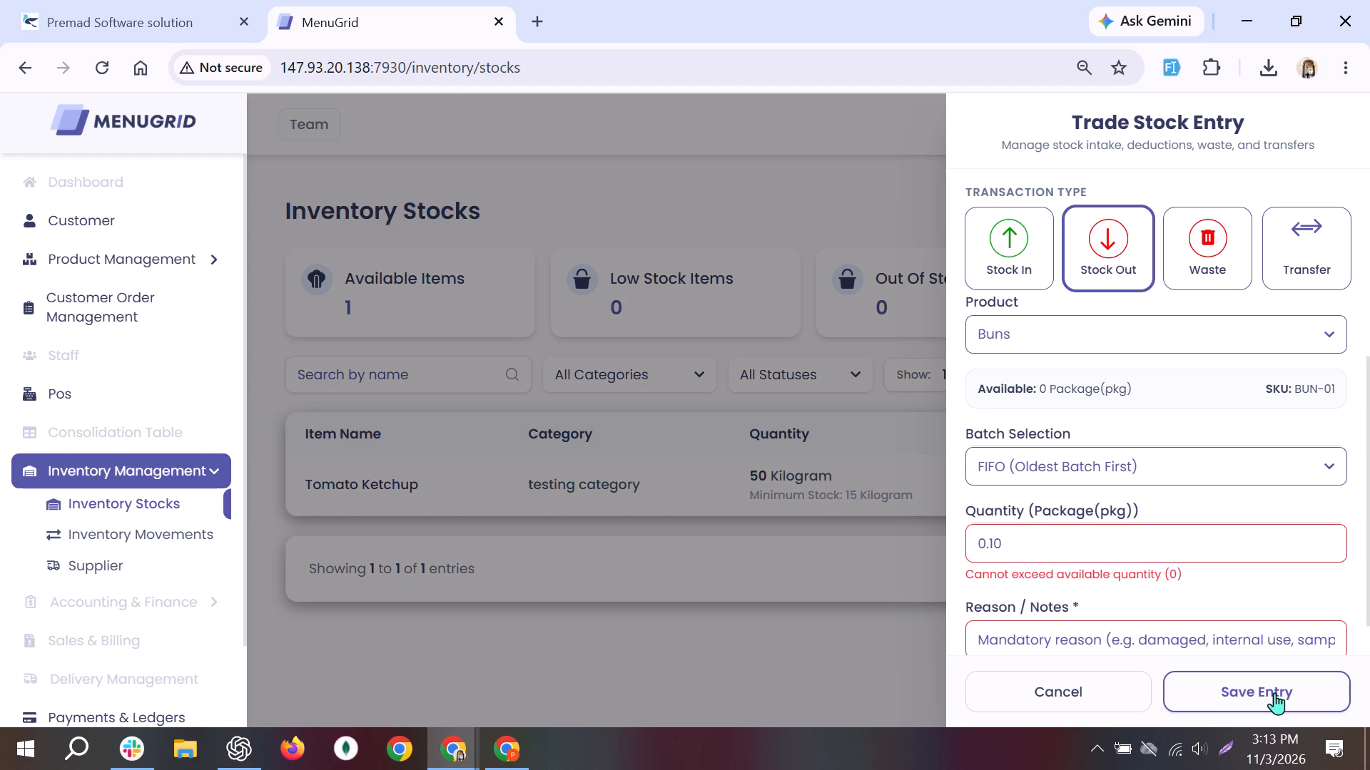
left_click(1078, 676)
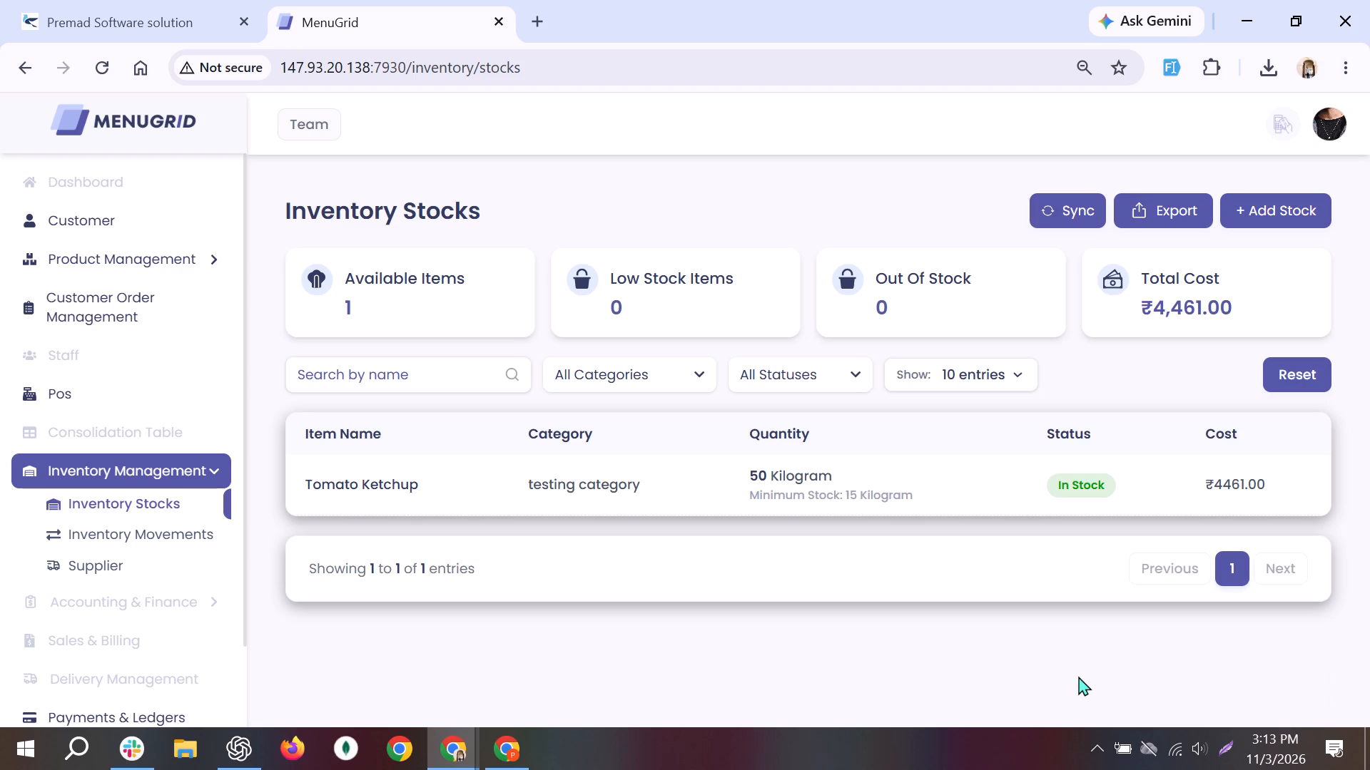
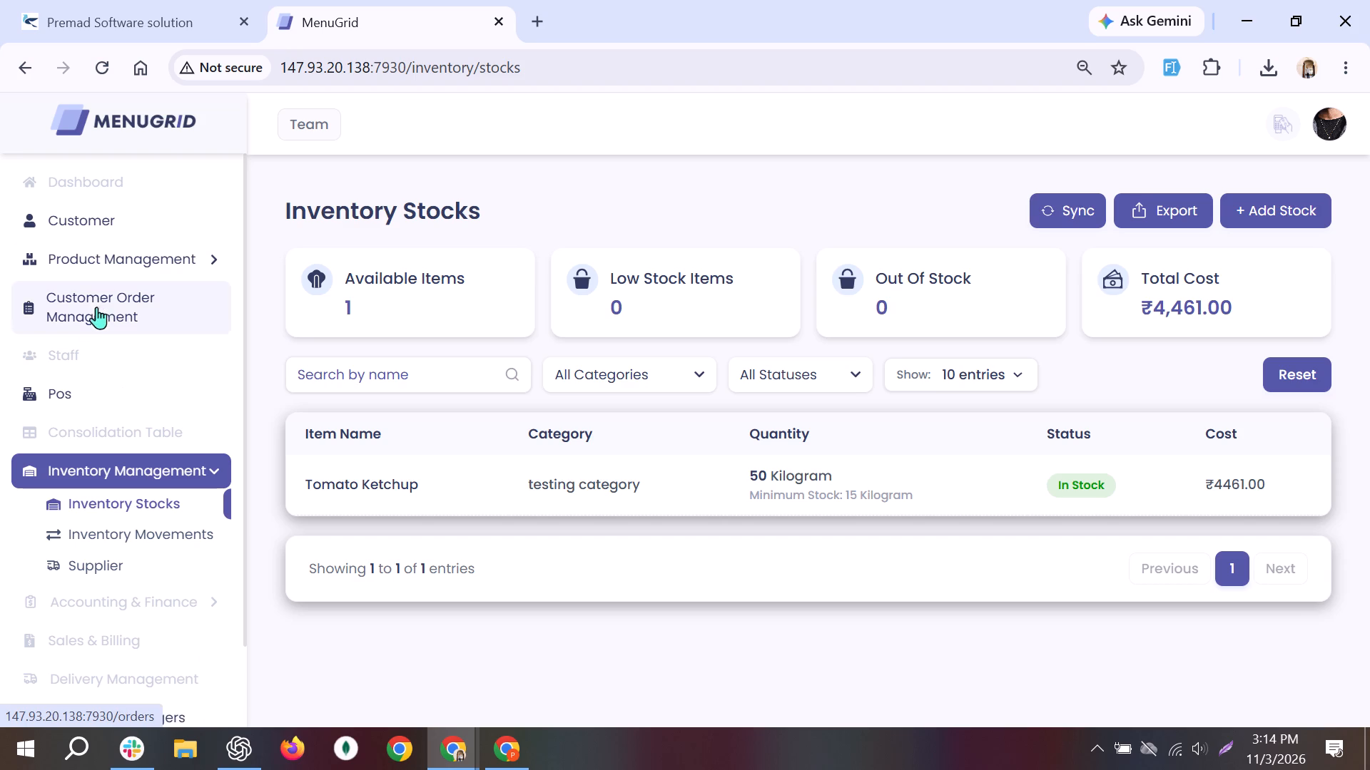
Open the POS page and look over its product cards.
left_click(60, 390)
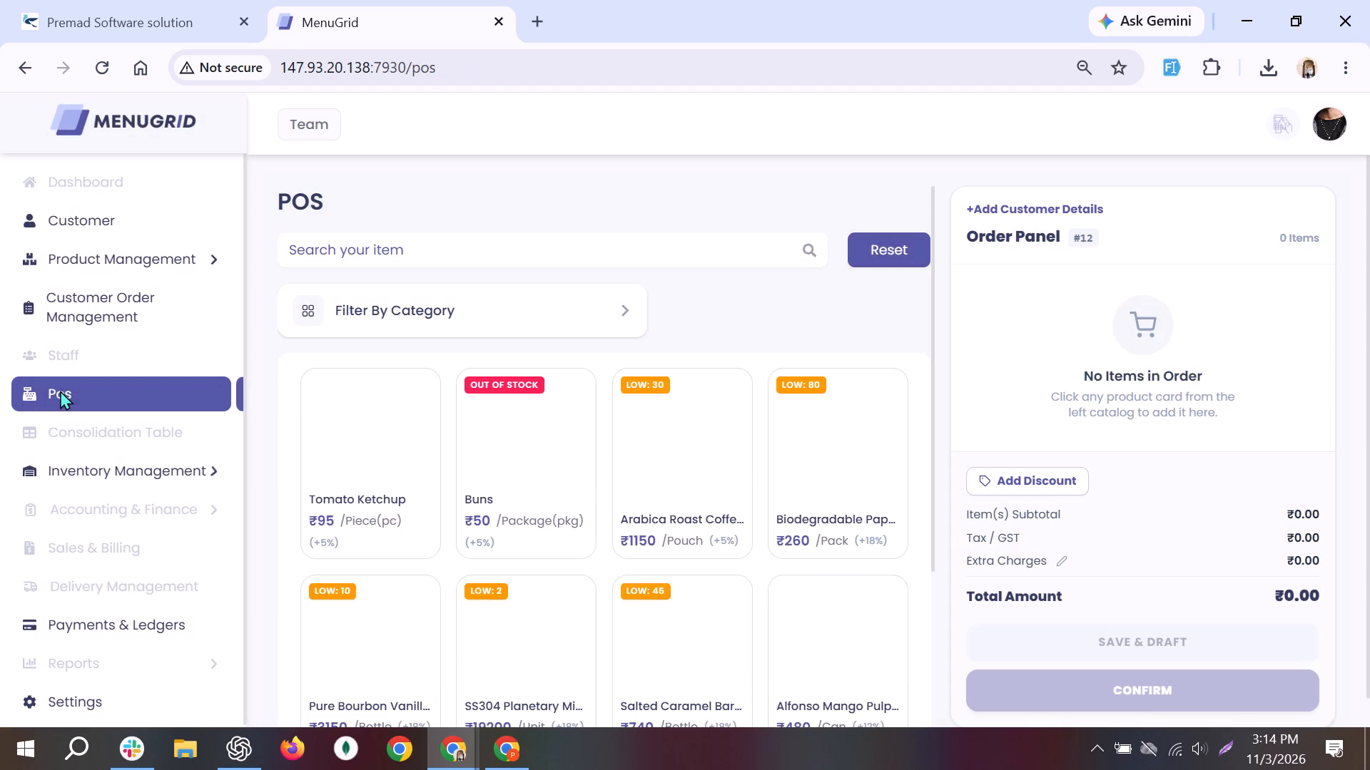
scroll(508, 592, "down", 1)
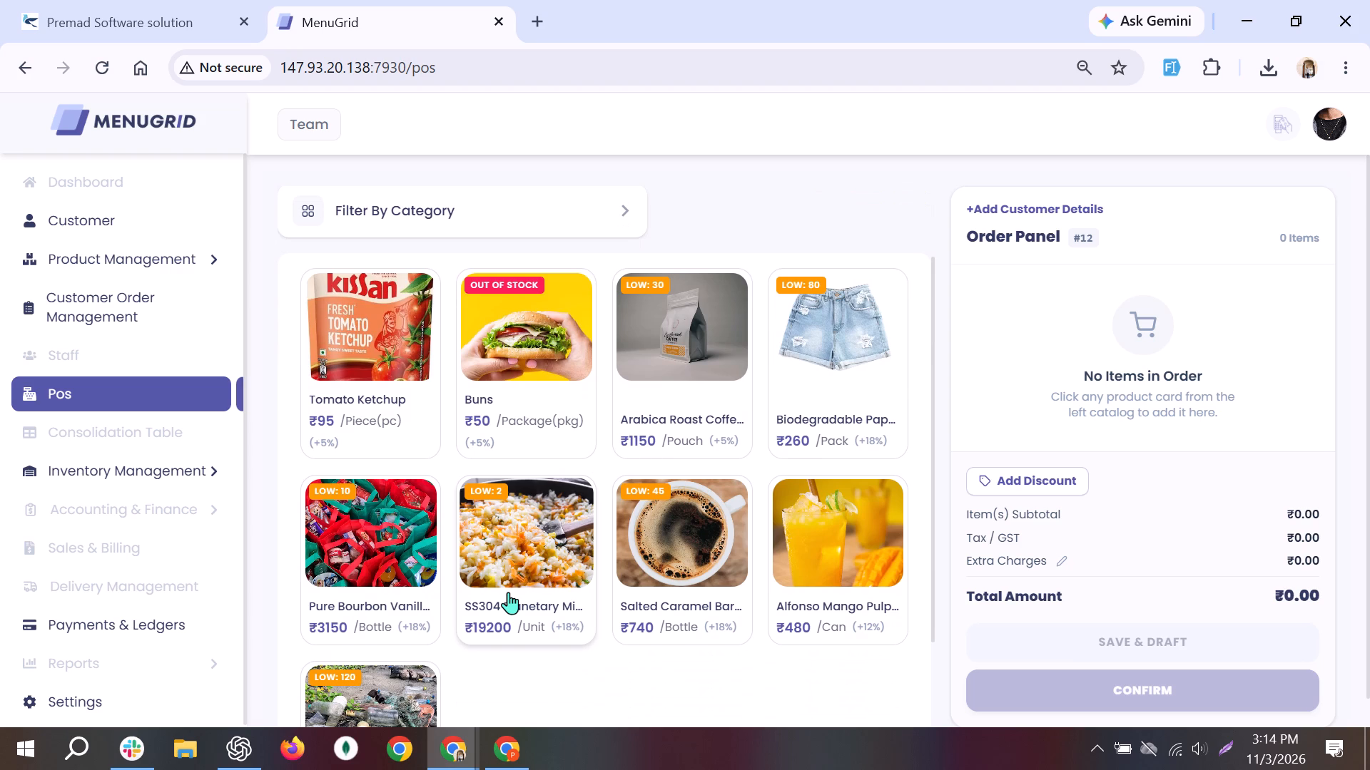
Open Products under Product Management and delete the Corrugated Carton 5-Ply Master product.
left_click(178, 263)
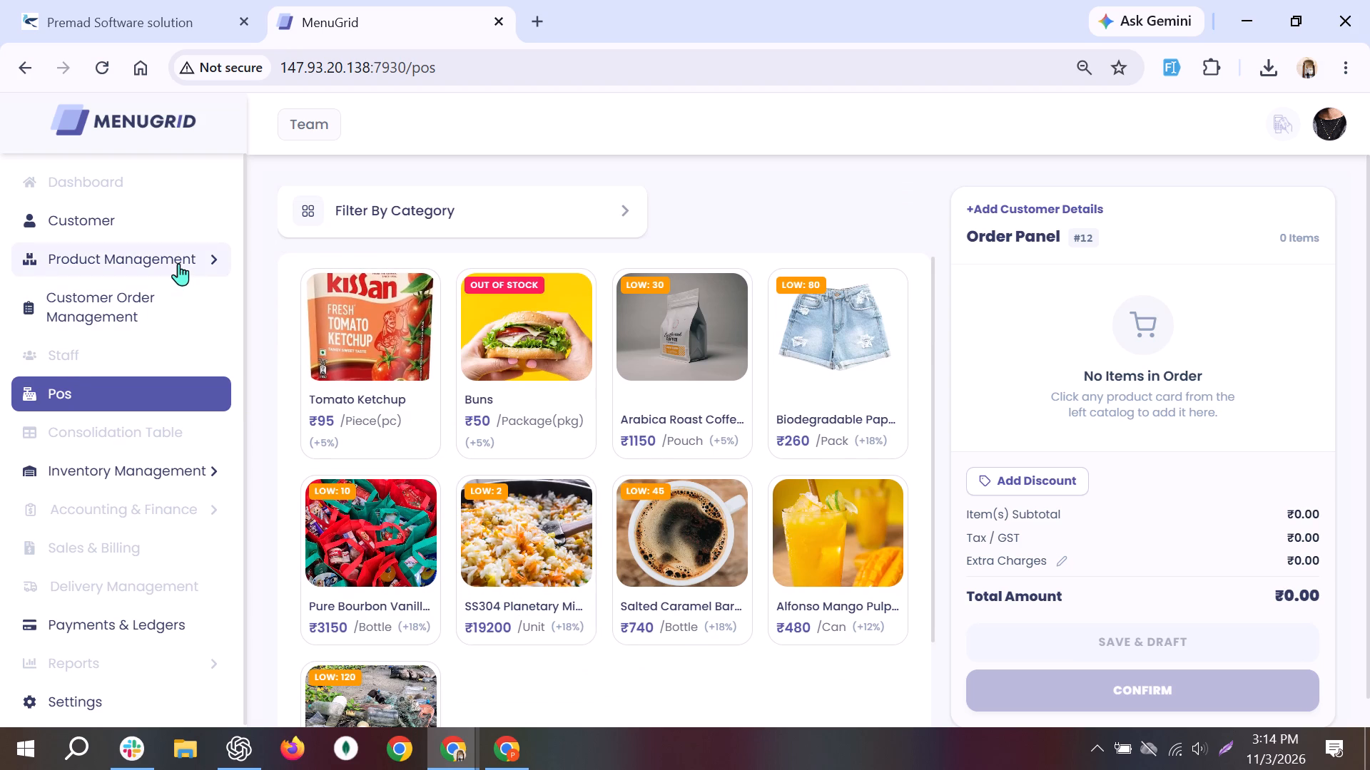
left_click(156, 289)
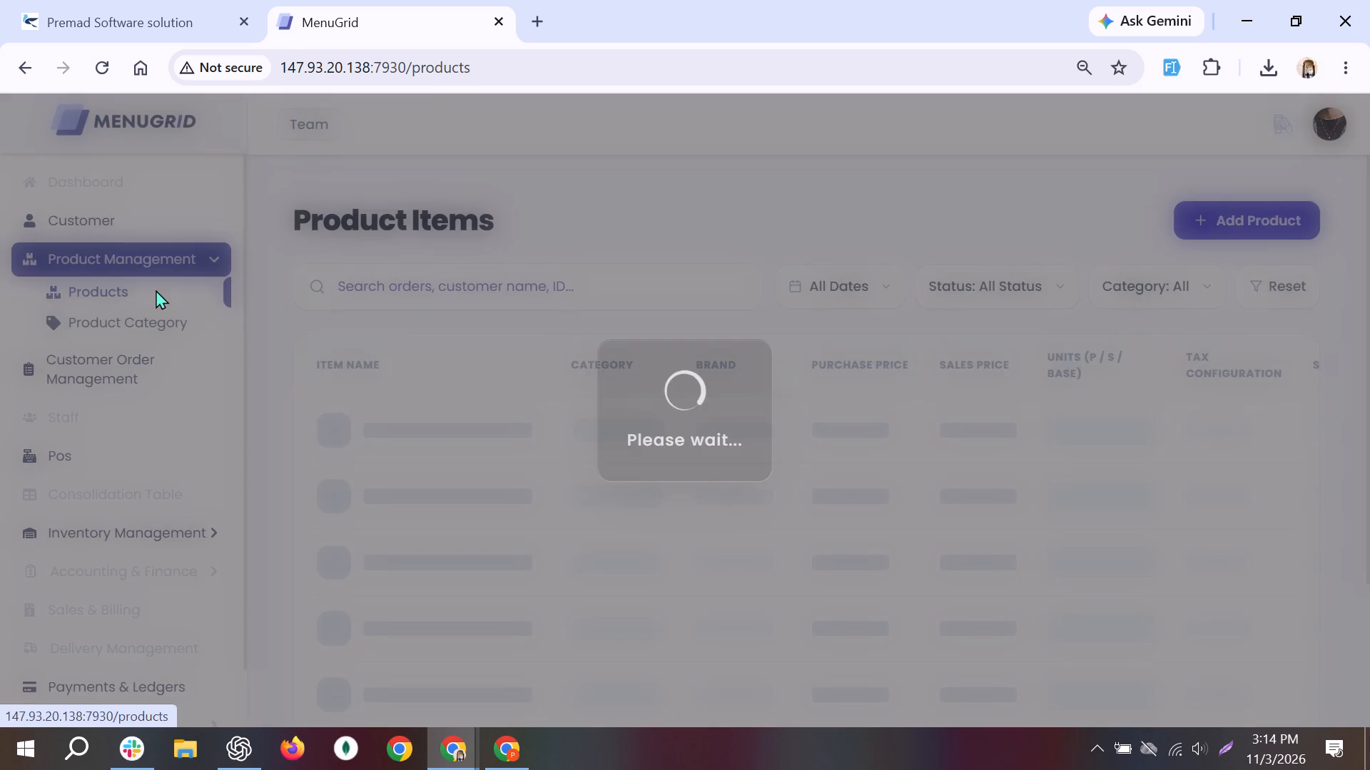
scroll(893, 514, "down", 14)
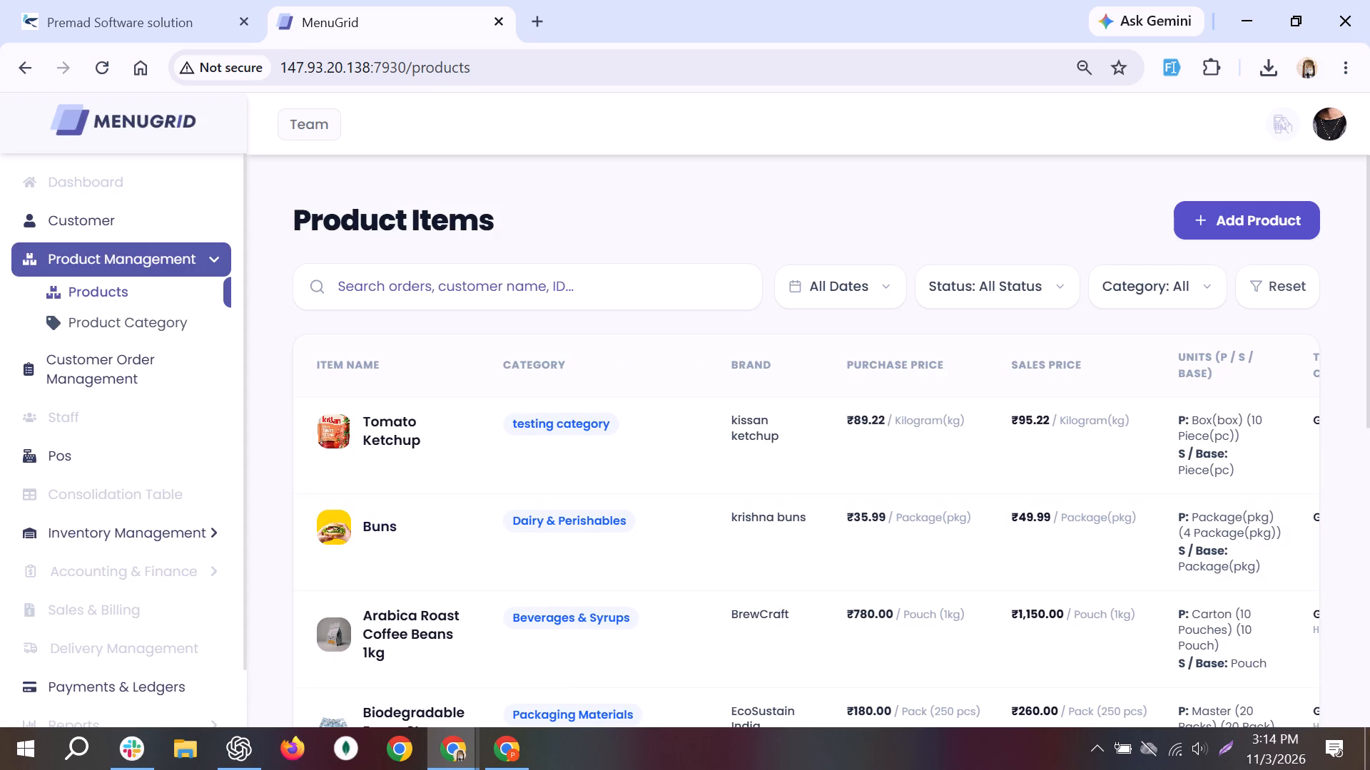
scroll(873, 676, "down", 11)
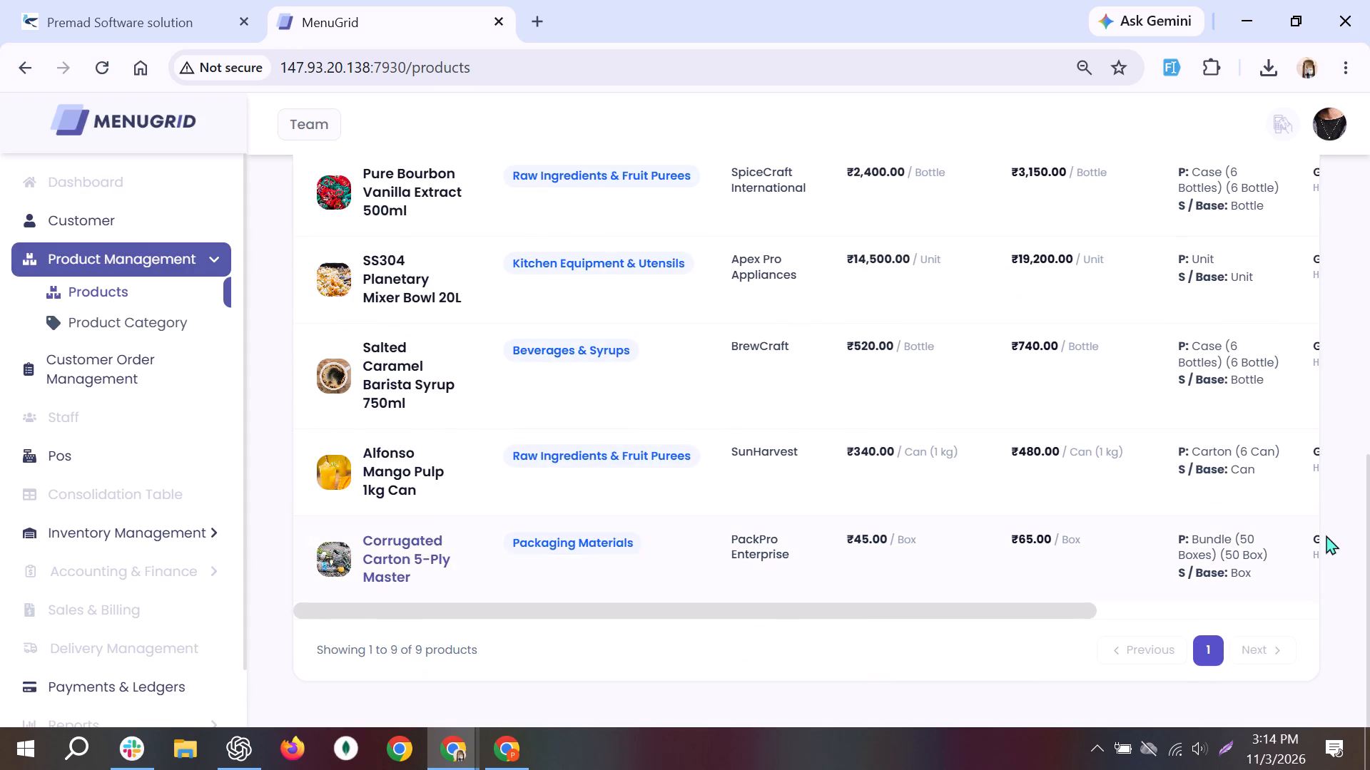
scroll(1269, 528, "left", 13)
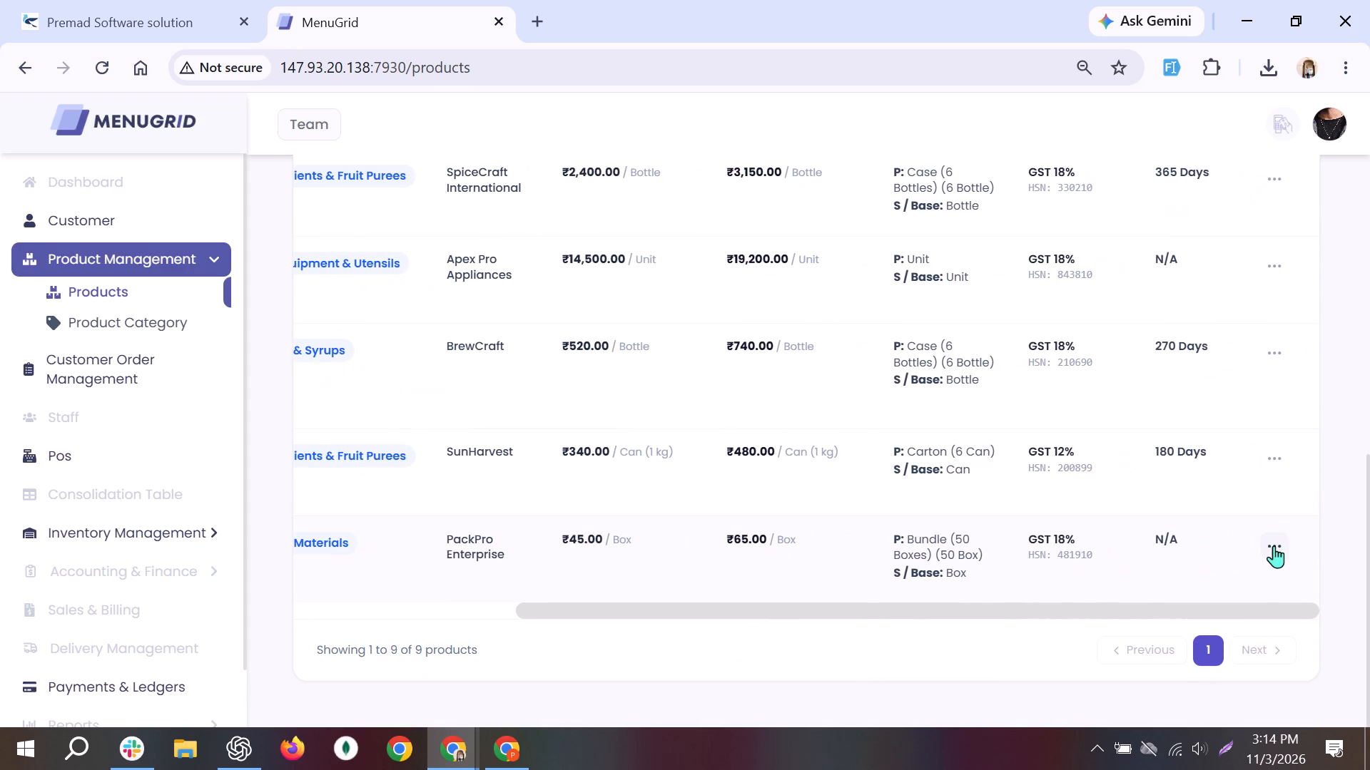
left_click(1274, 545)
scroll(1245, 564, "down", 5)
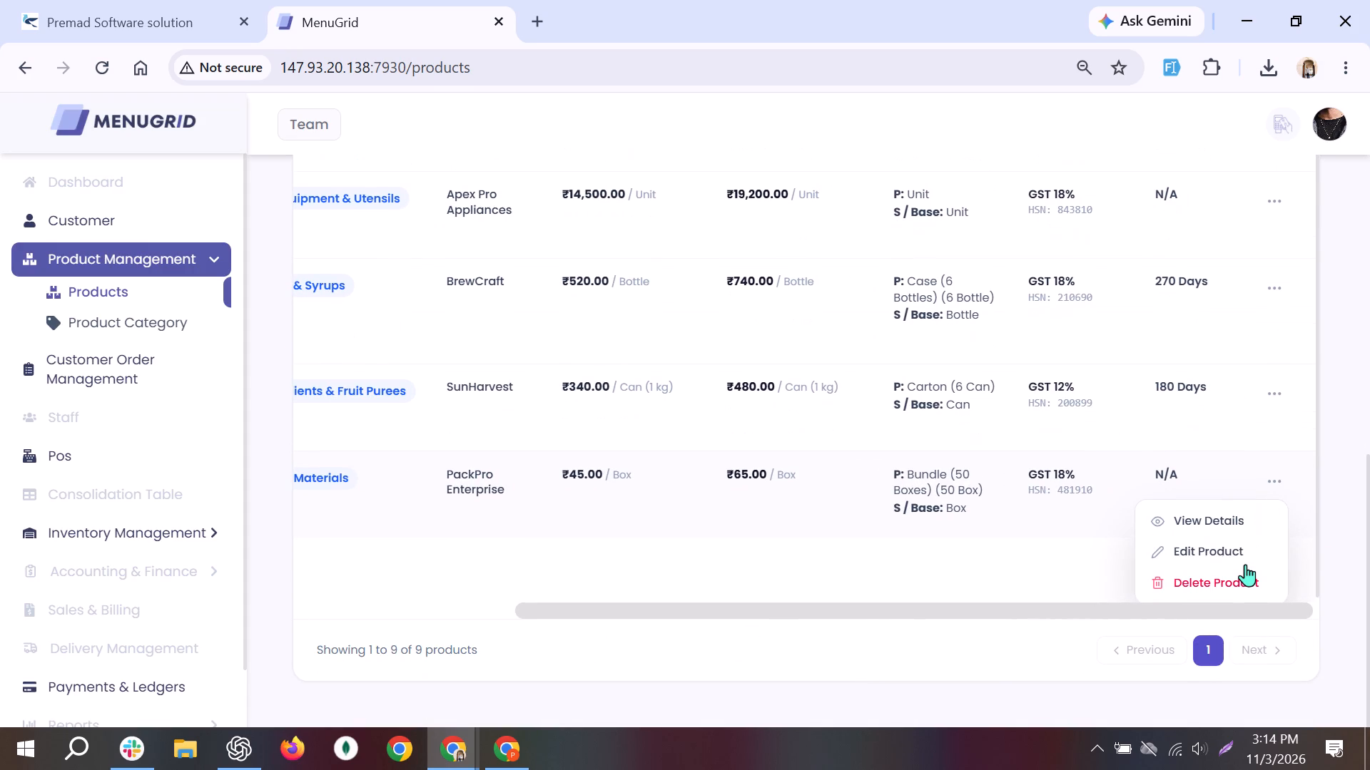
scroll(1245, 564, "down", 2)
left_click(1233, 575)
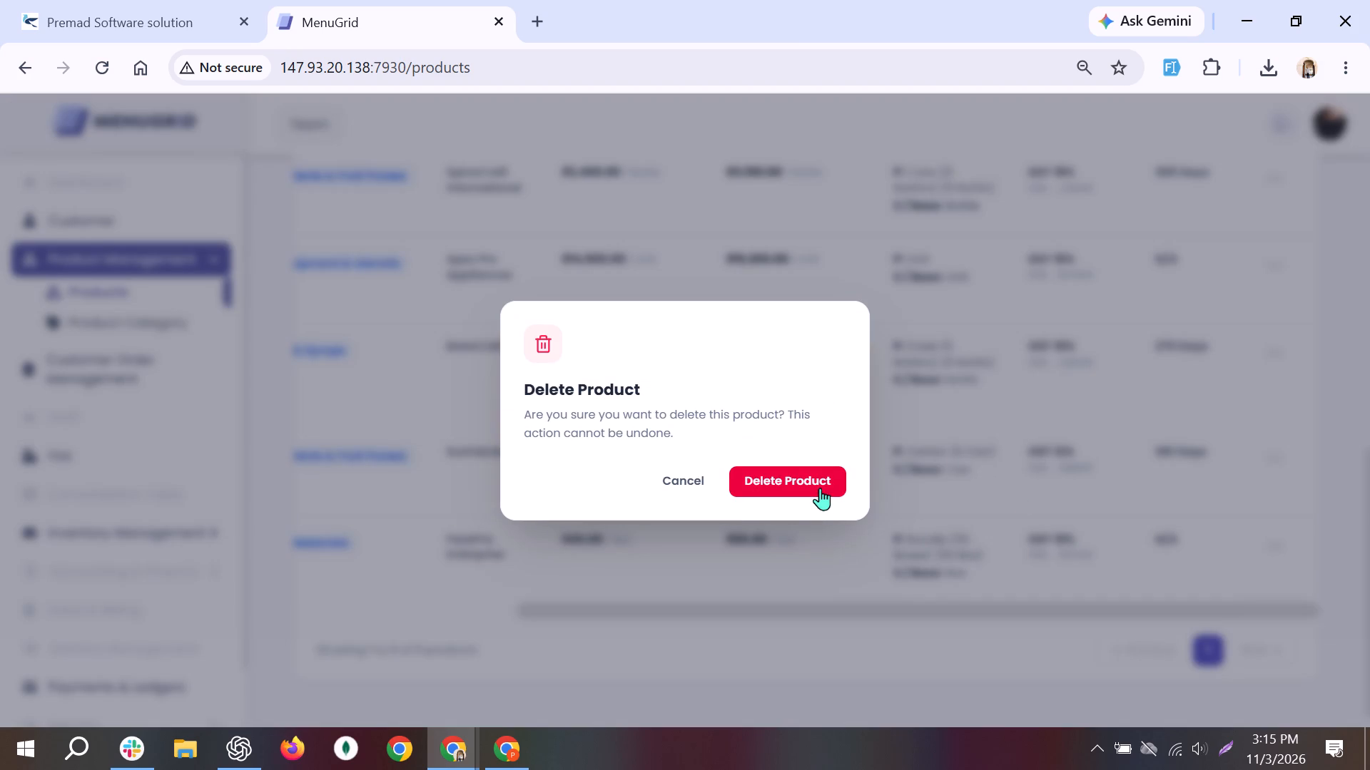
left_click(814, 493)
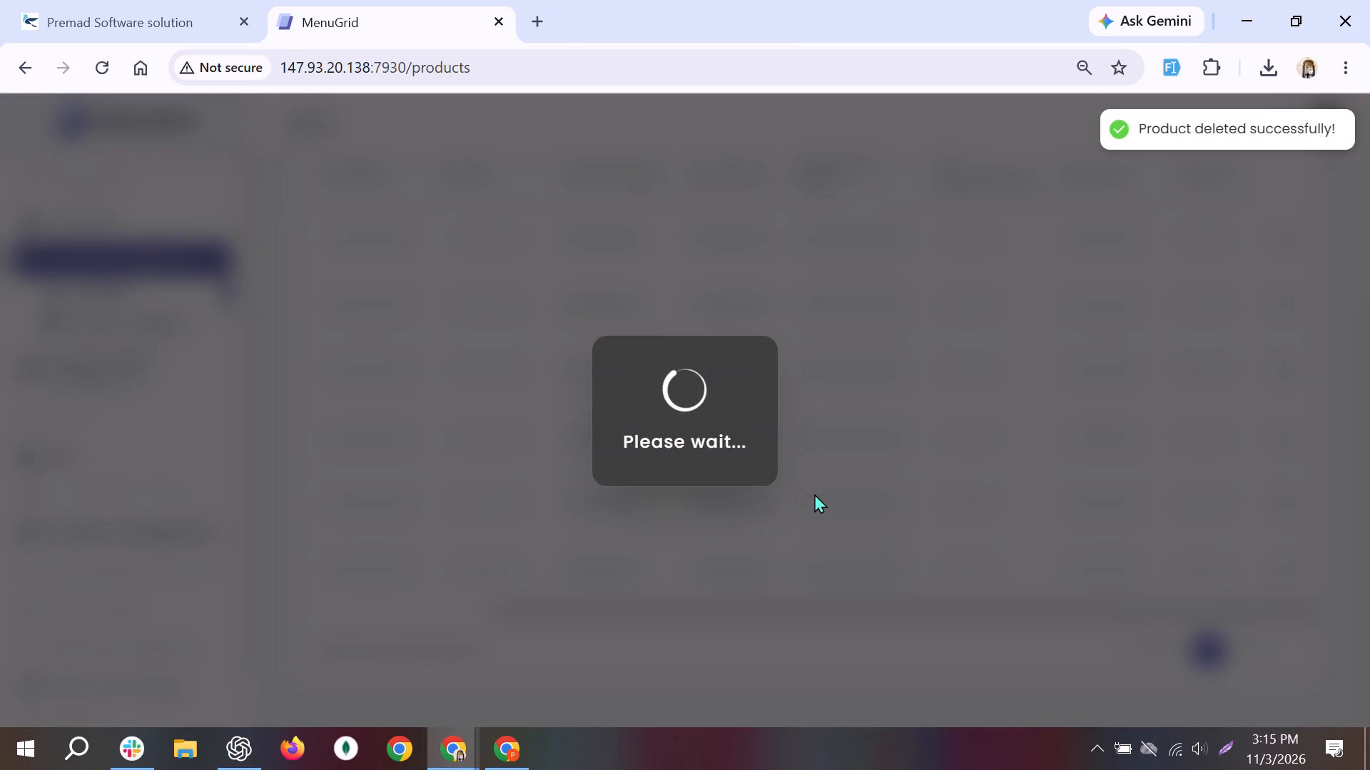
Delete the Alfonso Mango Pulp 1kg Can product from the Product Items list.
scroll(814, 493, "down", 11)
scroll(814, 493, "left", 5)
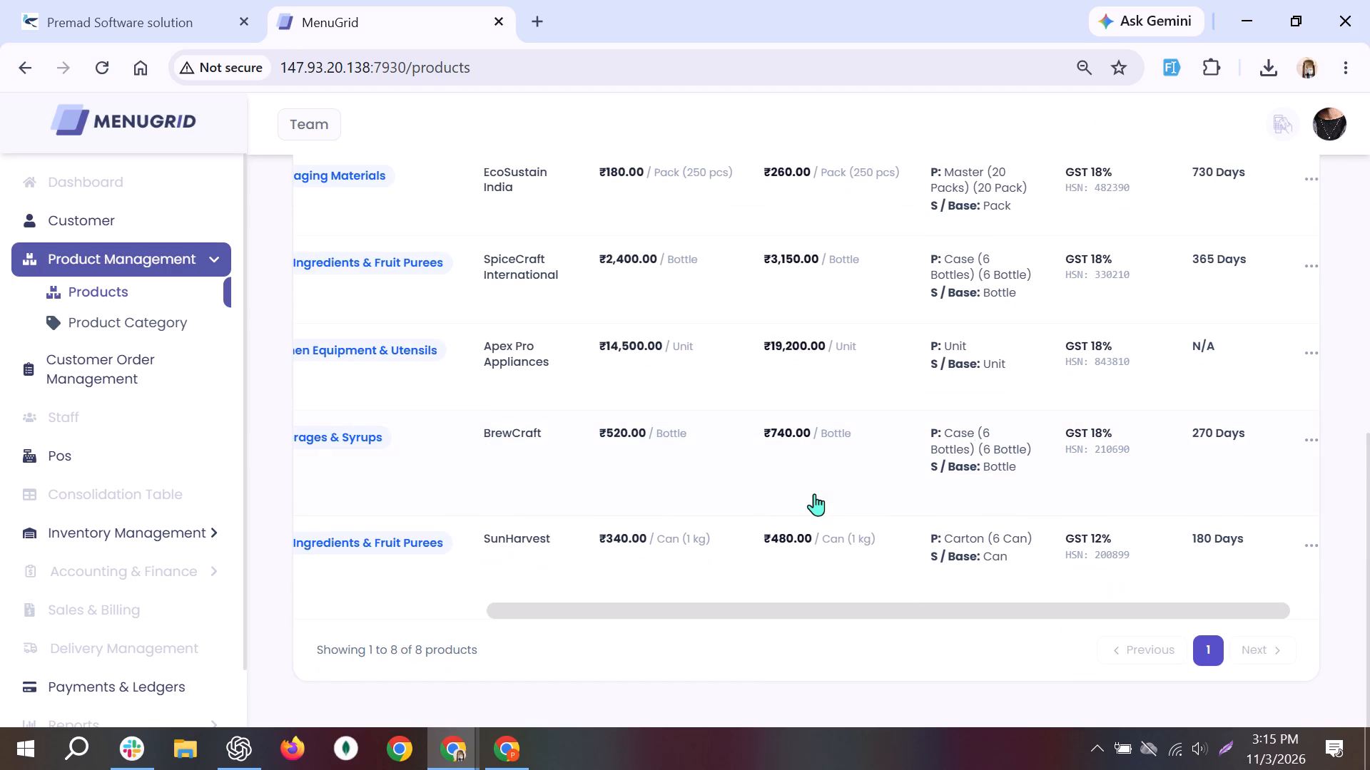
scroll(814, 493, "left", 2)
scroll(1018, 537, "left", 8)
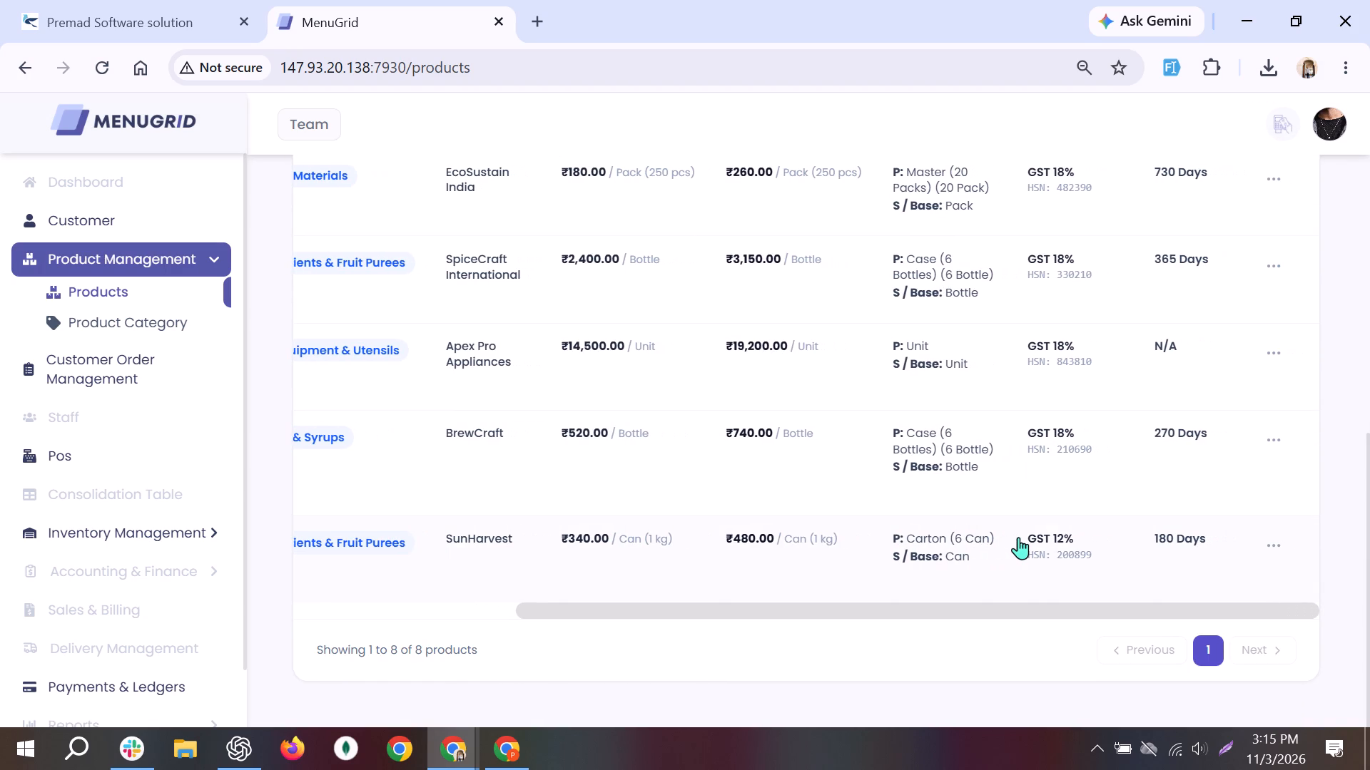
left_click(1277, 538)
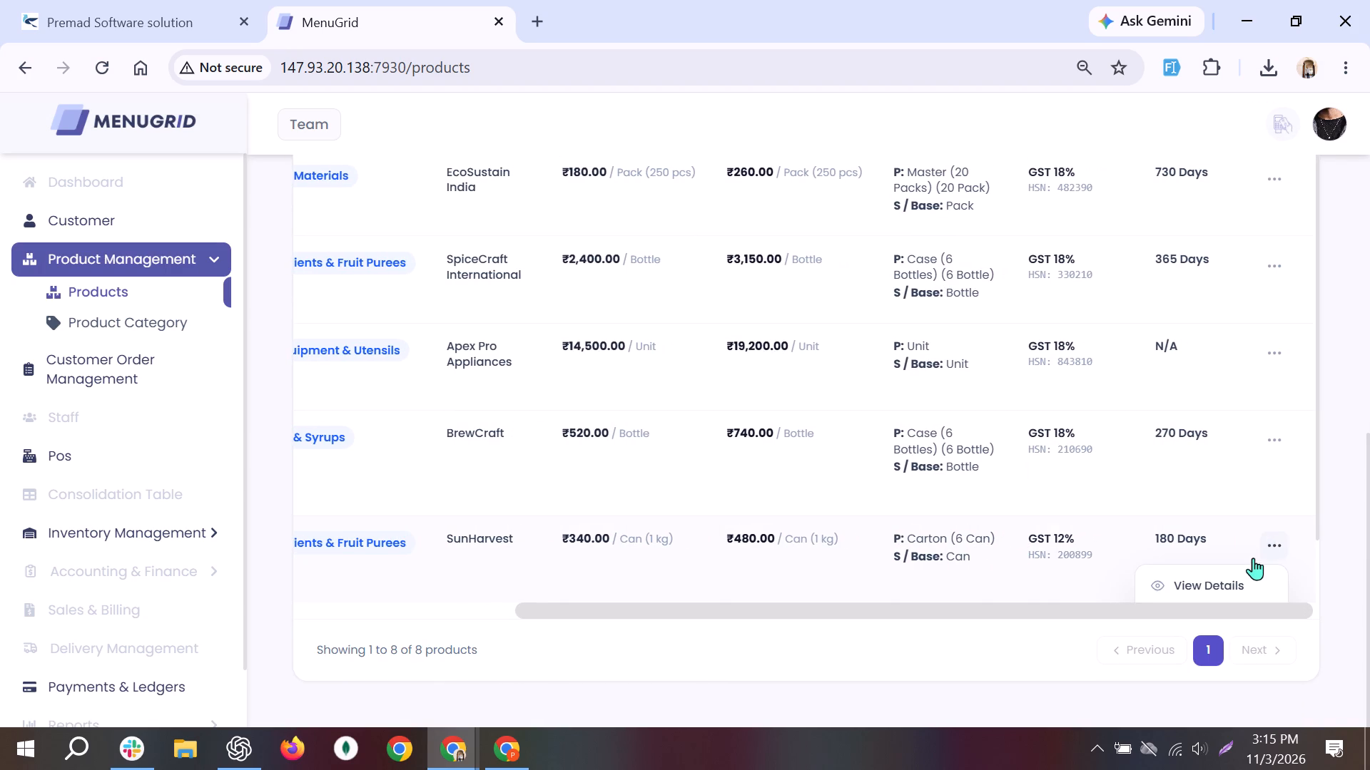
scroll(1253, 559, "down", 8)
left_click(1229, 582)
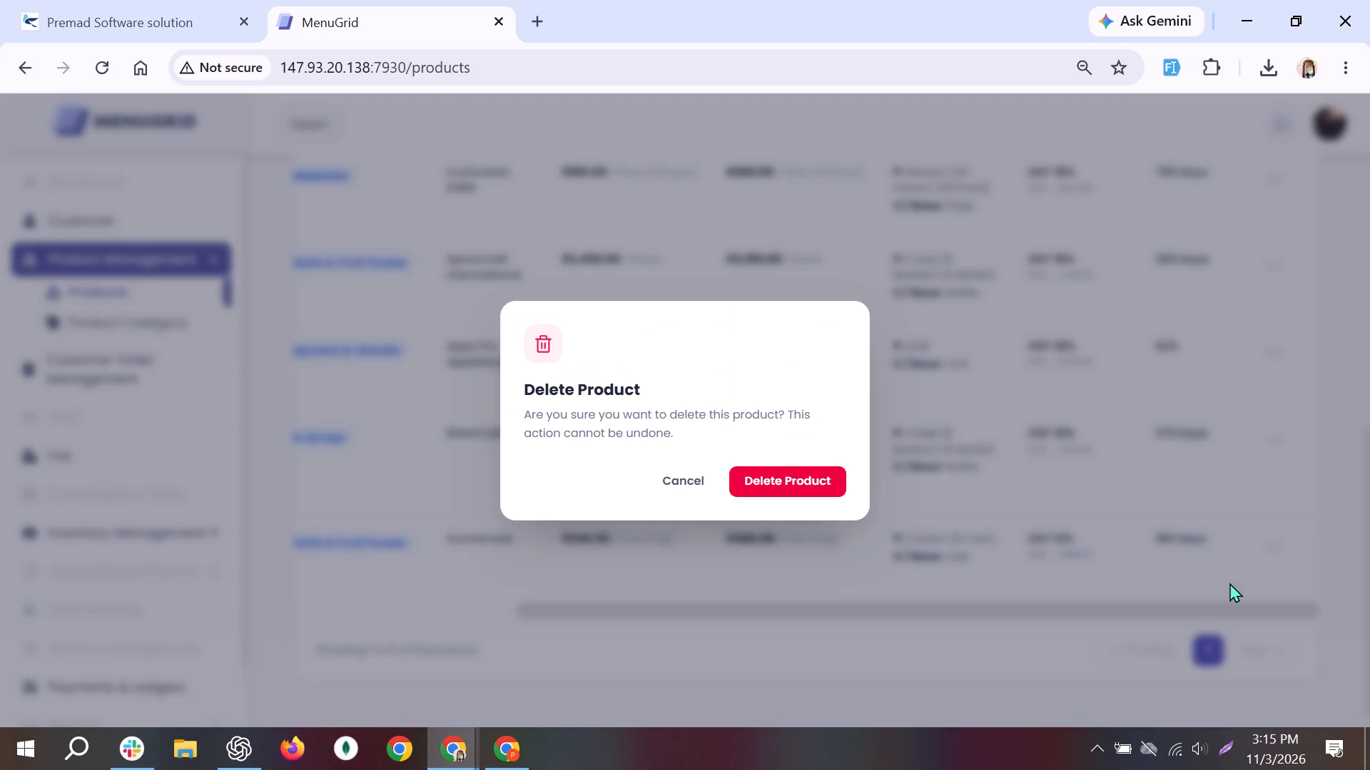
left_click(807, 491)
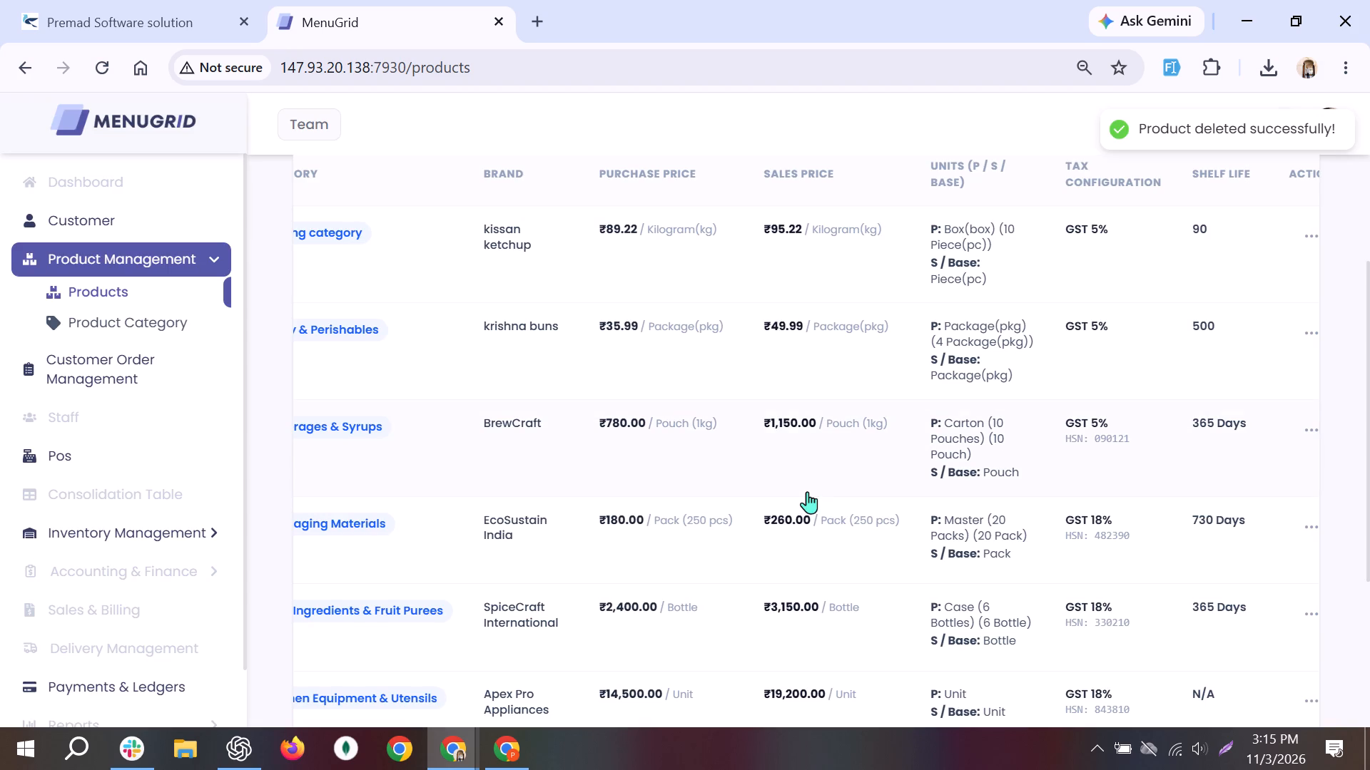
Delete the Salted Caramel Barista Syrup 750ml product from the Product Items list.
scroll(807, 491, "down", 11)
scroll(807, 491, "left", 10)
scroll(1056, 560, "left", 2)
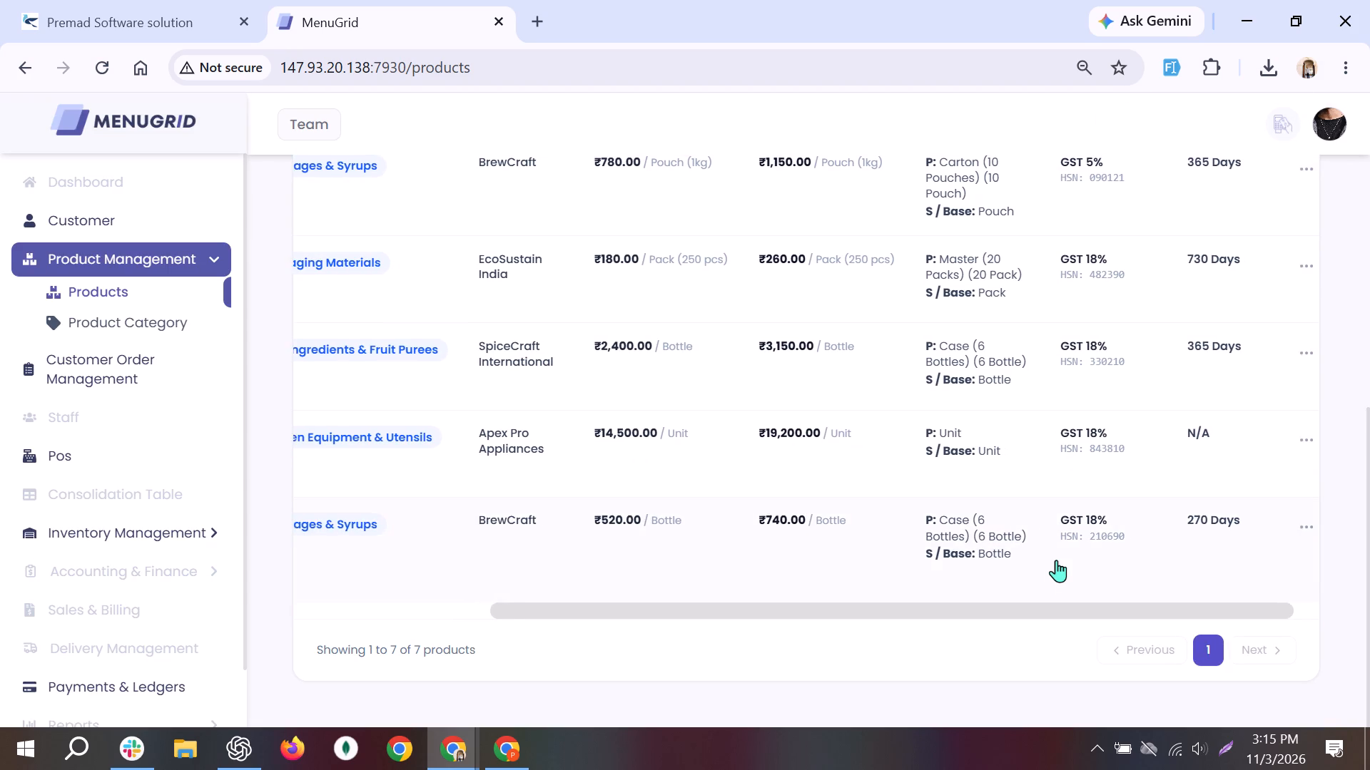
scroll(1056, 560, "left", 4)
left_click(1274, 528)
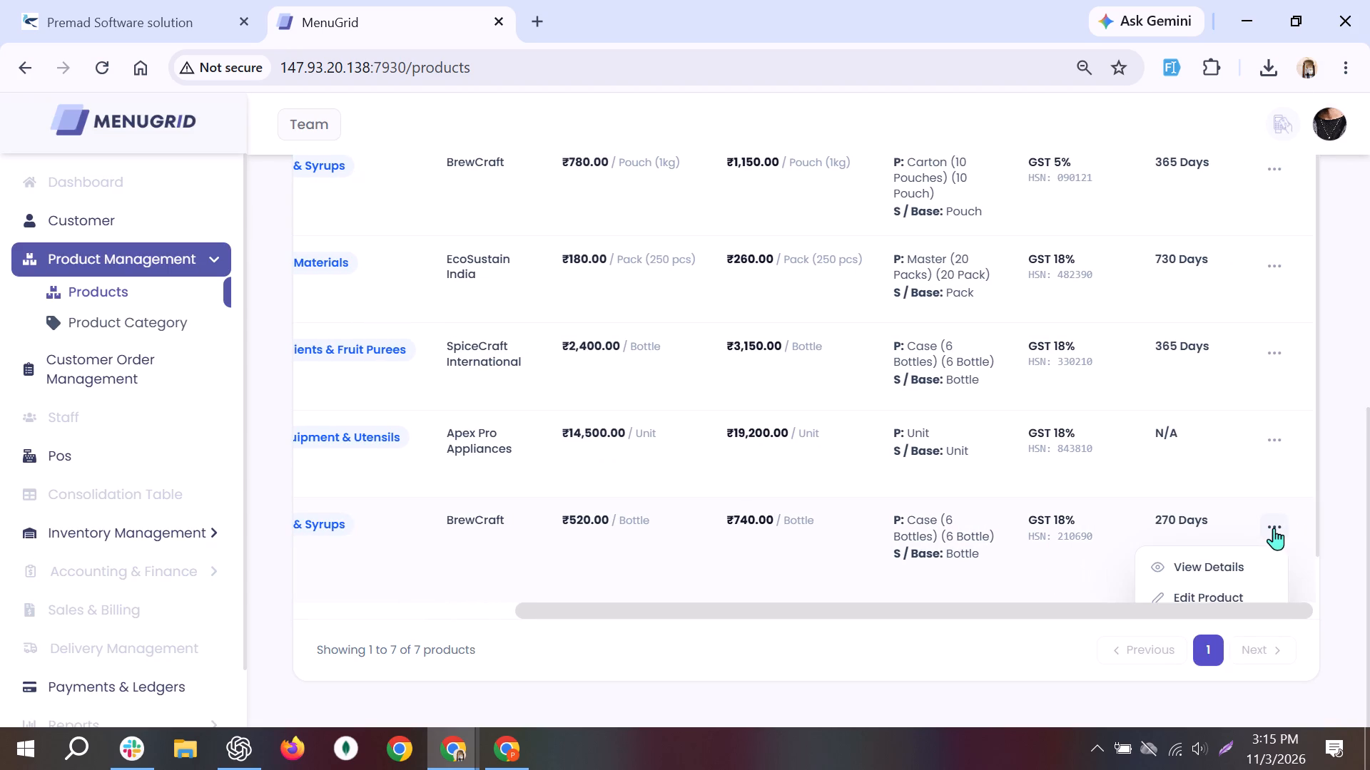
scroll(1219, 555, "down", 9)
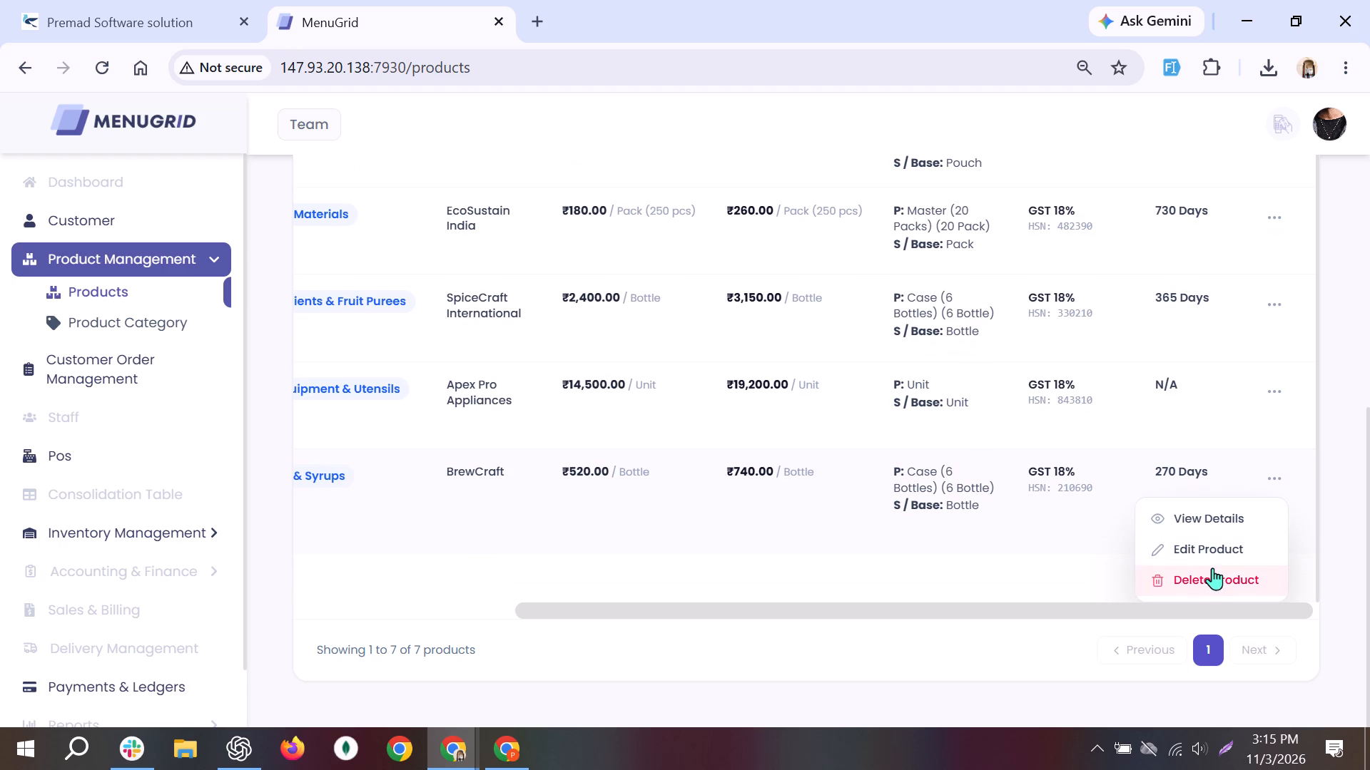
left_click(1207, 575)
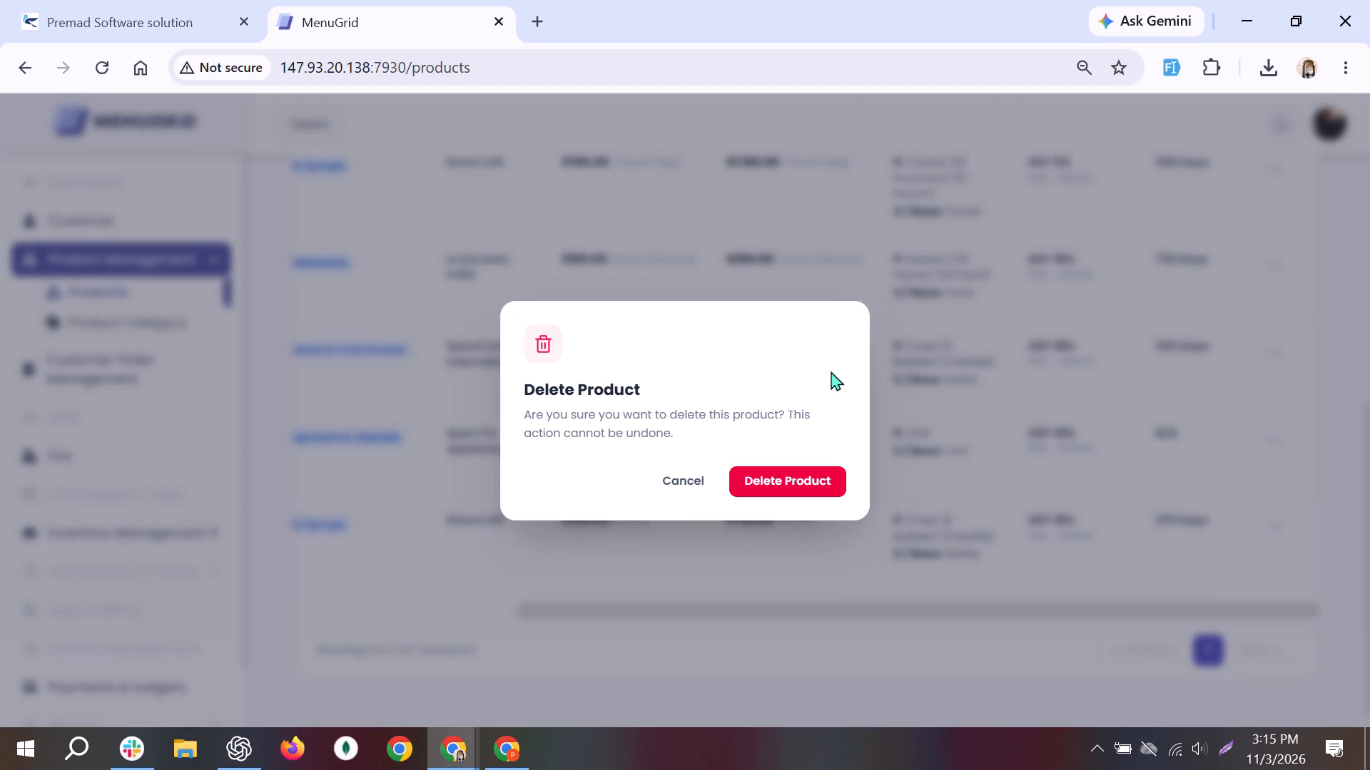
left_click(766, 488)
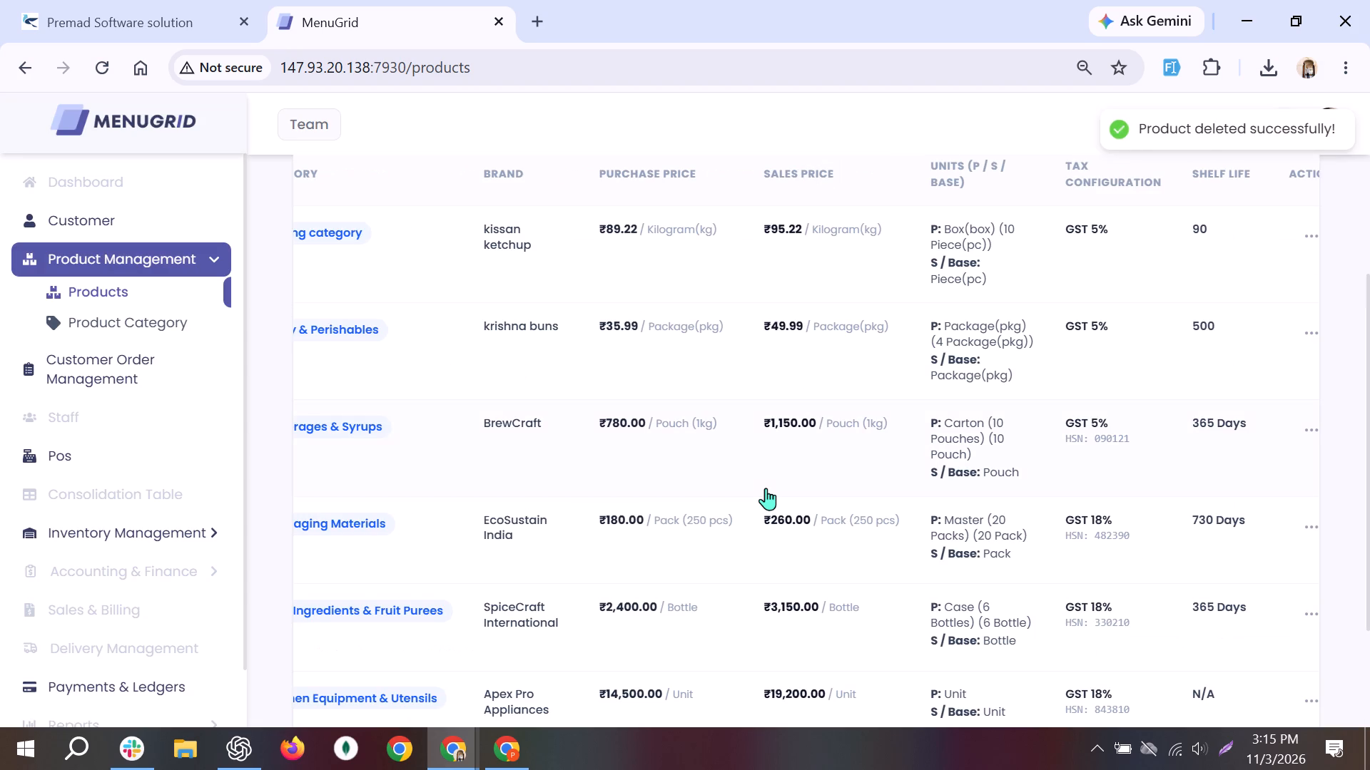
Delete the SS304 Planetary Mixer Bowl 20L product from the Product Items list.
scroll(766, 488, "down", 6)
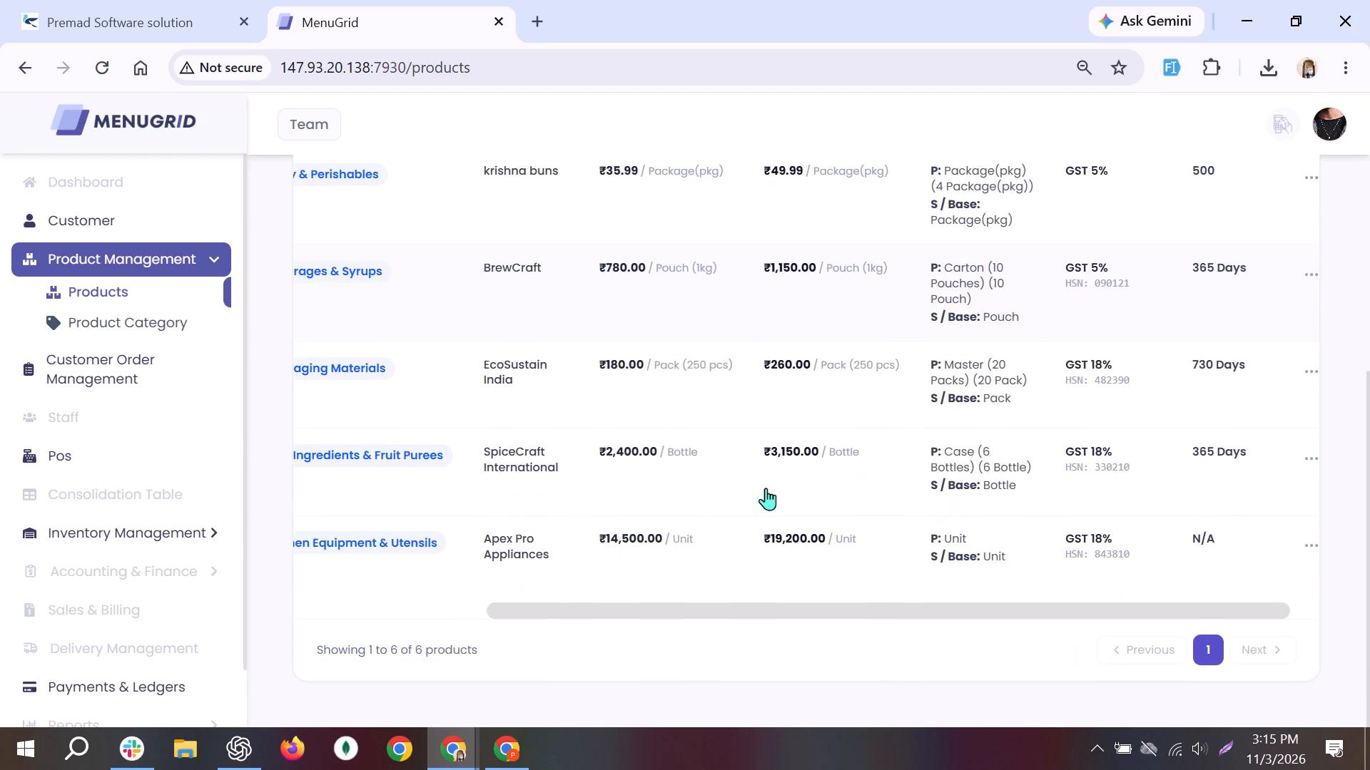
scroll(904, 518, "left", 7)
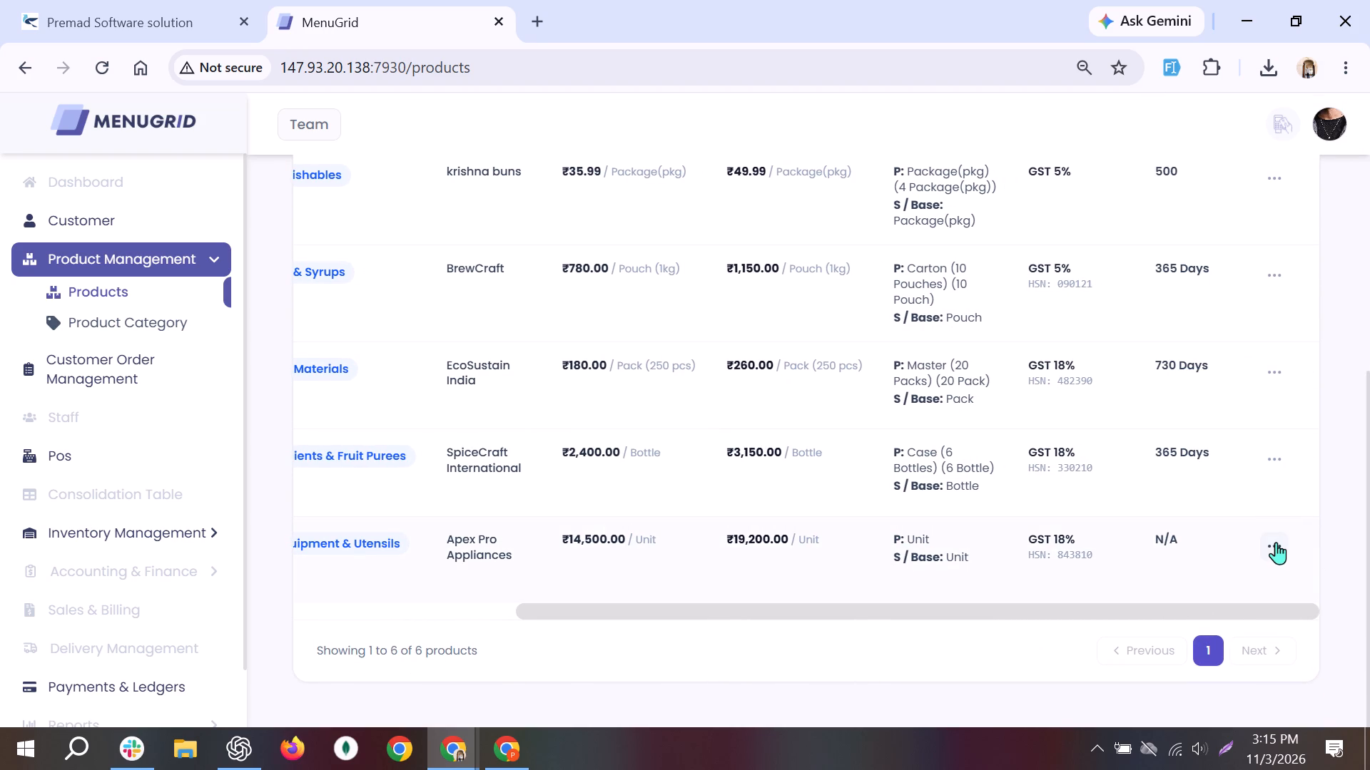
left_click(1276, 542)
scroll(1276, 542, "down", 6)
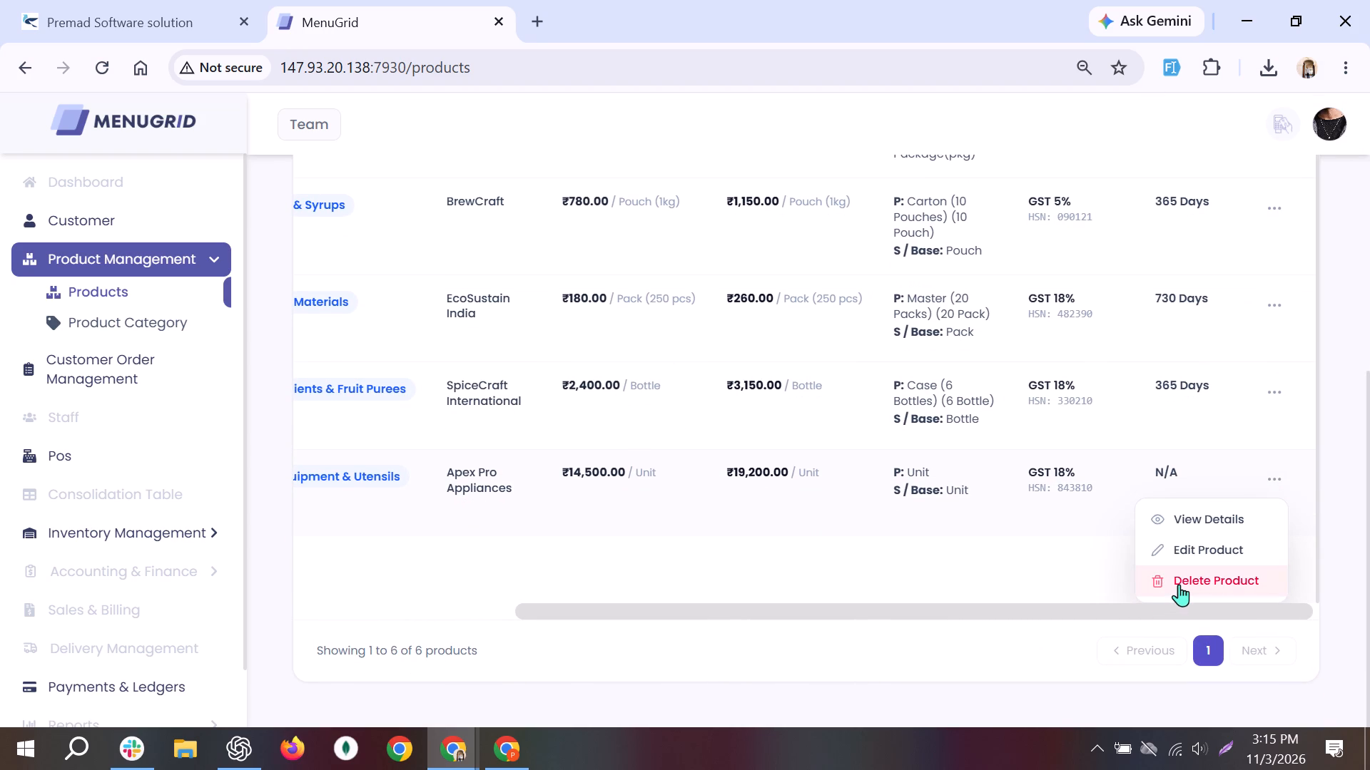
left_click(1180, 584)
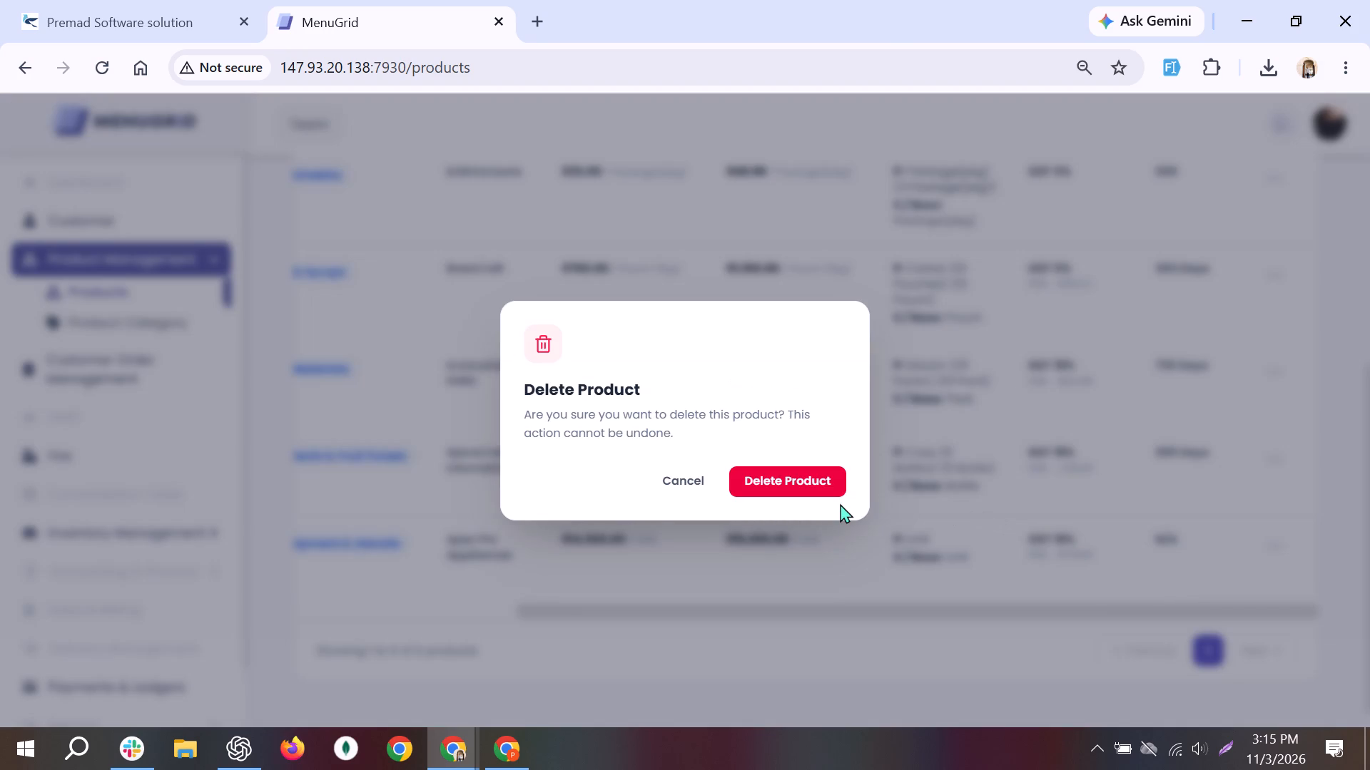
left_click(813, 476)
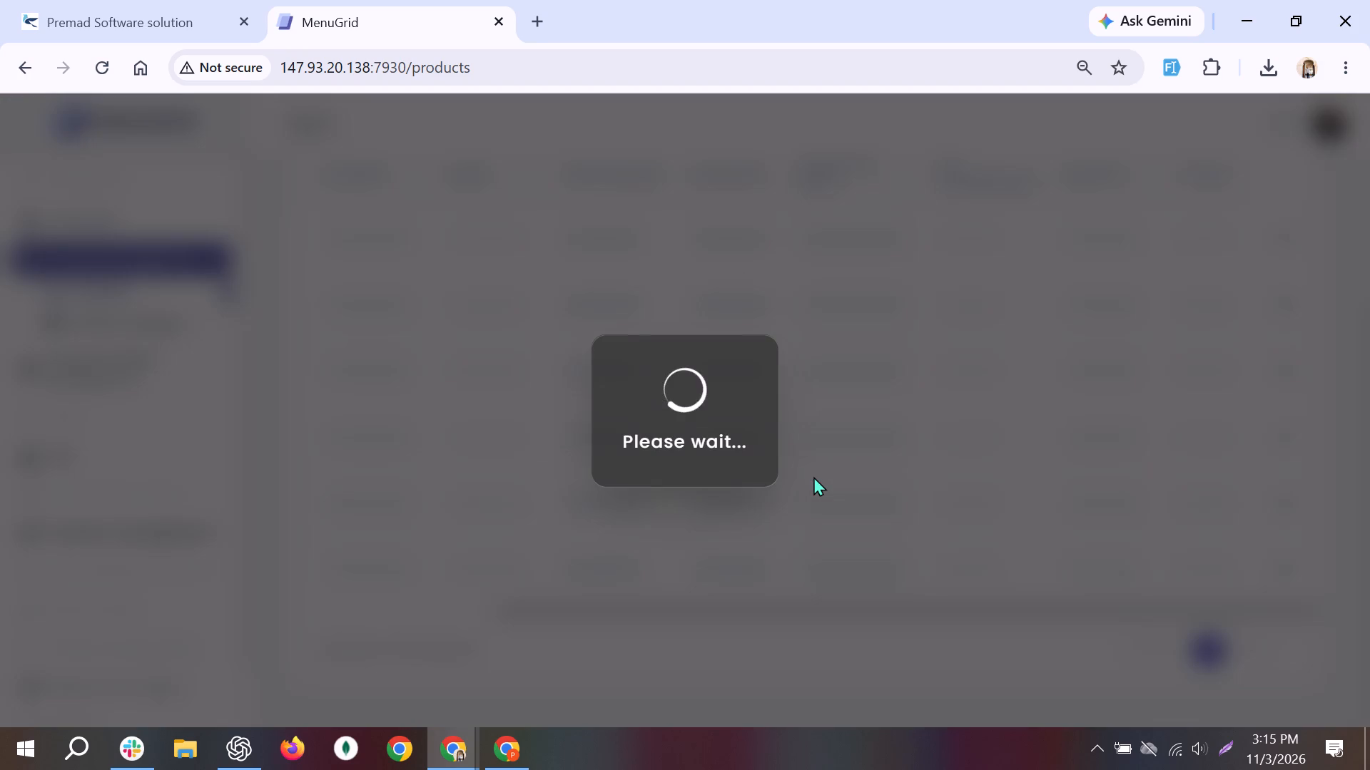
Delete the Pure Bourbon Vanilla Extract 500ml product from the Product Items list.
scroll(813, 476, "left", 2)
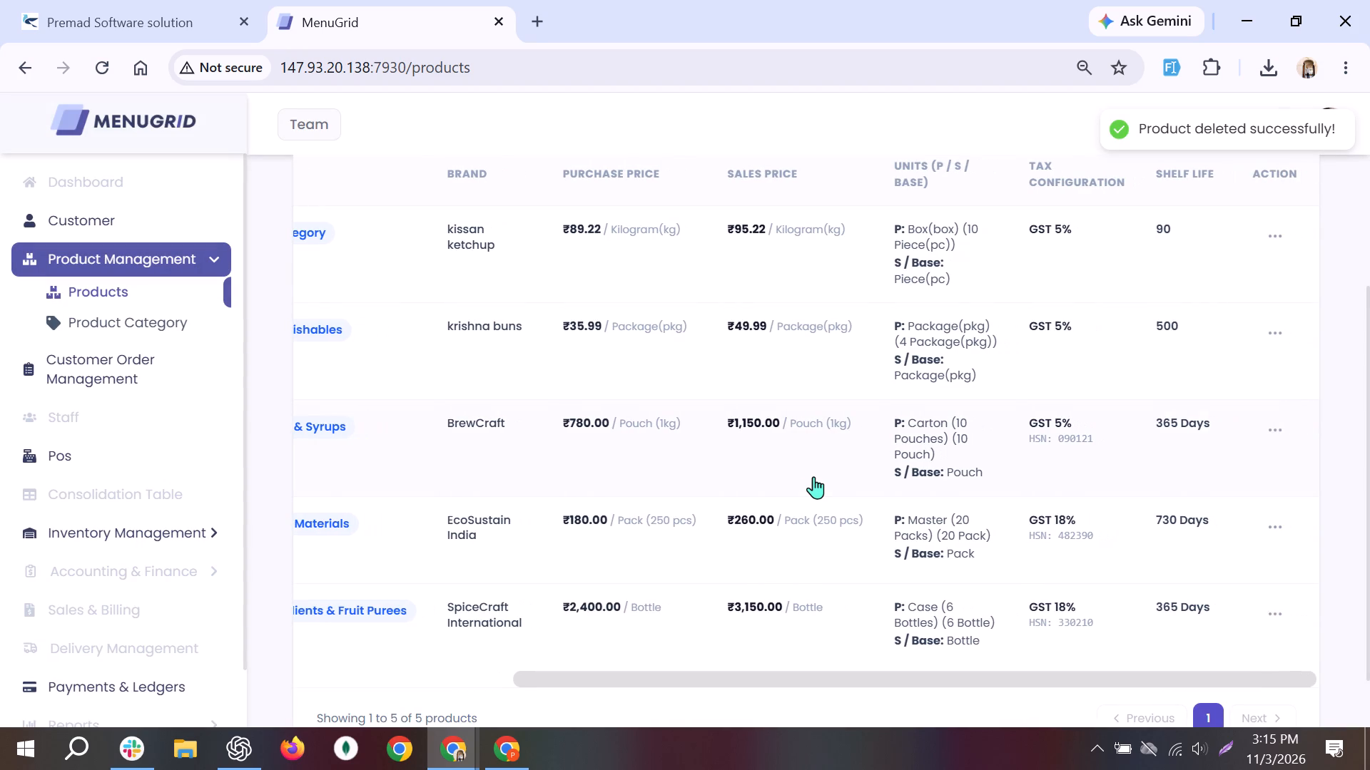
scroll(813, 476, "left", 2)
scroll(813, 476, "down", 2)
scroll(813, 476, "right", 2)
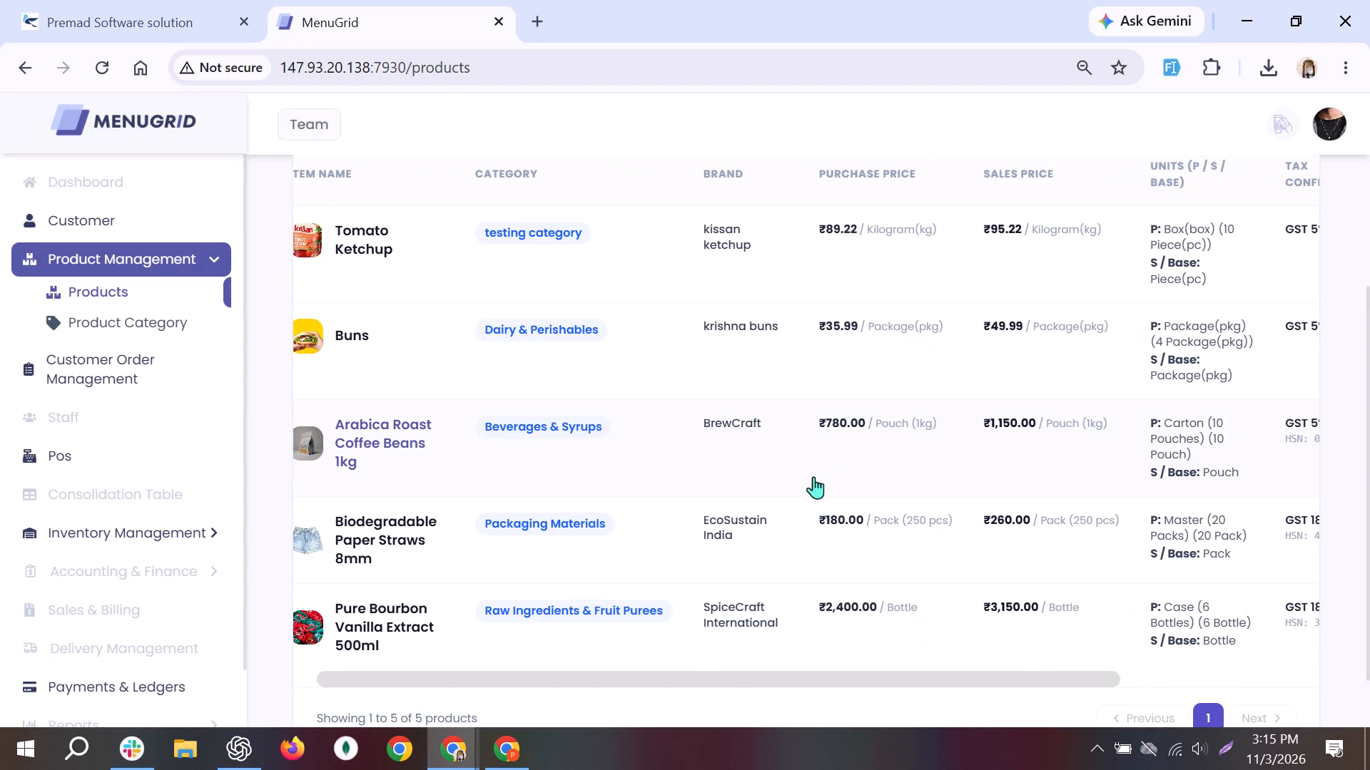
scroll(813, 476, "right", 3)
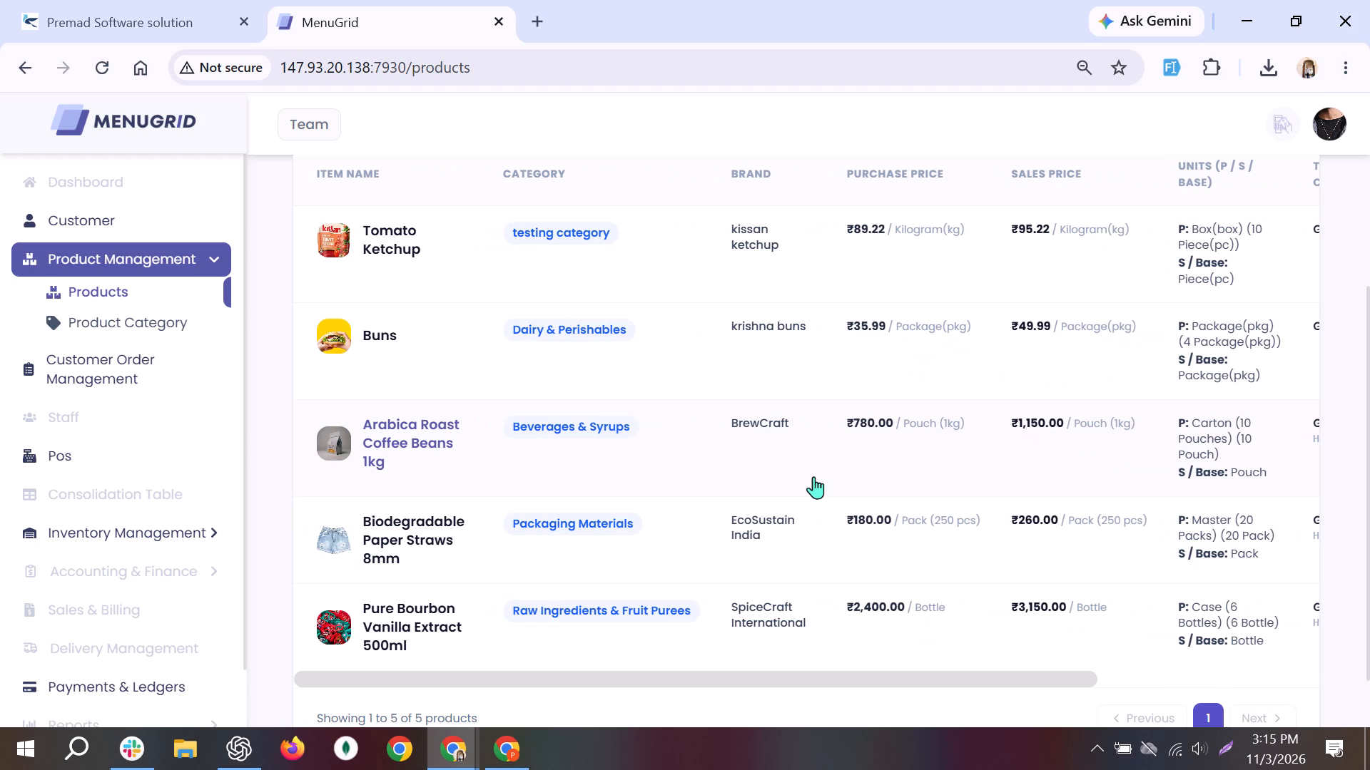
scroll(813, 476, "left", 5)
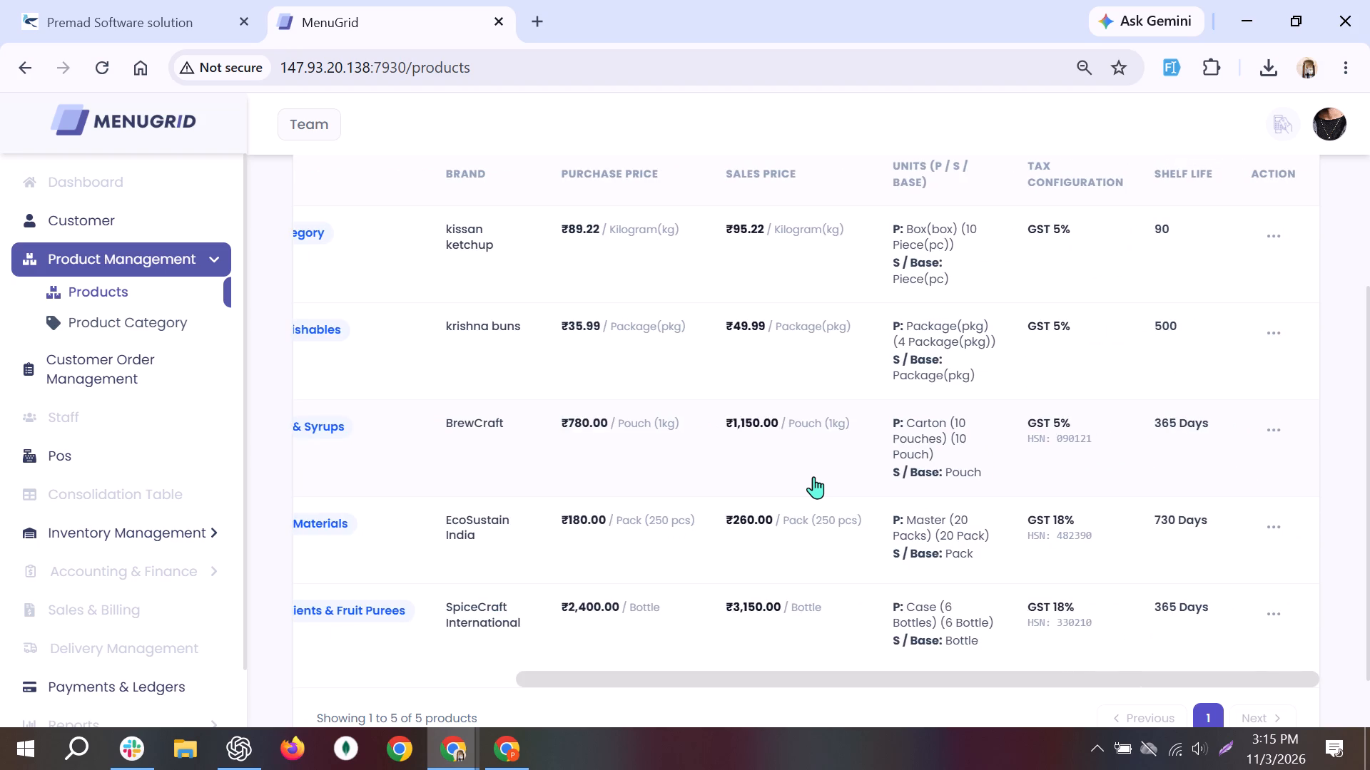
scroll(813, 476, "left", 1)
scroll(813, 476, "right", 4)
scroll(813, 476, "left", 6)
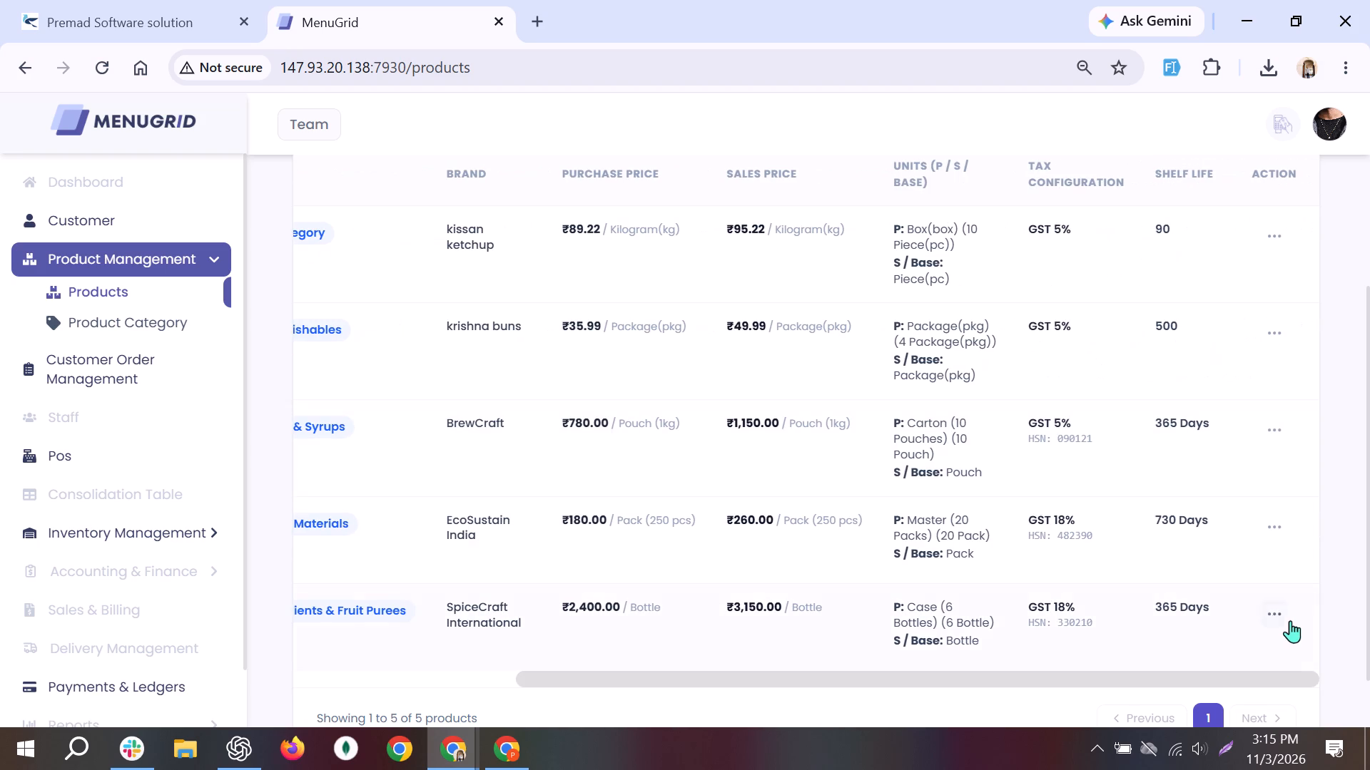
left_click(1272, 615)
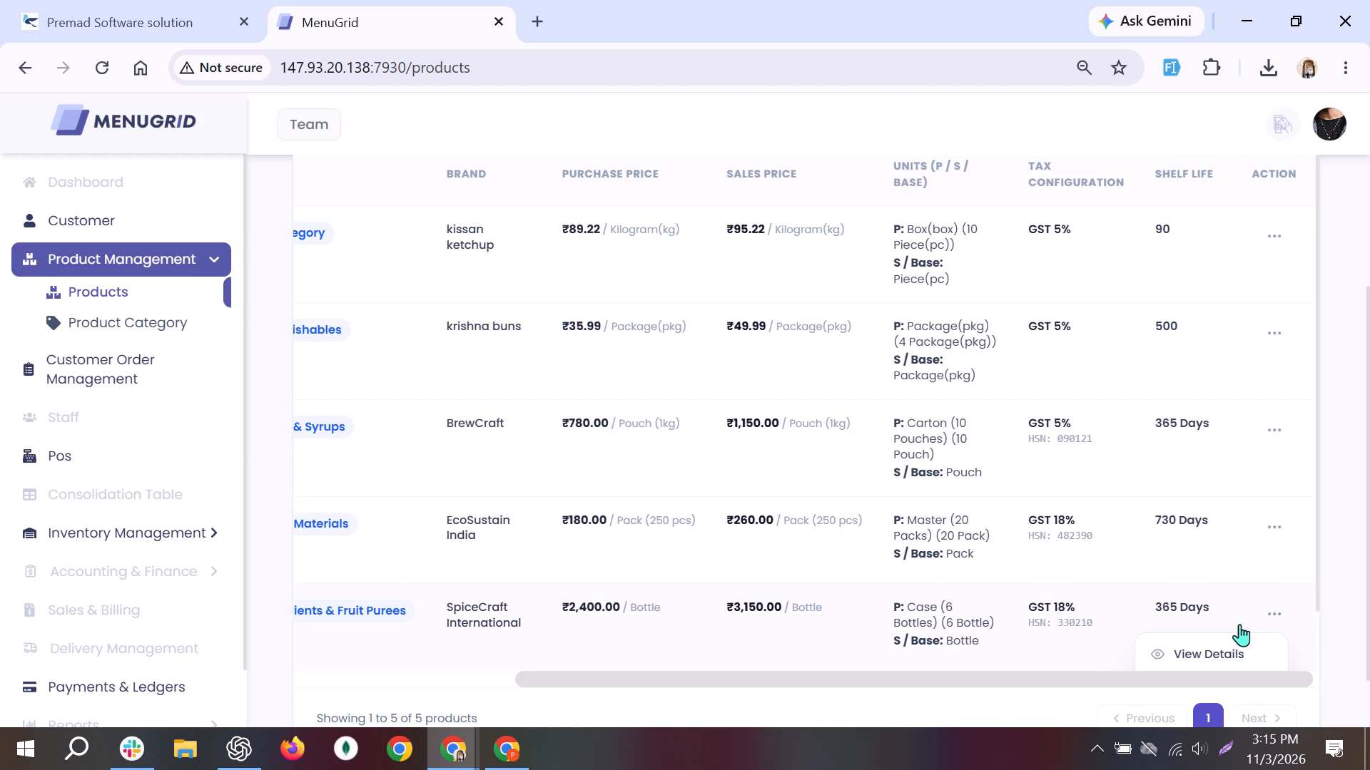
scroll(1239, 624, "down", 6)
left_click(1212, 646)
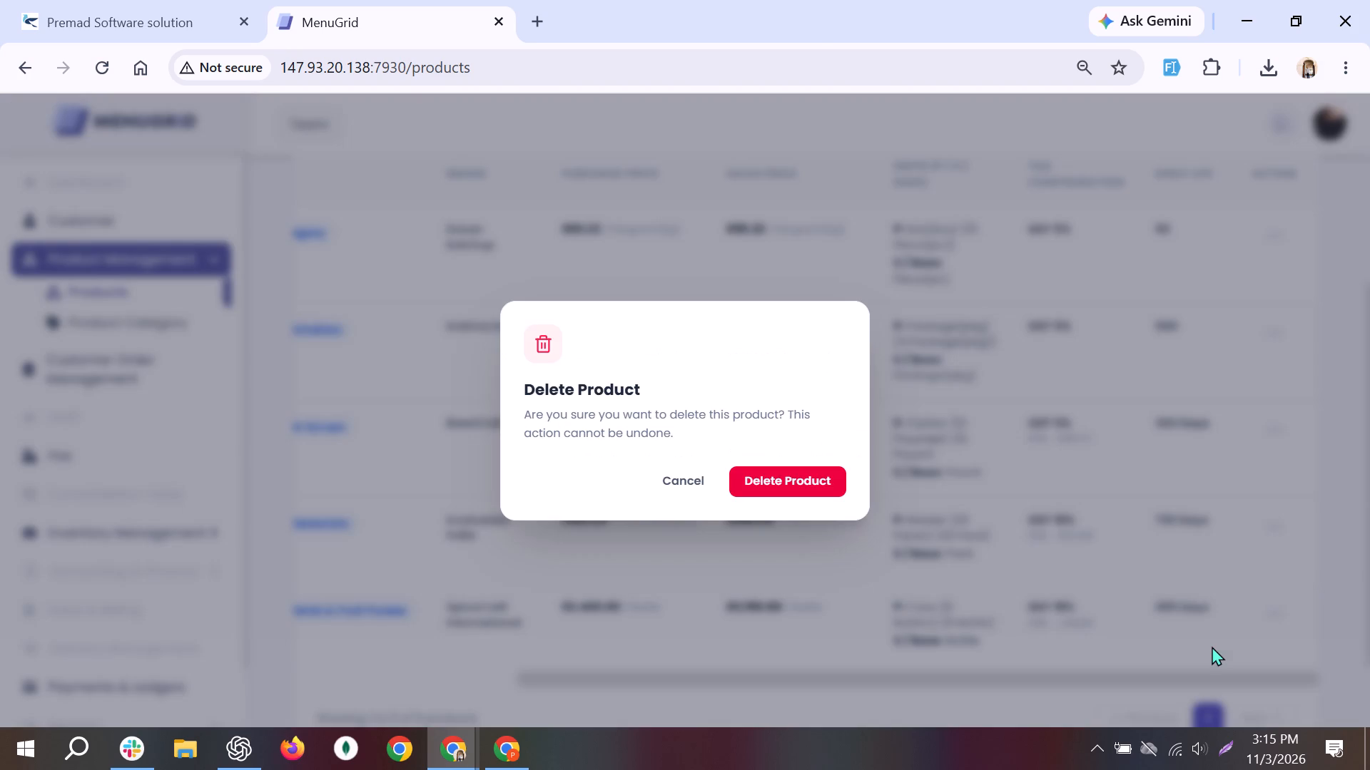
left_click(806, 493)
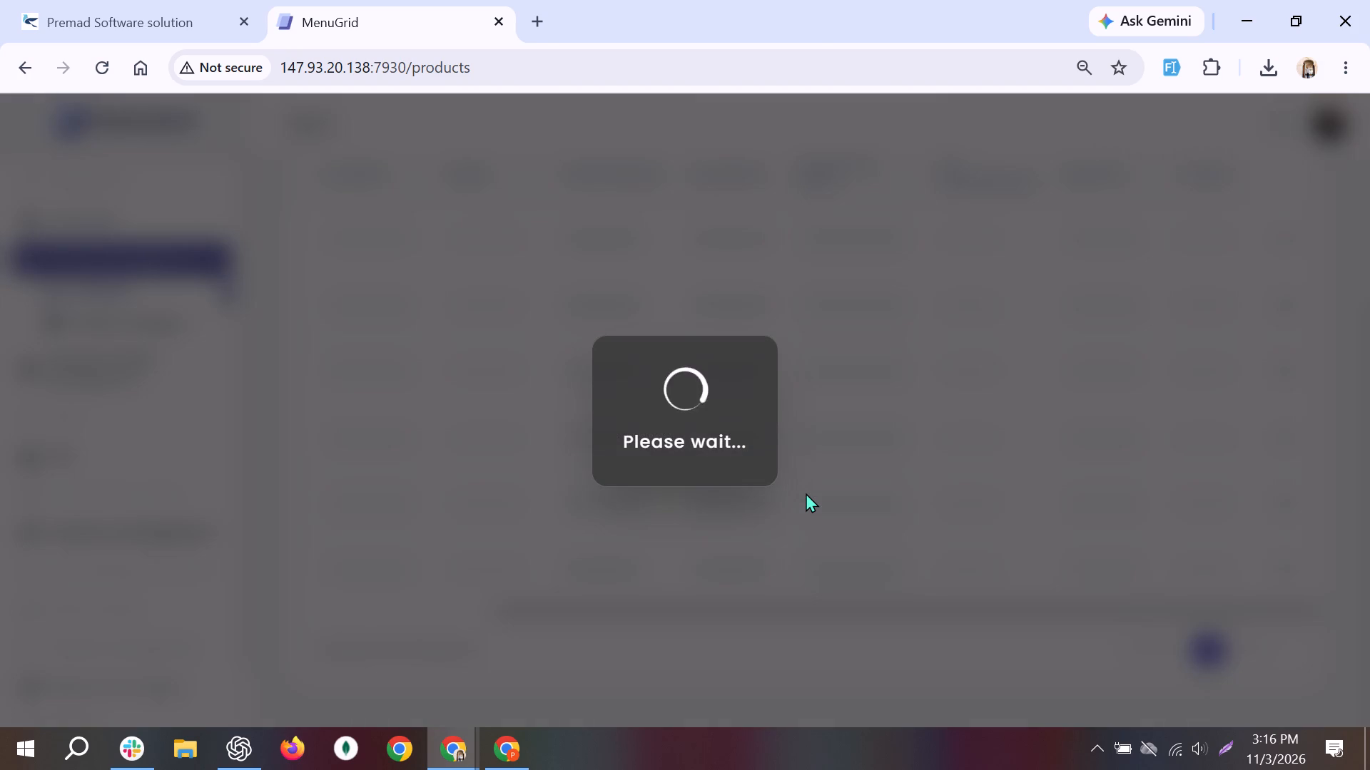
Delete the EcoSustain India product in the Packaging Materials category from the Product Items list.
scroll(806, 493, "left", 4)
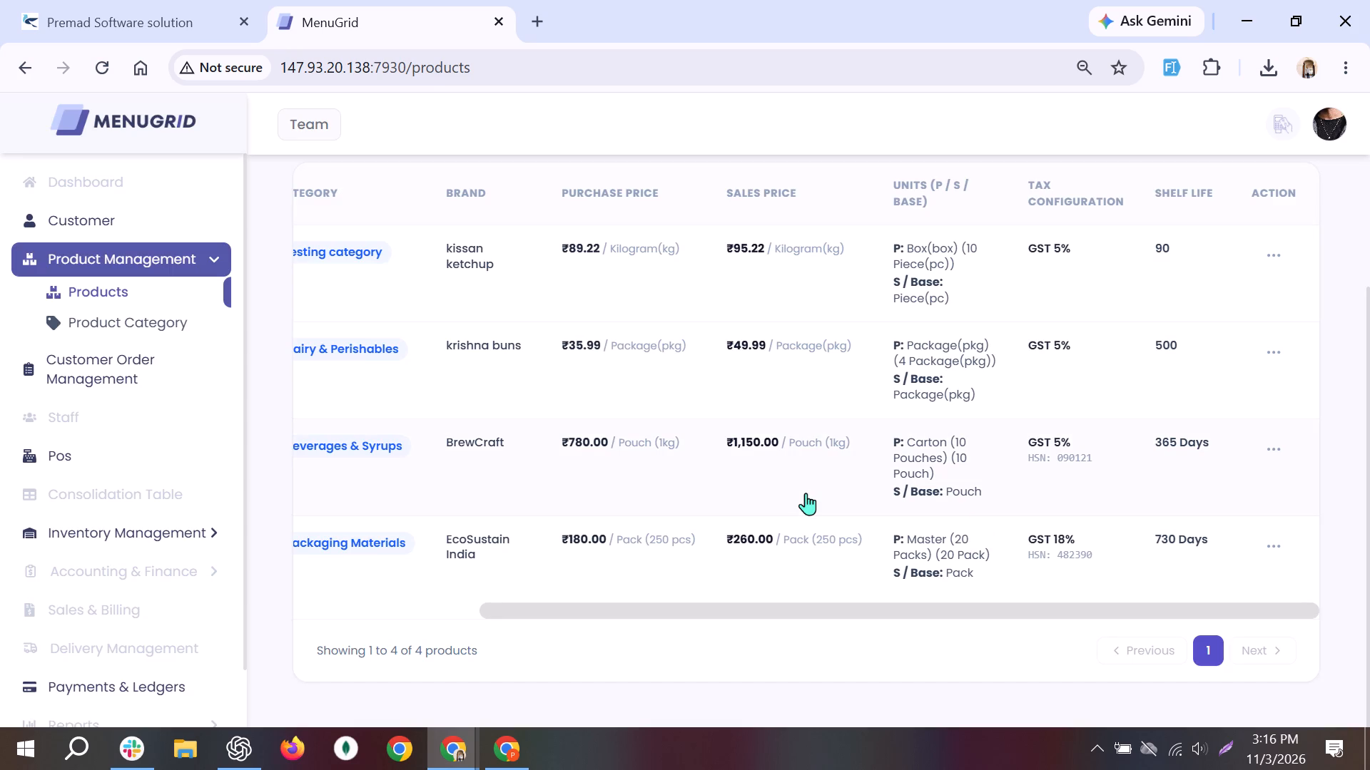
left_click(1287, 544)
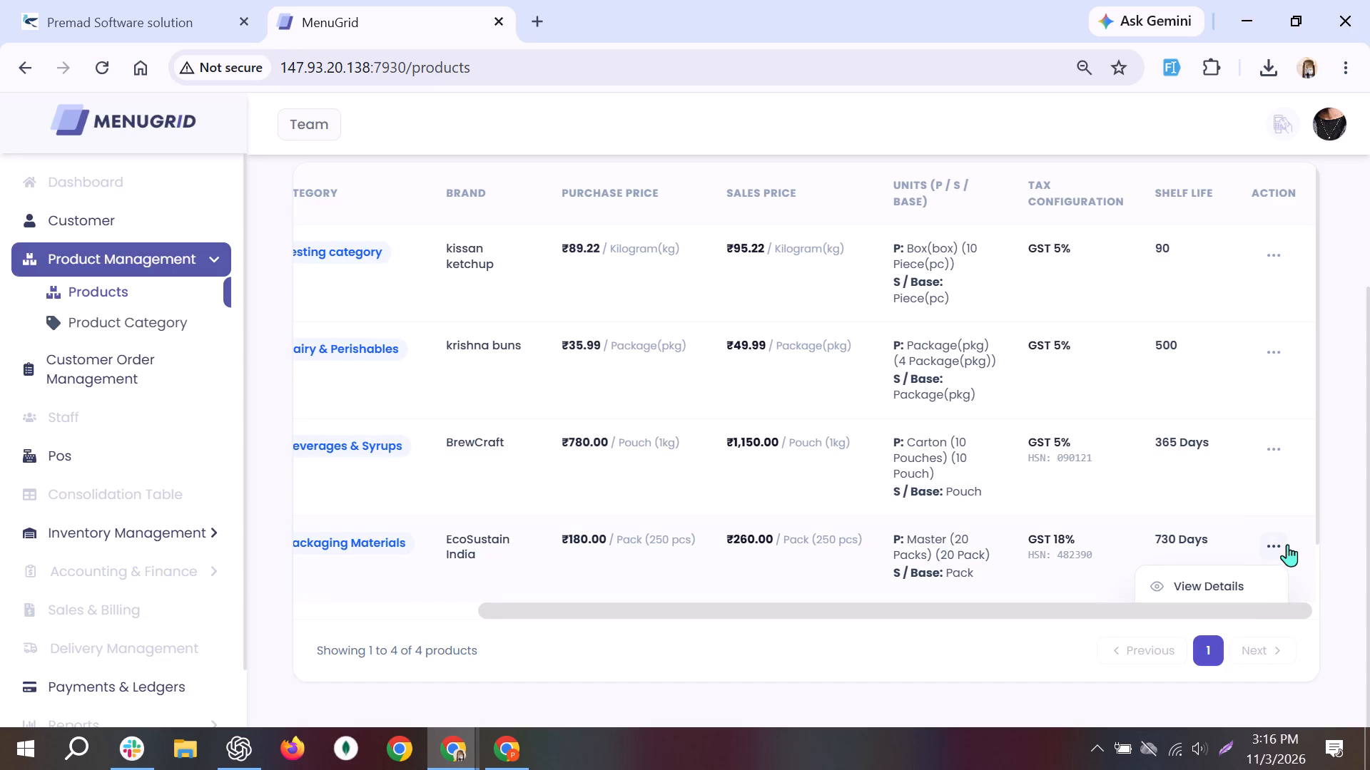
scroll(1228, 563, "down", 4)
left_click(1210, 581)
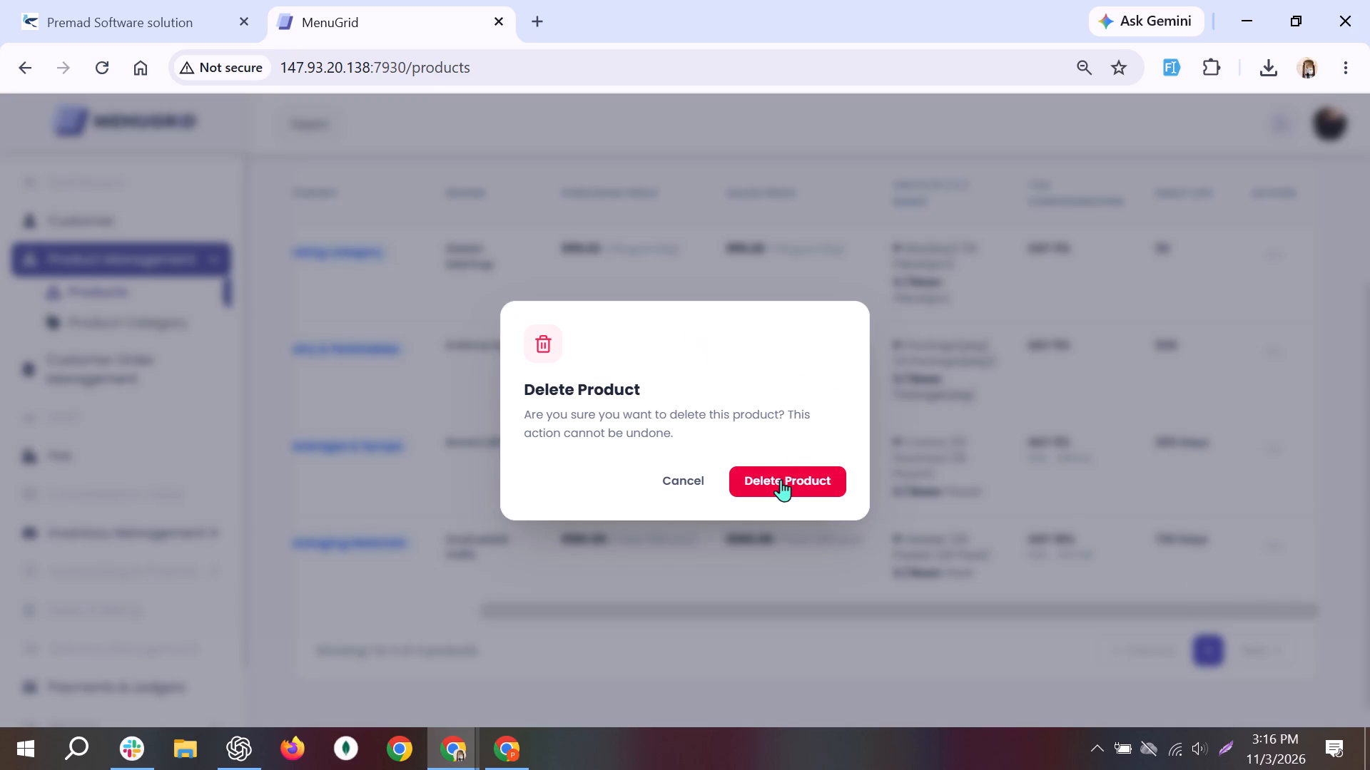
left_click(778, 484)
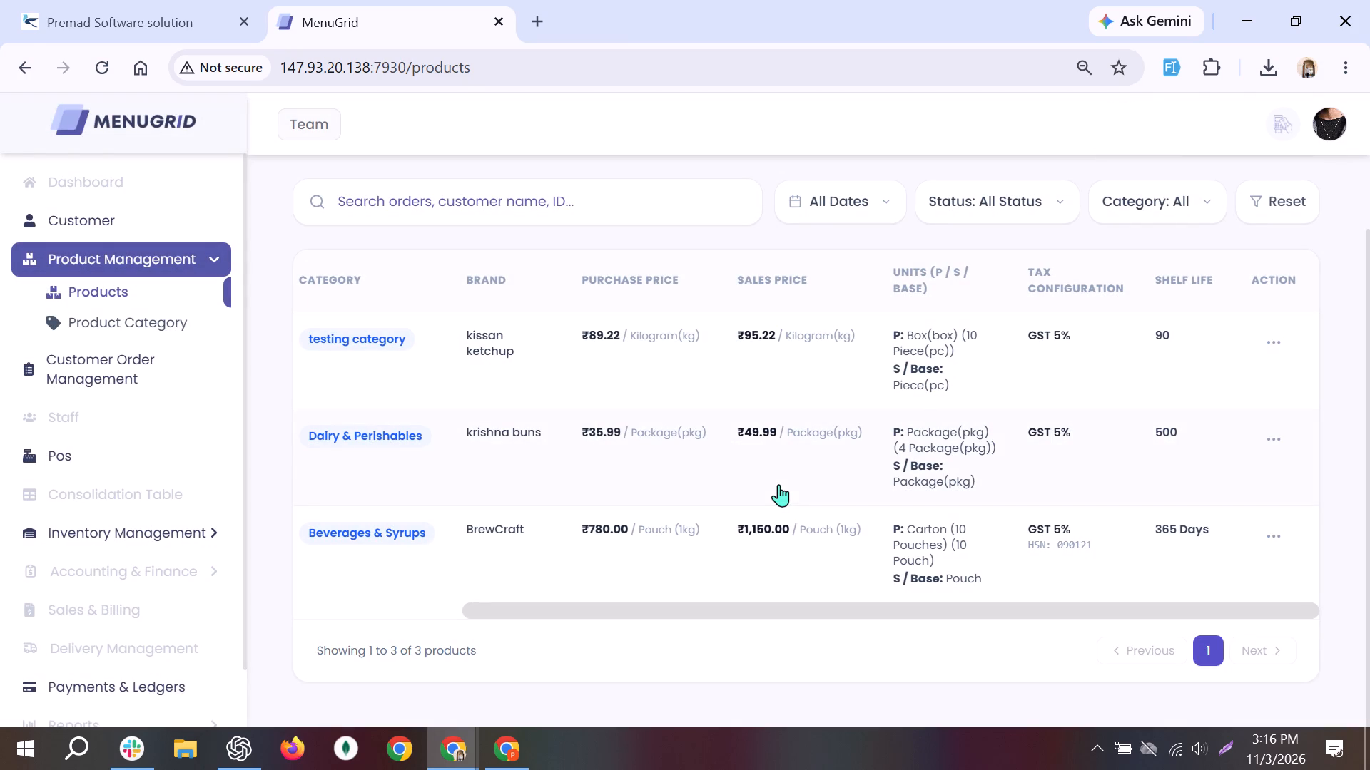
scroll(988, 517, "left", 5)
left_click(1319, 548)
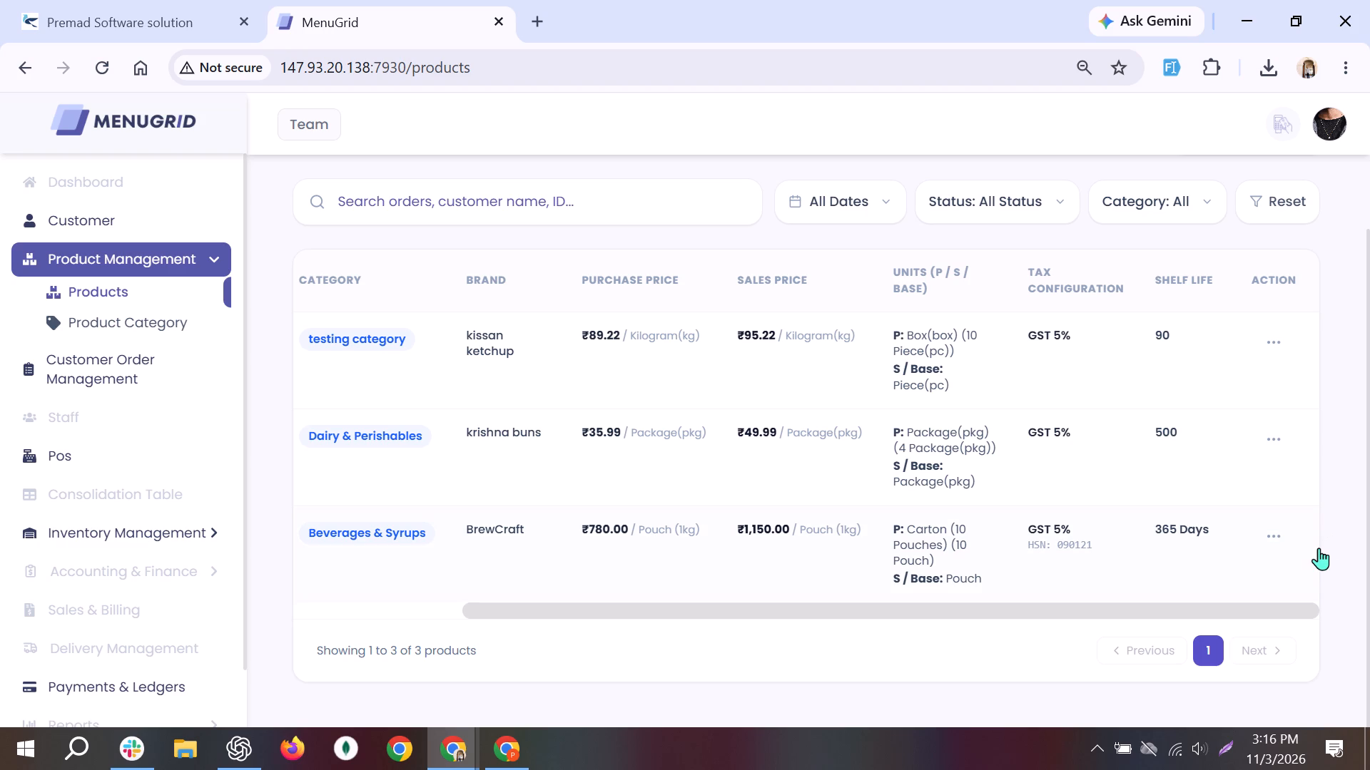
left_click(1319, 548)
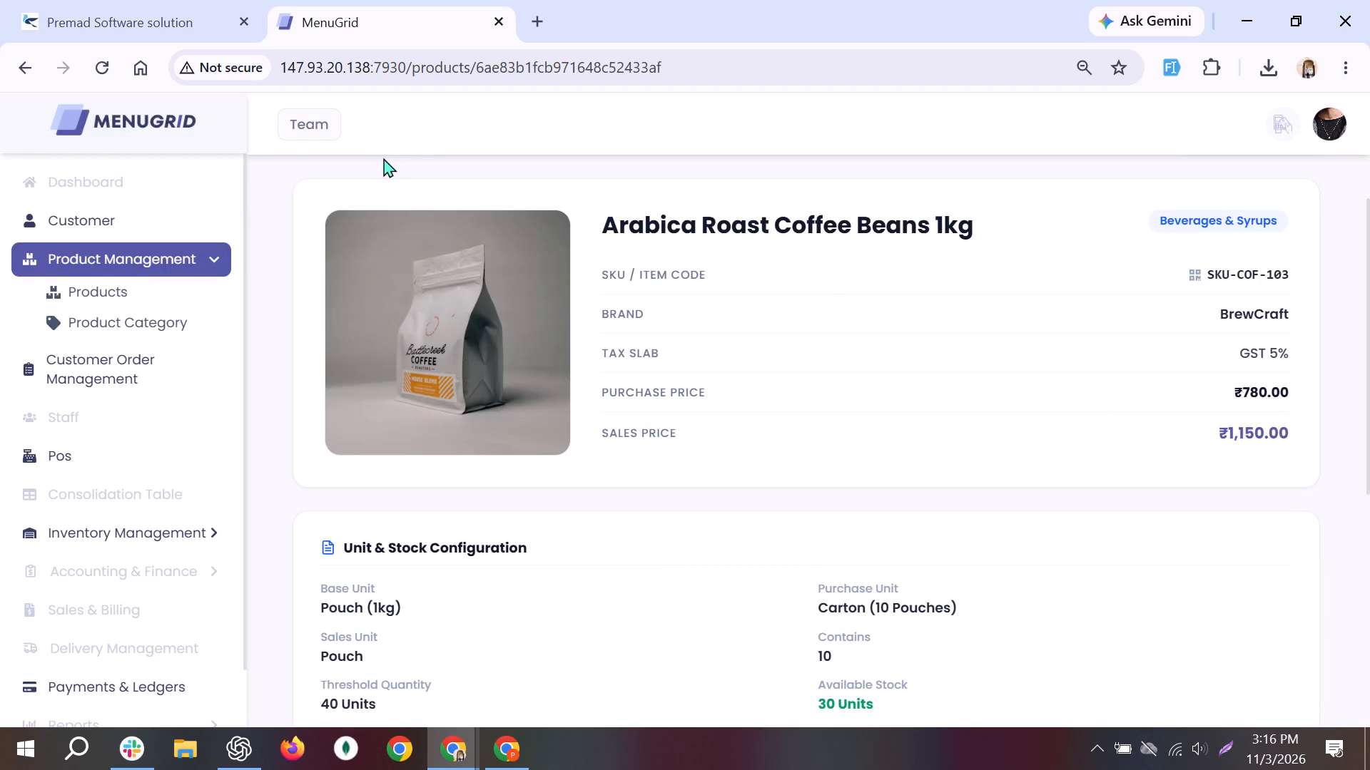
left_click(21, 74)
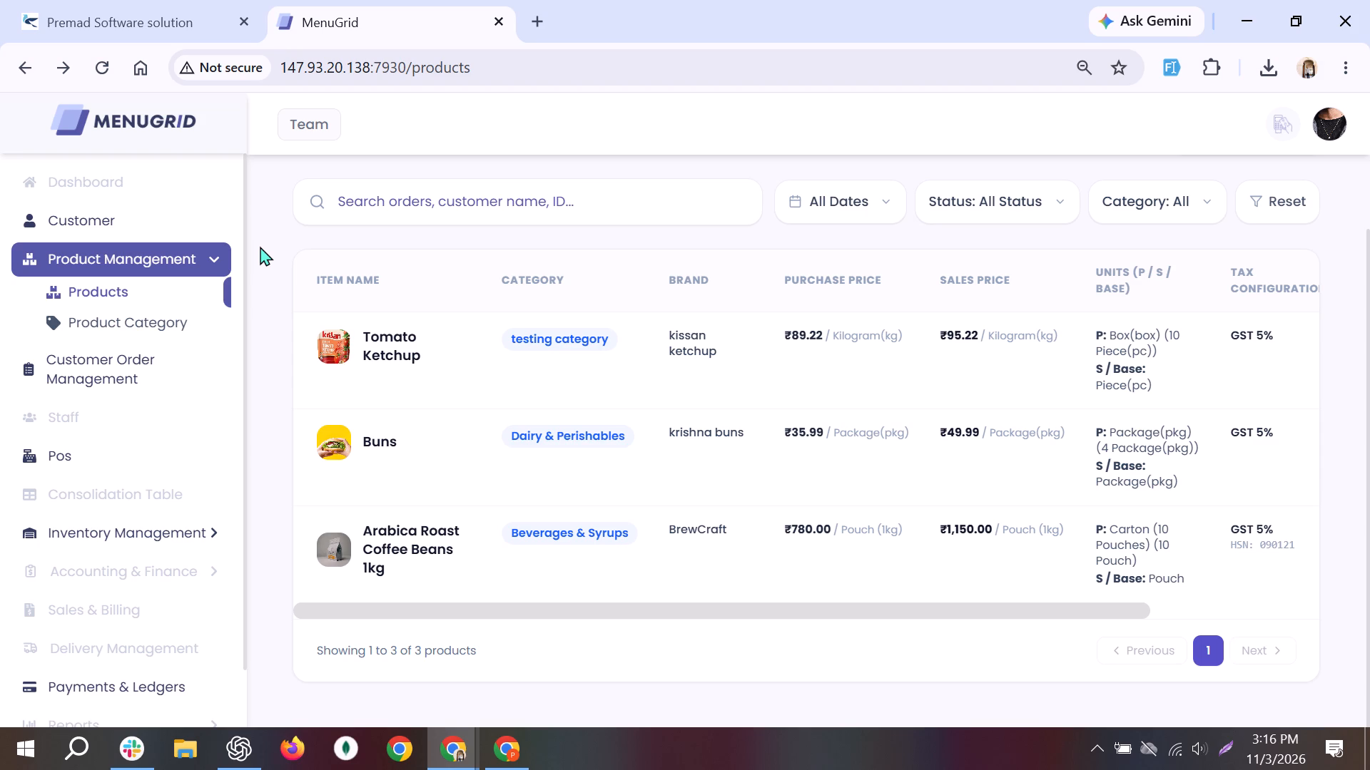
Delete the Arabica Roast Coffee Beans 1kg product from the Product Items list.
scroll(649, 548, "left", 8)
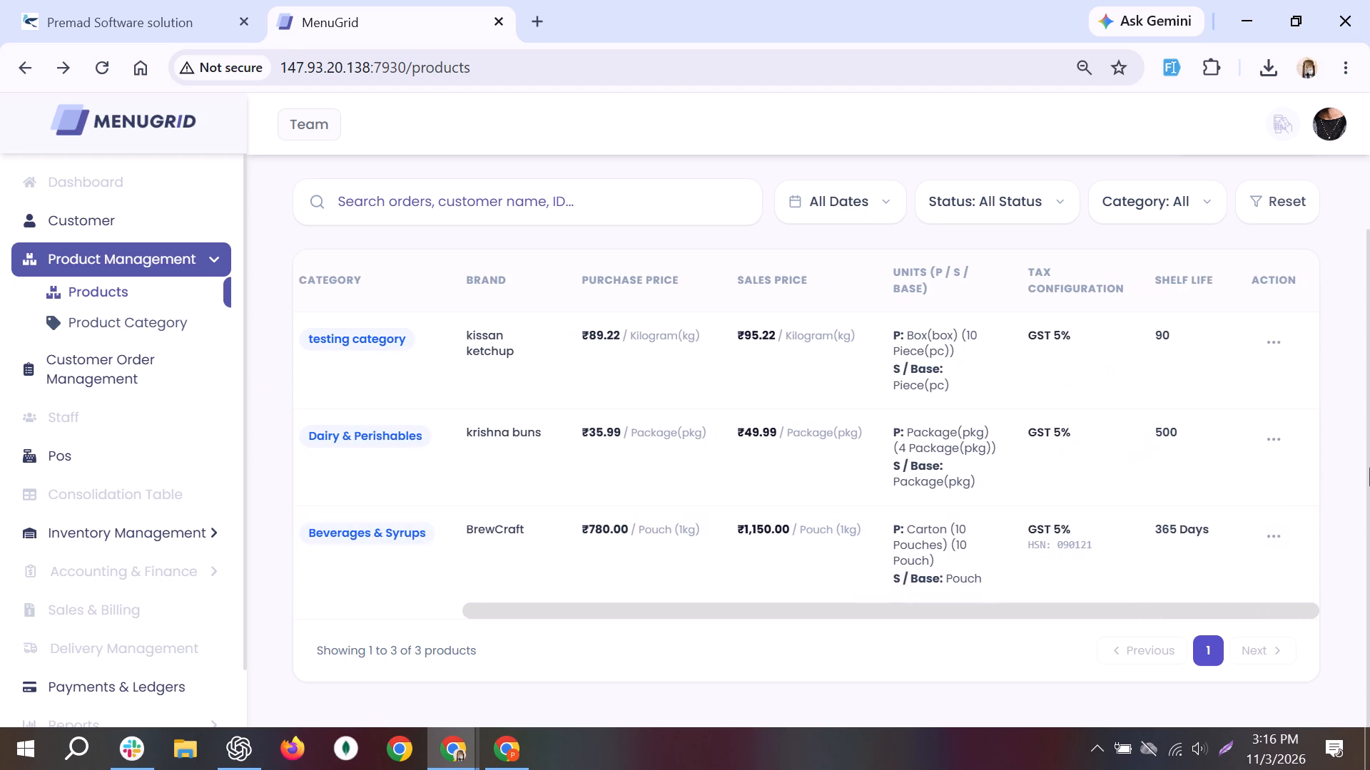
left_click(1262, 533)
scroll(1164, 558, "down", 5)
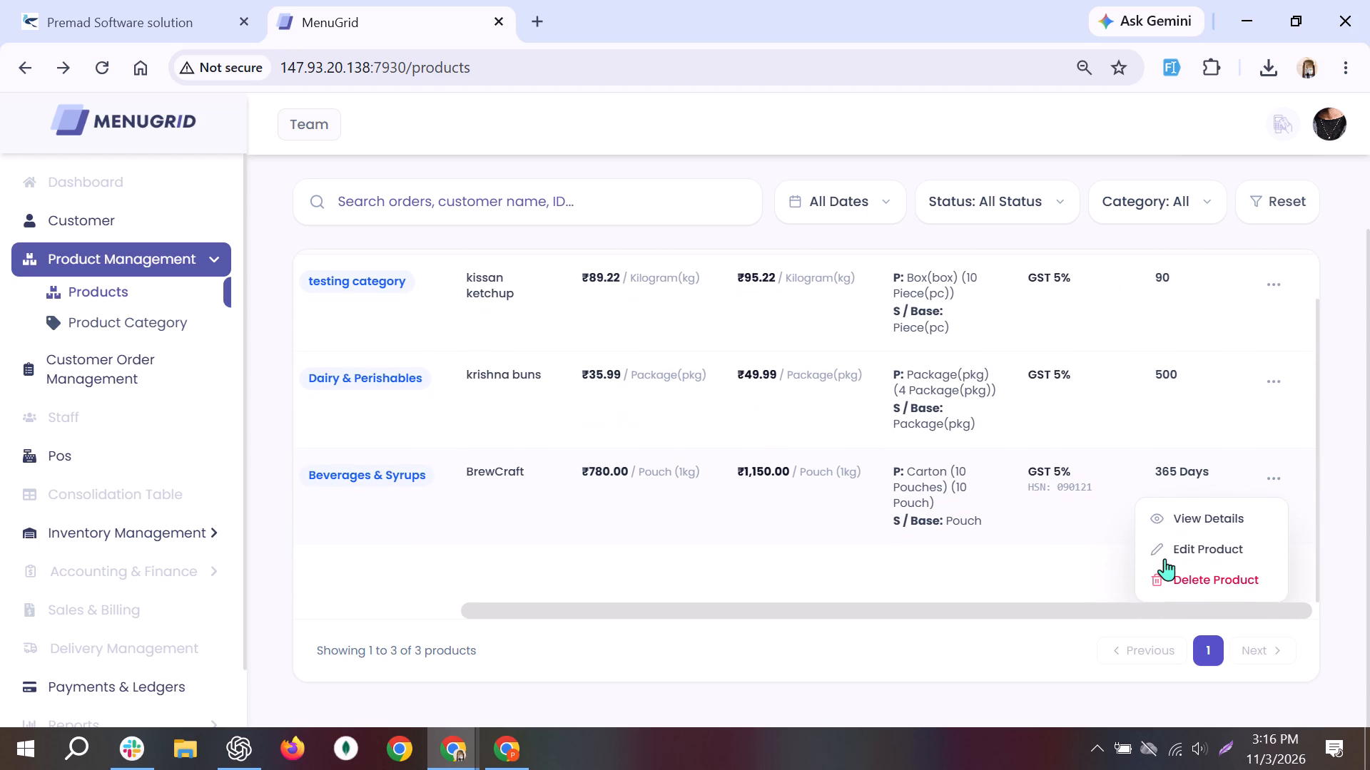
scroll(1164, 558, "down", 3)
left_click(1173, 577)
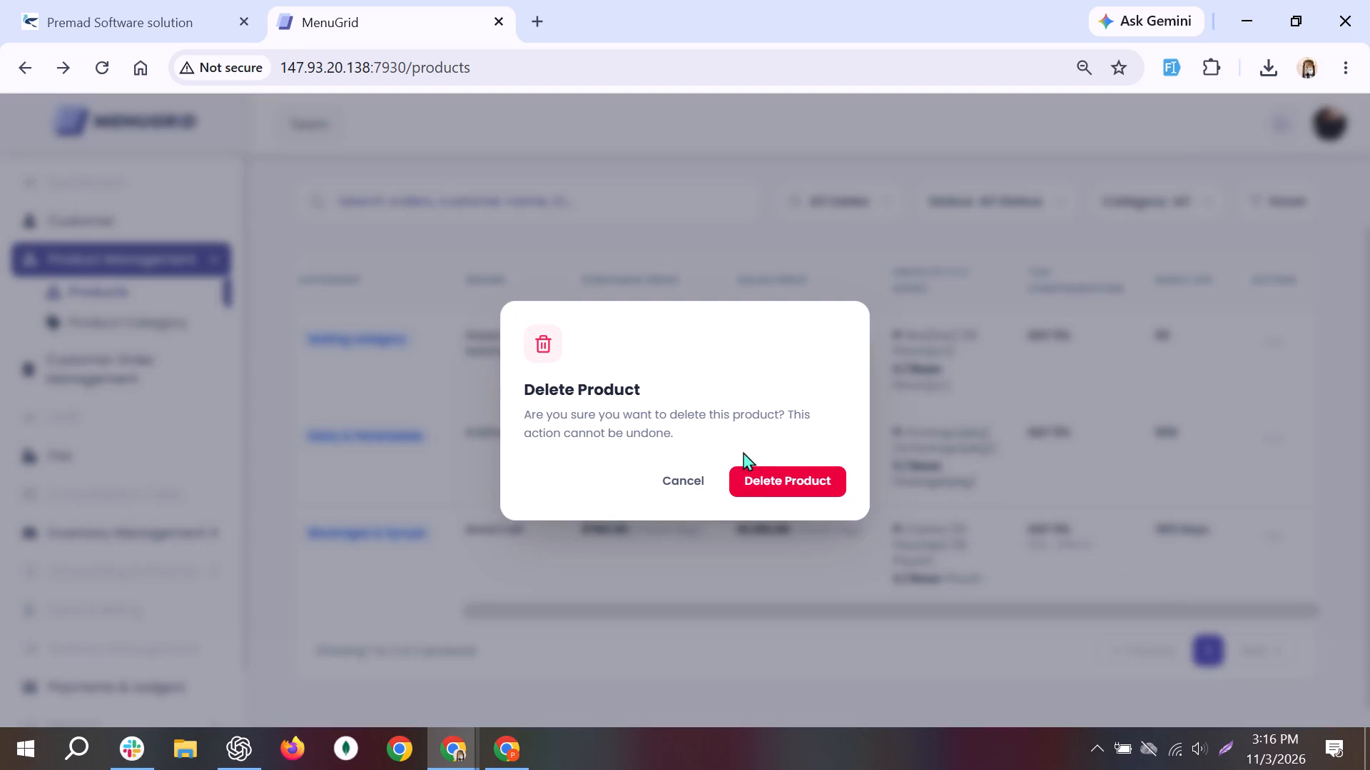
left_click(761, 471)
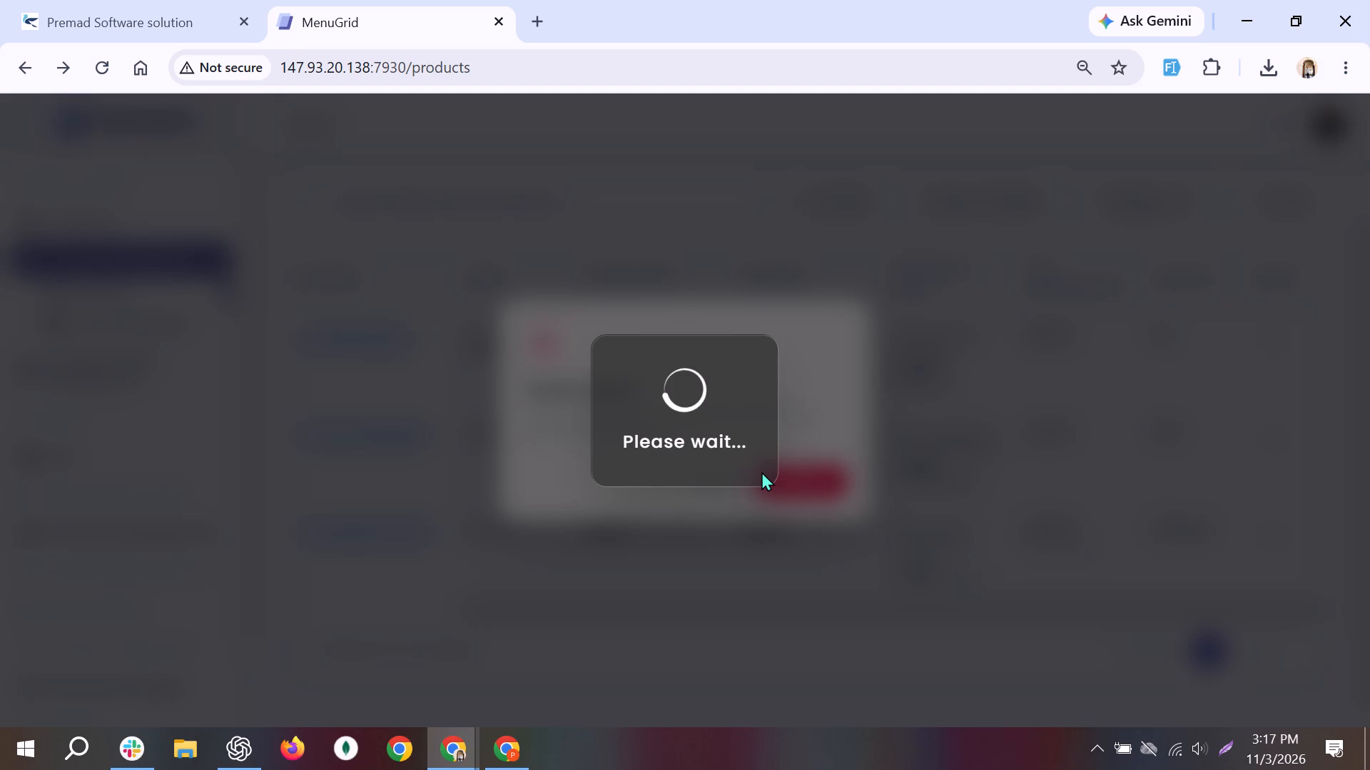
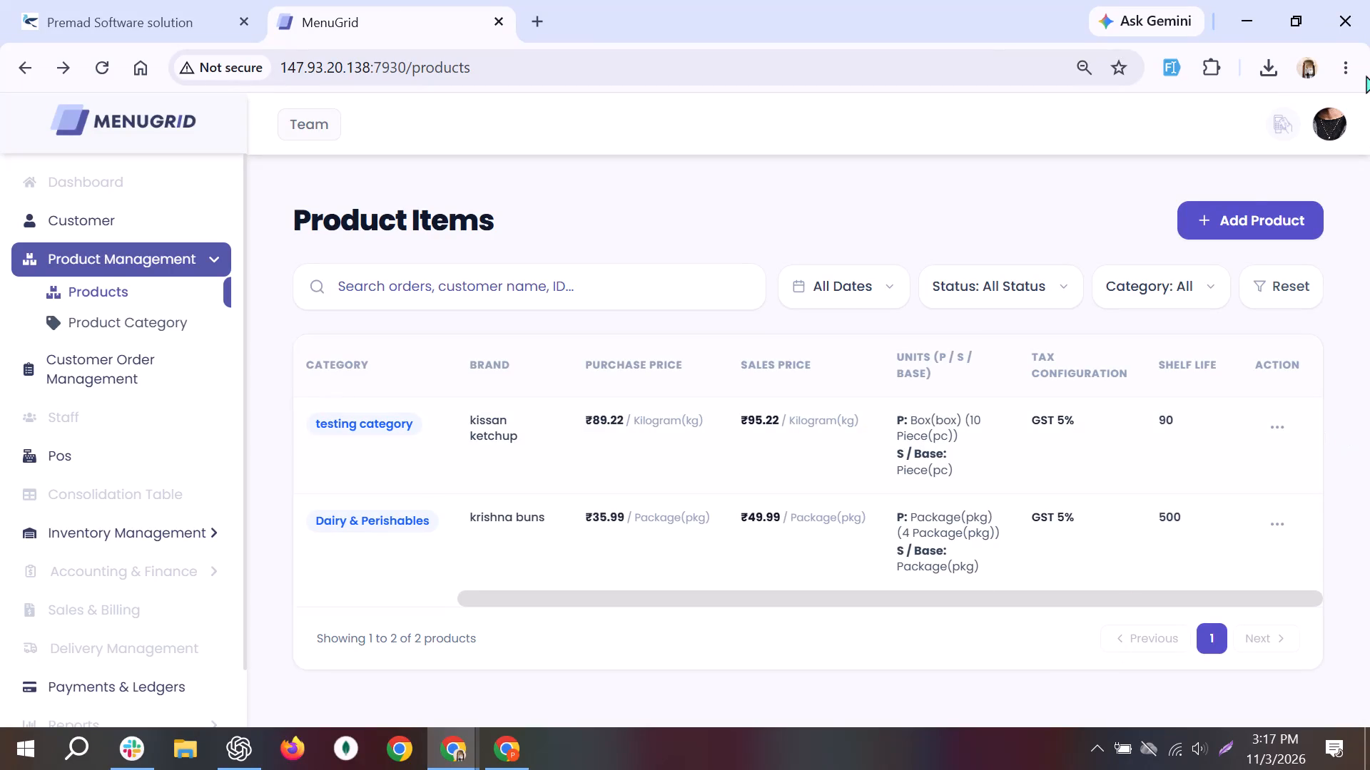
Start a new product and name it Water Bottle.
left_click(1234, 212)
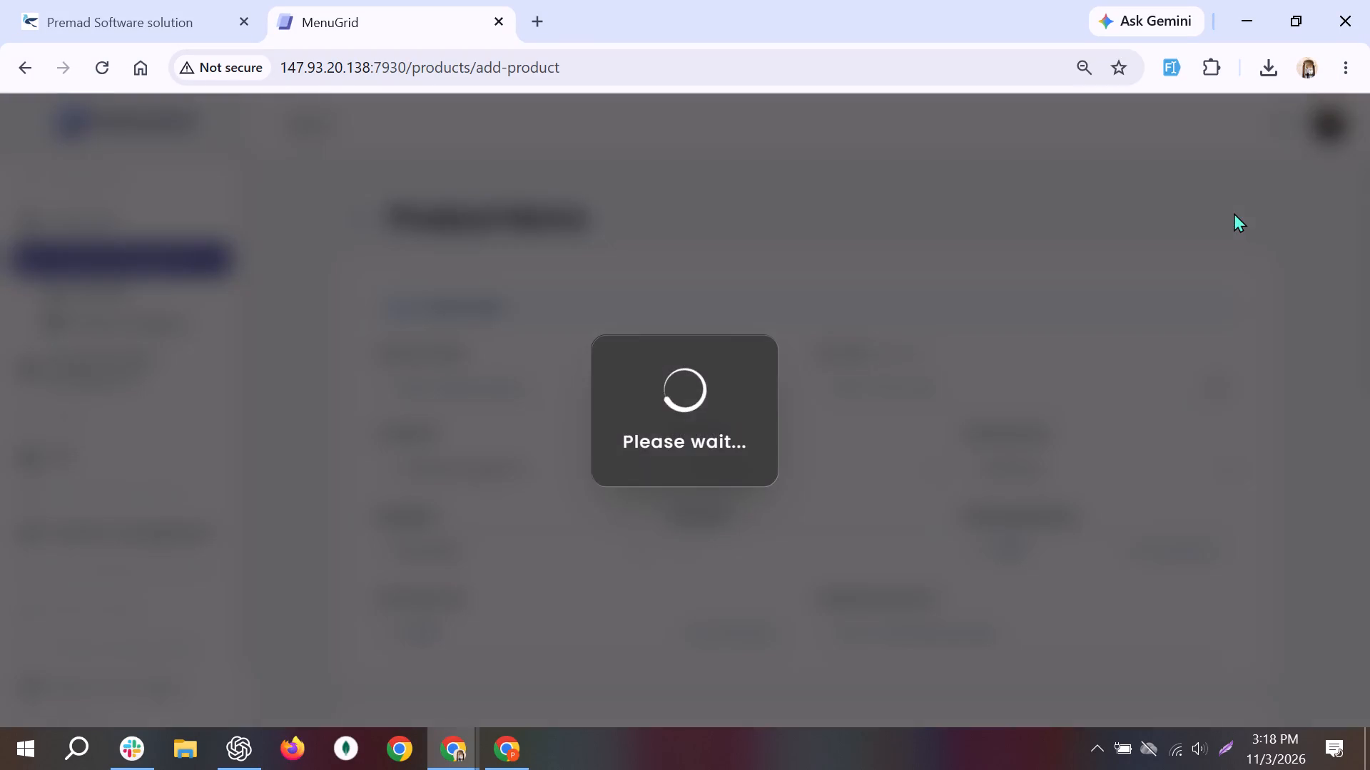
left_click(727, 379)
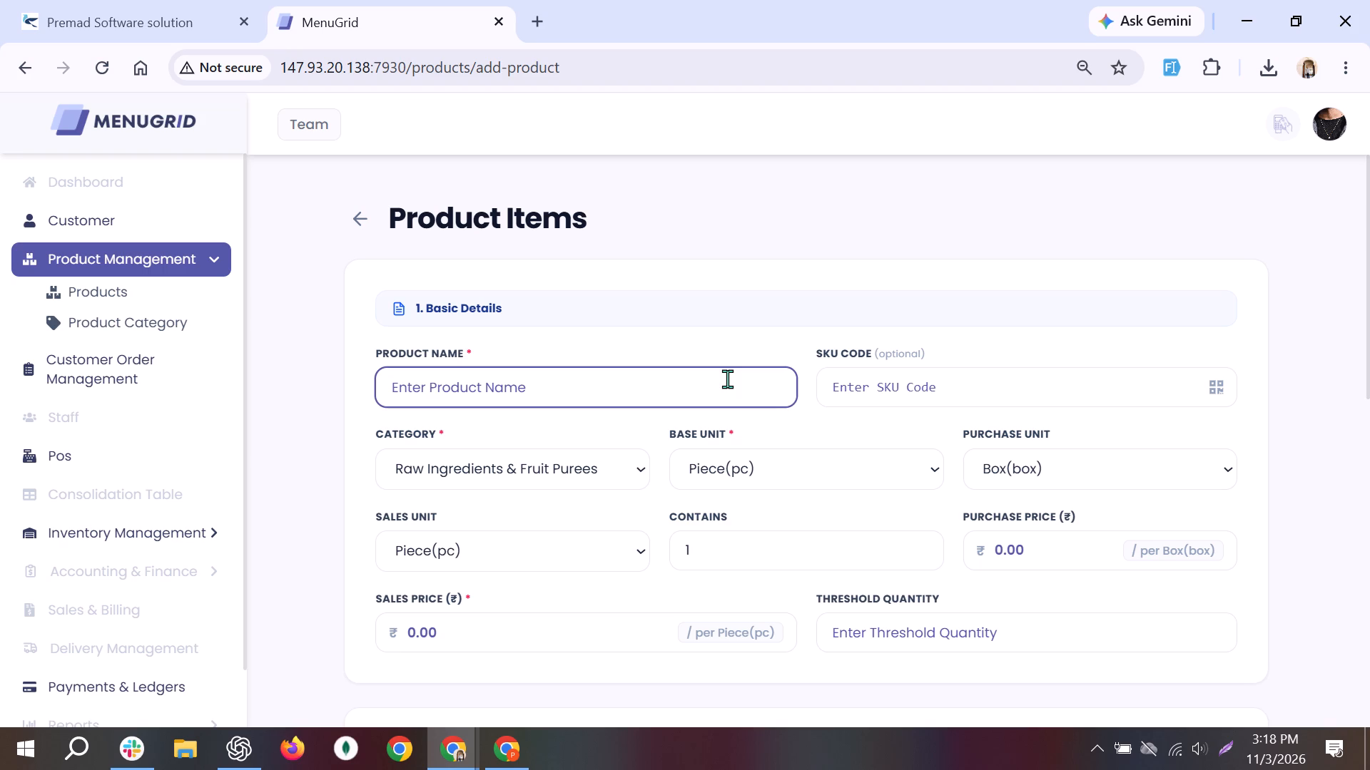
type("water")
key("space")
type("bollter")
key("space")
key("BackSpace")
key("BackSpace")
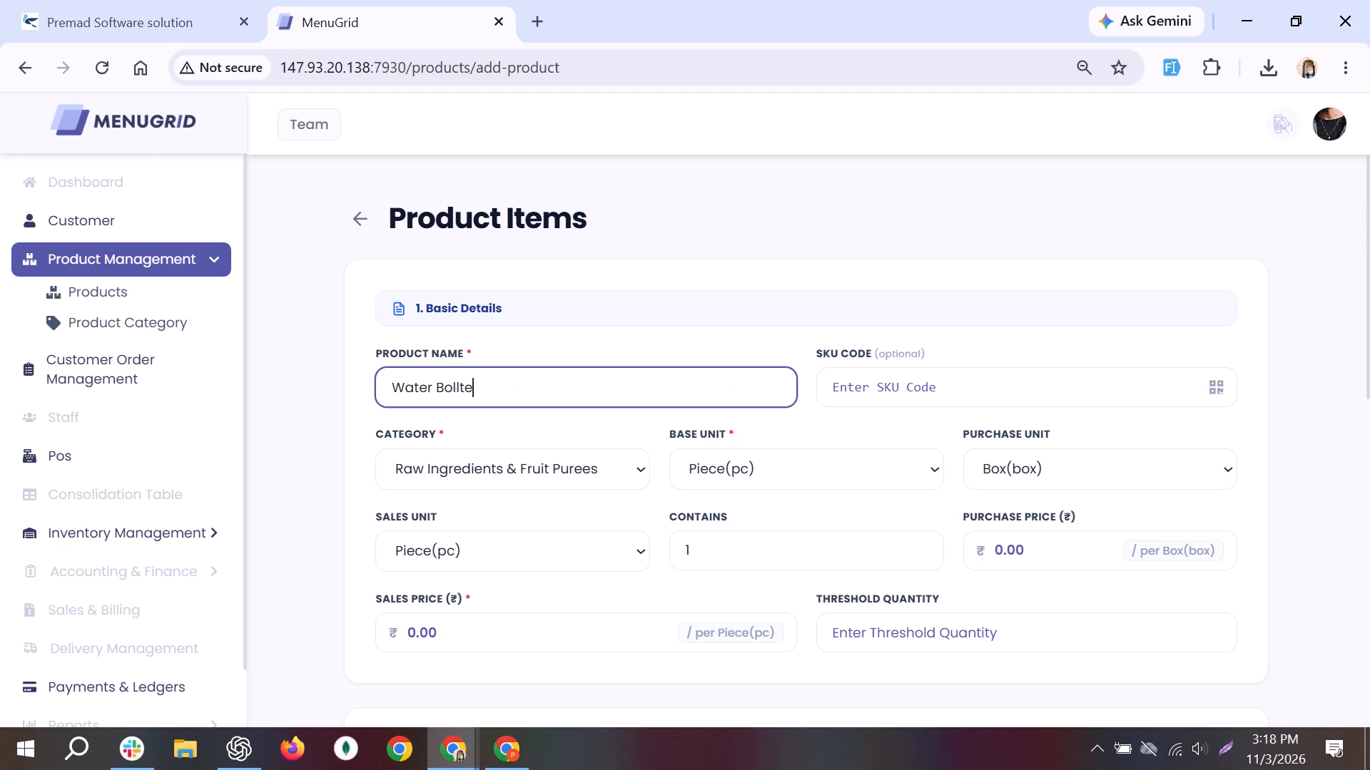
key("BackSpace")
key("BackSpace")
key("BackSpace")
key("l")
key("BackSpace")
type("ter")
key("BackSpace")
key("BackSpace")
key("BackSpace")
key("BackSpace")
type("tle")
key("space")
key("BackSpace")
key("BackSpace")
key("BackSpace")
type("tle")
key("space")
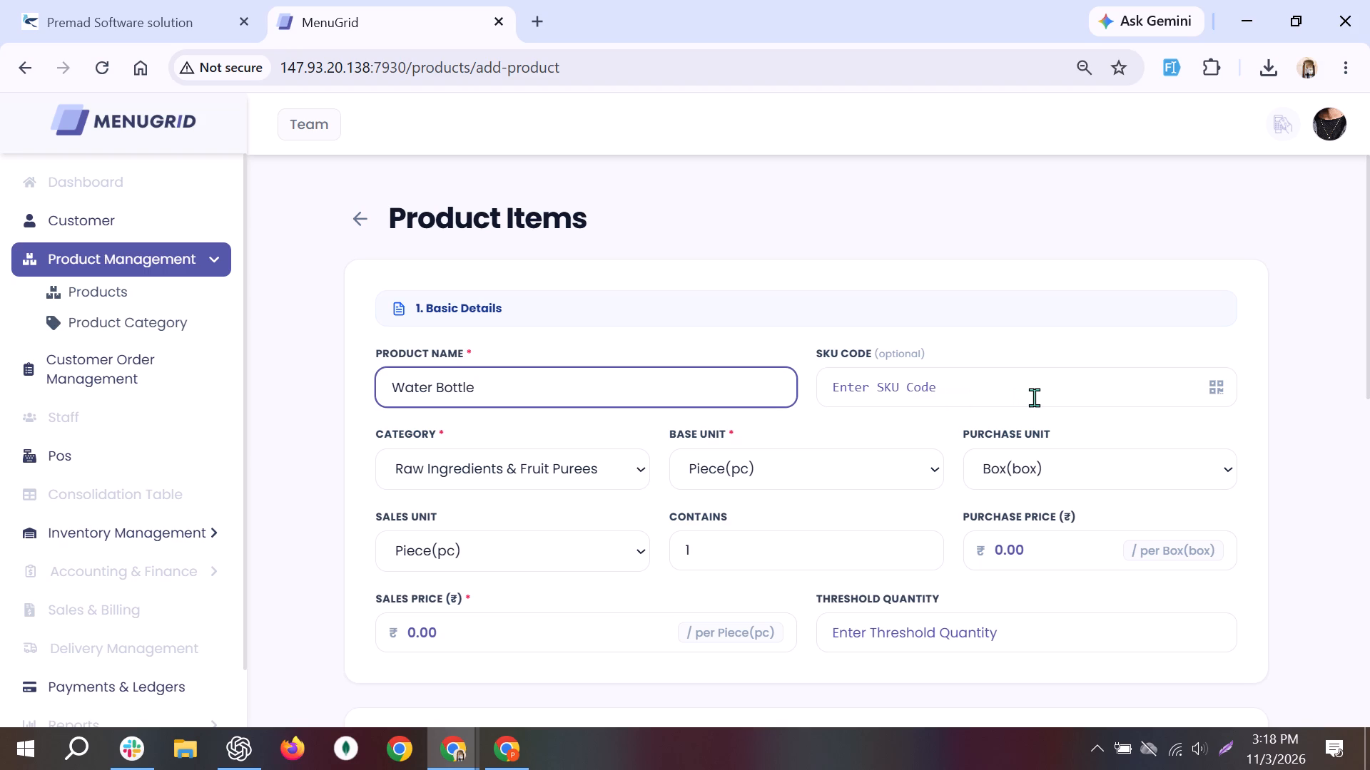
Set the Water Bottle's SKU code to WATER-13 and its category to Packaging Materials.
left_click(1034, 397)
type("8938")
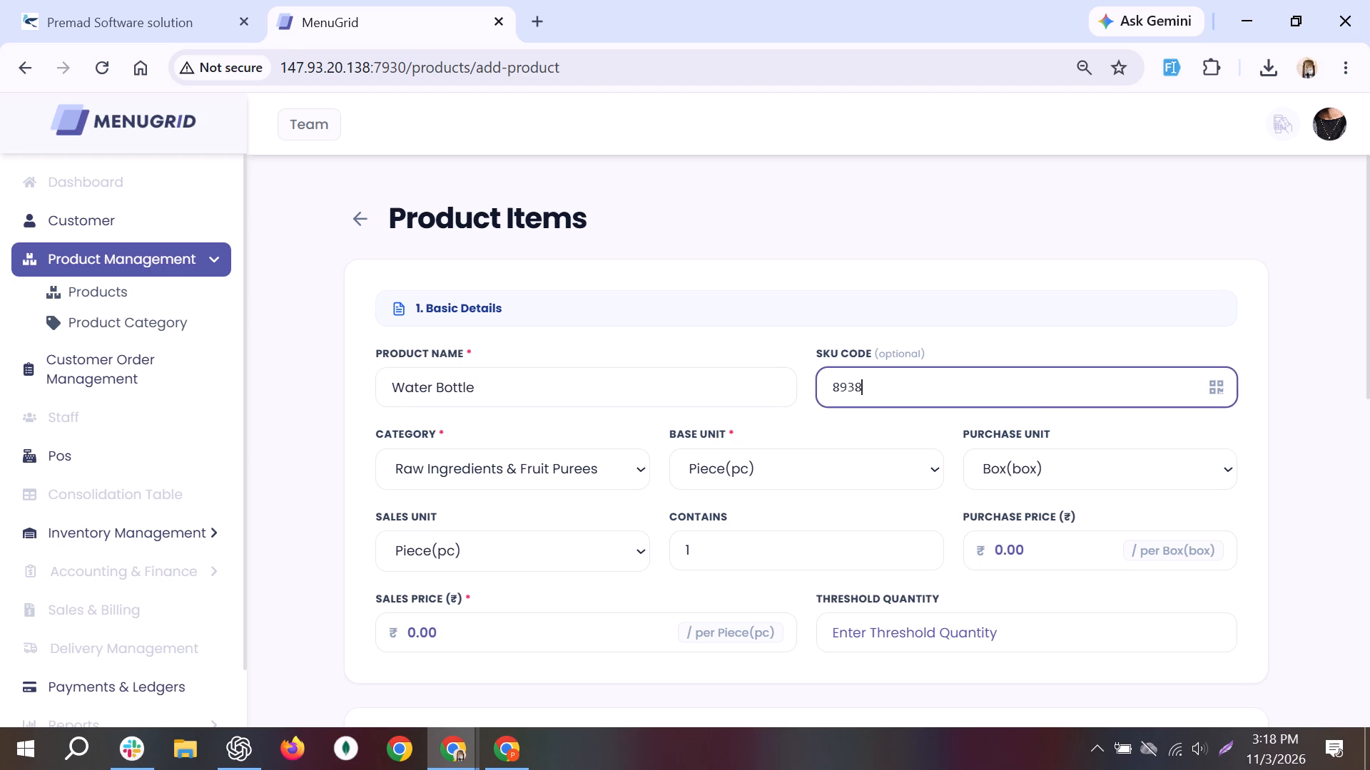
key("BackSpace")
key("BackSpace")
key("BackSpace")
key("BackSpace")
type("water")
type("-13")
left_click(623, 484)
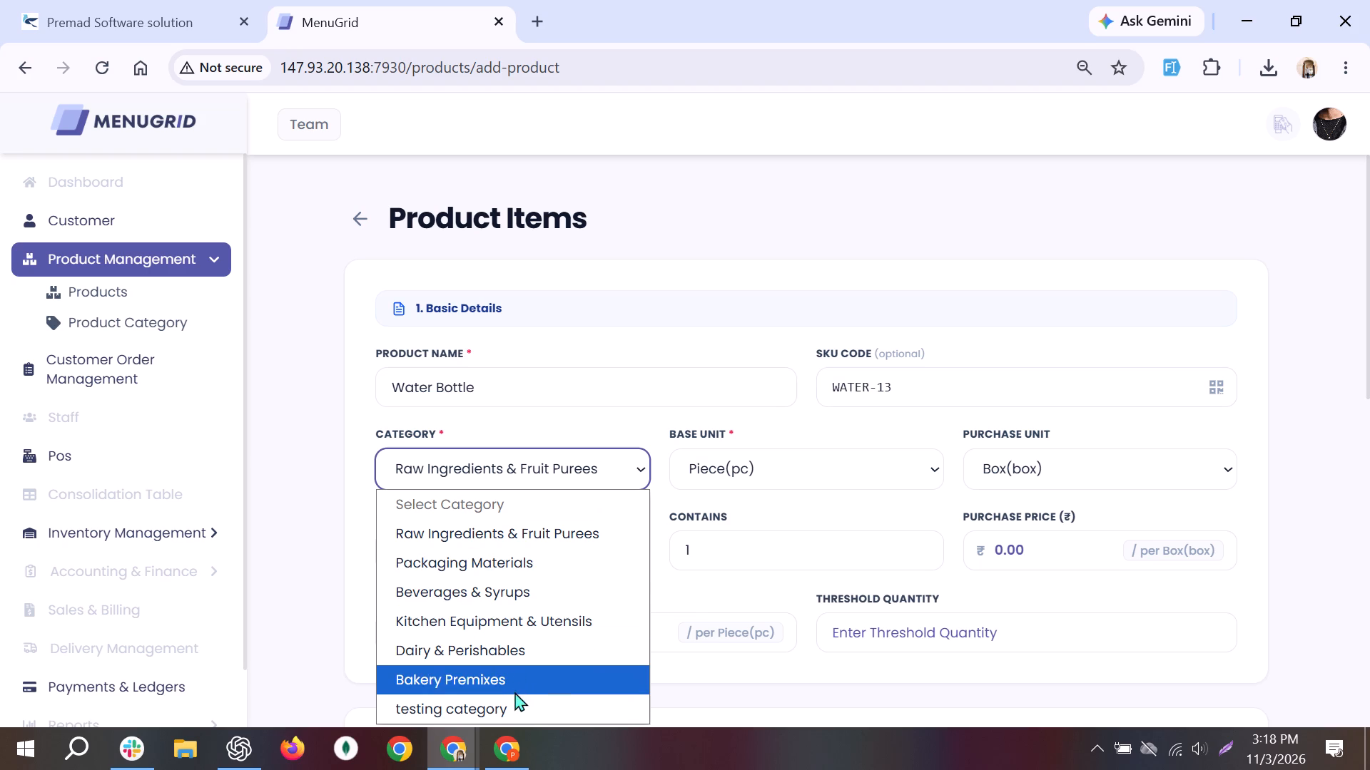
left_click(531, 569)
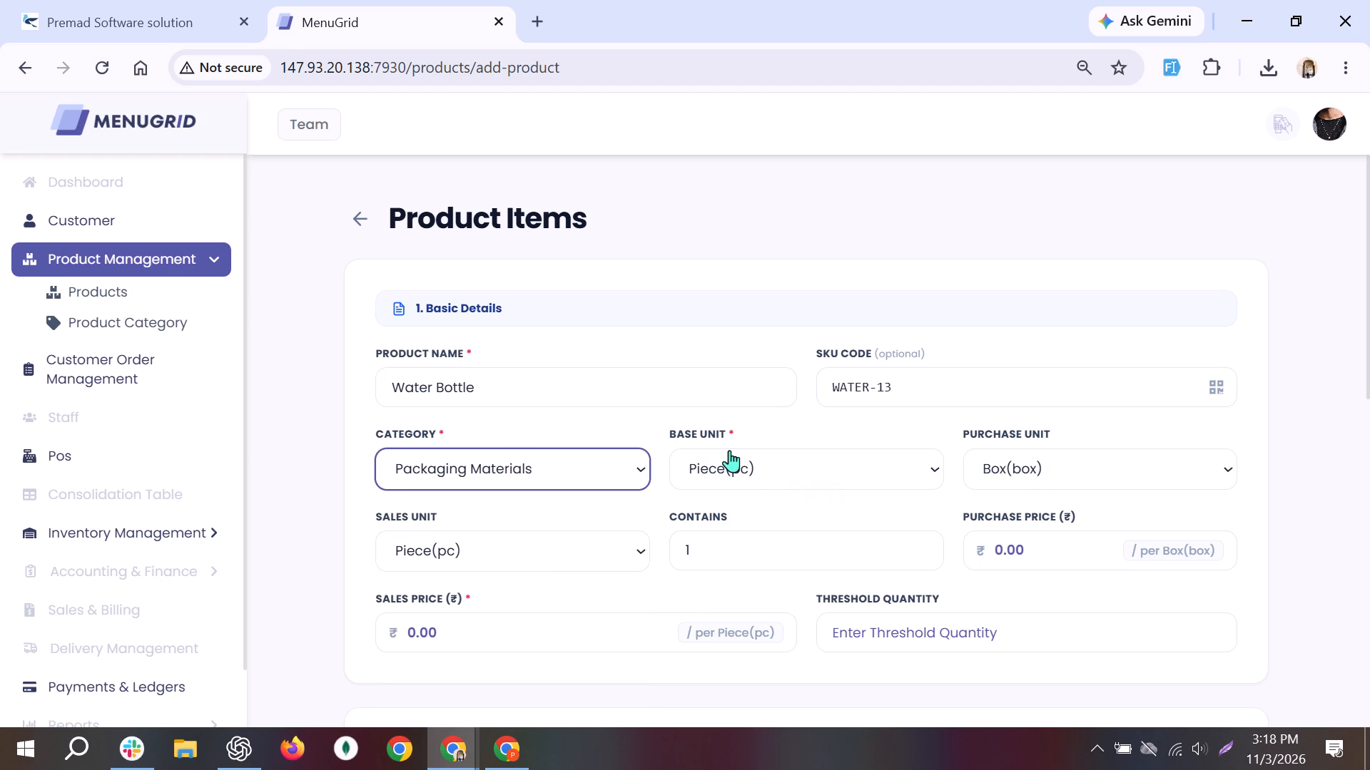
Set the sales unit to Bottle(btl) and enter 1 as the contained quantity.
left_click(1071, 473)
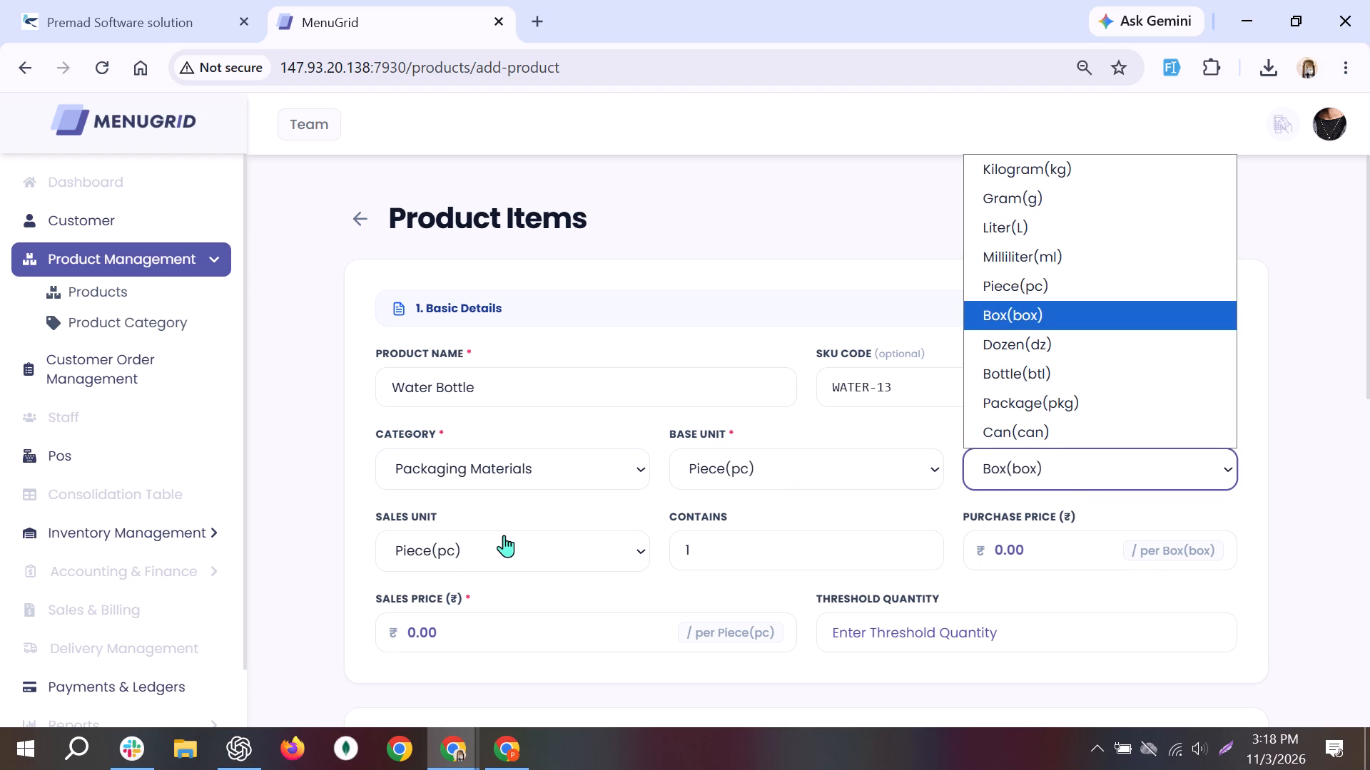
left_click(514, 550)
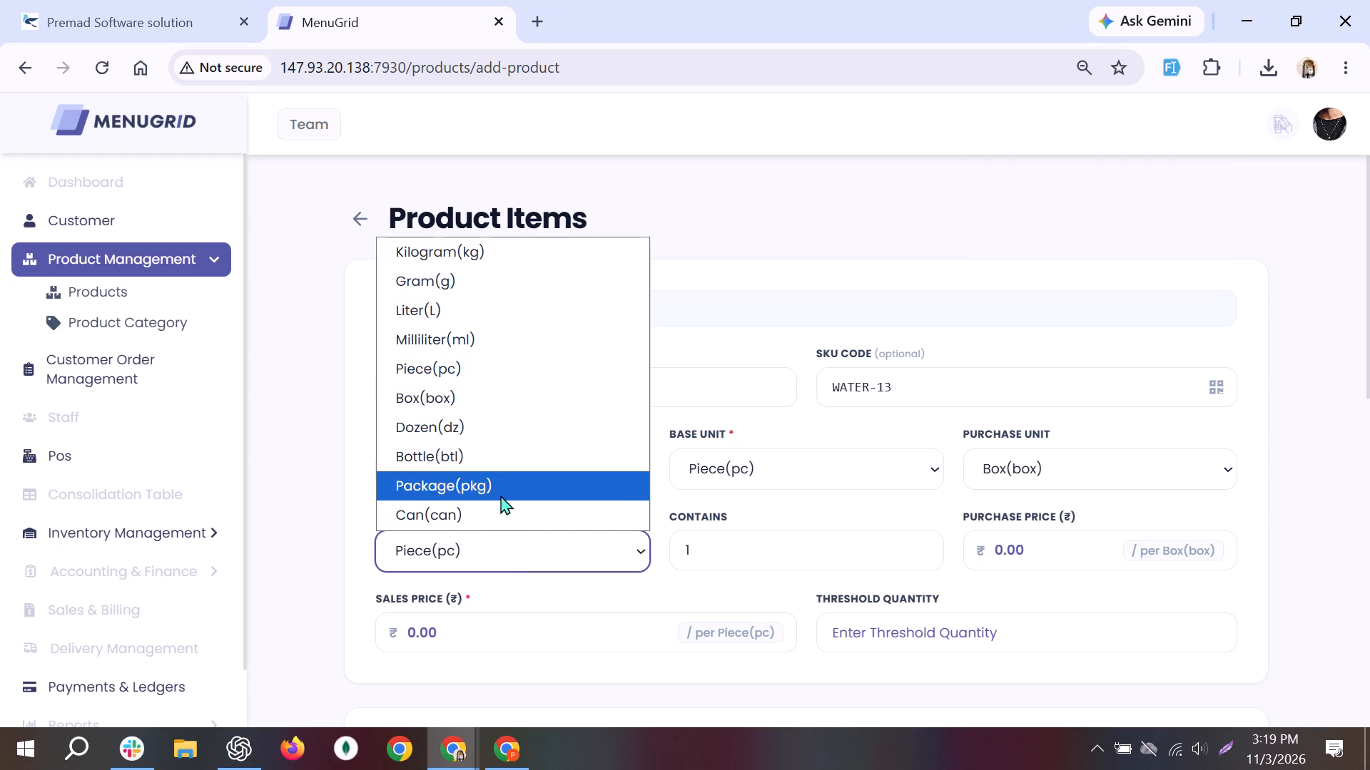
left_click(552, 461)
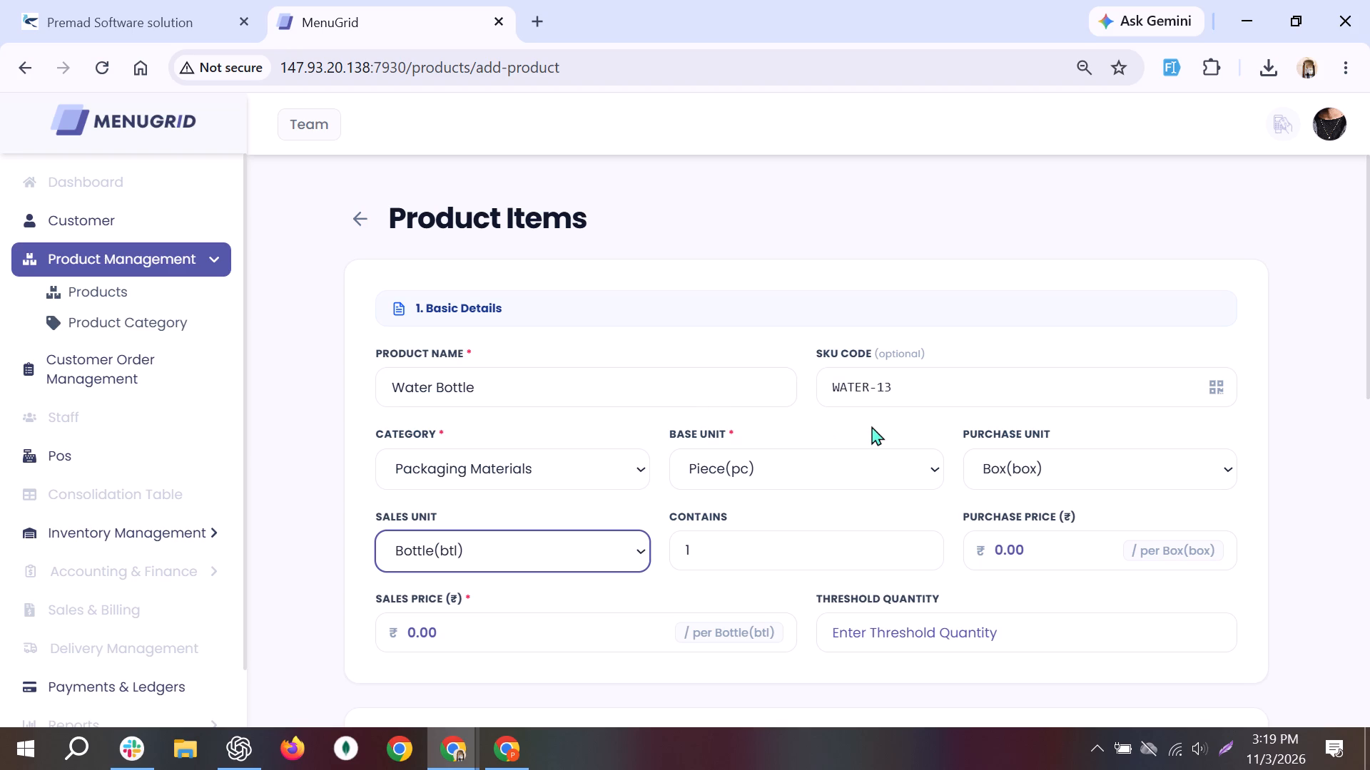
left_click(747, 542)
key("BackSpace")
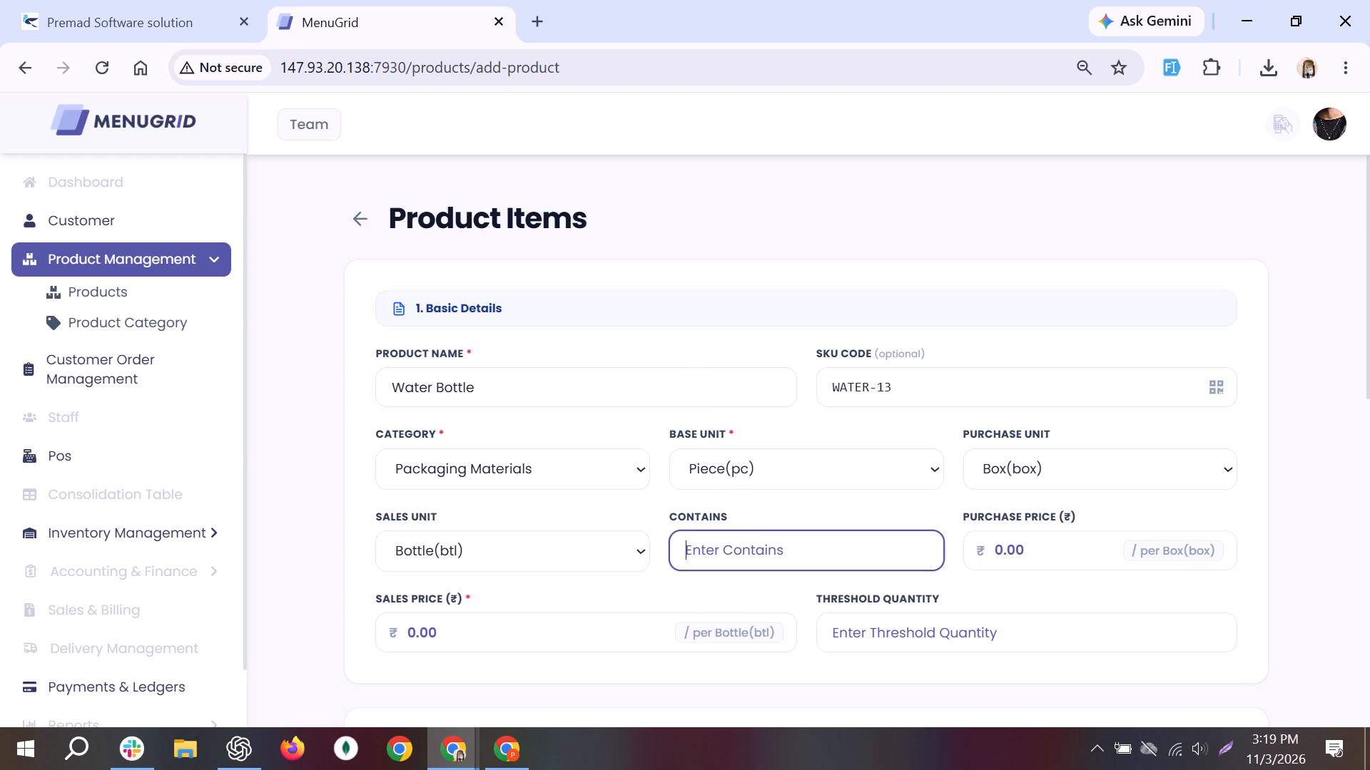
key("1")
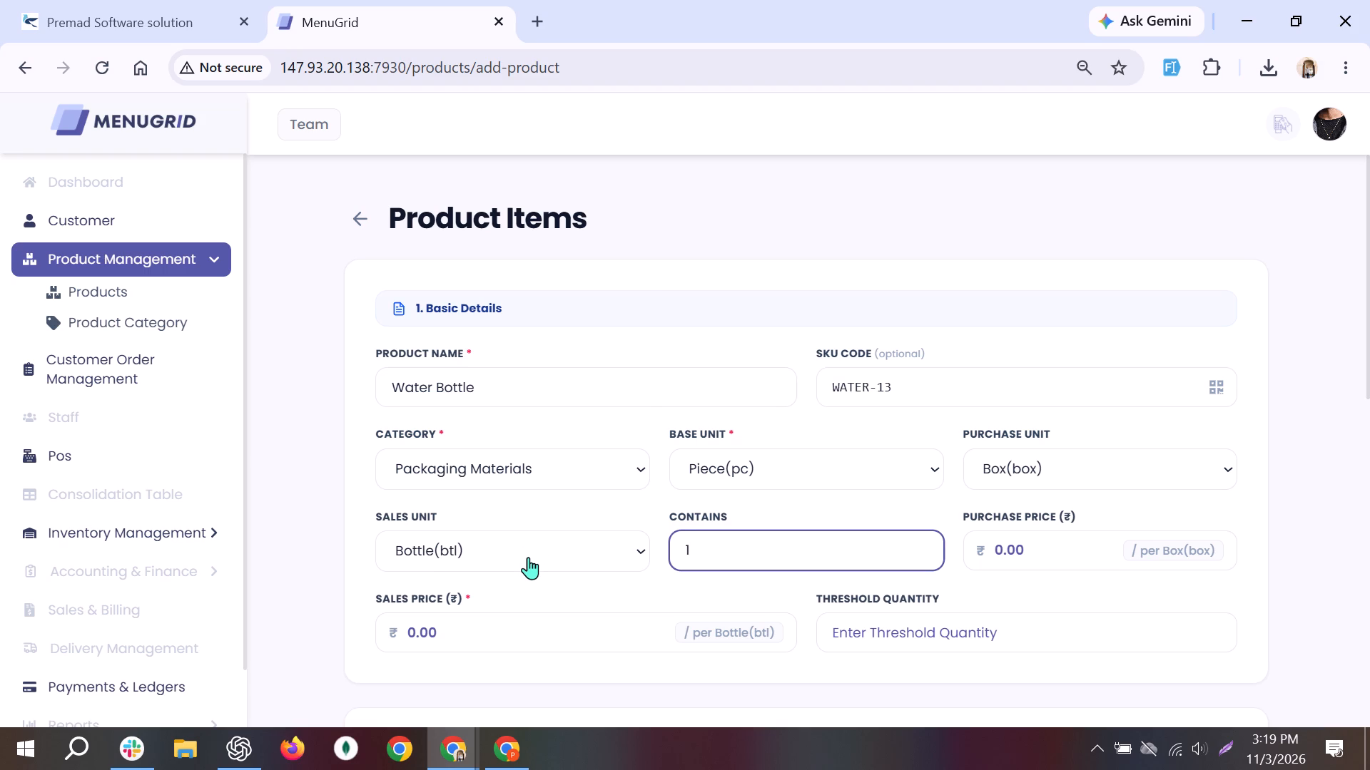
Set the sales unit to Box(box) and the contained quantity to 15.
left_click(528, 557)
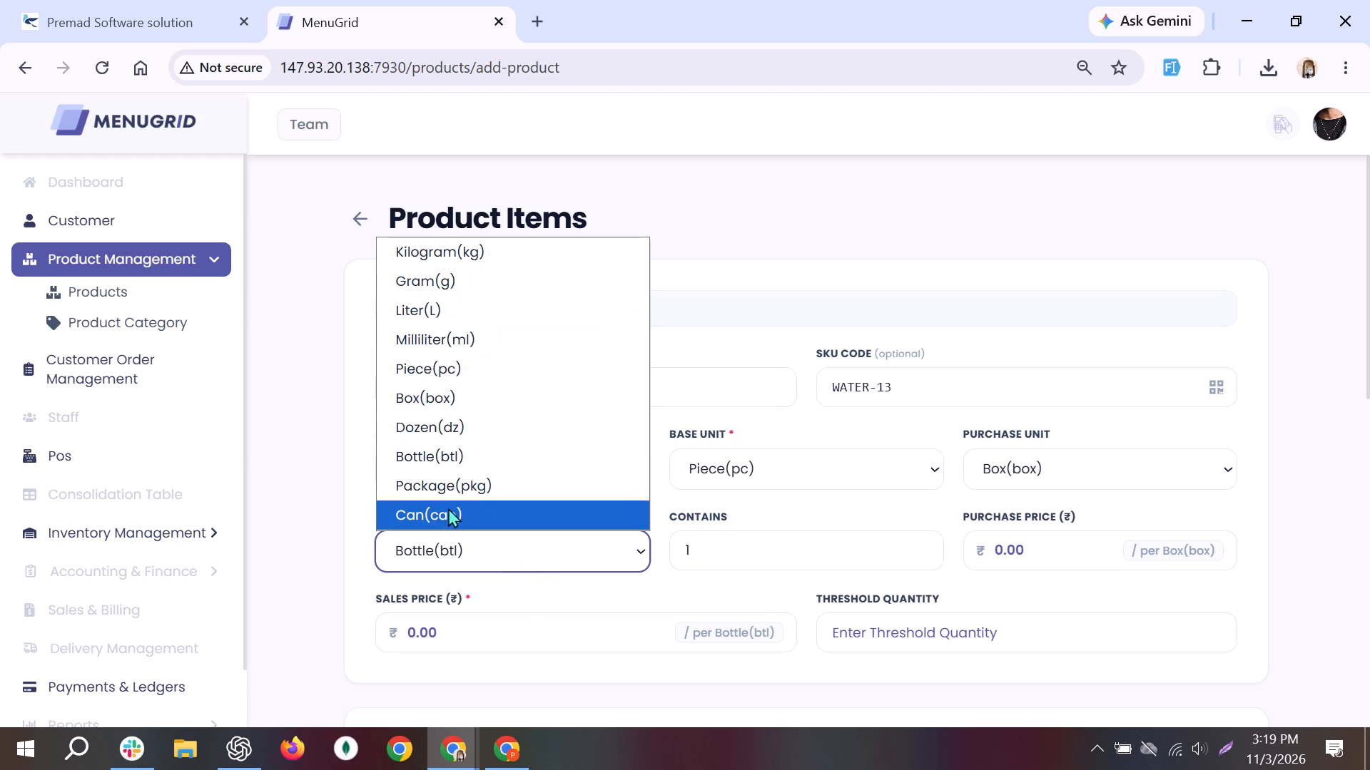
left_click(475, 396)
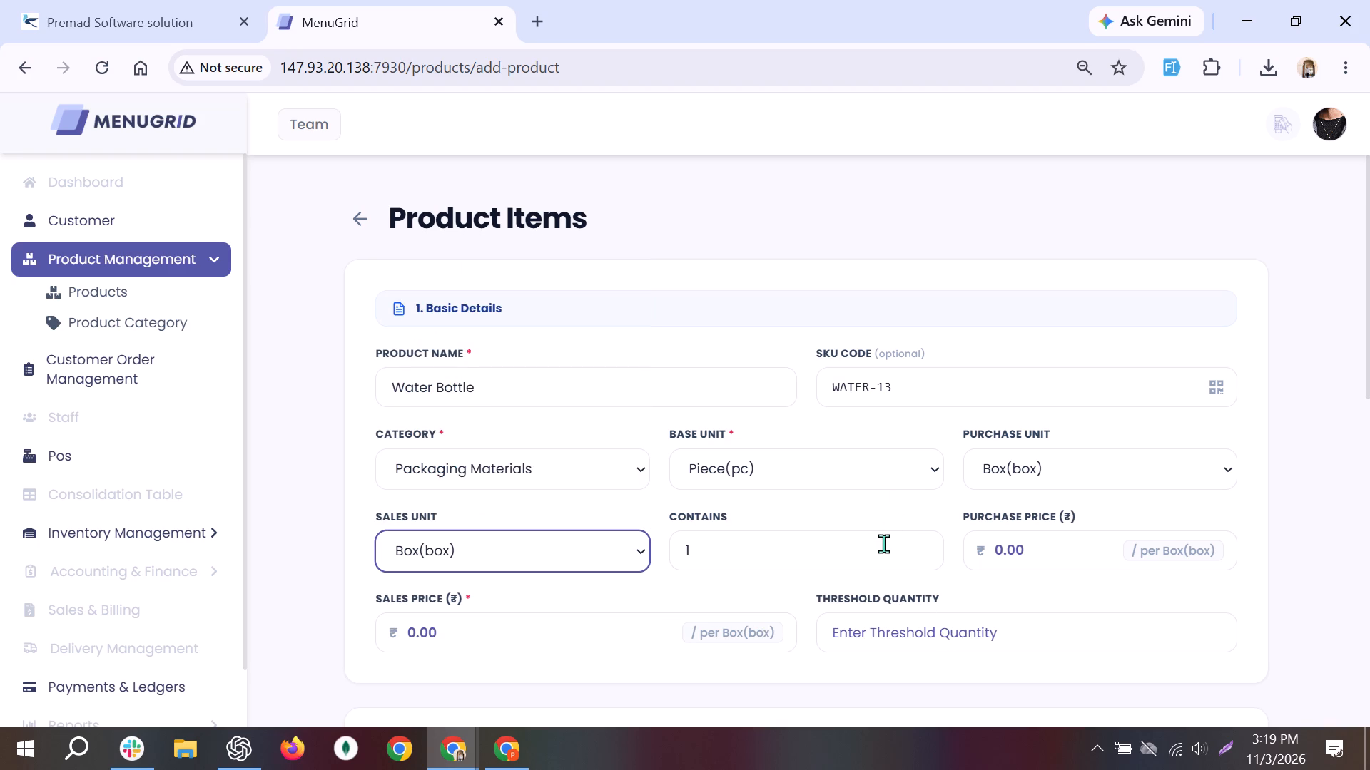
left_click(883, 543)
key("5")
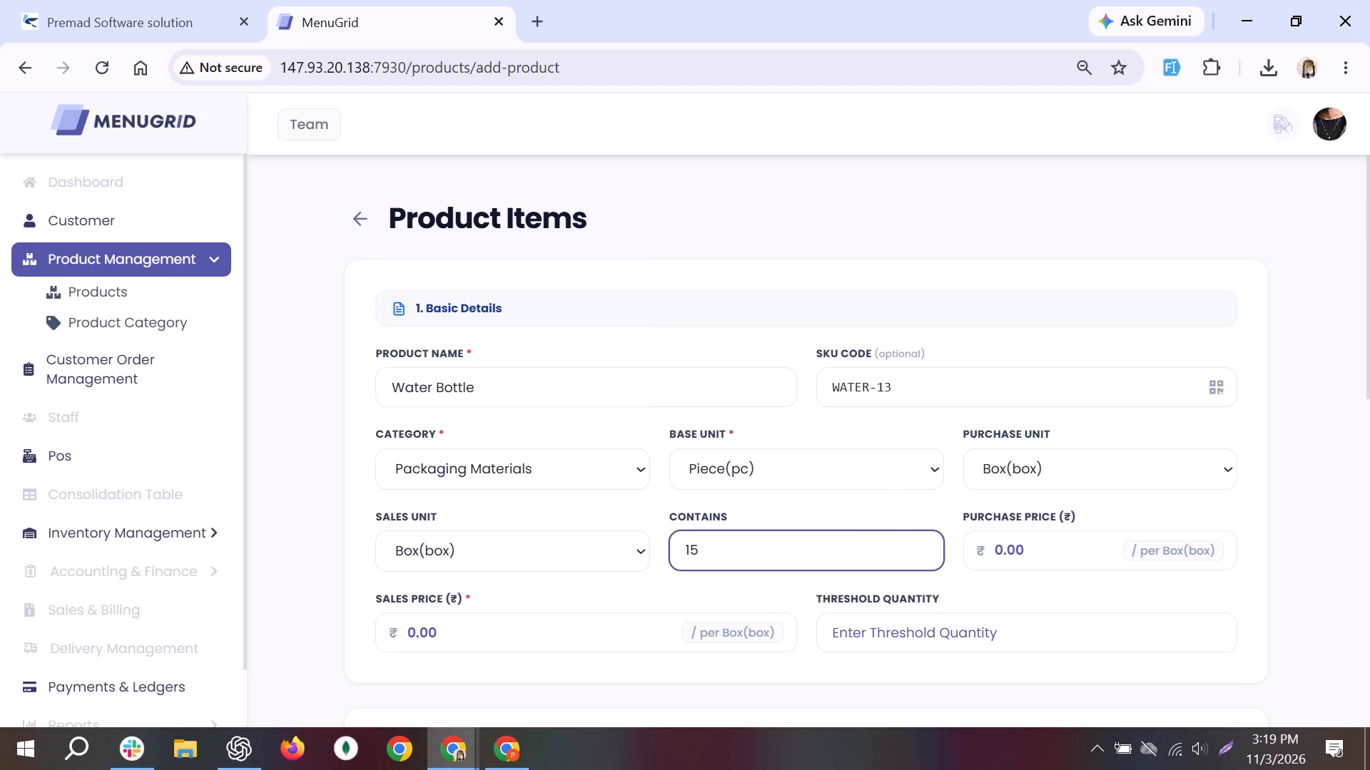
Enter a purchase price of ₹150, a sales price of ₹180 and a threshold quantity of 10.
left_click(1045, 544)
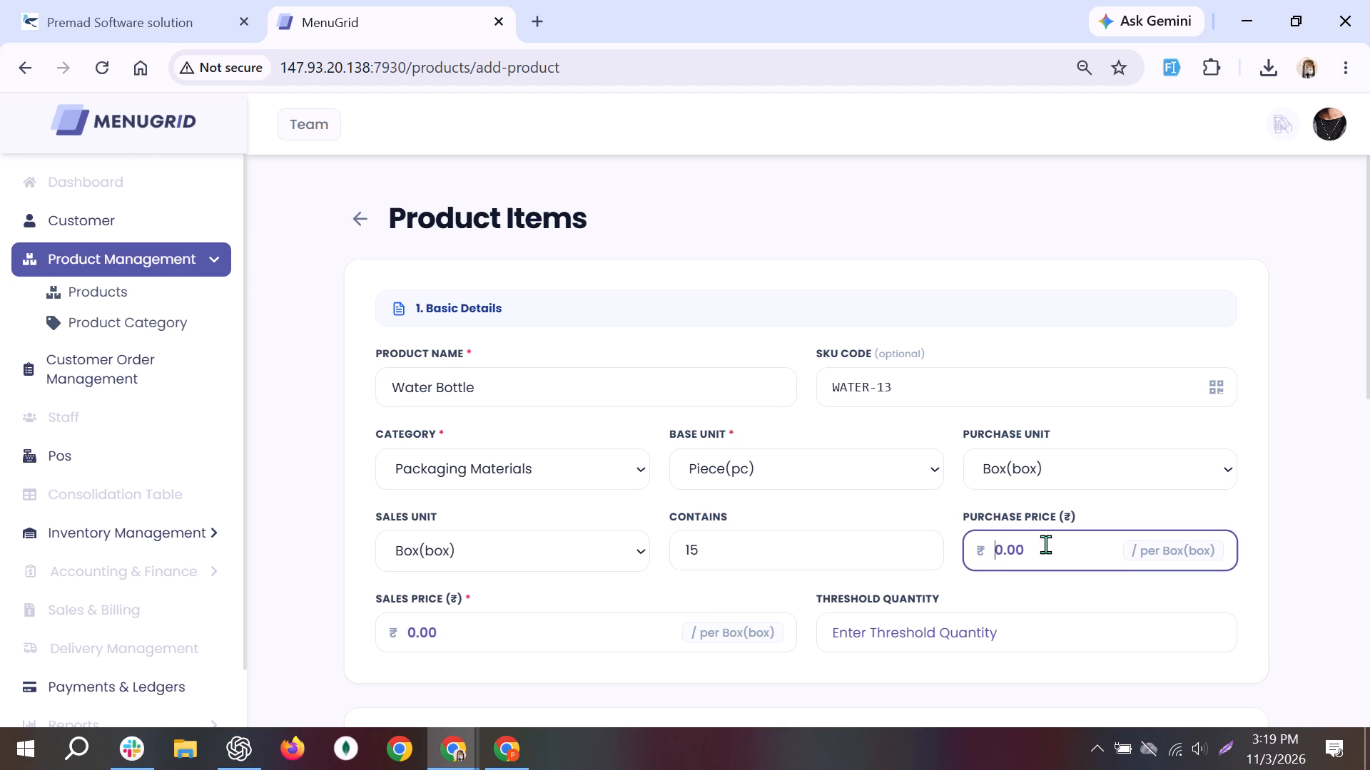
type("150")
left_click(542, 627)
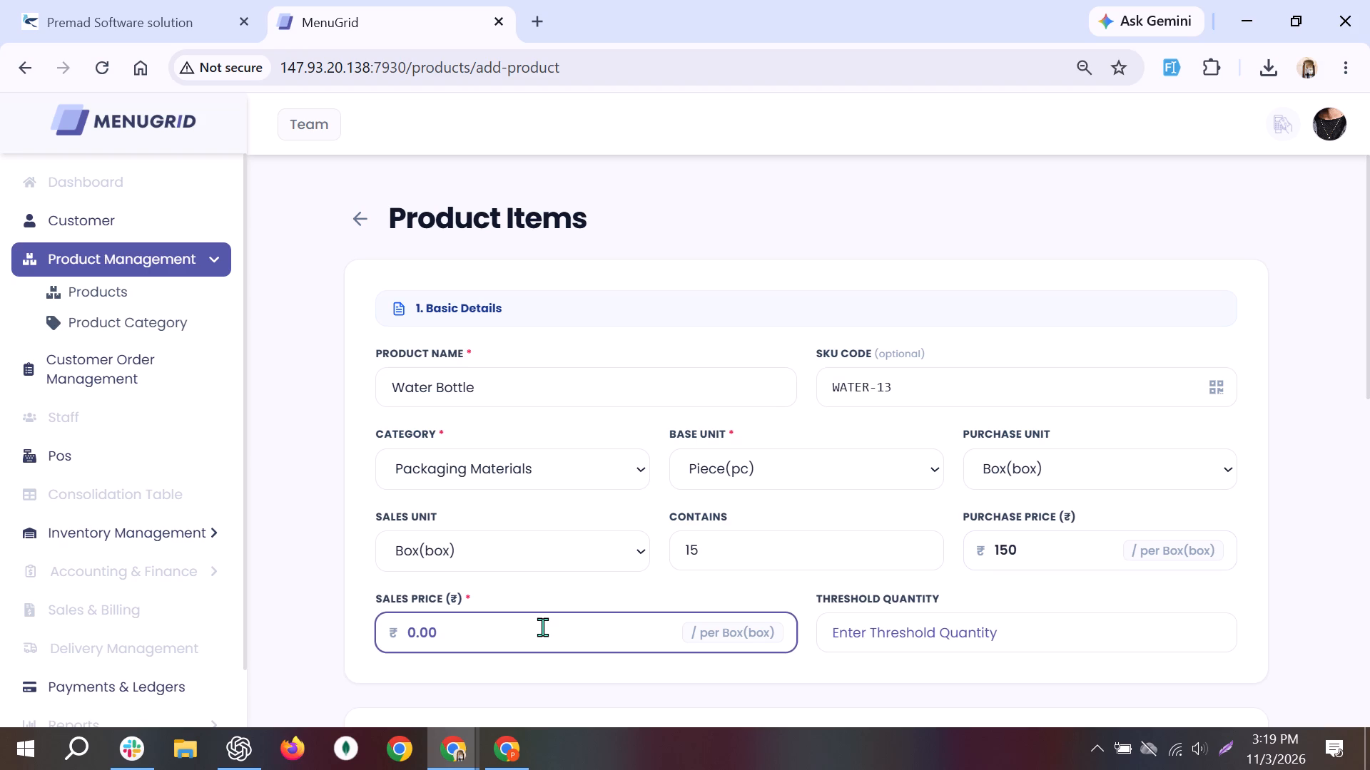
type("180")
left_click(877, 635)
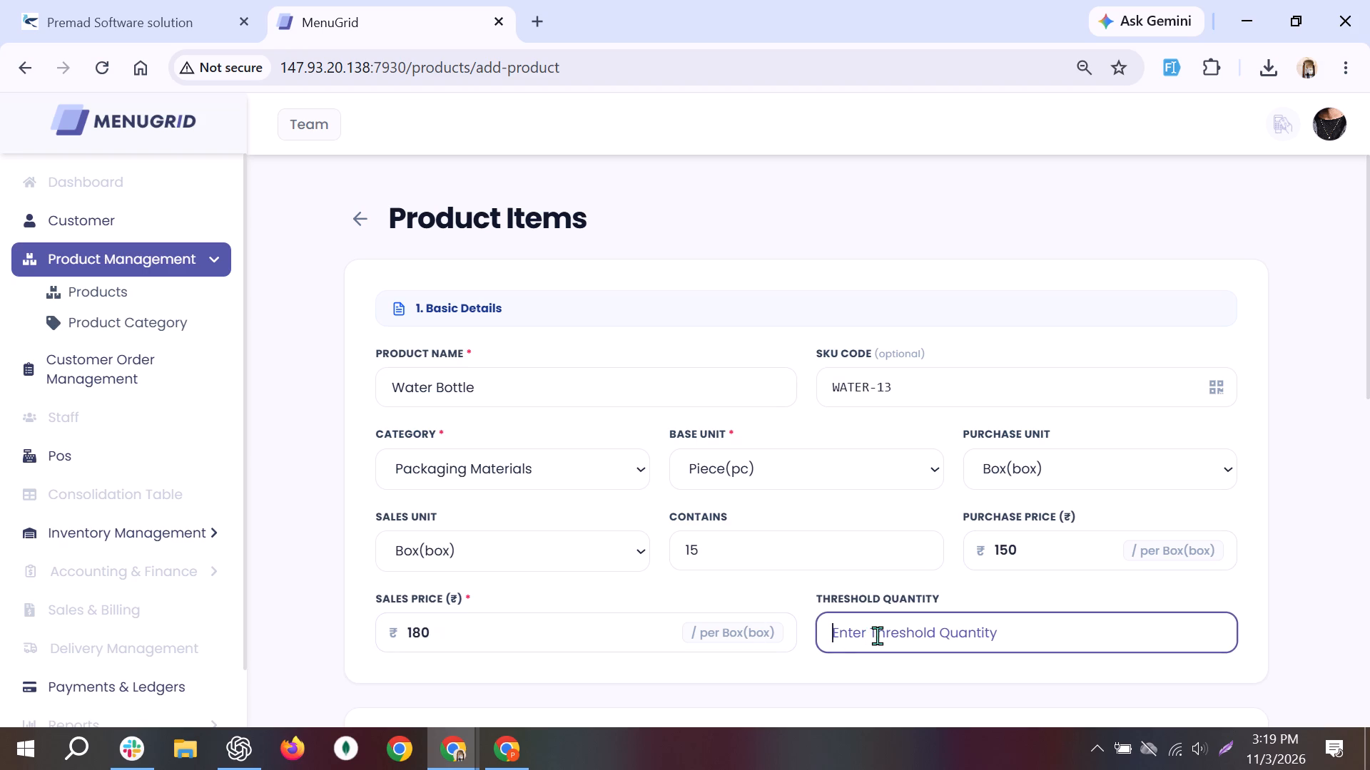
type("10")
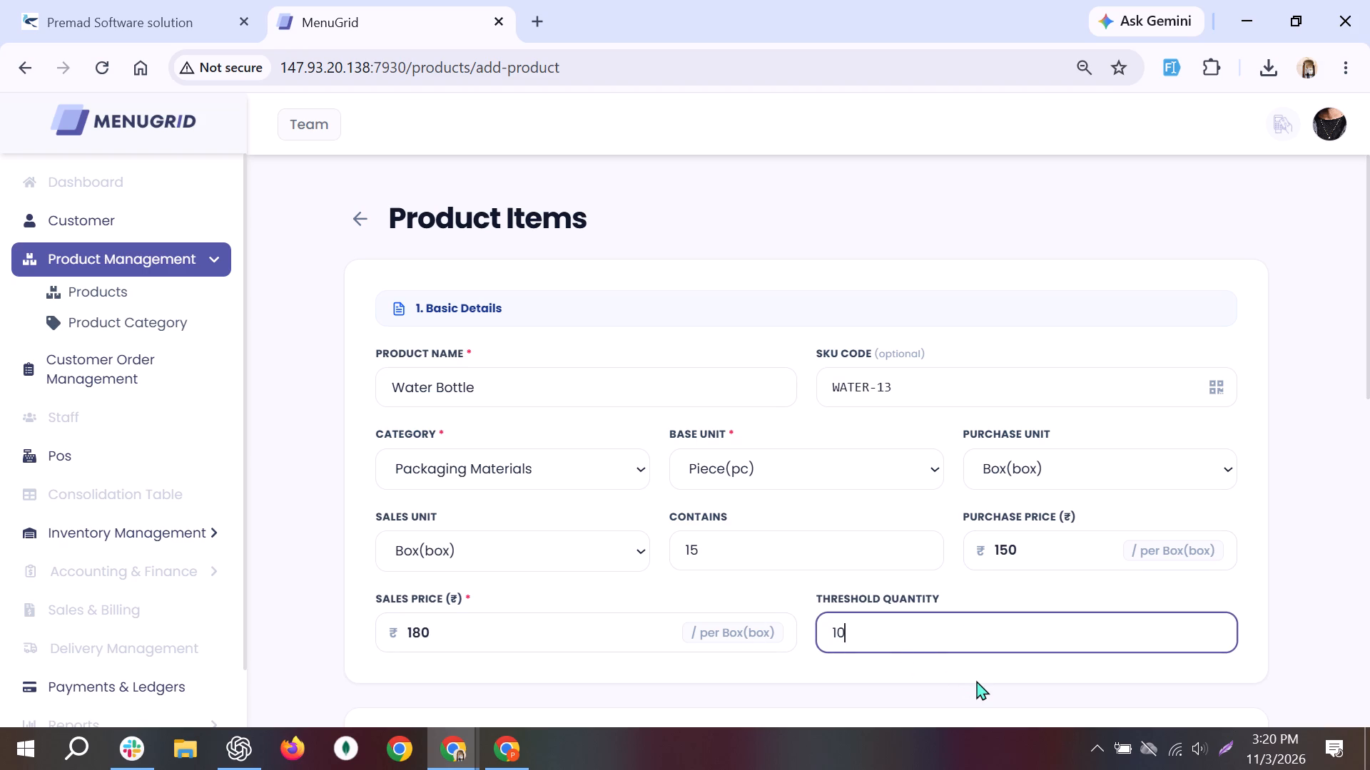
left_click(976, 680)
In the additional details, enter AQUA as the brand and "tarun selles company" as the preferred supplier.
scroll(976, 680, "down", 5)
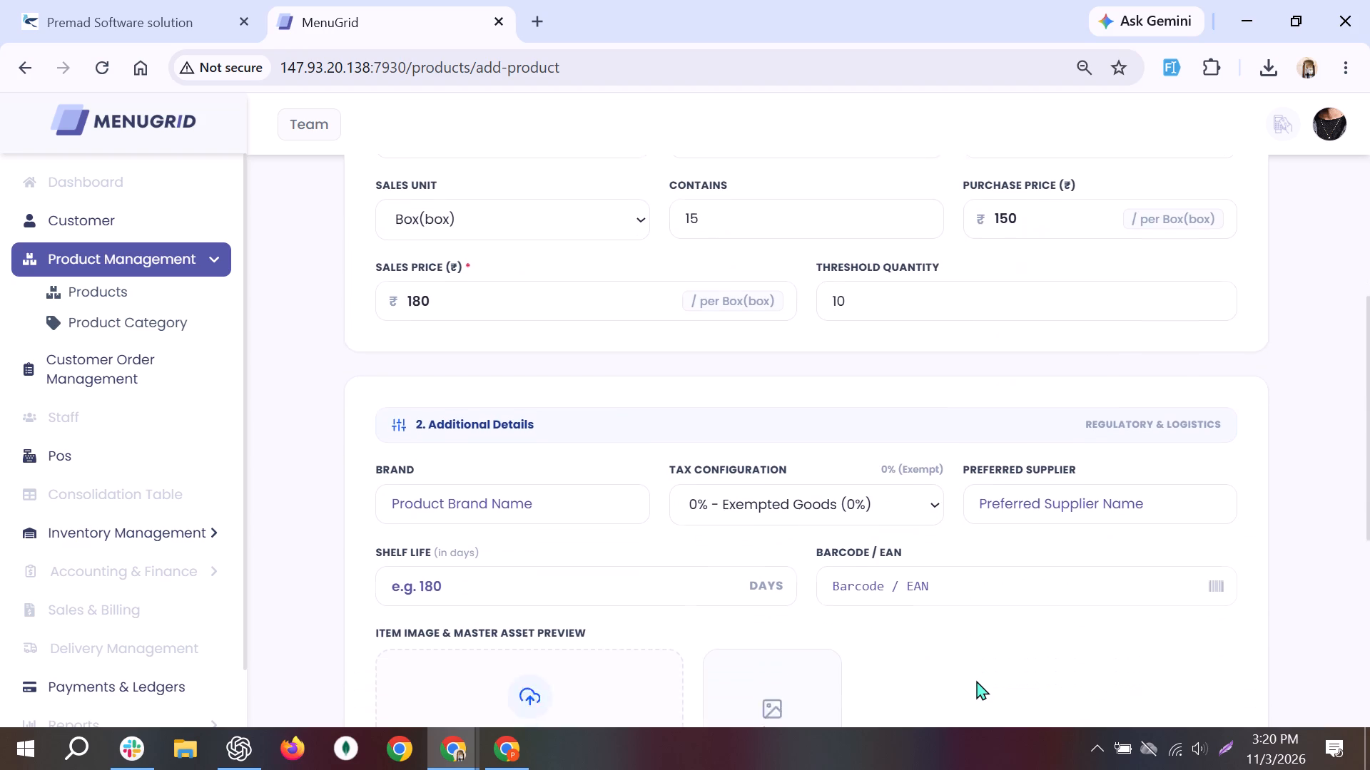
scroll(976, 680, "down", 1)
scroll(976, 680, "up", 3)
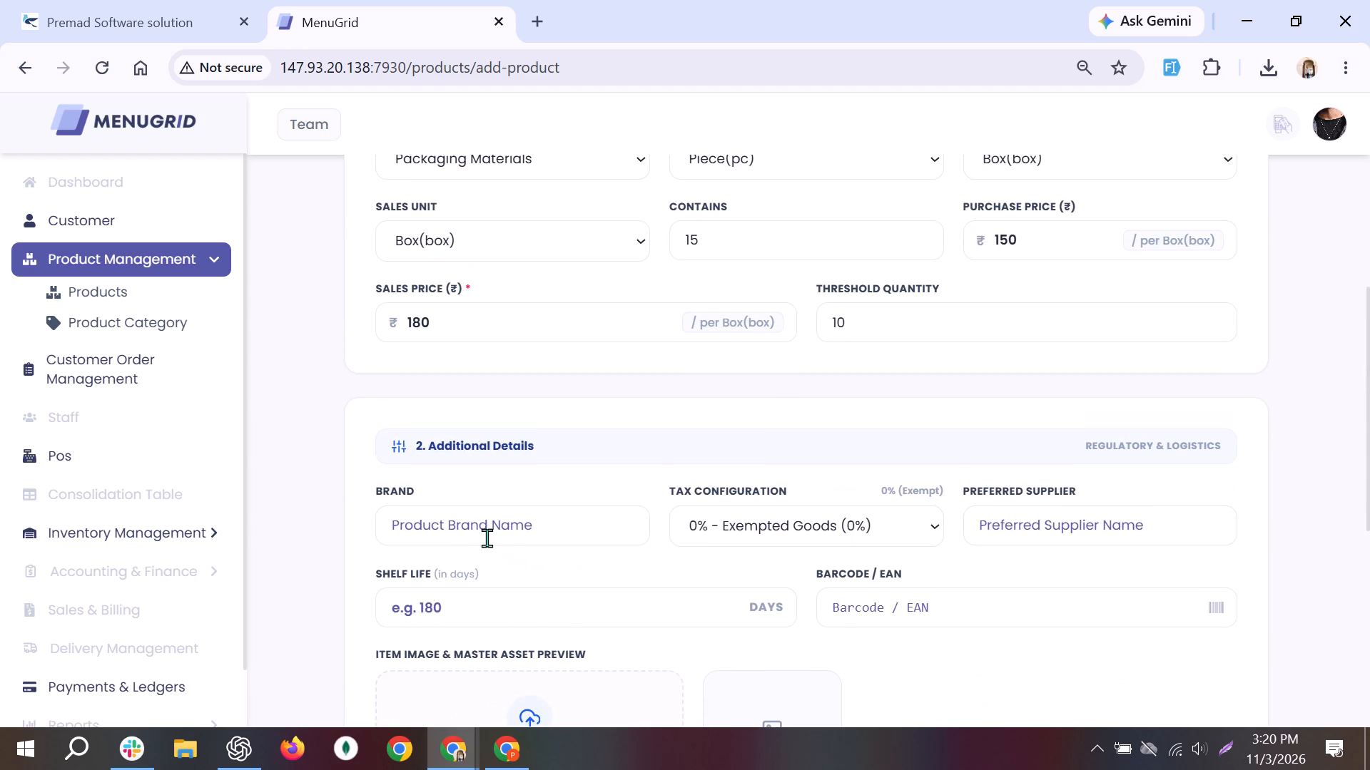
left_click(522, 517)
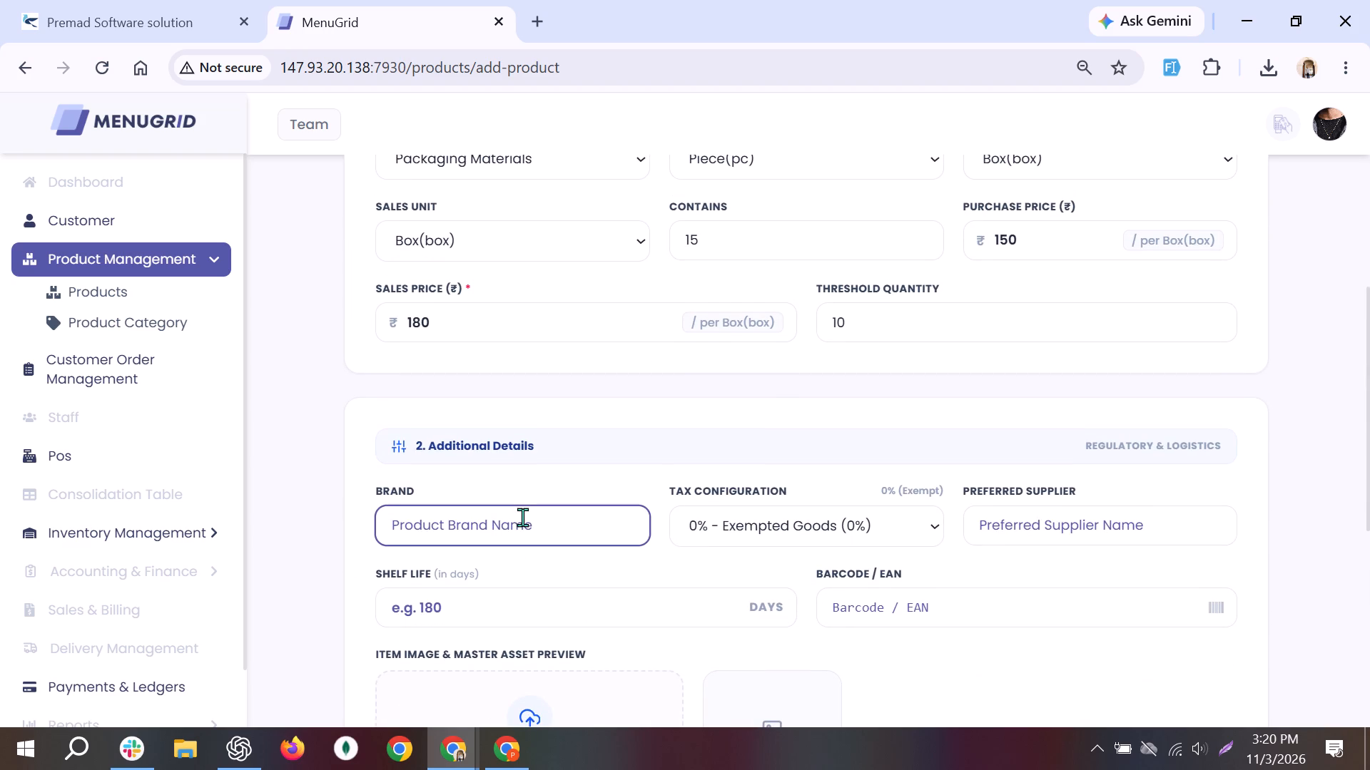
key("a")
key("BackSpace")
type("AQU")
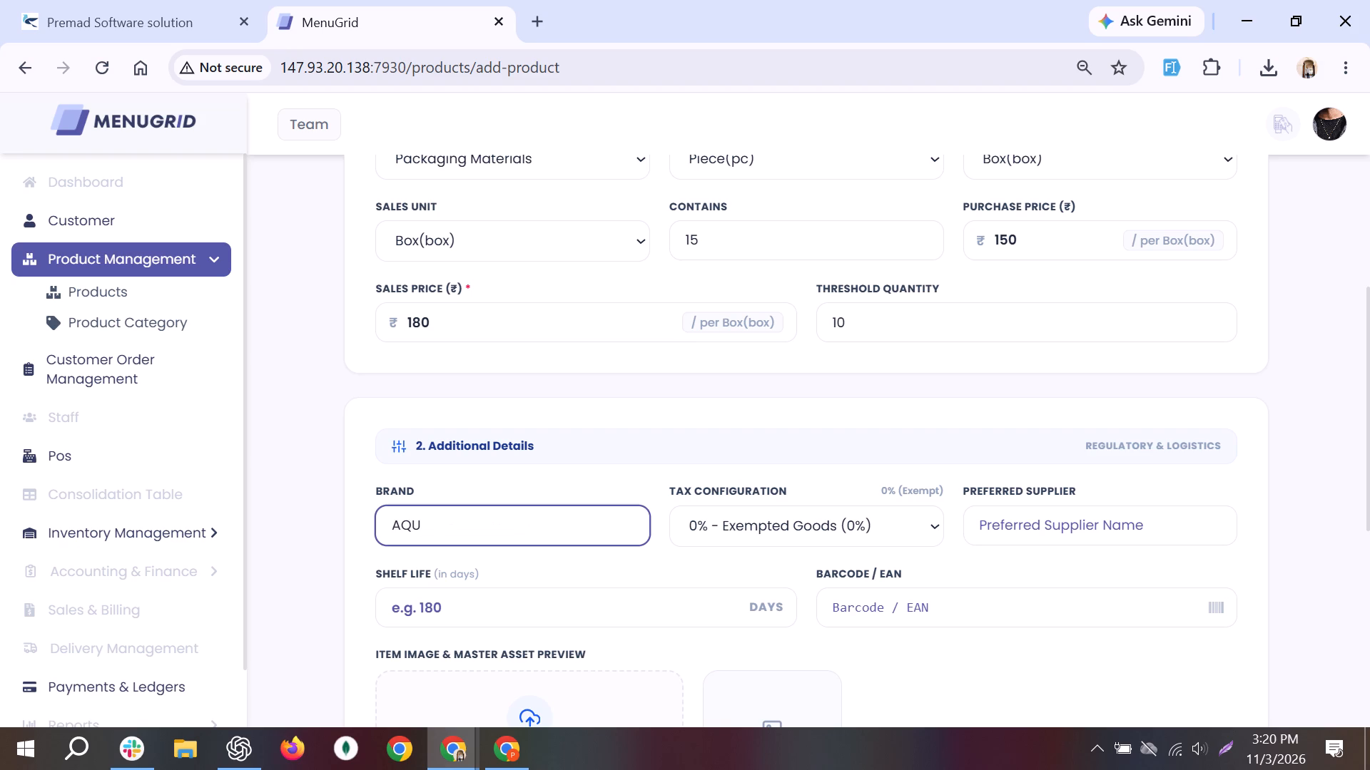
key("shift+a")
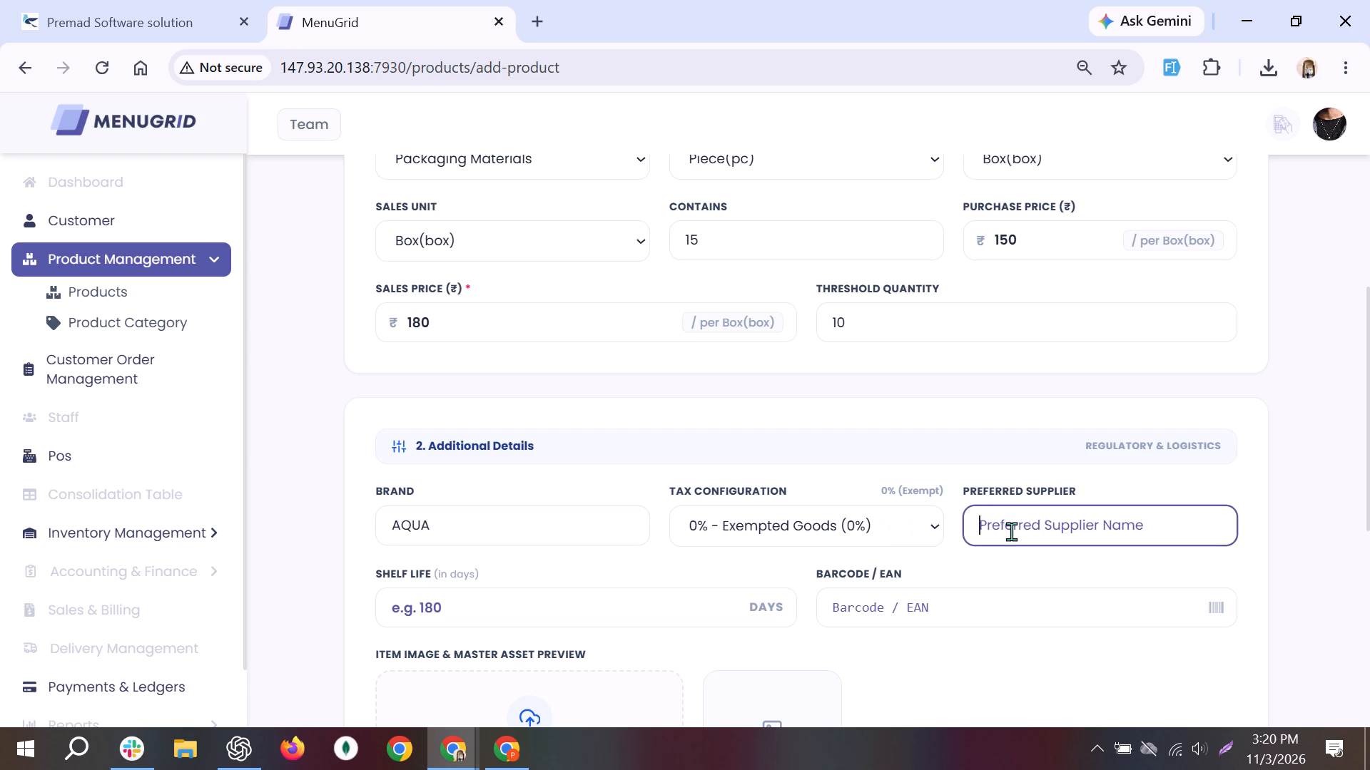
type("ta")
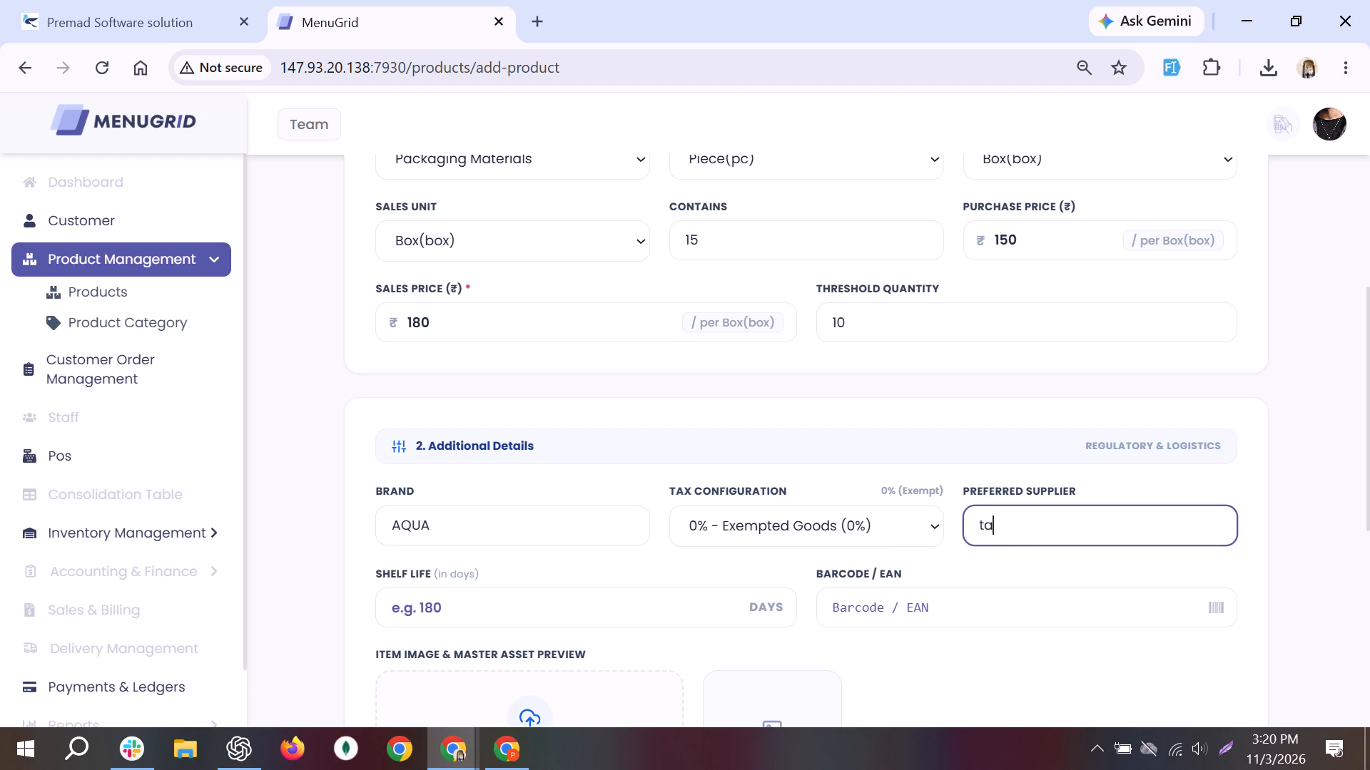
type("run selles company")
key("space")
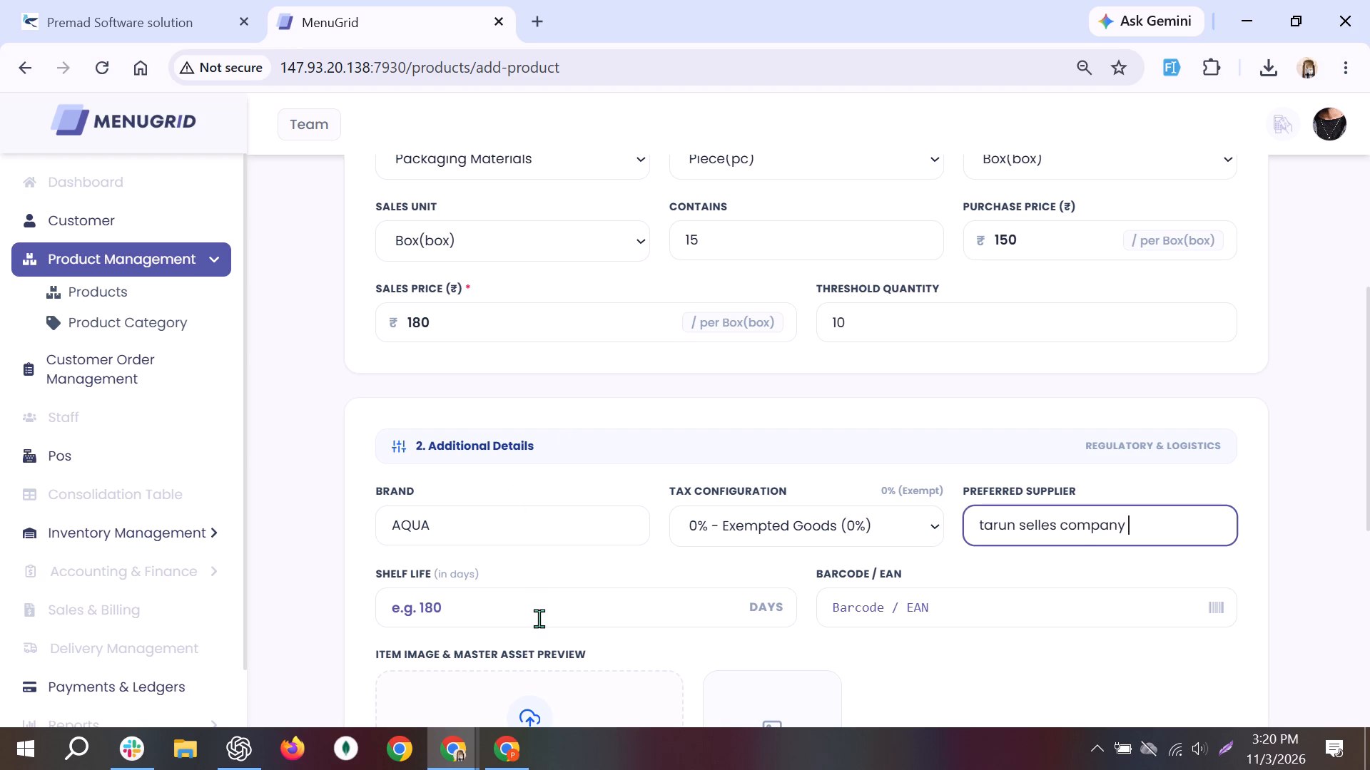
left_click(539, 618)
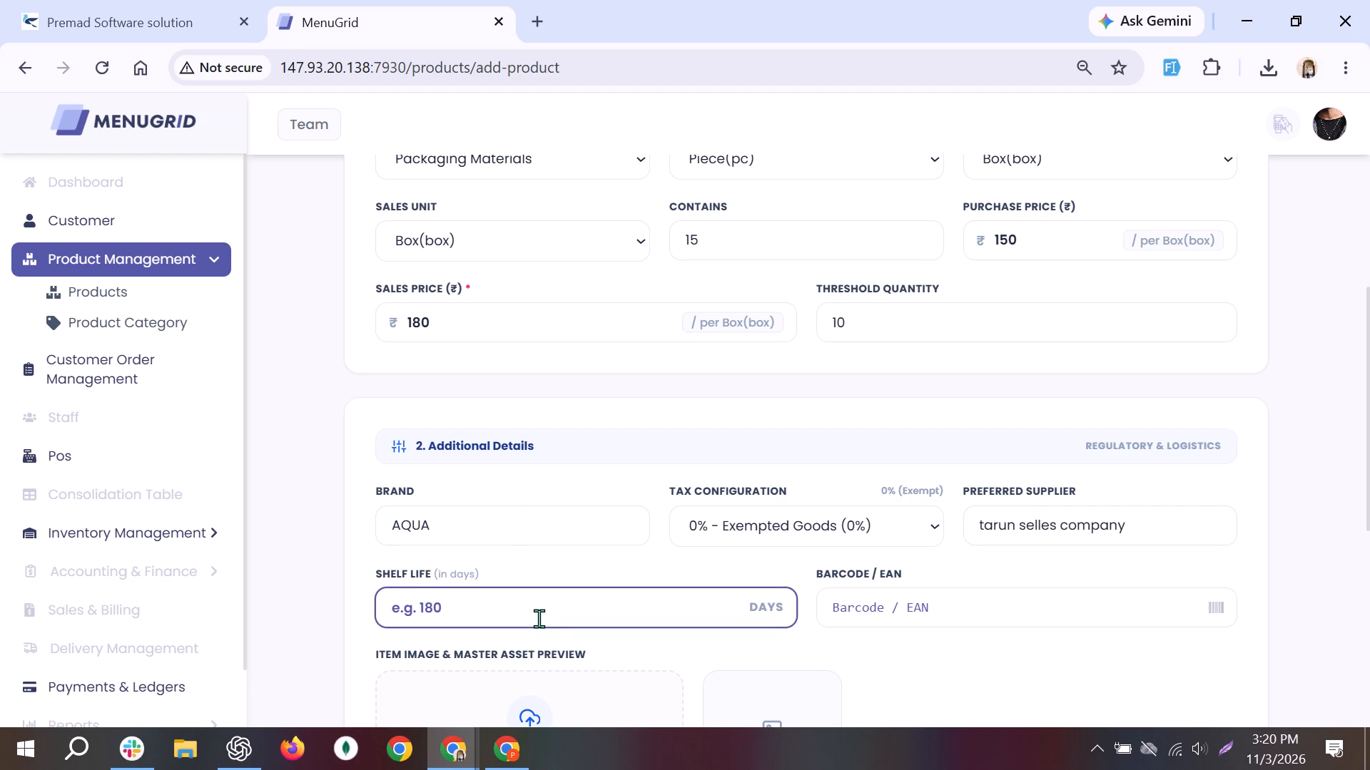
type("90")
left_click(963, 608)
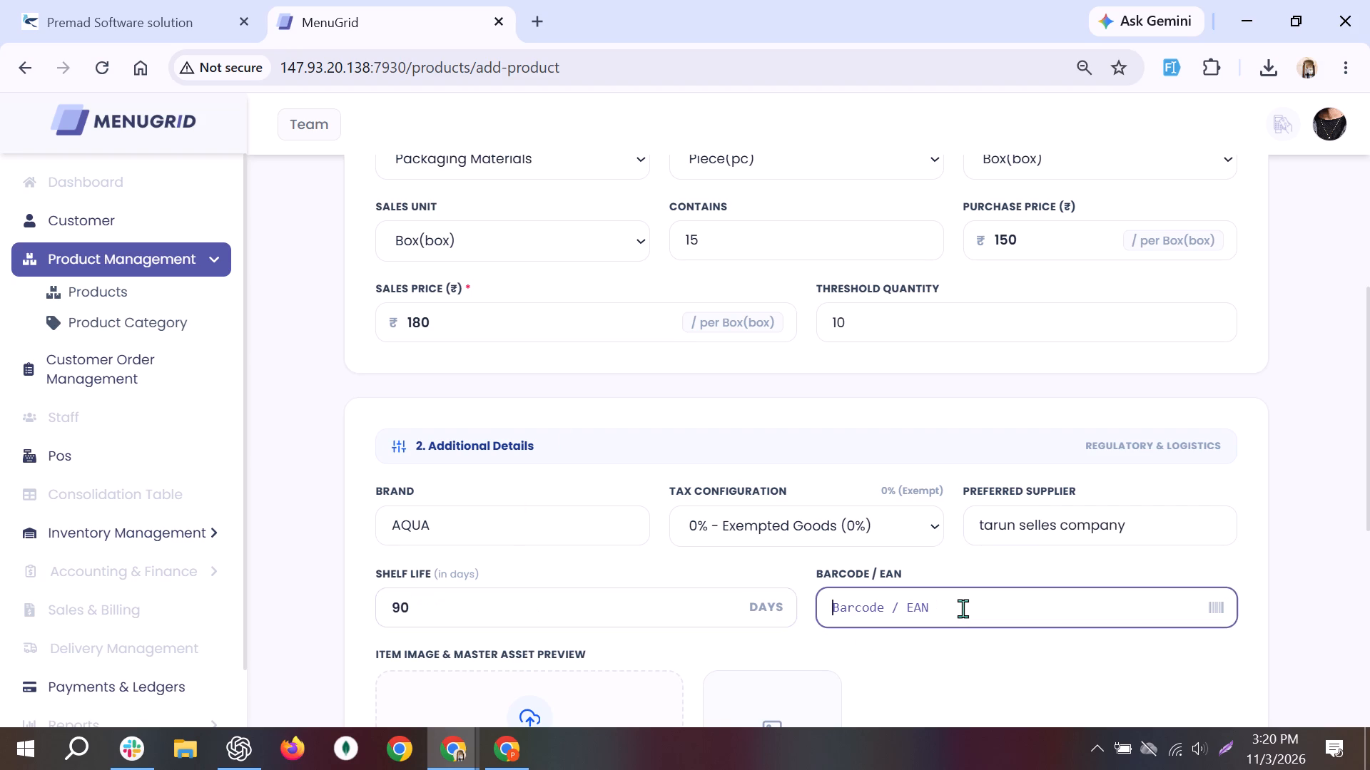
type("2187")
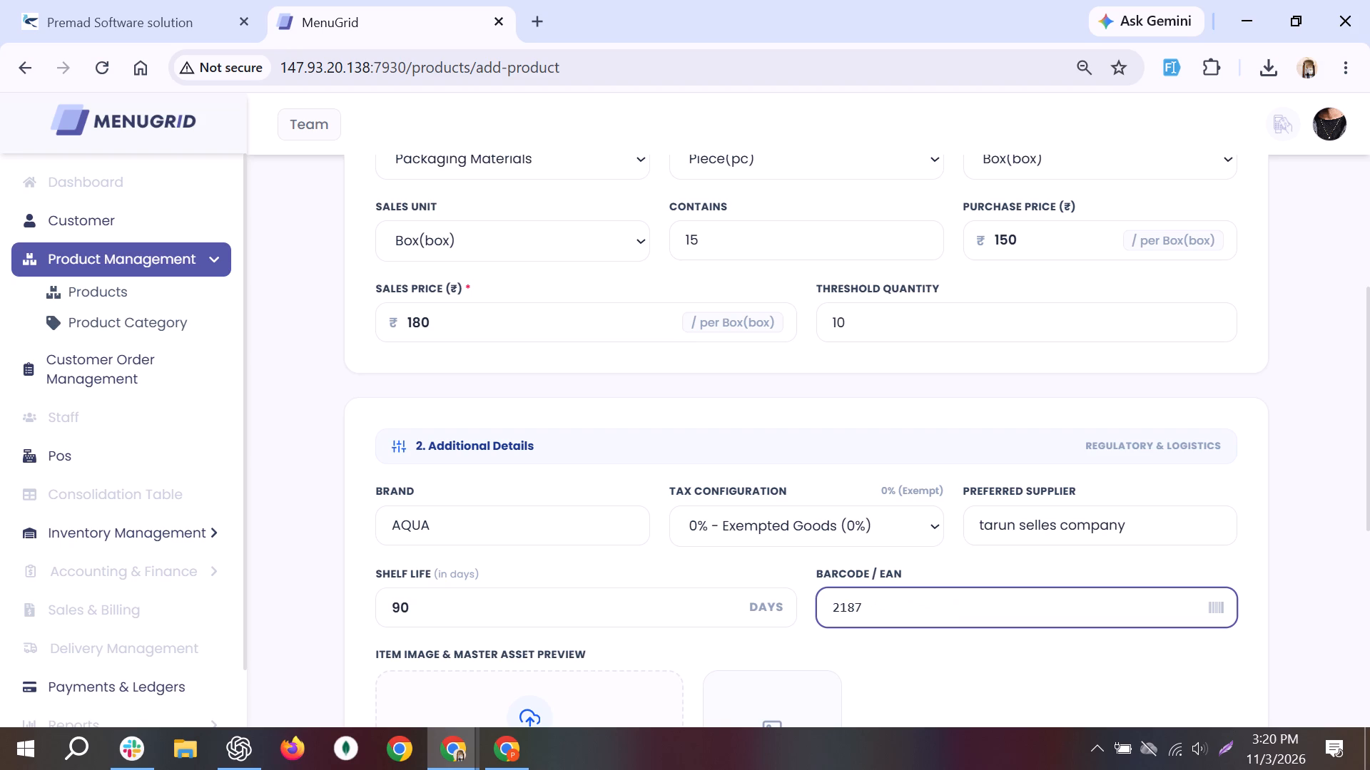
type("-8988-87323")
scroll(775, 692, "down", 2)
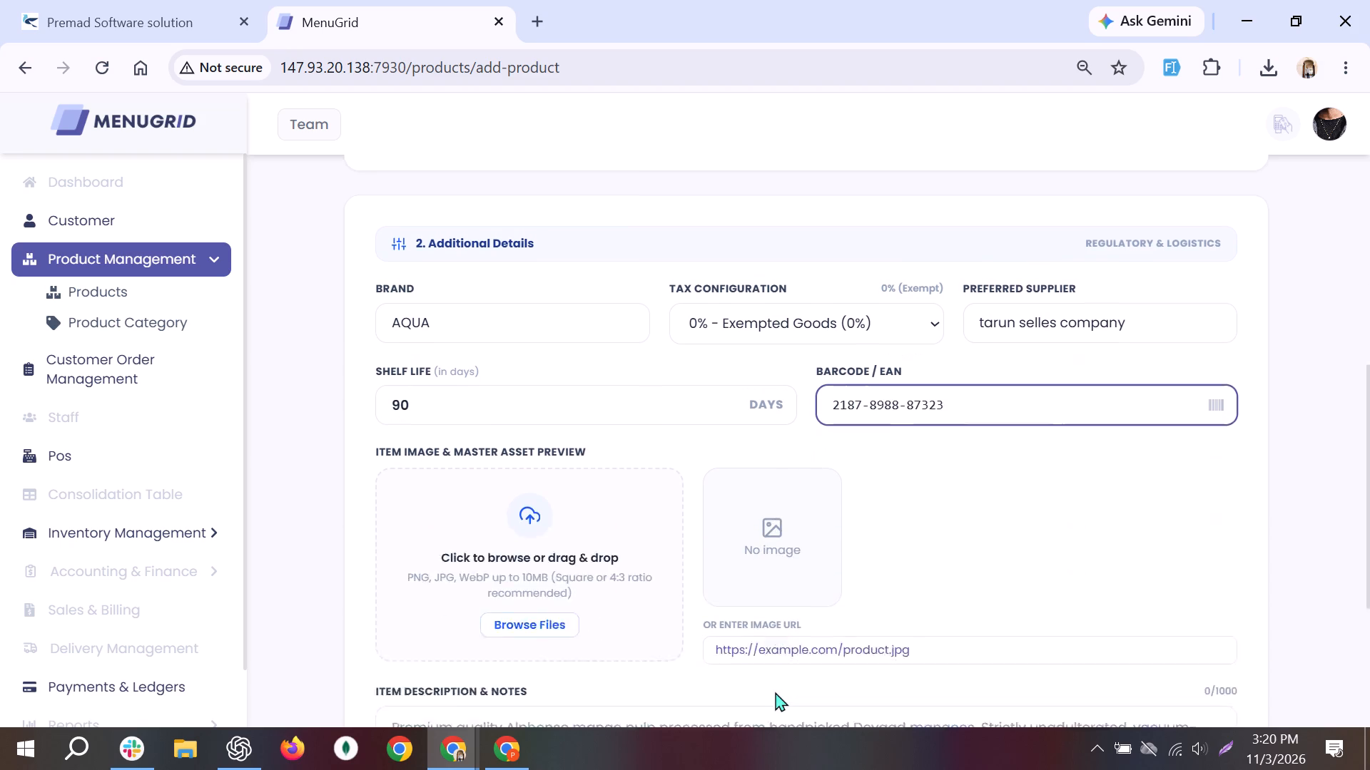
left_click(517, 582)
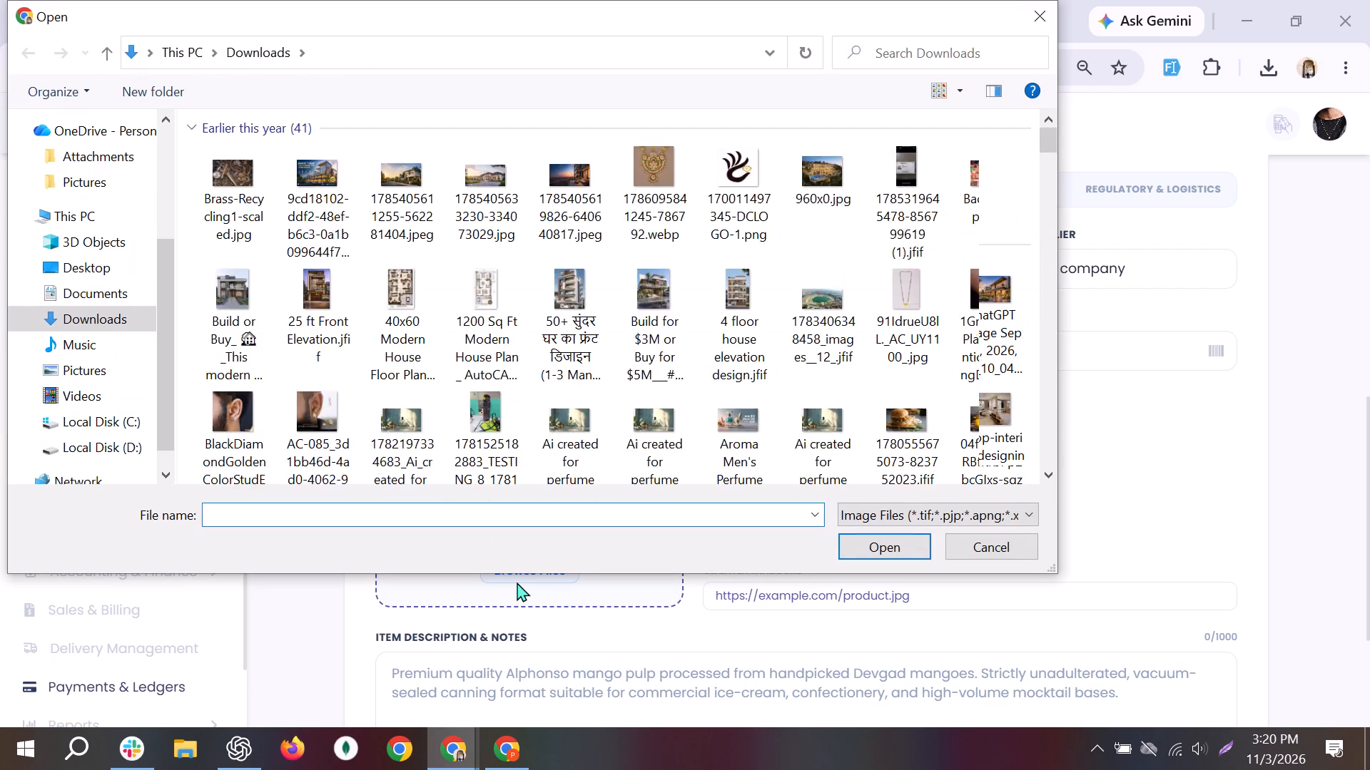
scroll(644, 482, "down", 1)
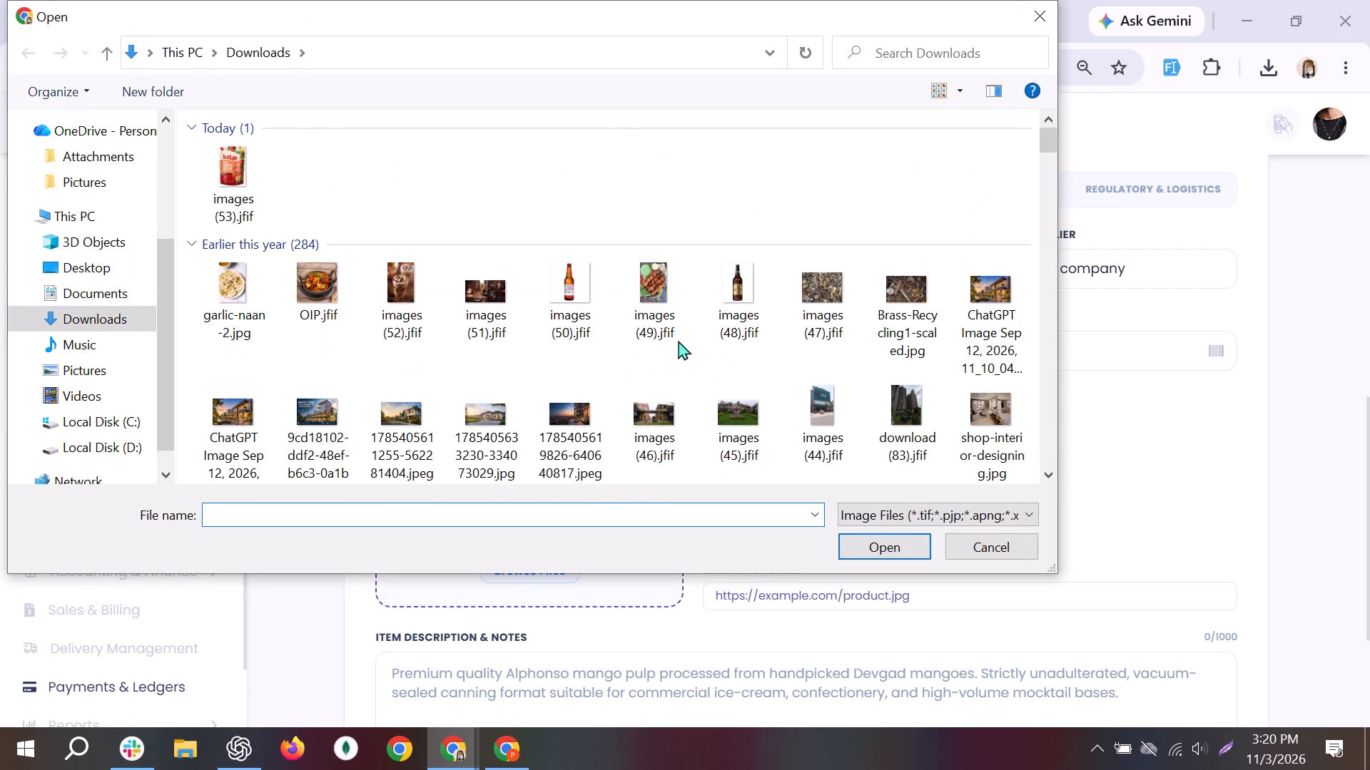
scroll(676, 335, "down", 2)
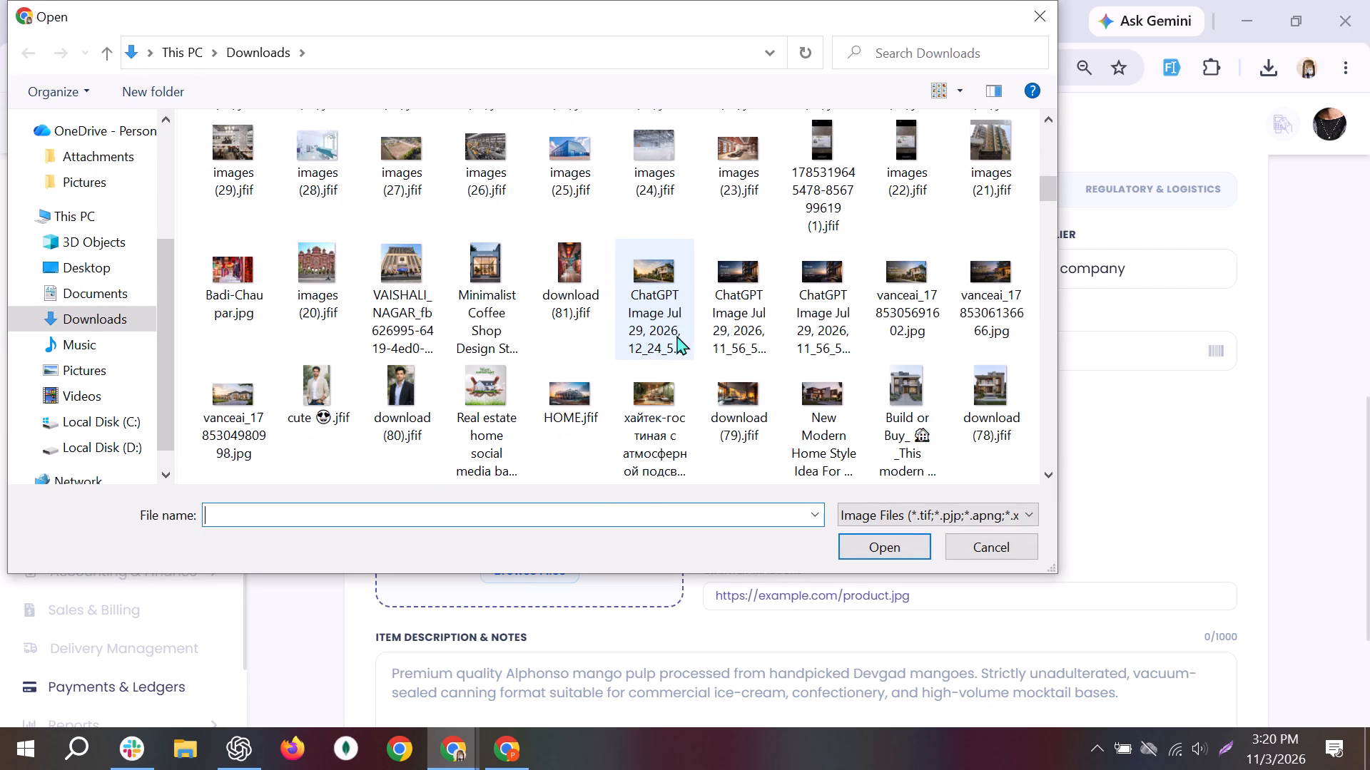
scroll(676, 335, "down", 1)
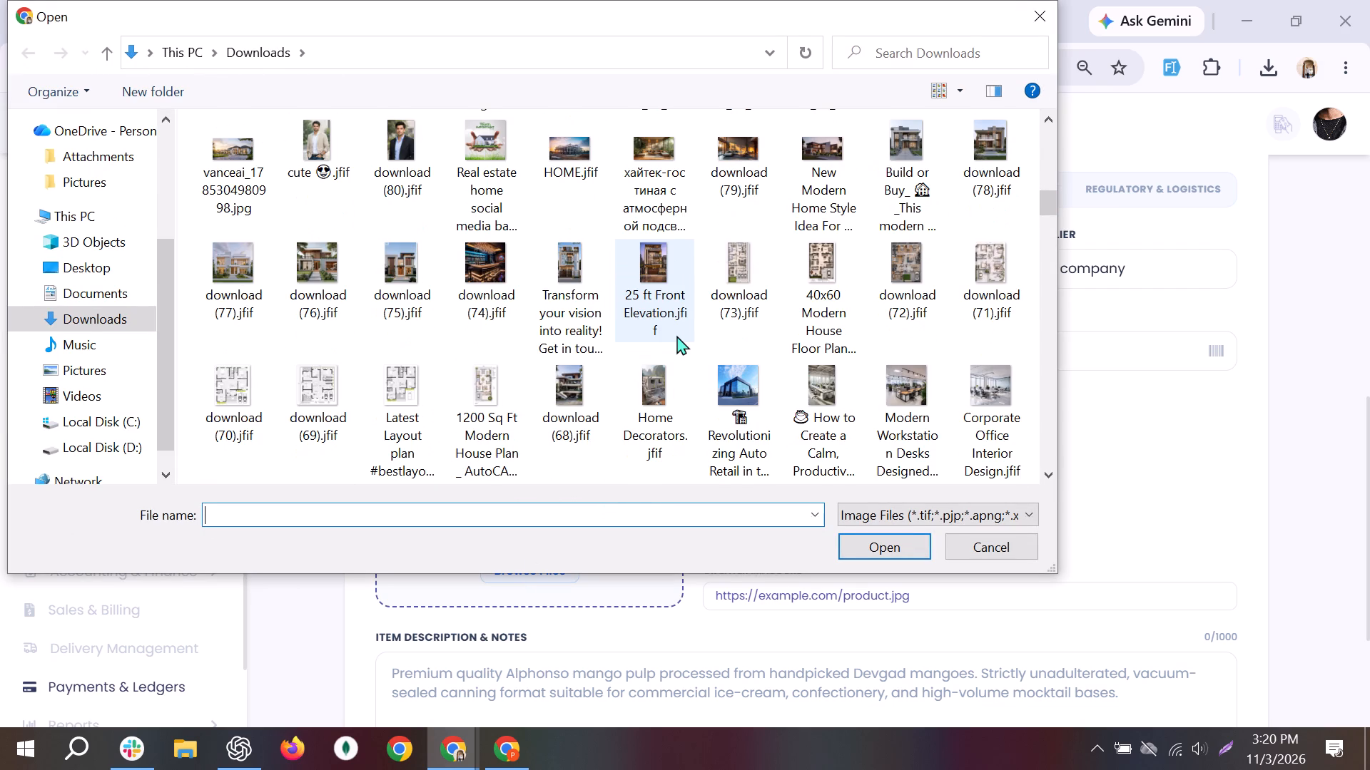
scroll(676, 335, "down", 3)
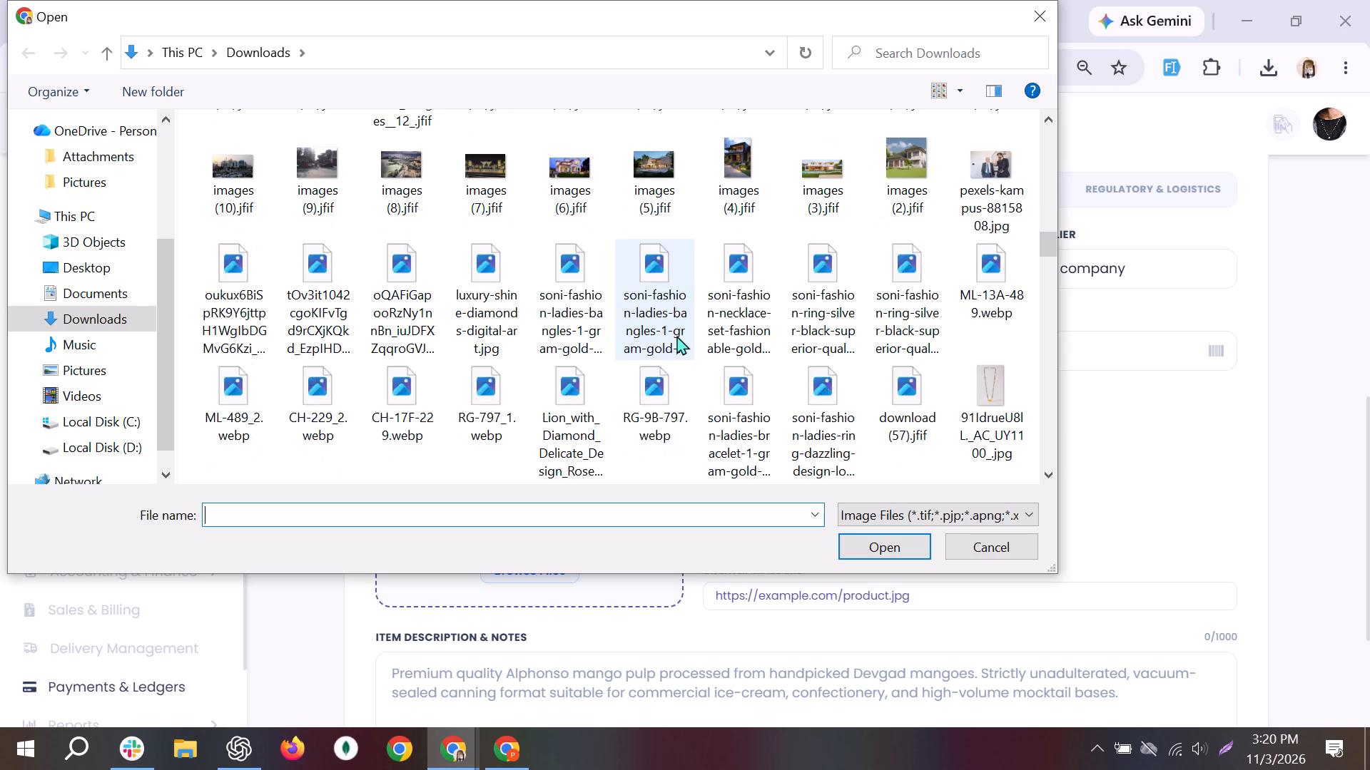
scroll(676, 335, "down", 1)
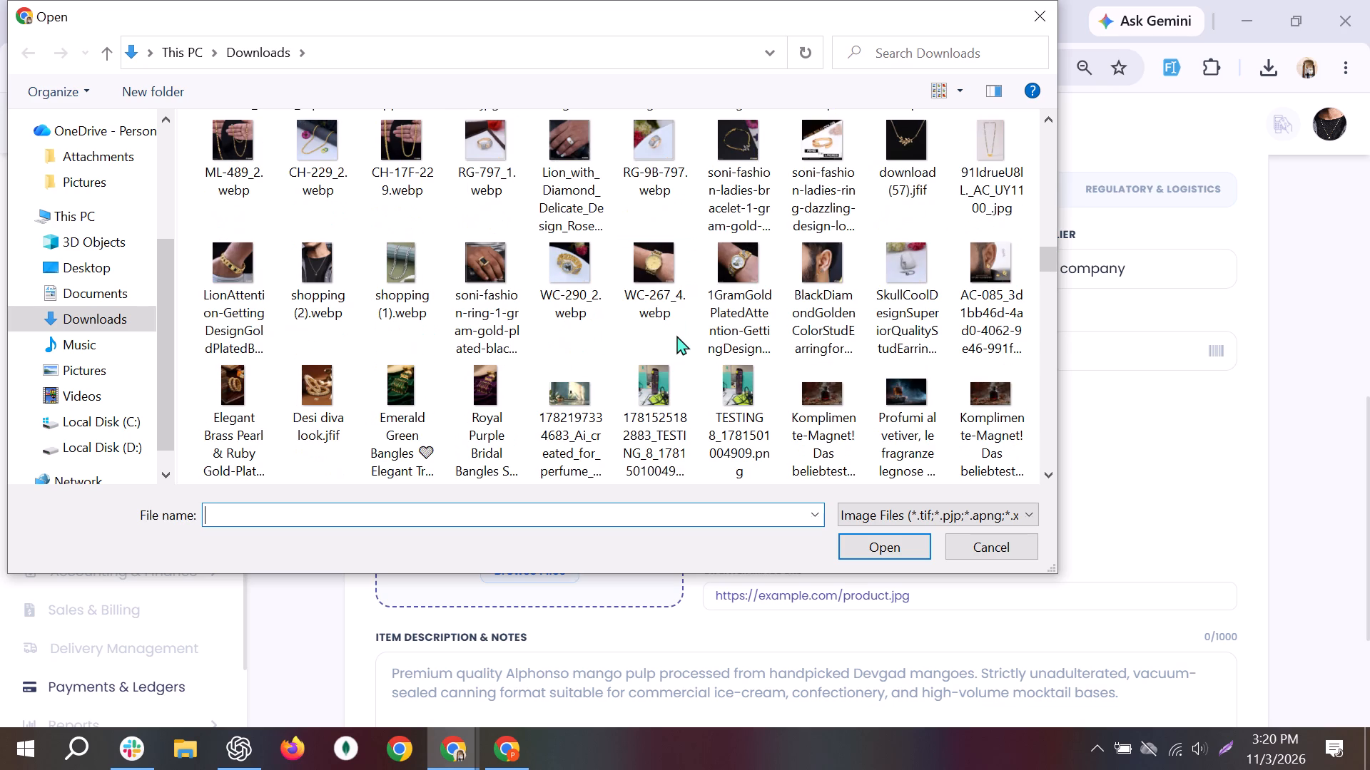
scroll(676, 335, "down", 1)
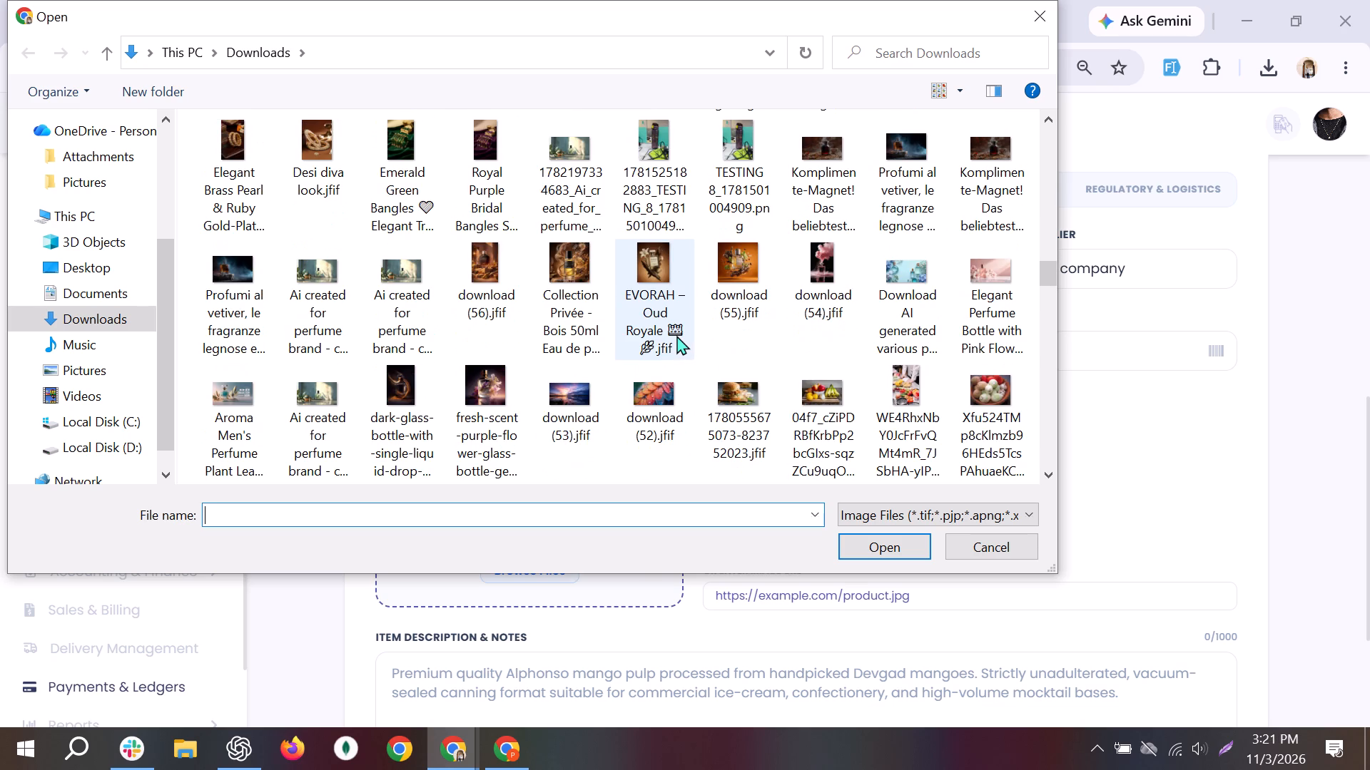
scroll(676, 335, "down", 2)
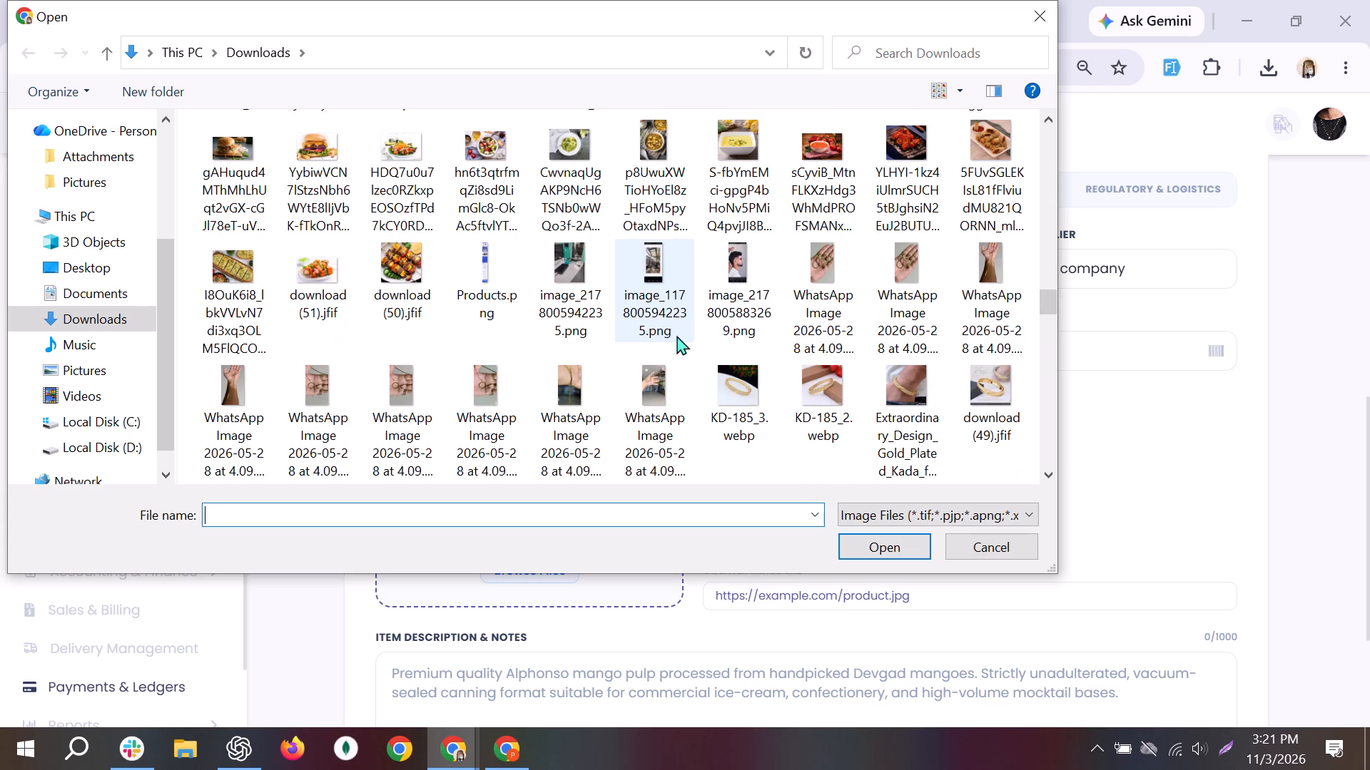
scroll(676, 335, "up", 1)
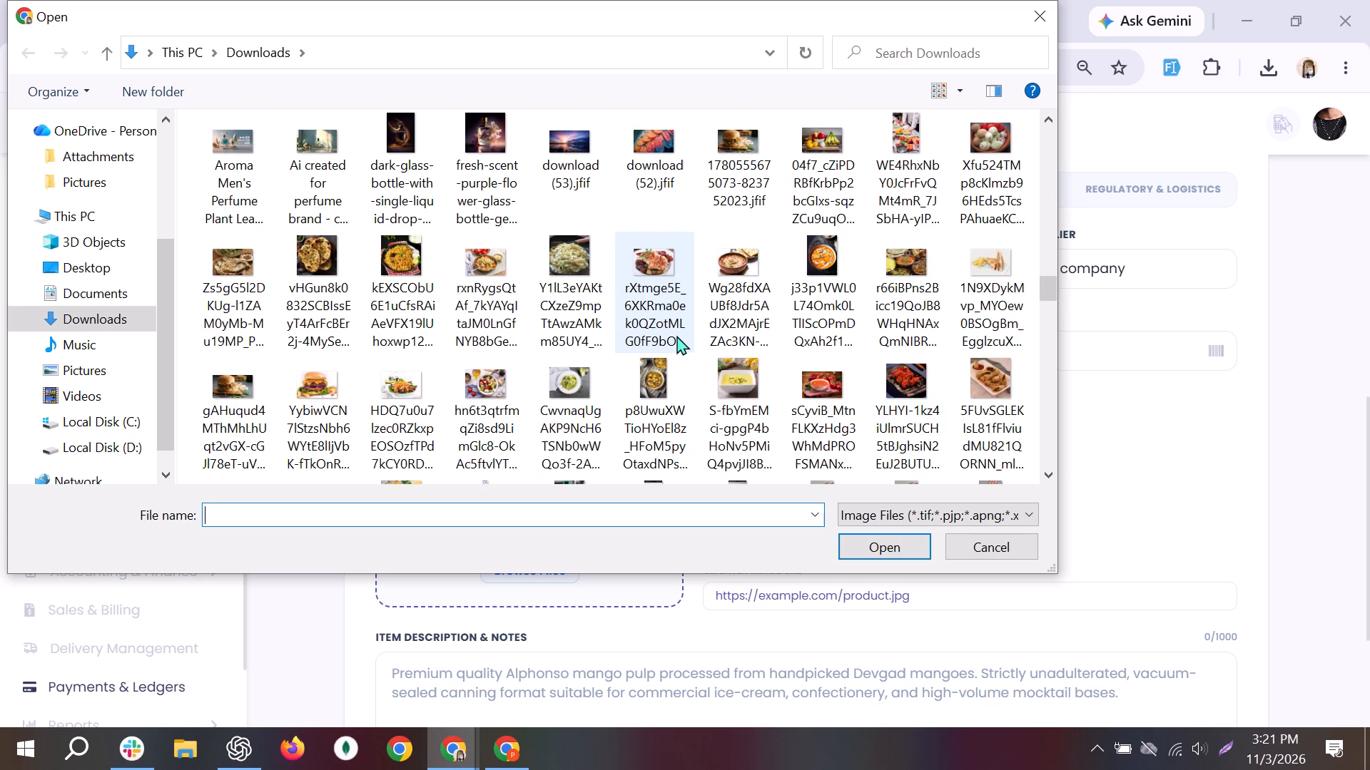
scroll(676, 335, "up", 3)
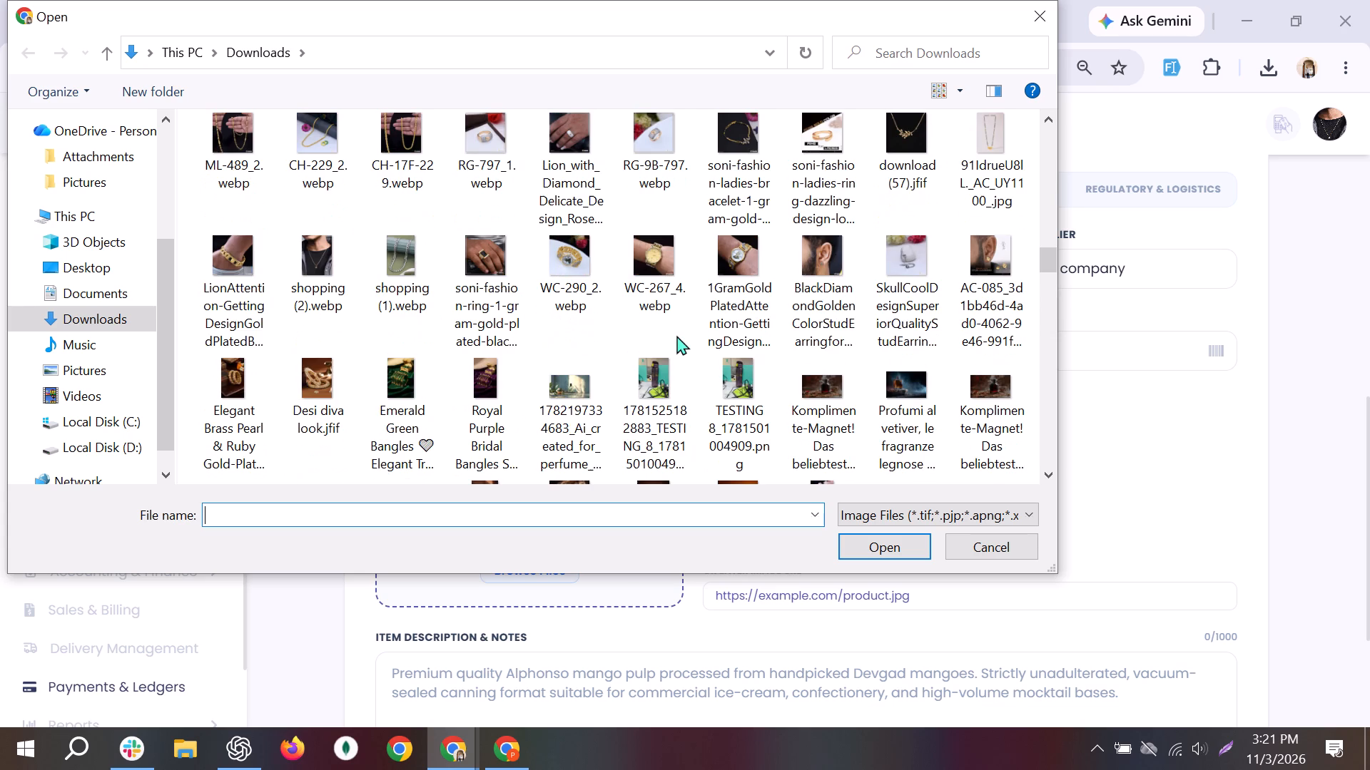
scroll(676, 335, "up", 3)
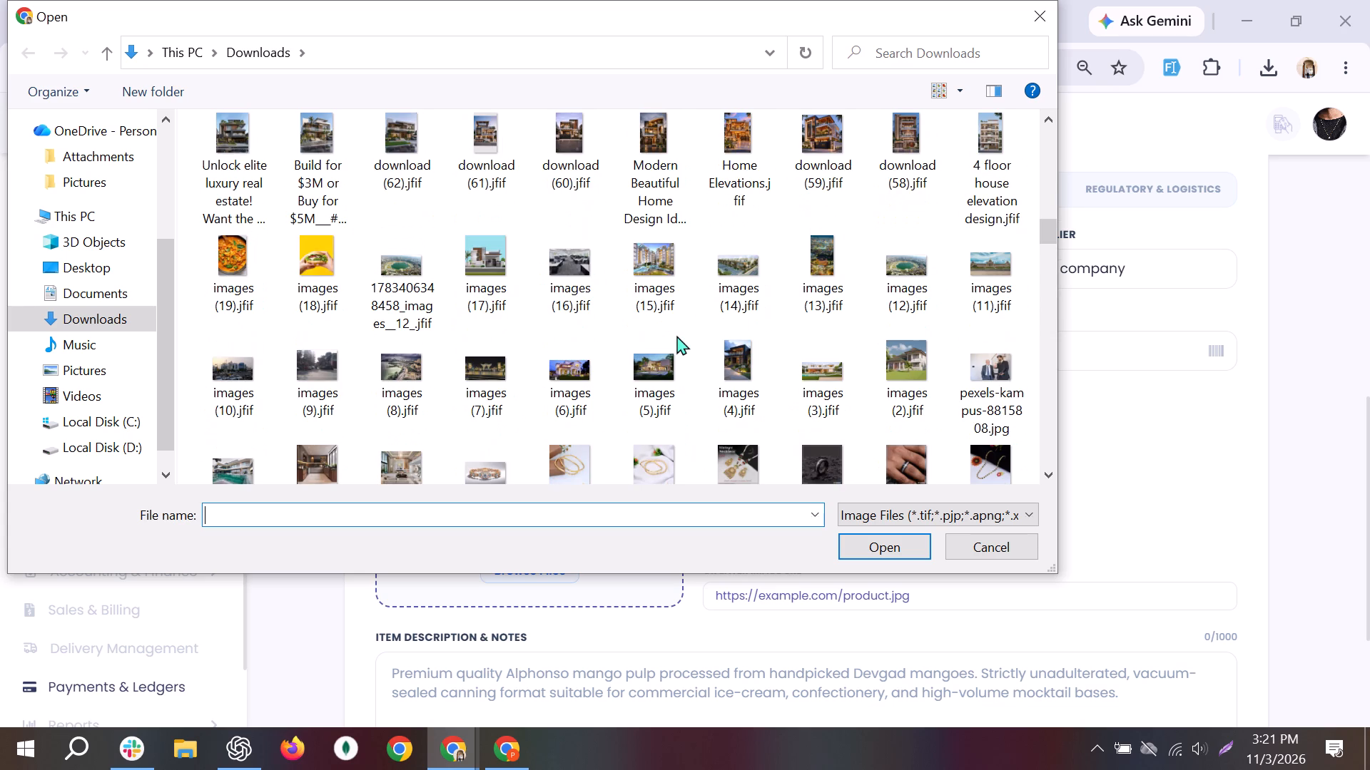
scroll(676, 335, "up", 2)
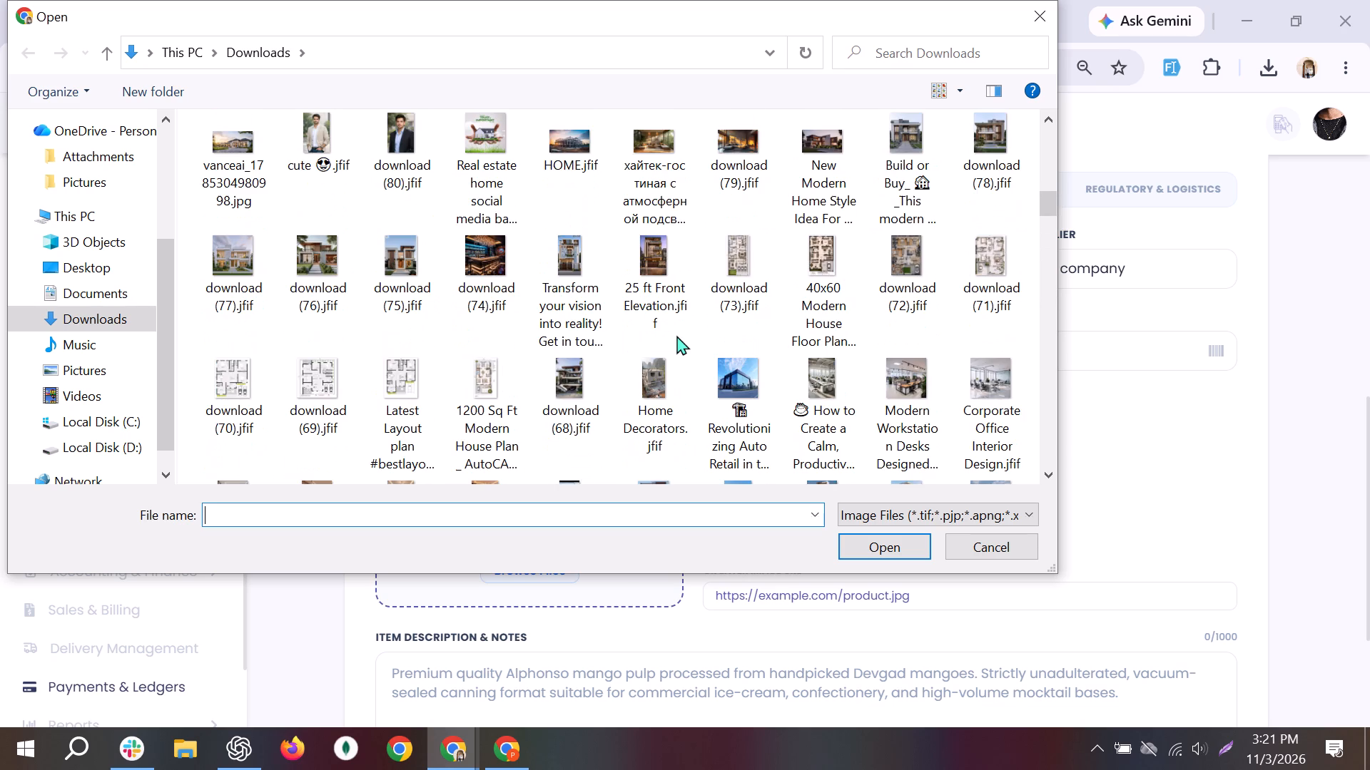
scroll(676, 335, "up", 4)
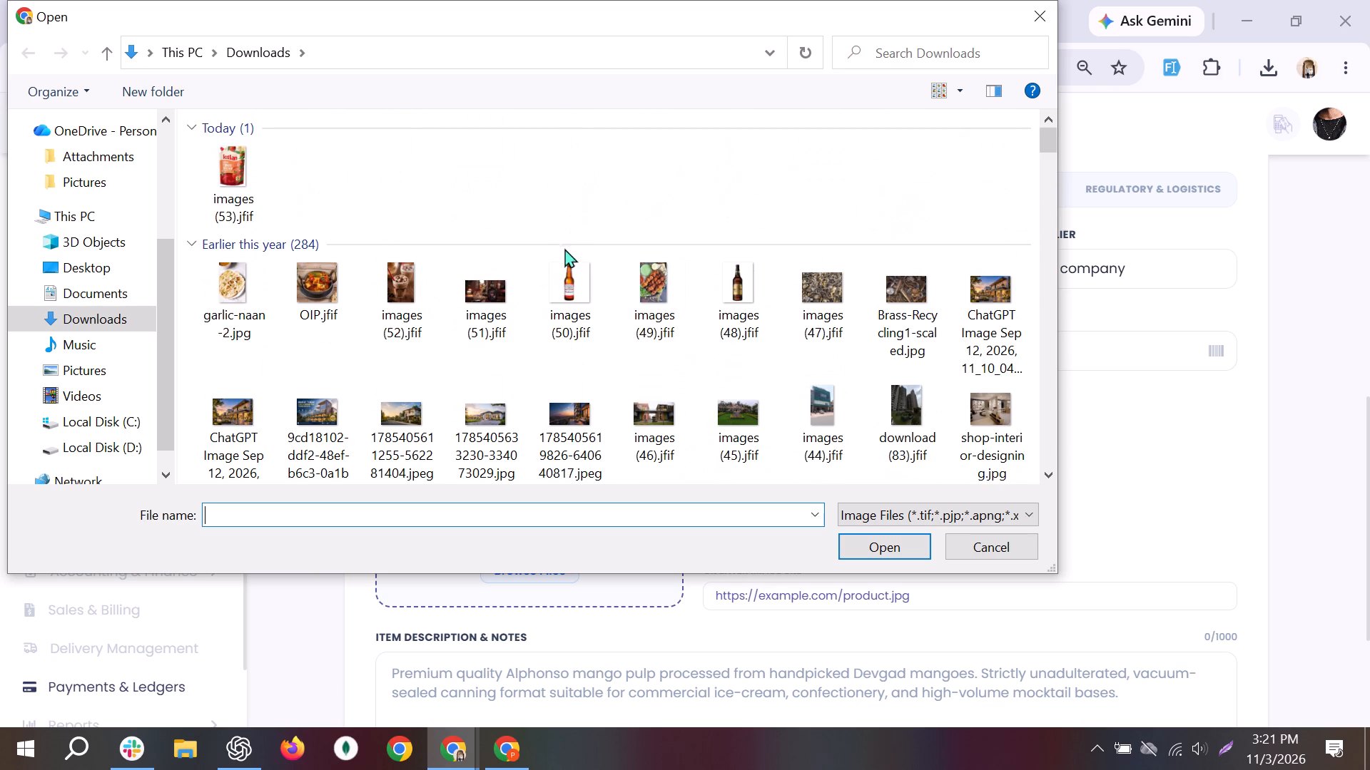
scroll(791, 334, "down", 2)
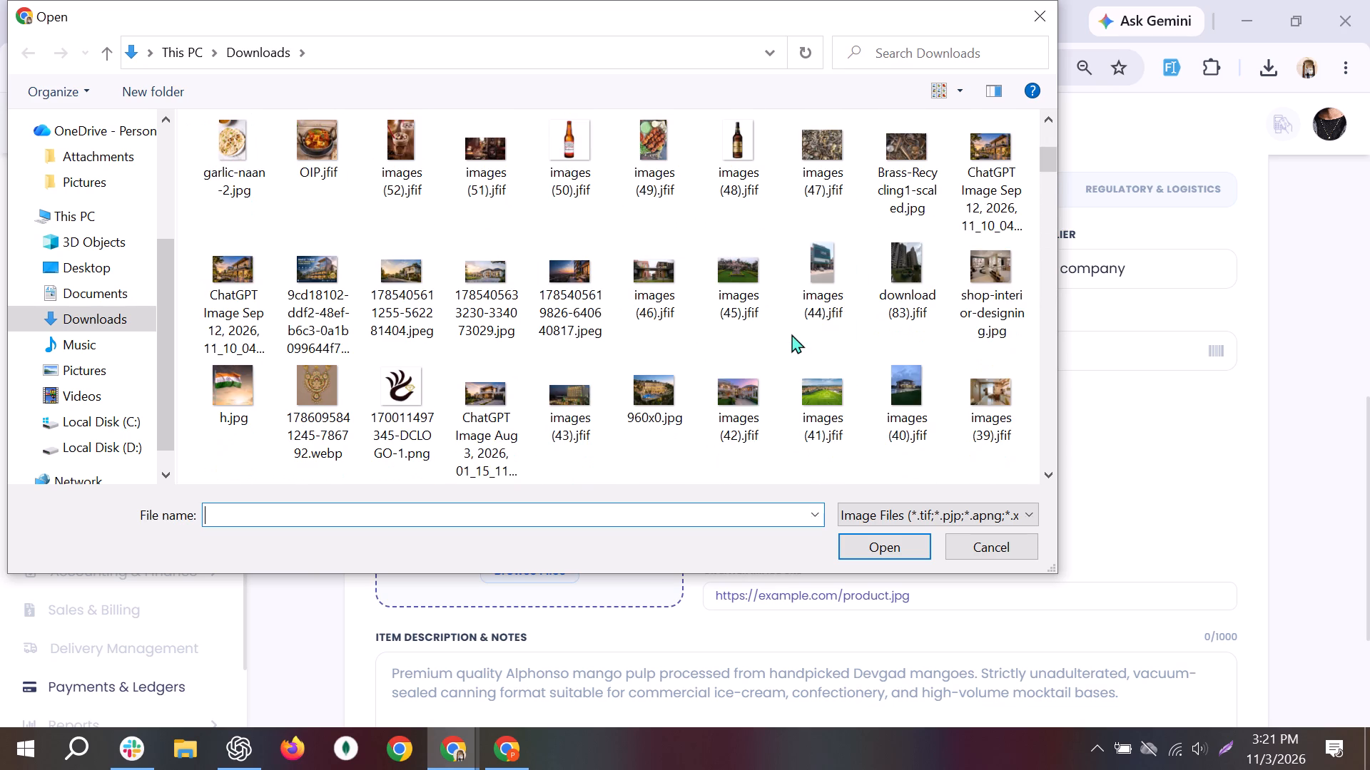
scroll(791, 334, "down", 1)
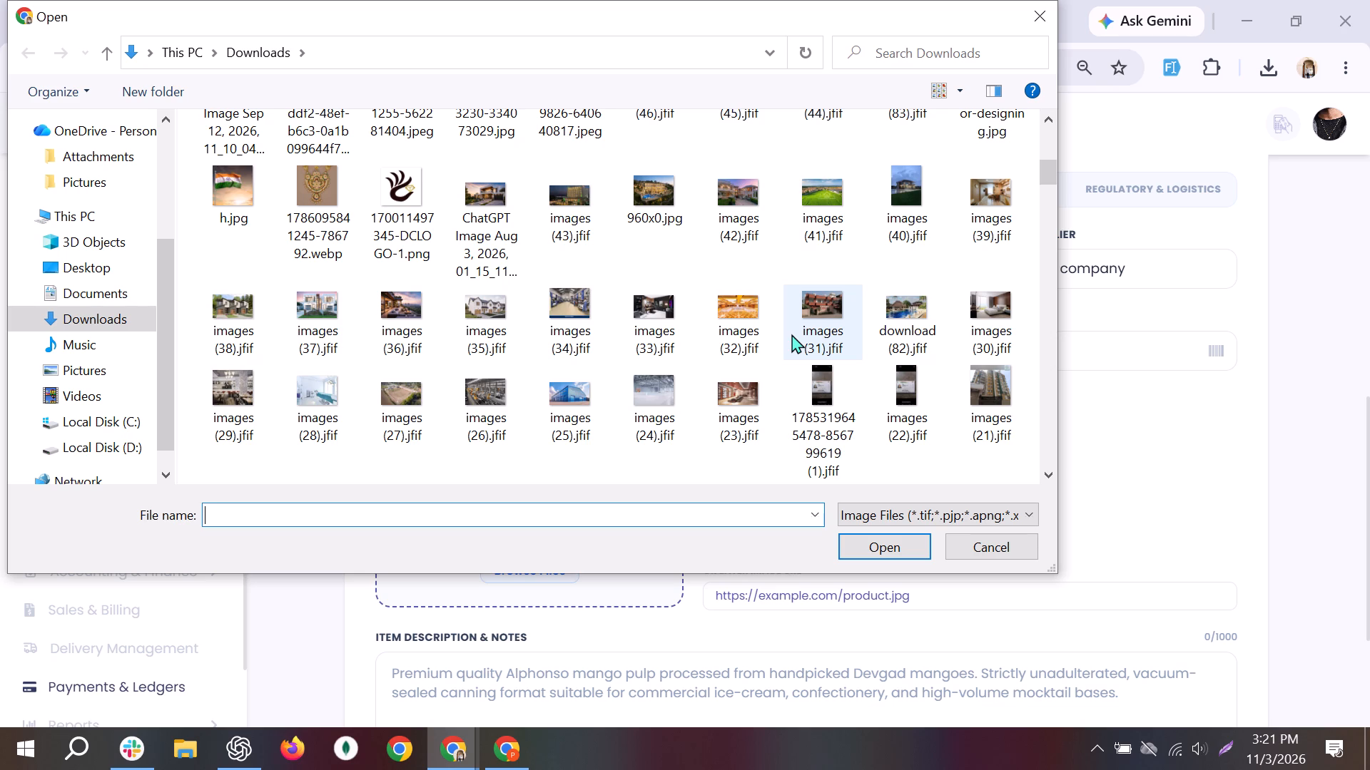
scroll(791, 334, "up", 1)
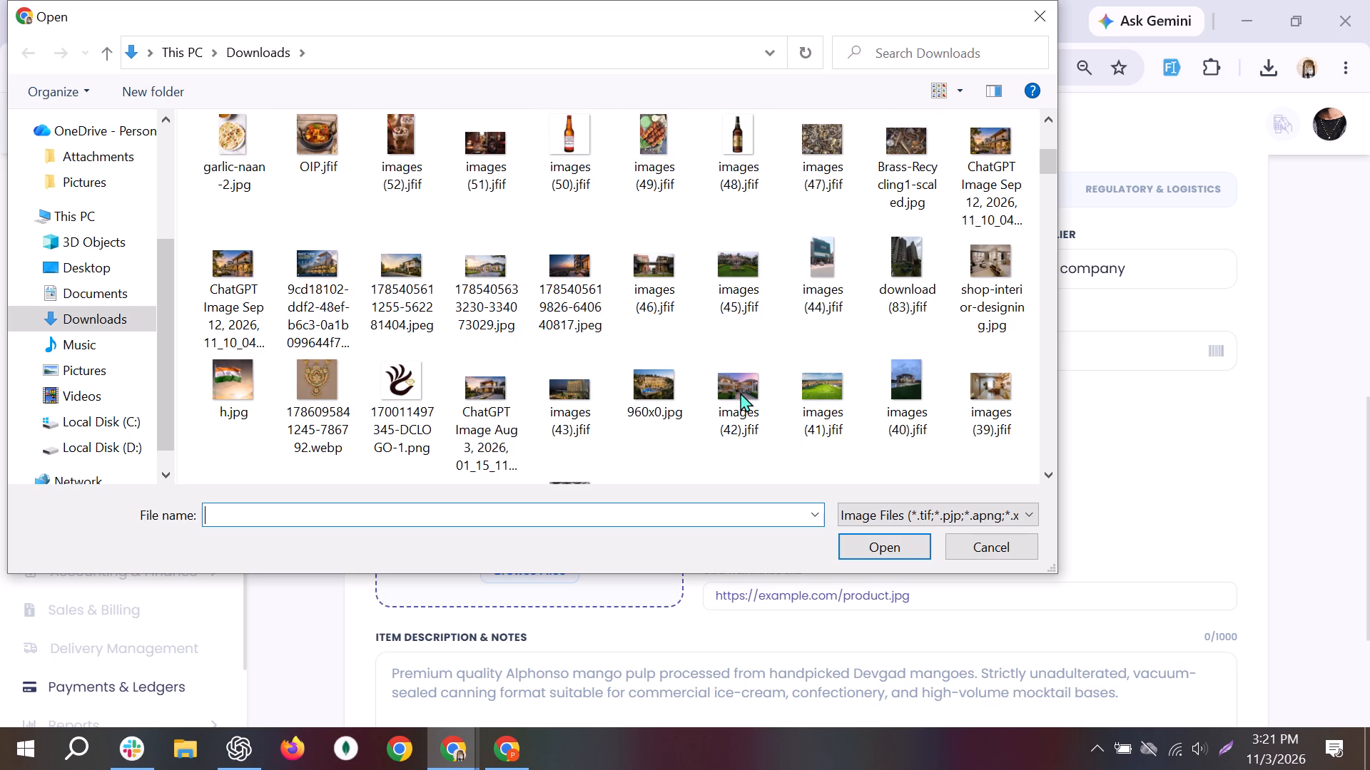
scroll(740, 392, "up", 5)
scroll(740, 392, "down", 2)
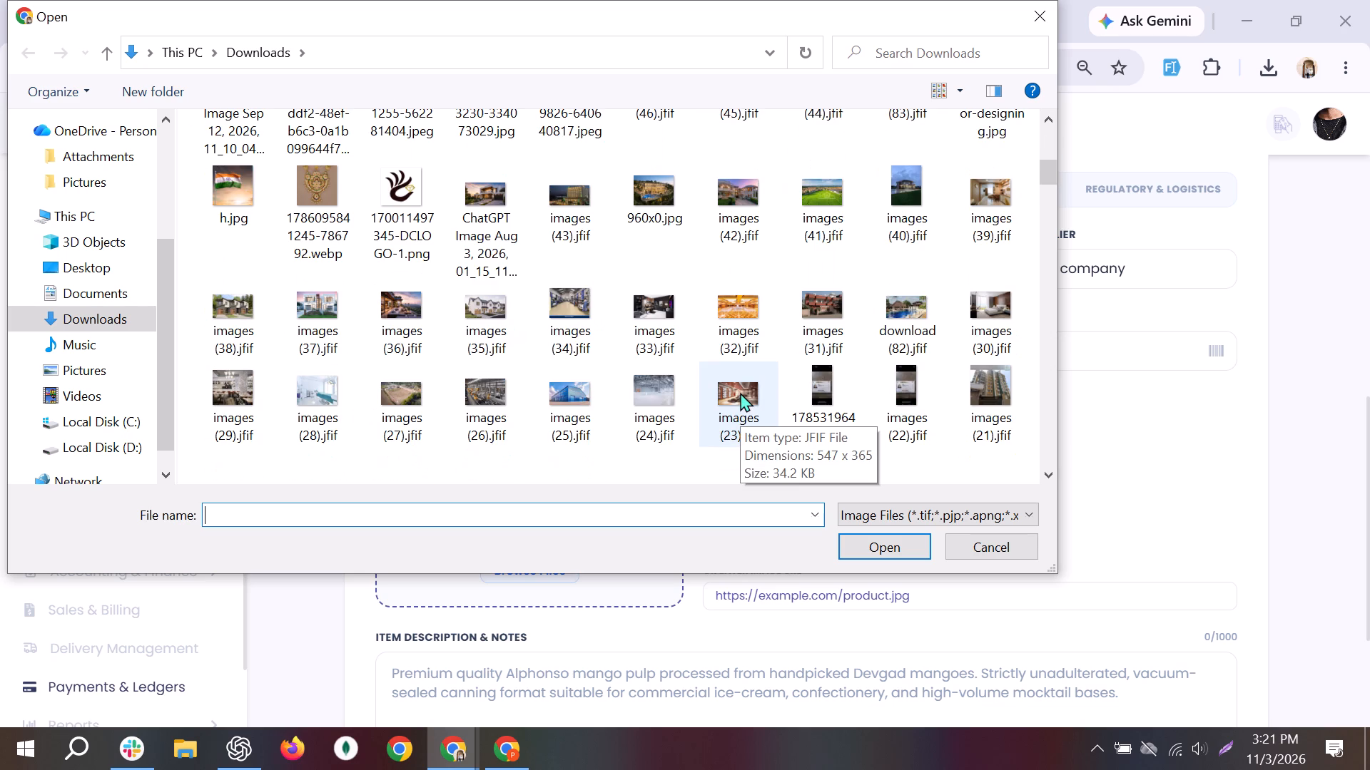
scroll(740, 392, "down", 3)
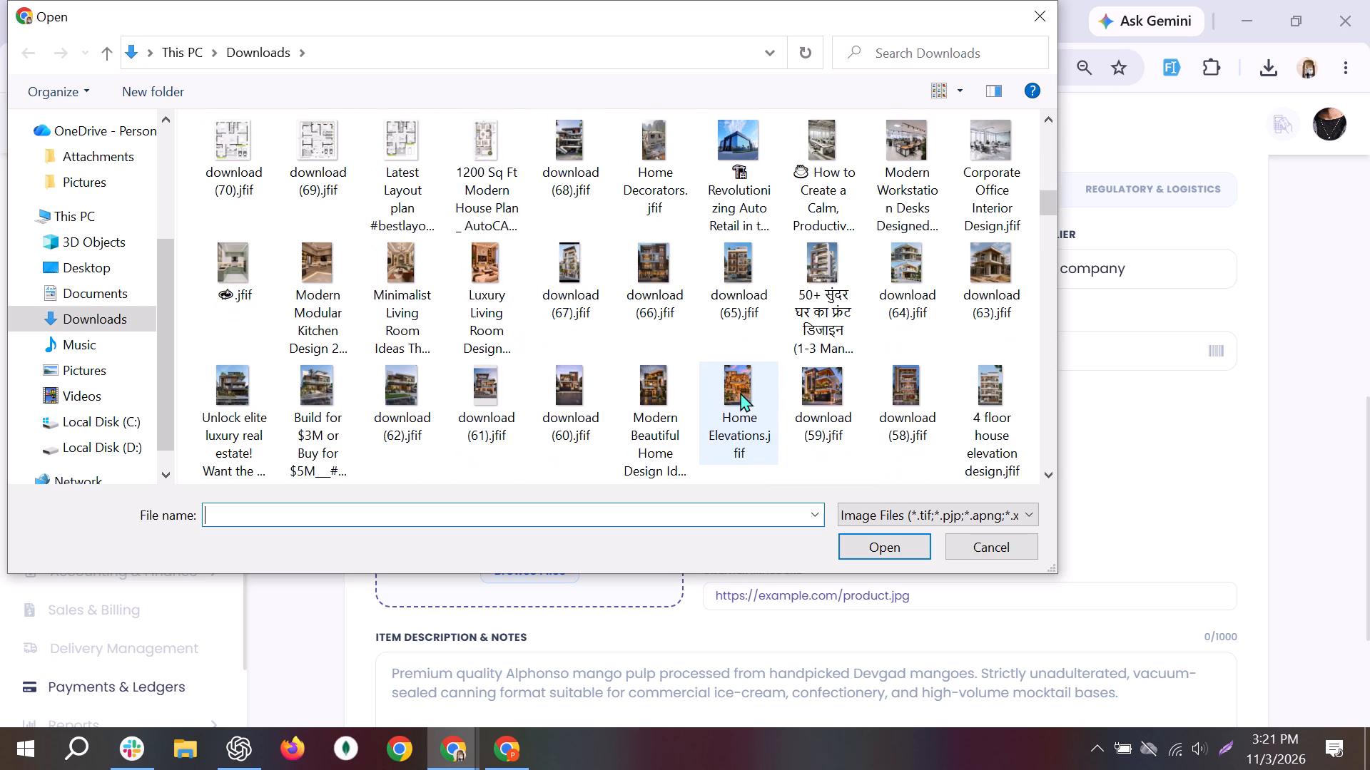
scroll(740, 392, "down", 4)
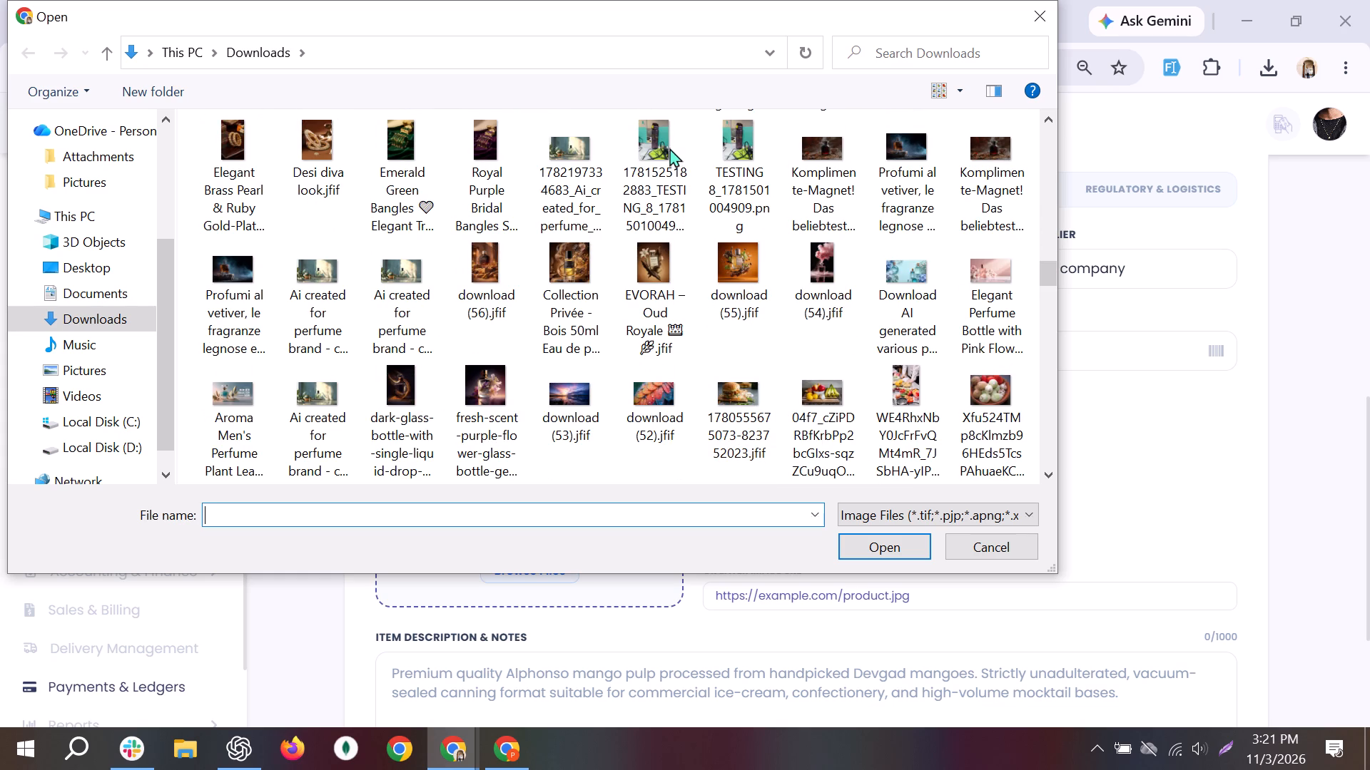
left_click(668, 140)
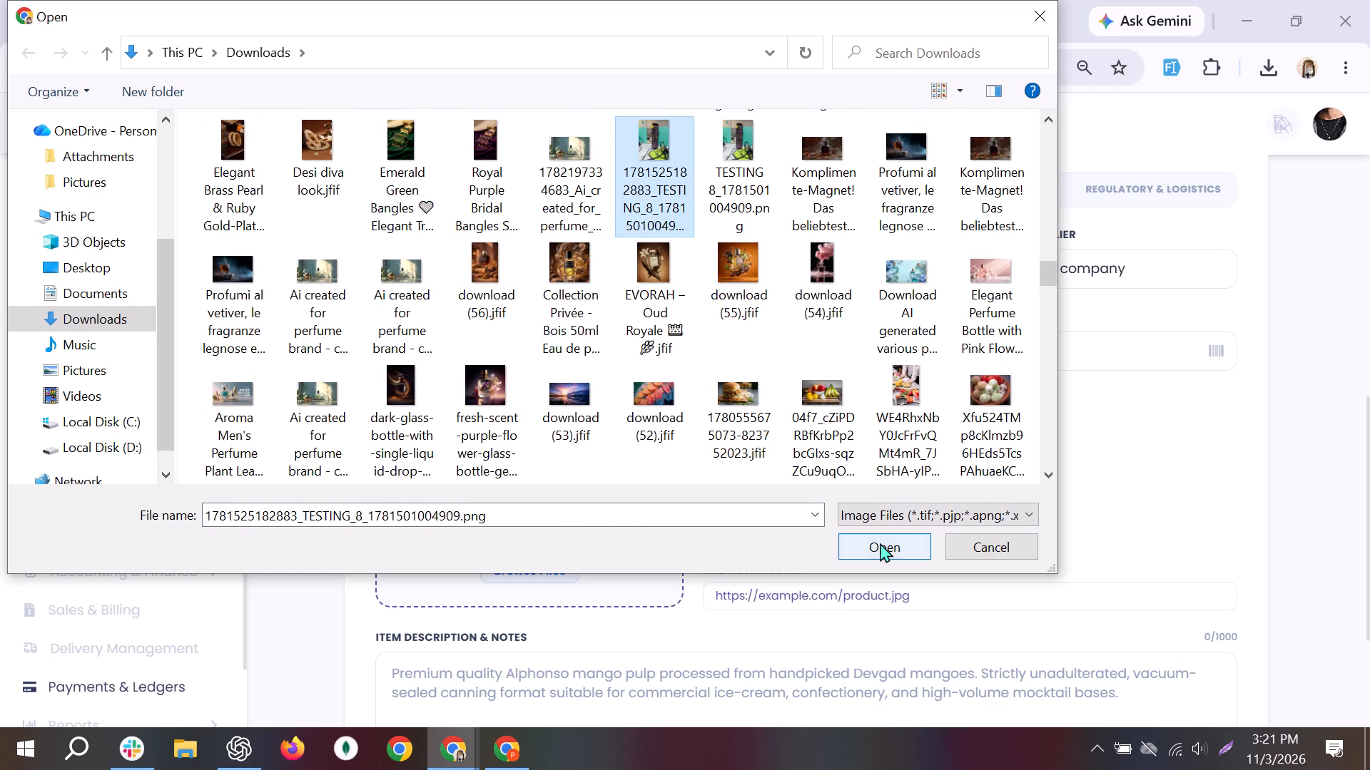
left_click(880, 543)
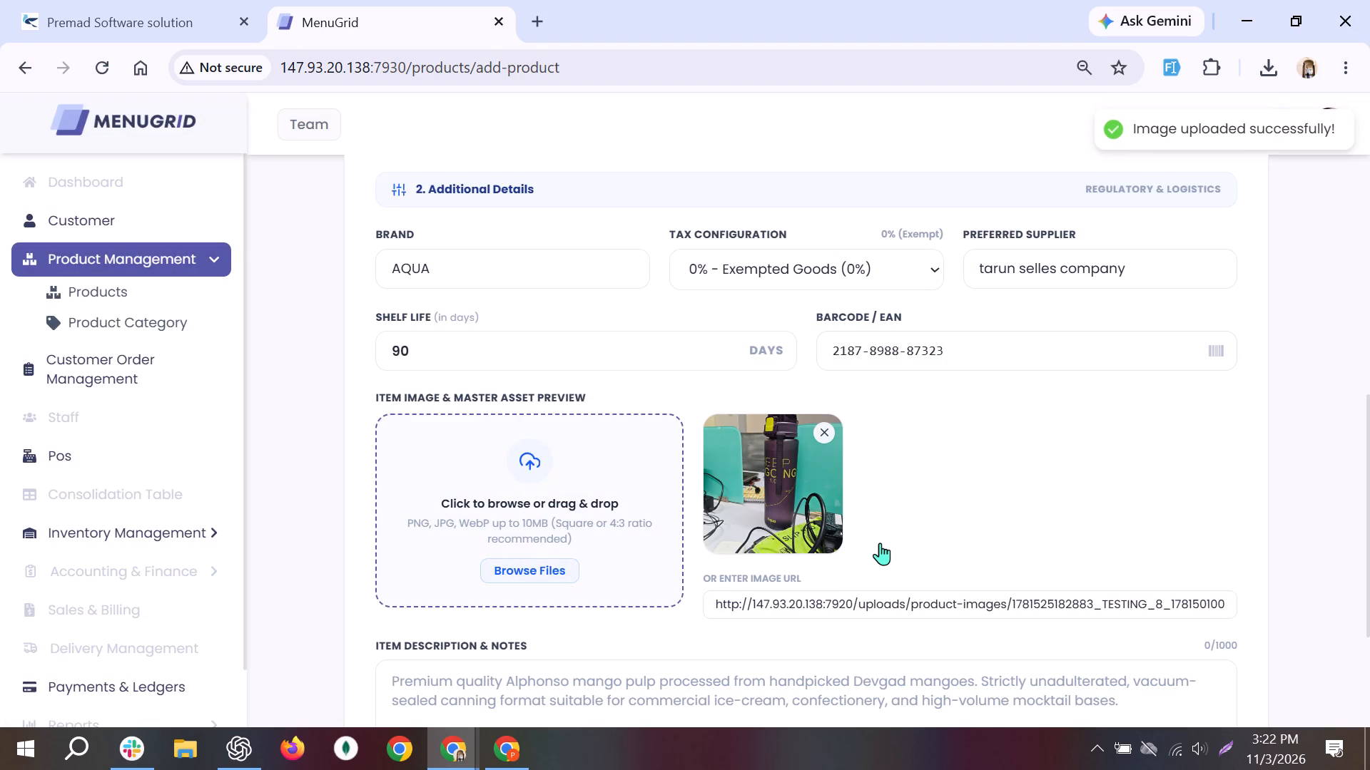
Enter "water botle" as the item description and save the new item.
scroll(880, 543, "down", 3)
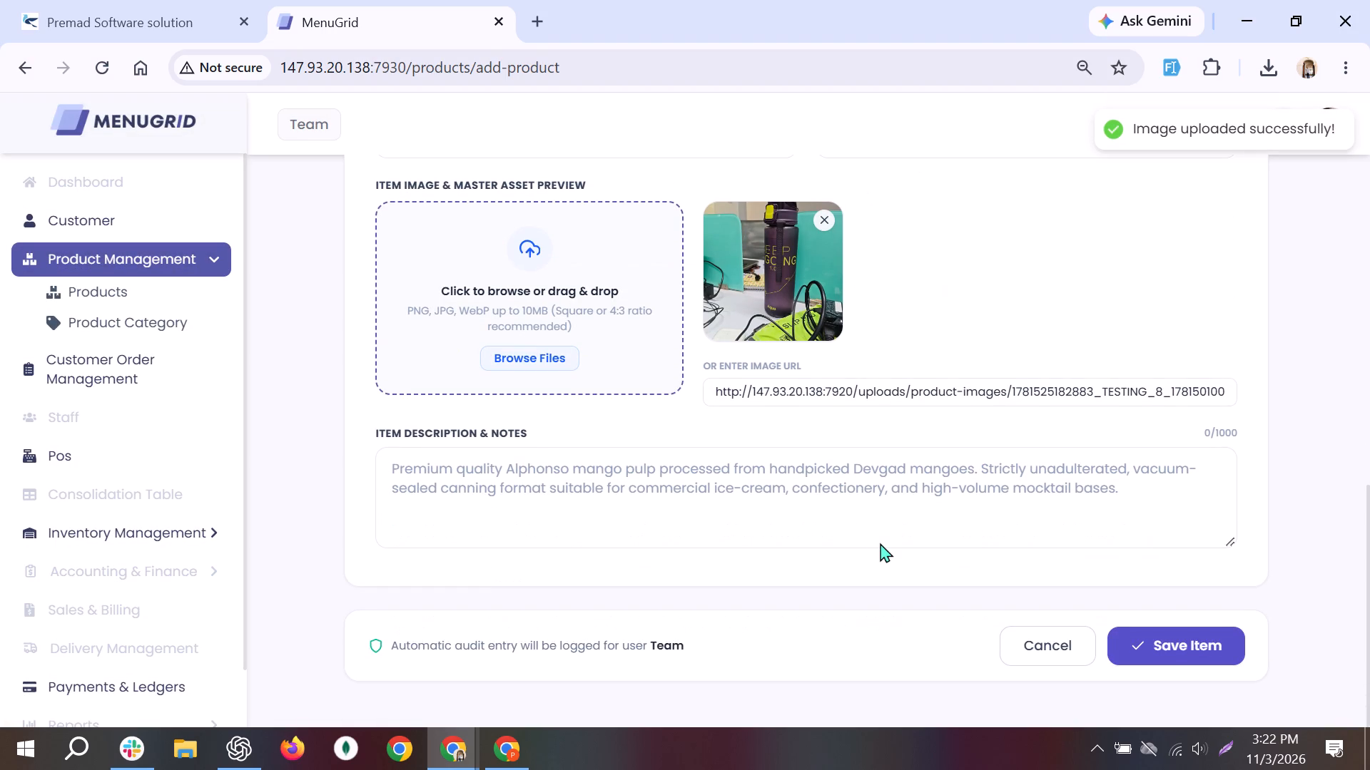
left_click(646, 484)
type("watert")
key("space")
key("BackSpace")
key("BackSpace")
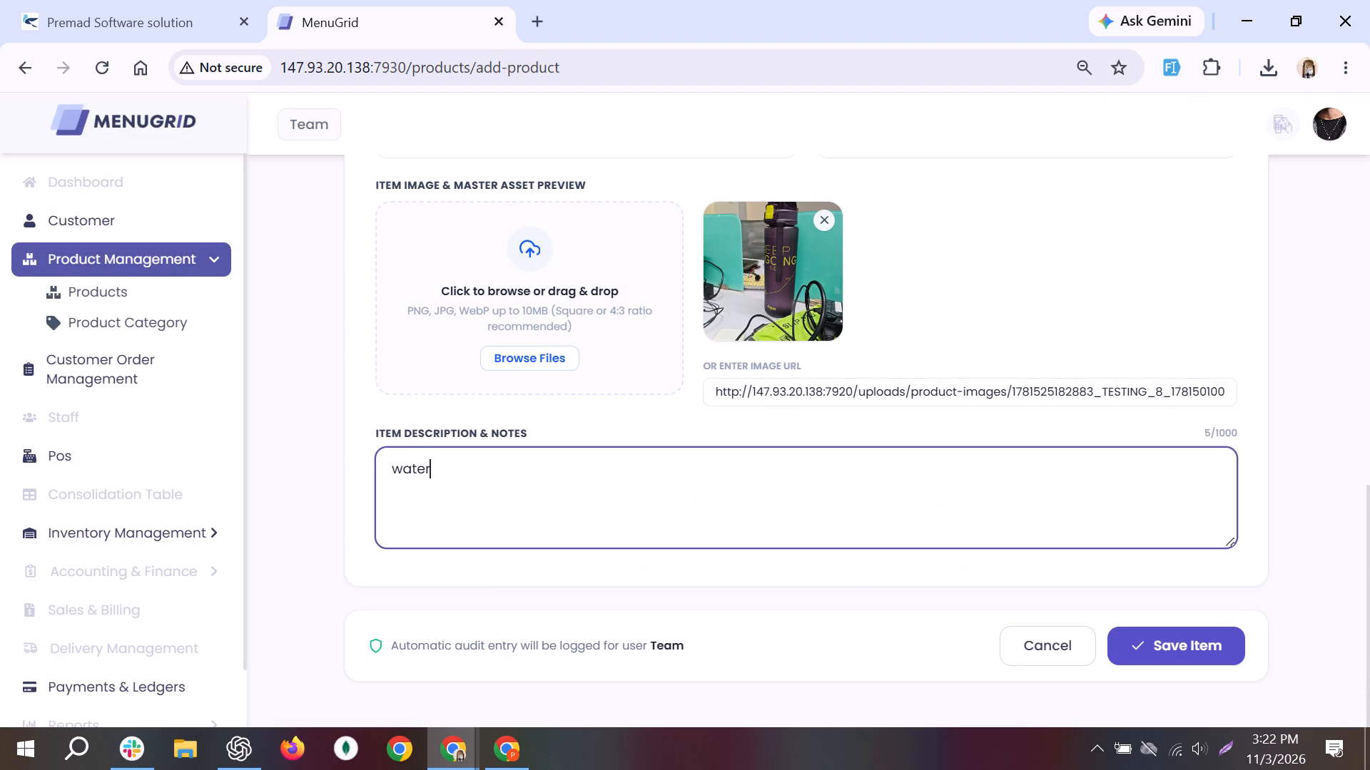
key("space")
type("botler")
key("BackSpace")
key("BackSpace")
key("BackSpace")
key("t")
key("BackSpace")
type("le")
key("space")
left_click(1154, 632)
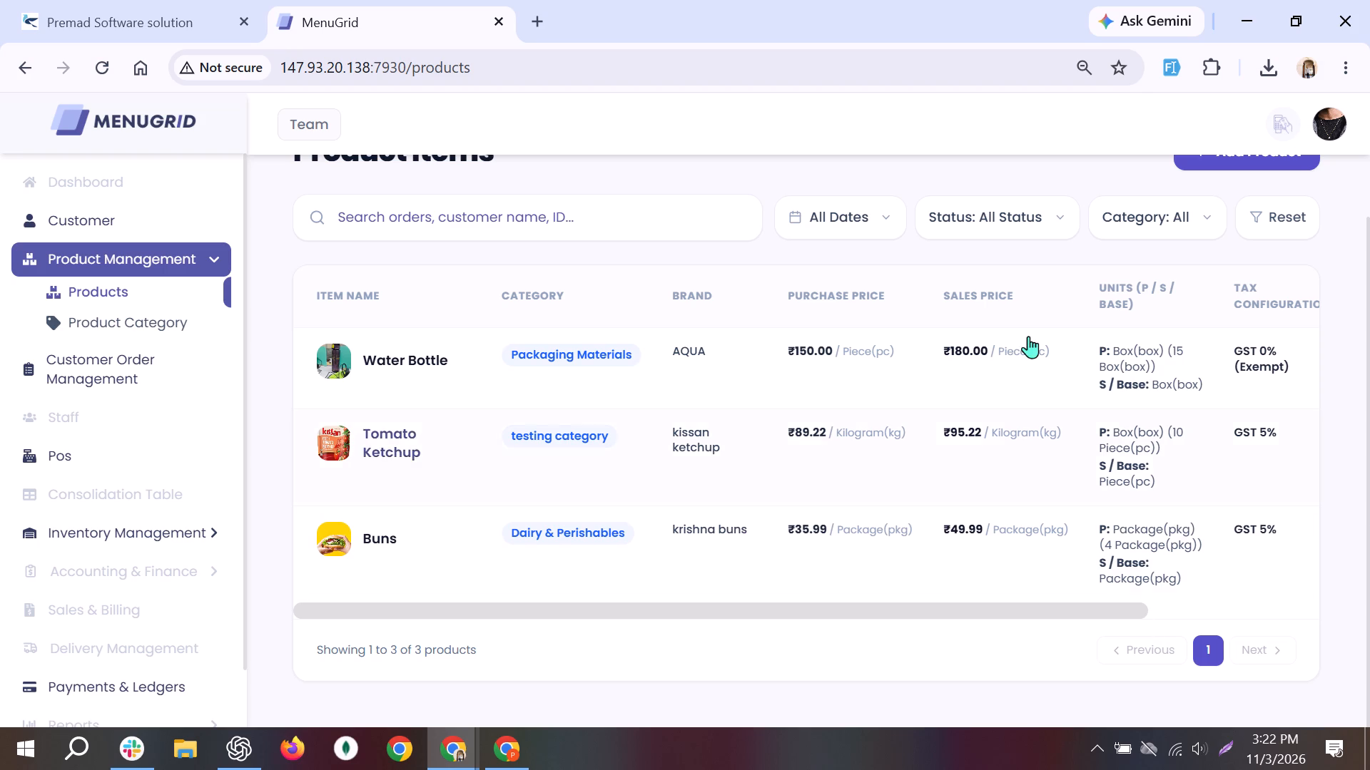
Open the Water Bottle product for editing and check its base unit options.
scroll(1028, 336, "left", 8)
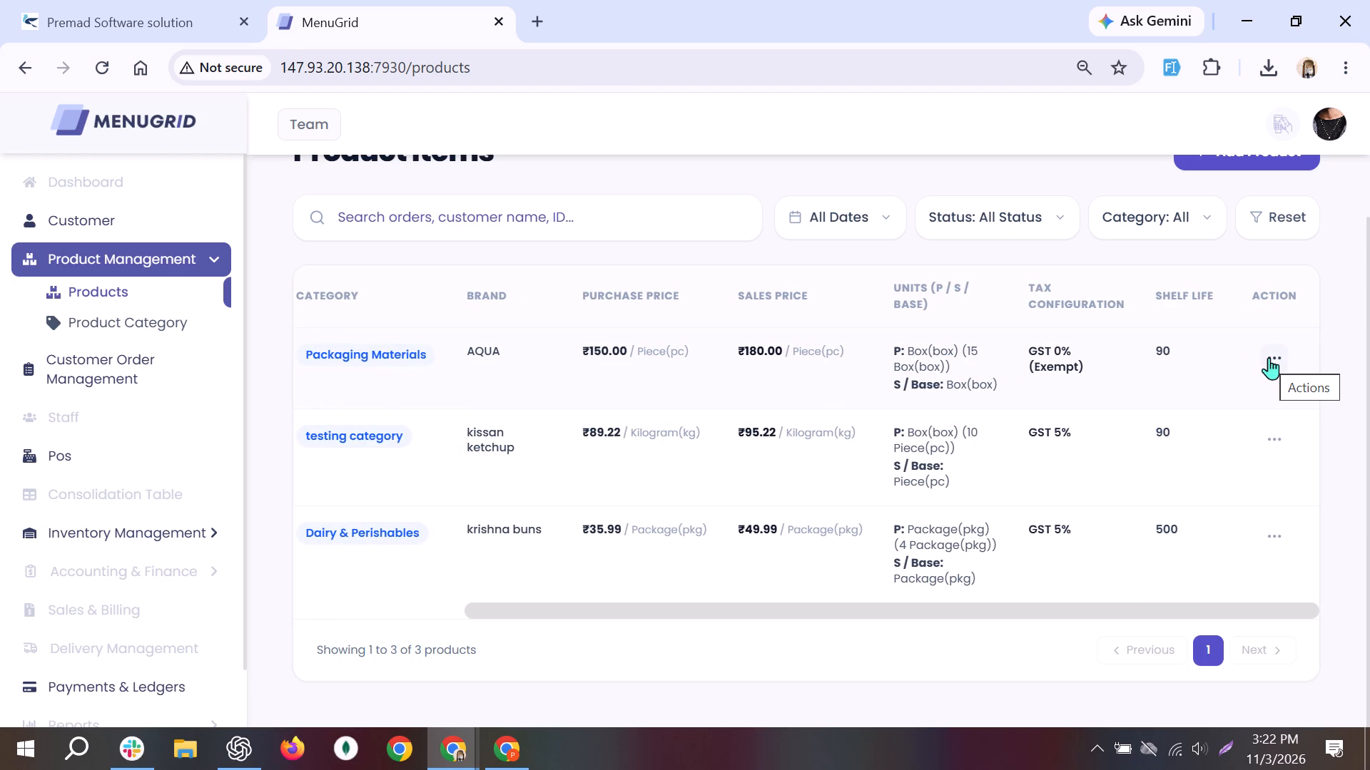
left_click(1269, 357)
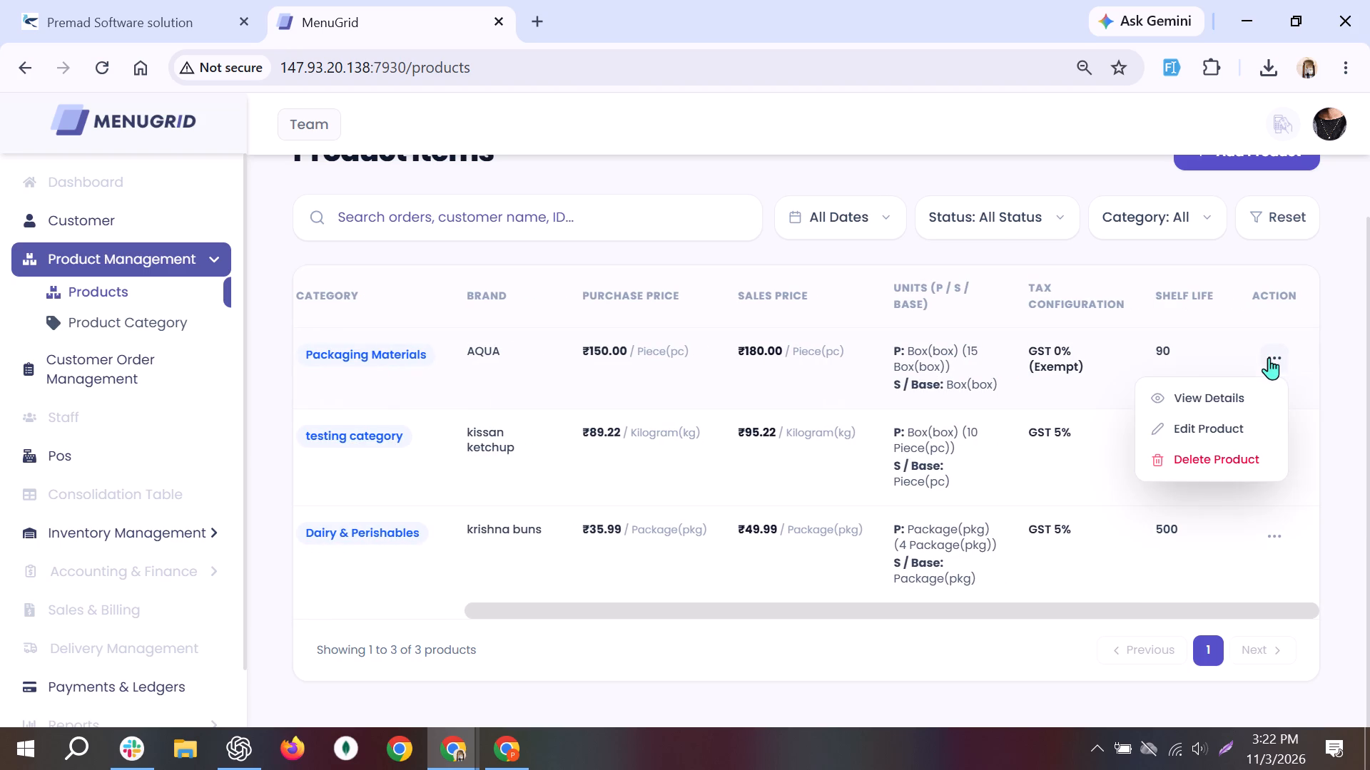
left_click(1197, 422)
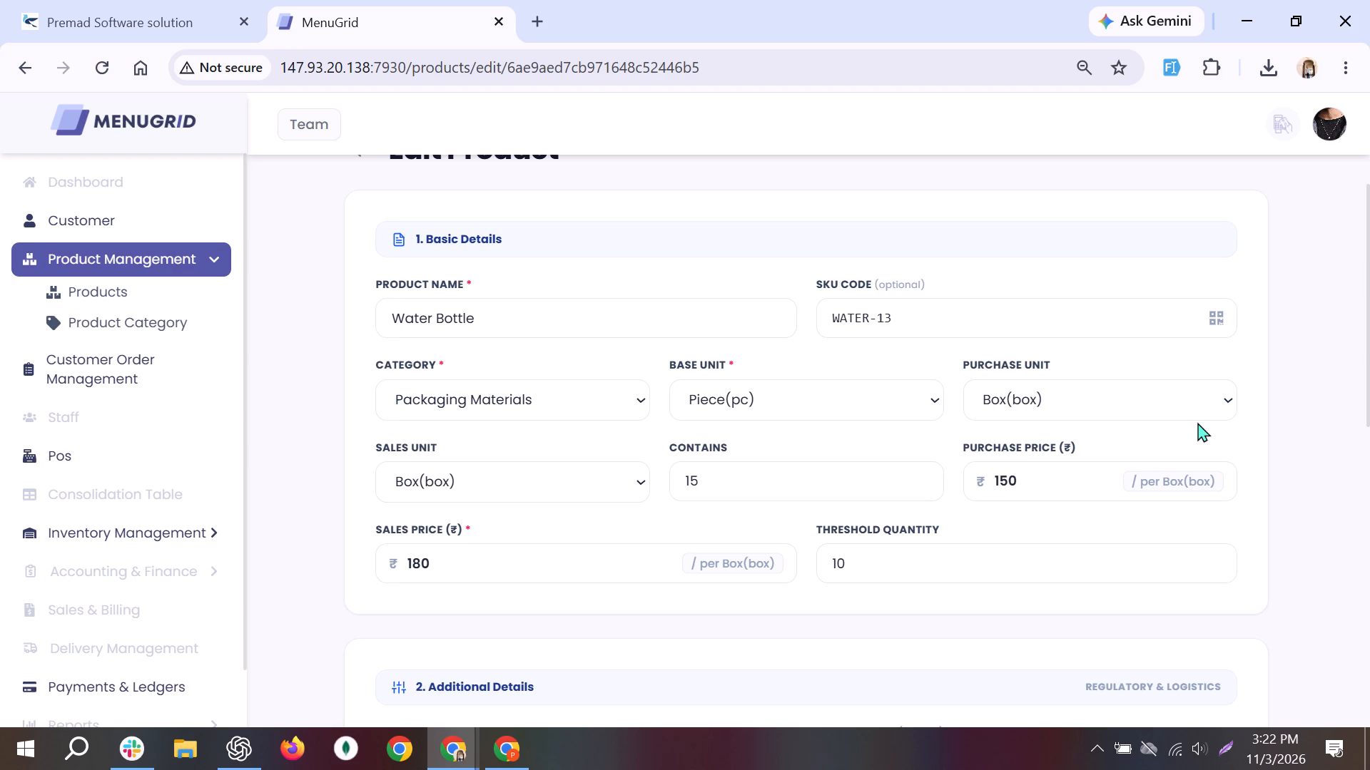
left_click(803, 398)
left_click(1227, 547)
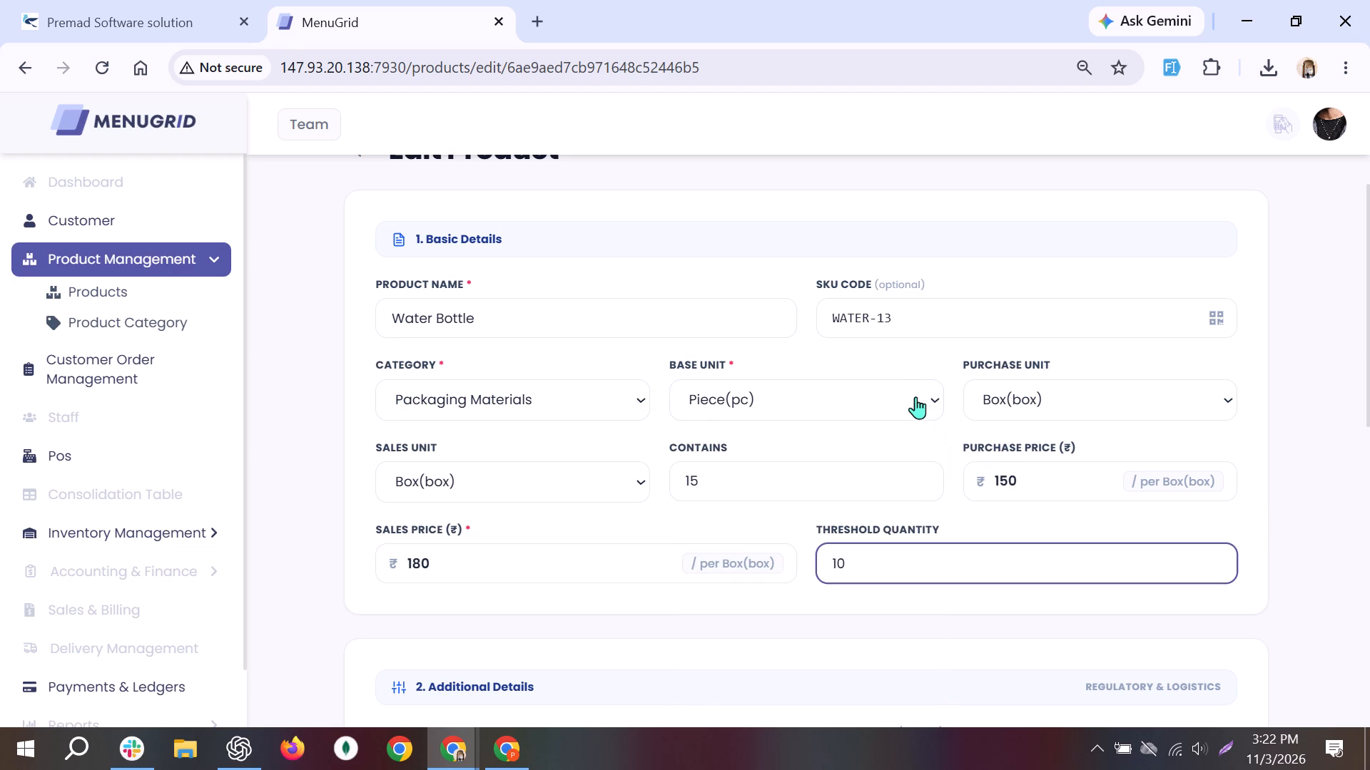
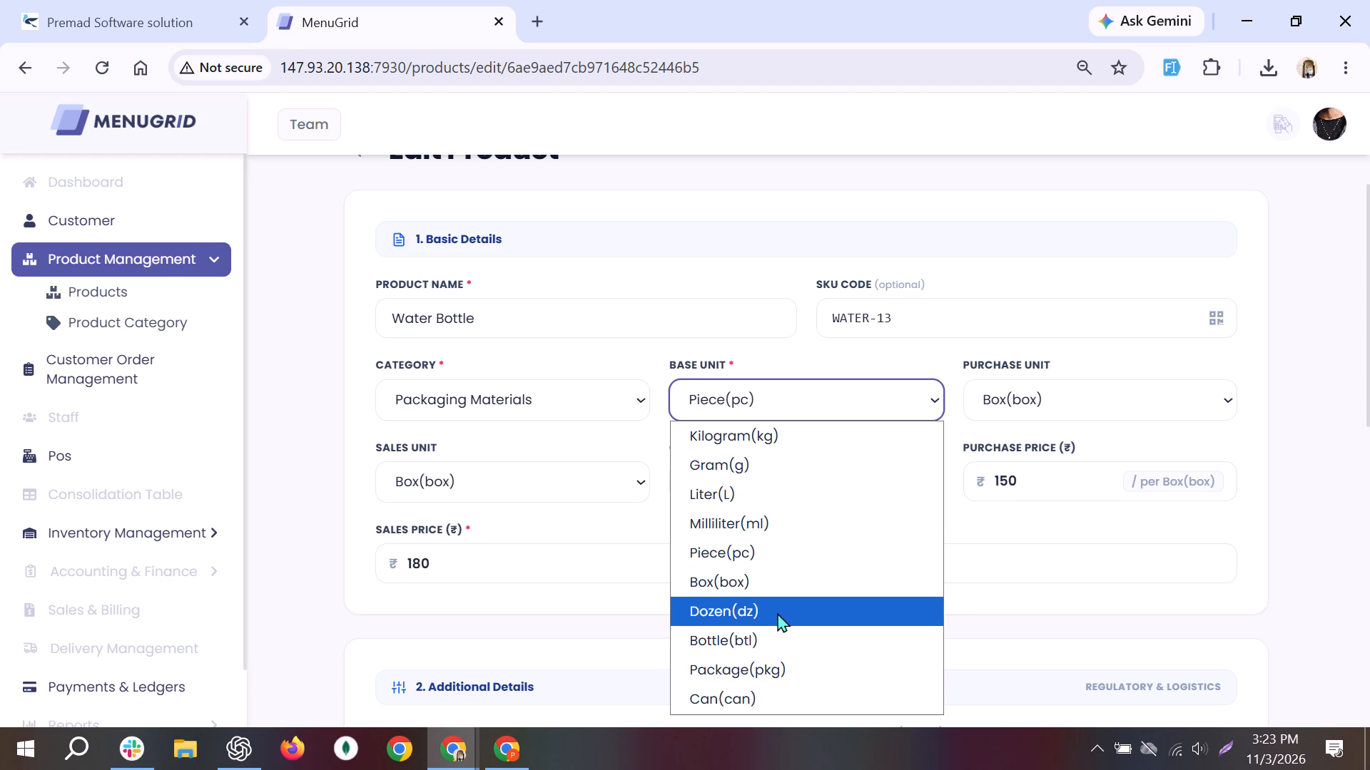
Set the Water Bottle's base unit to Box(box) and save the item.
left_click(762, 573)
scroll(762, 573, "down", 10)
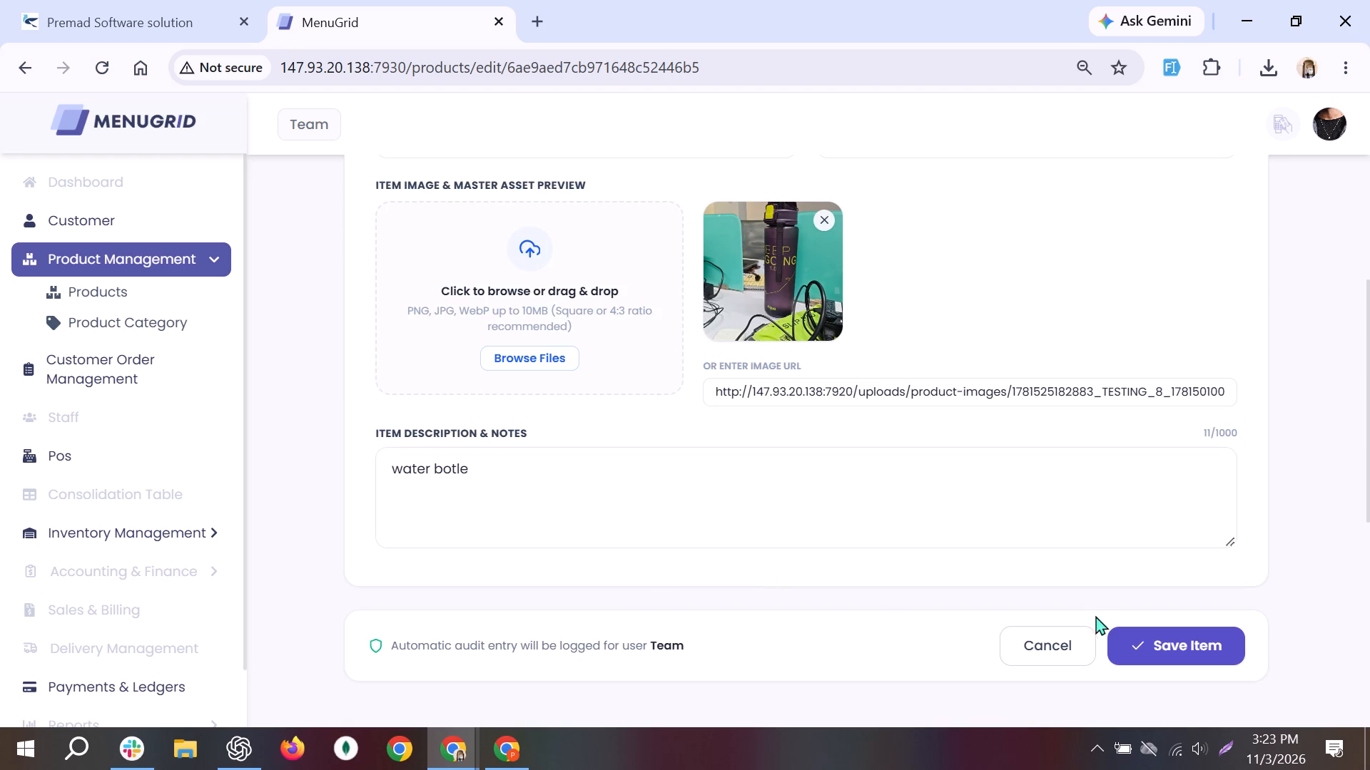
left_click(1140, 637)
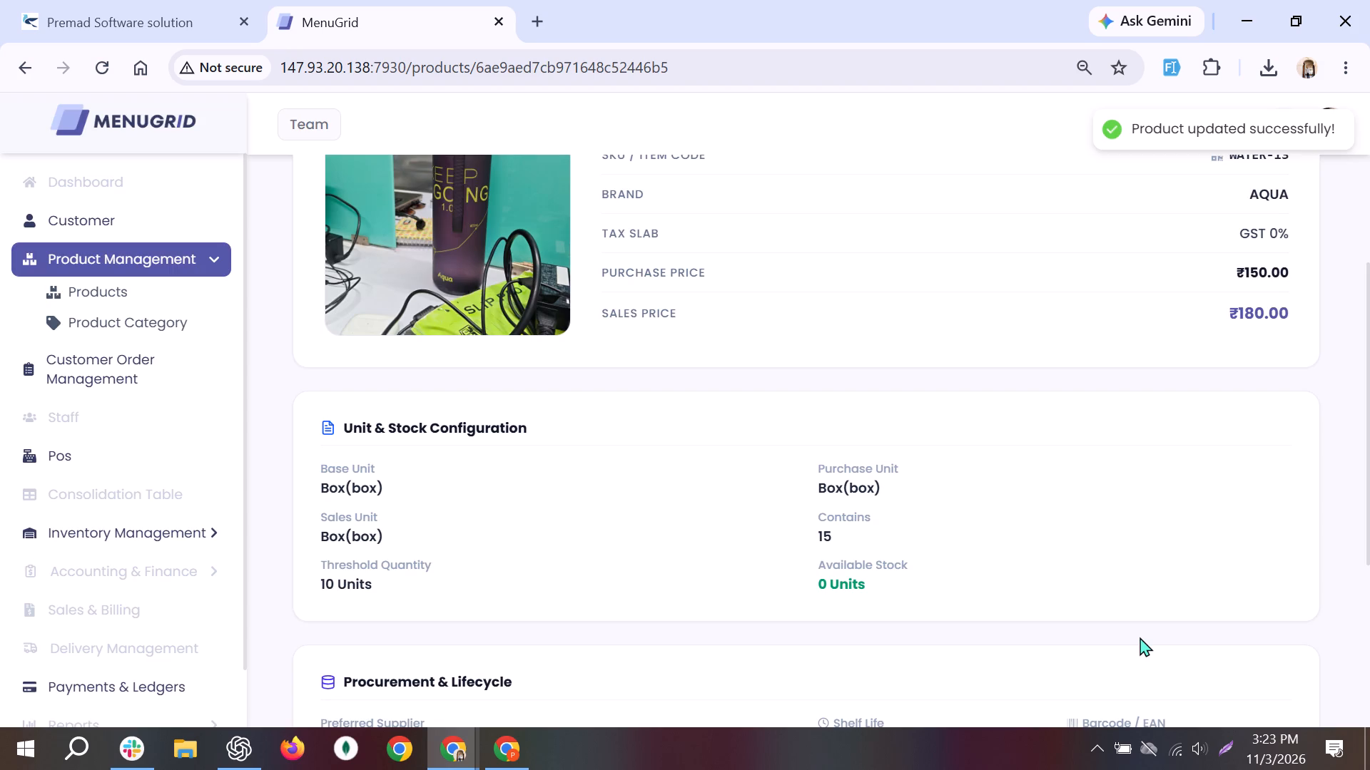
Check the Water Bottle's entry in the product list, including its units and tax columns, and in the POS catalog.
left_click(101, 284)
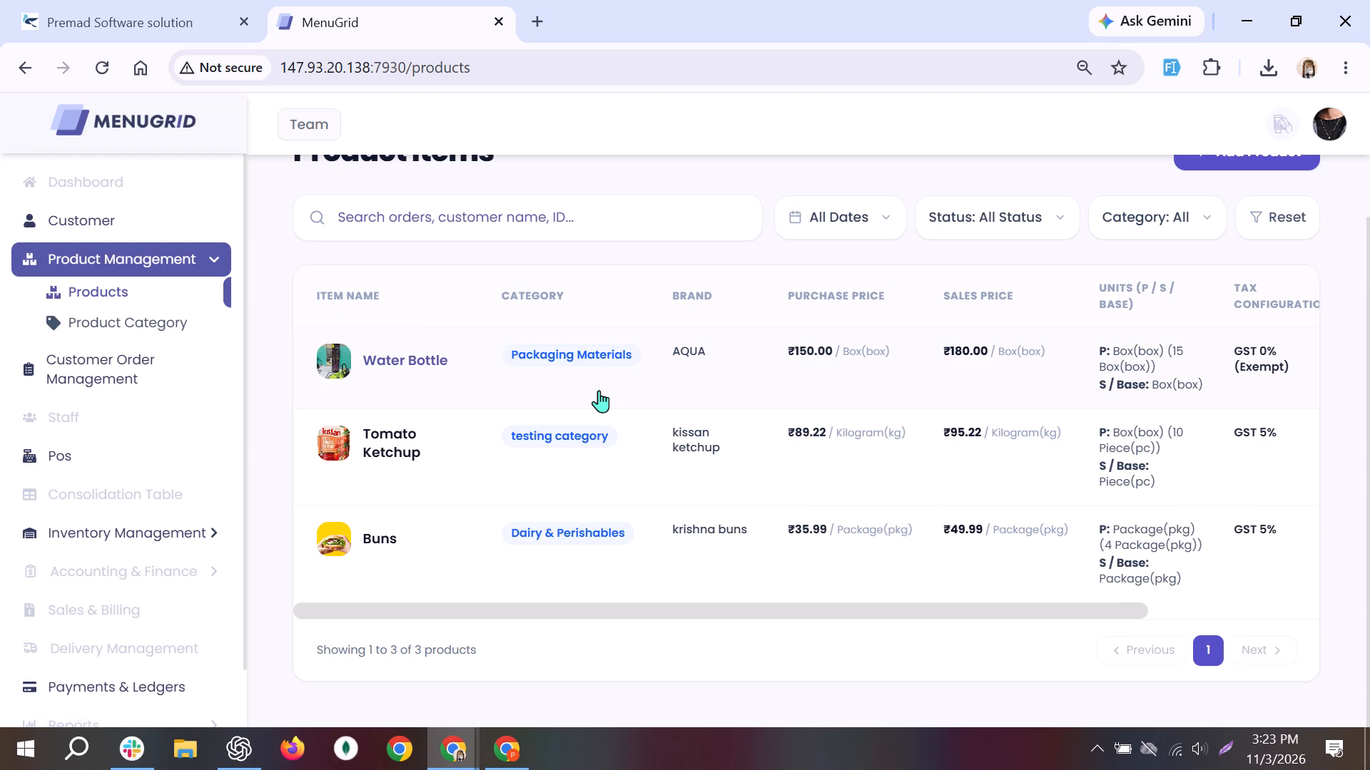
scroll(599, 390, "left", 2)
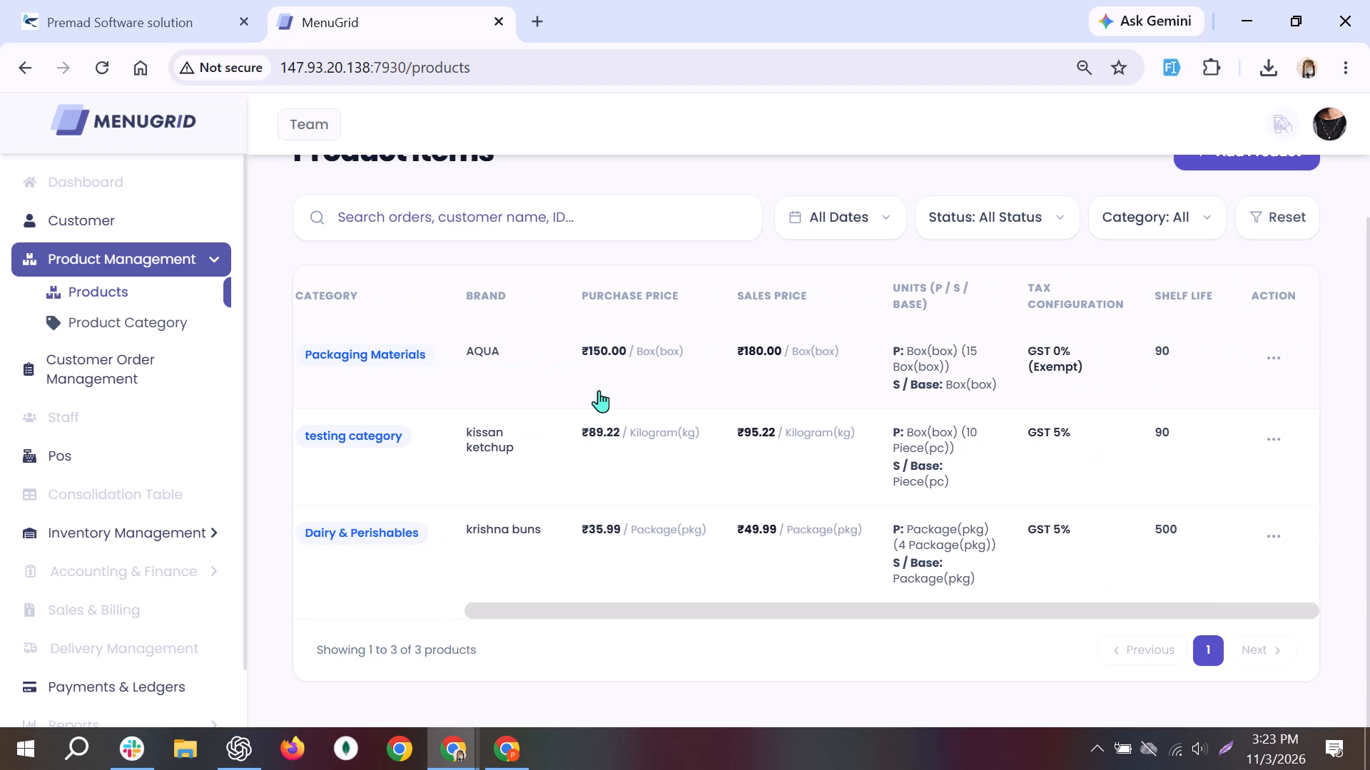
scroll(599, 390, "left", 6)
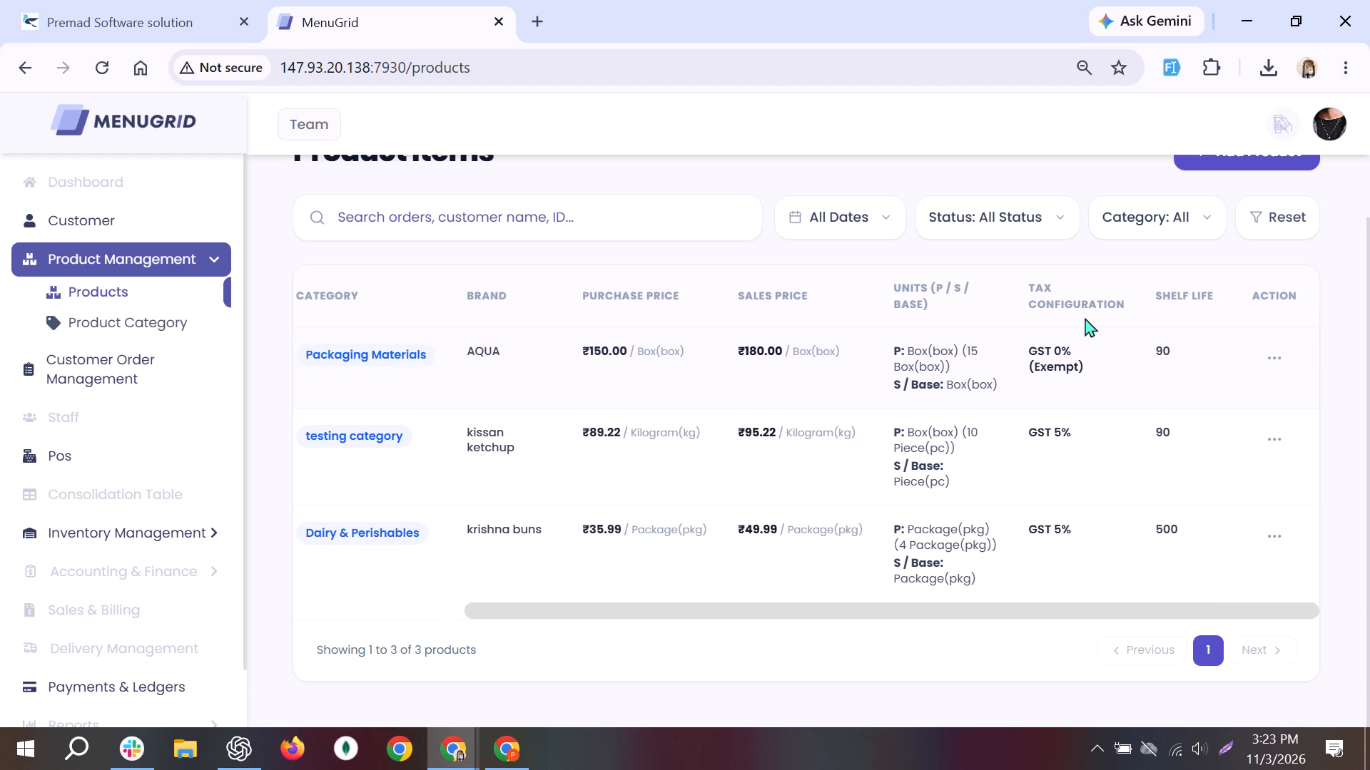
scroll(1087, 319, "left", 8)
left_click(86, 460)
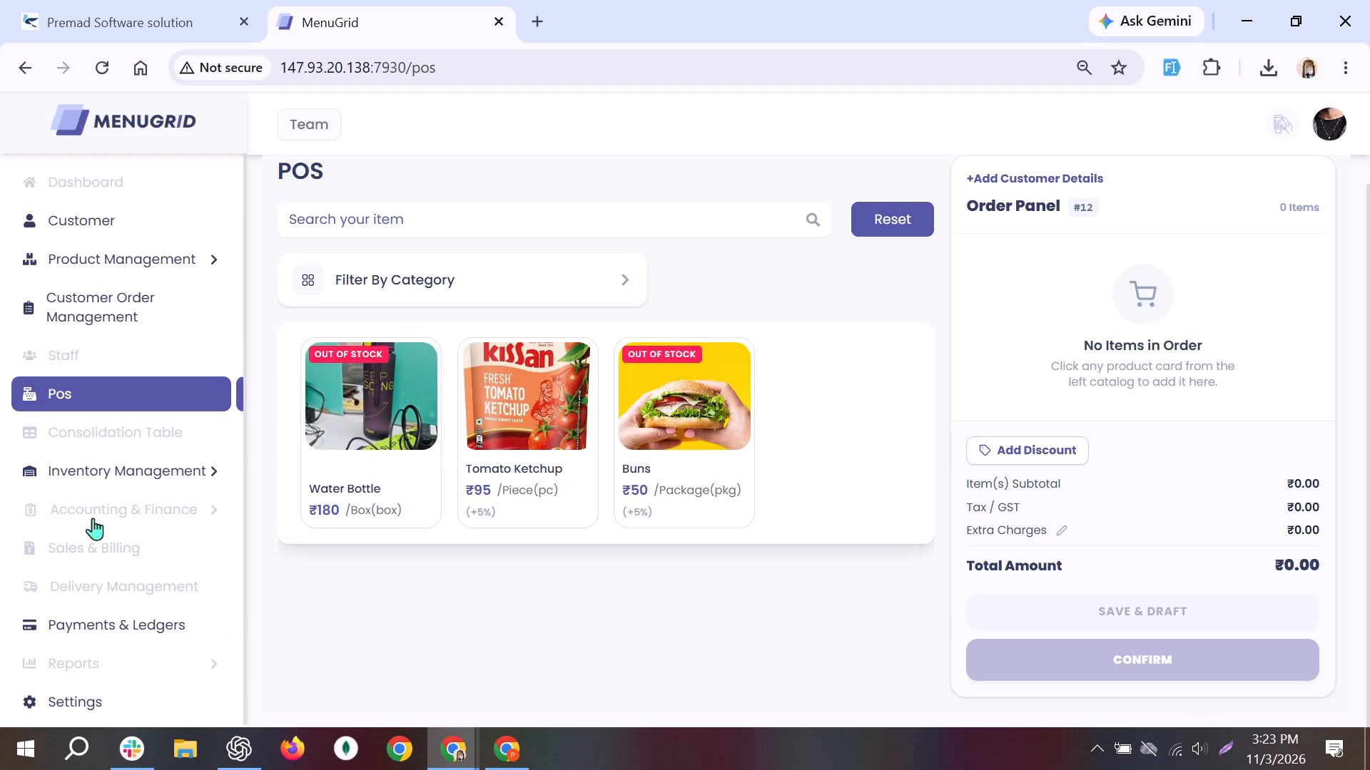
Capture the Inventory Stocks page in a screenshot and outline the Out Of Stock card with a red rectangle.
left_click(102, 459)
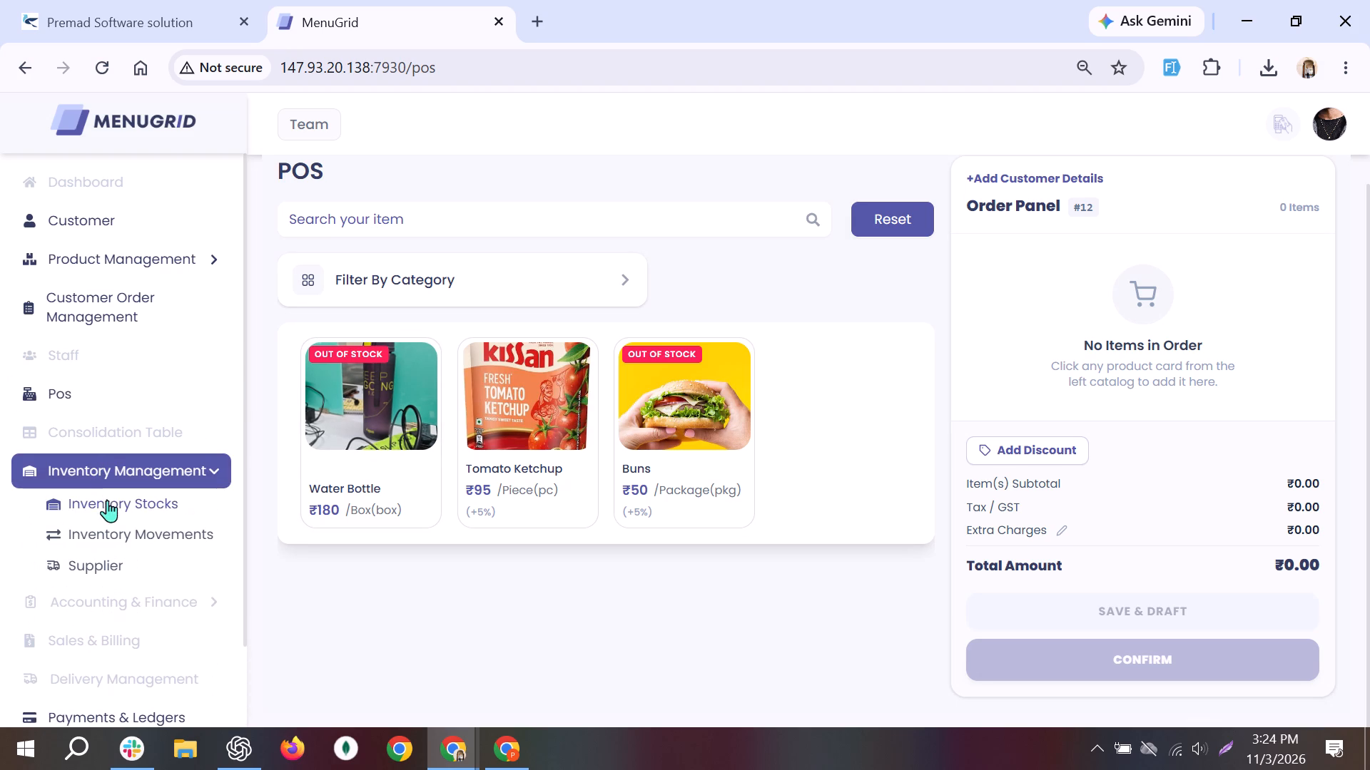
left_click(109, 508)
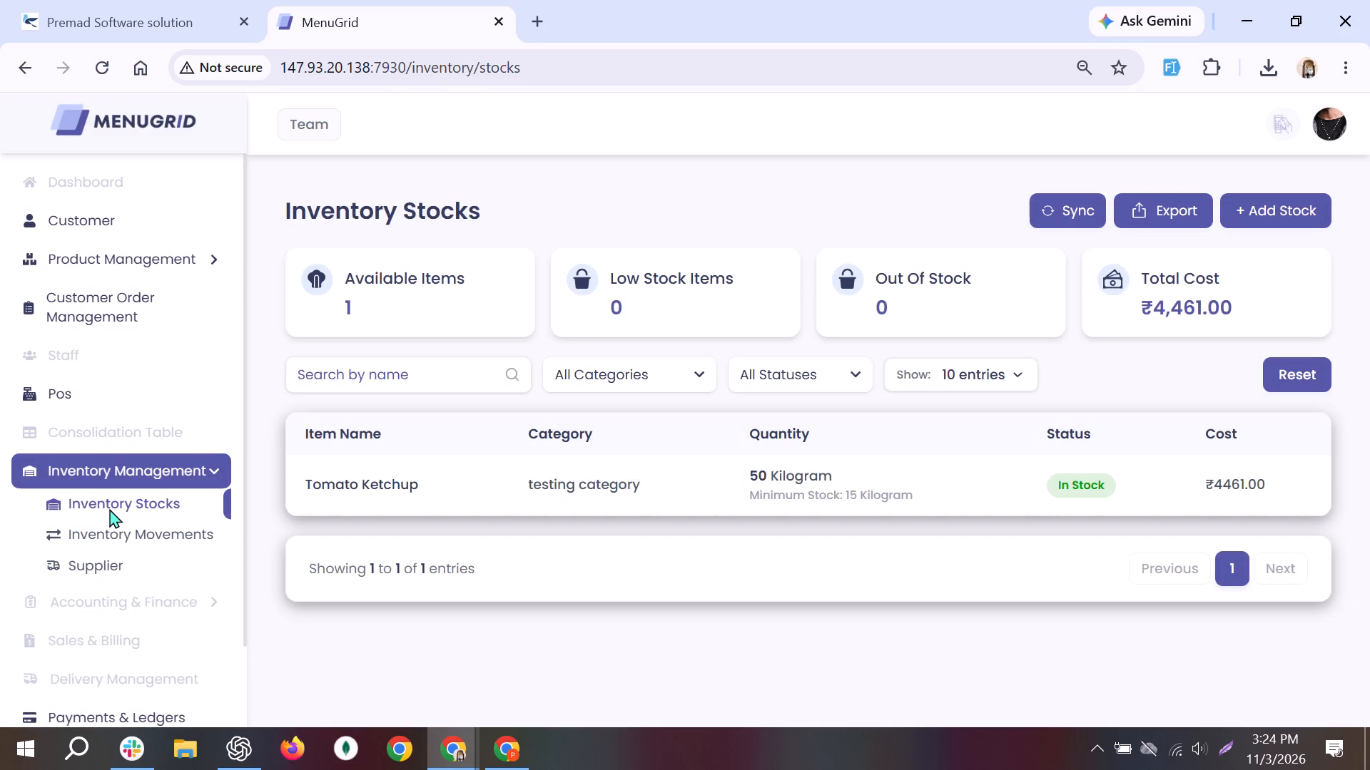
key("grave")
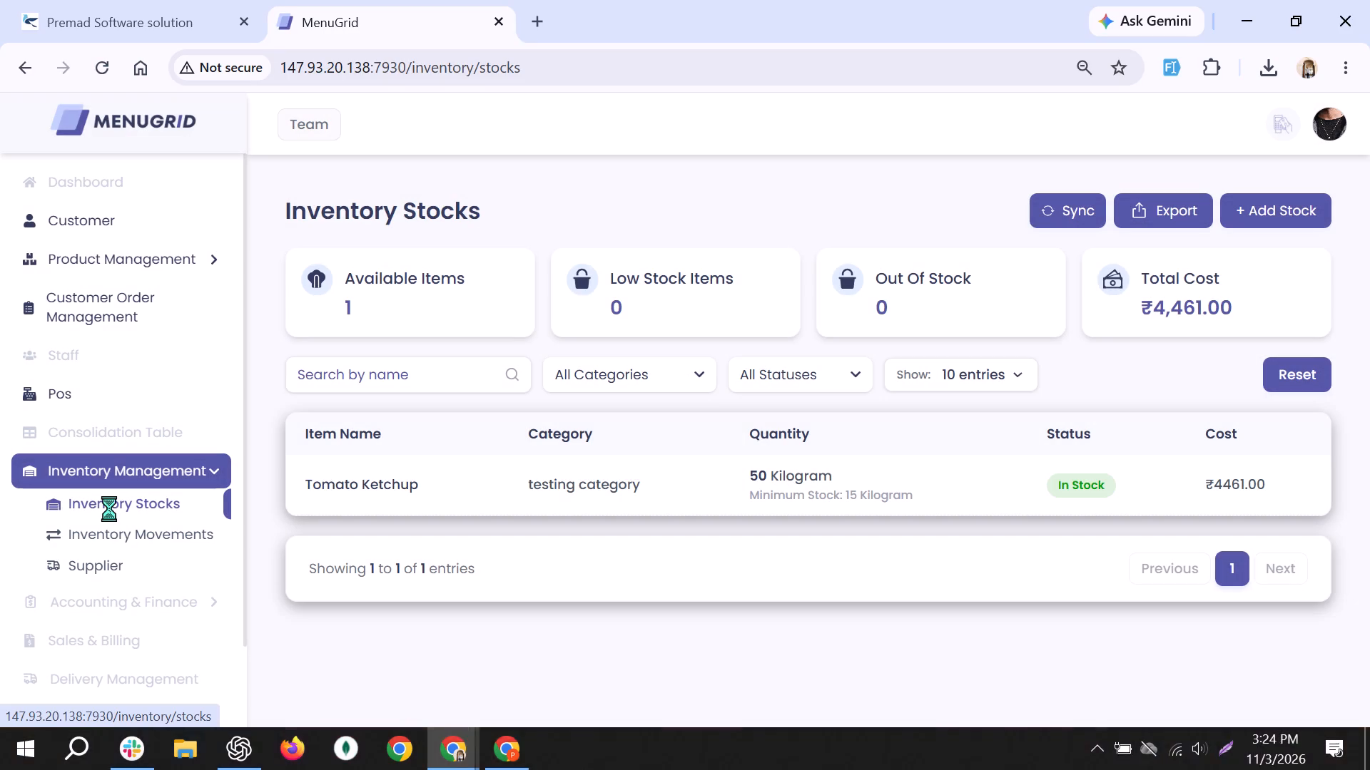
left_click_drag(0, 24, 1369, 620)
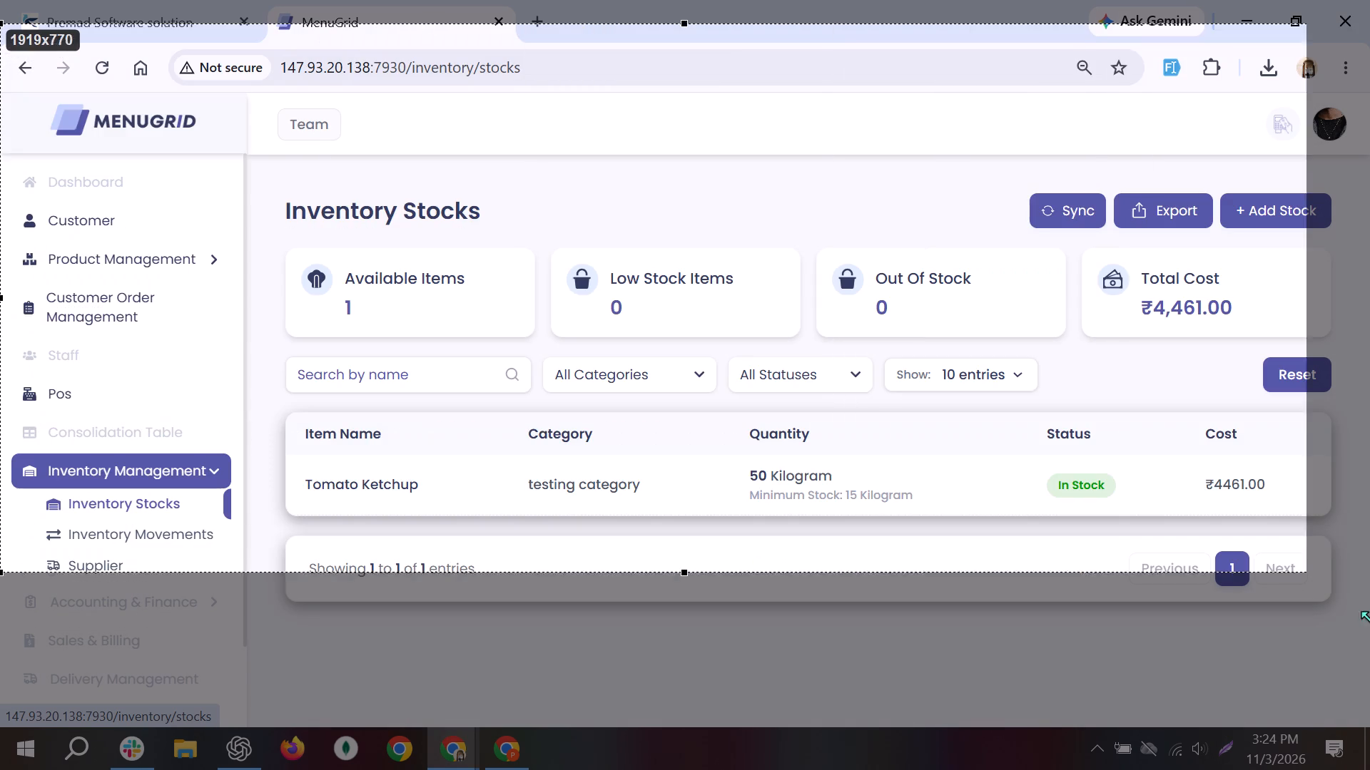
left_click_drag(1369, 620, 1369, 726)
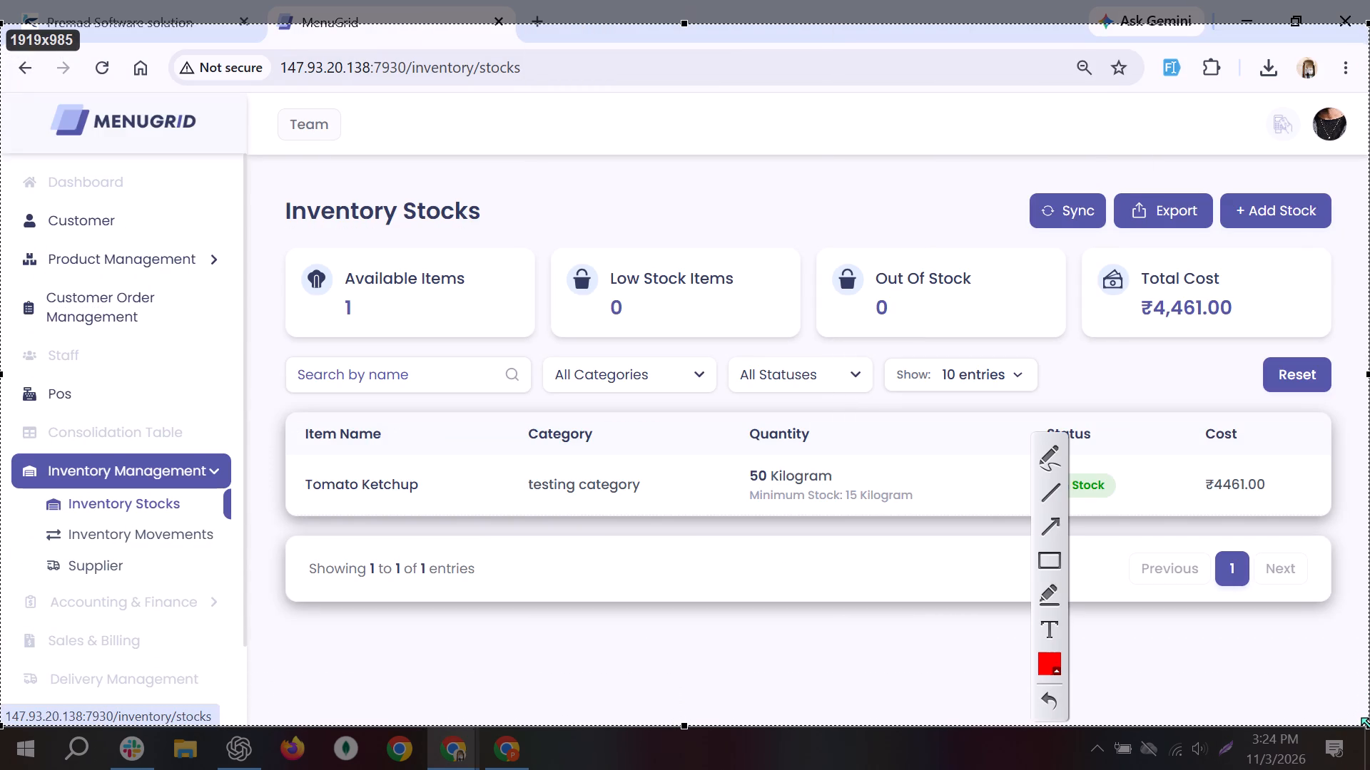
left_click(1041, 565)
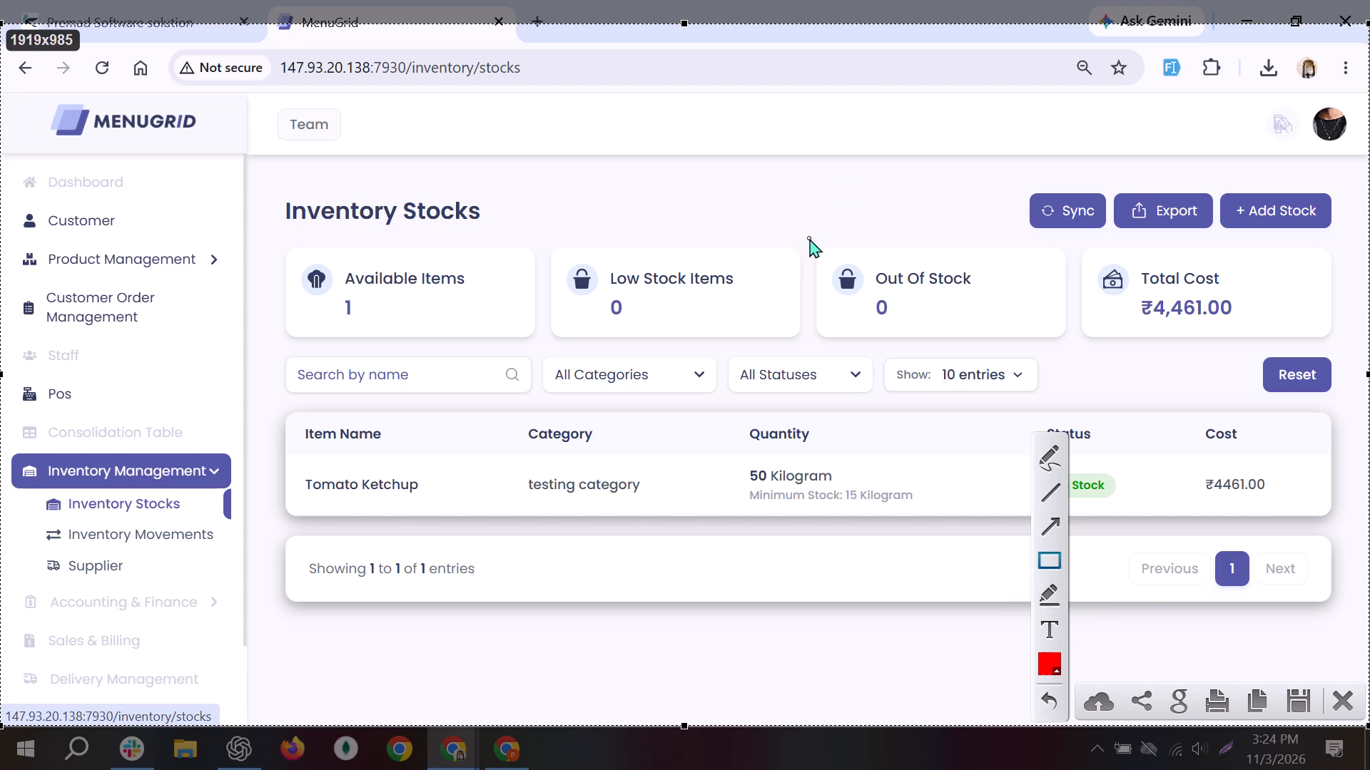
left_click_drag(809, 238, 1075, 348)
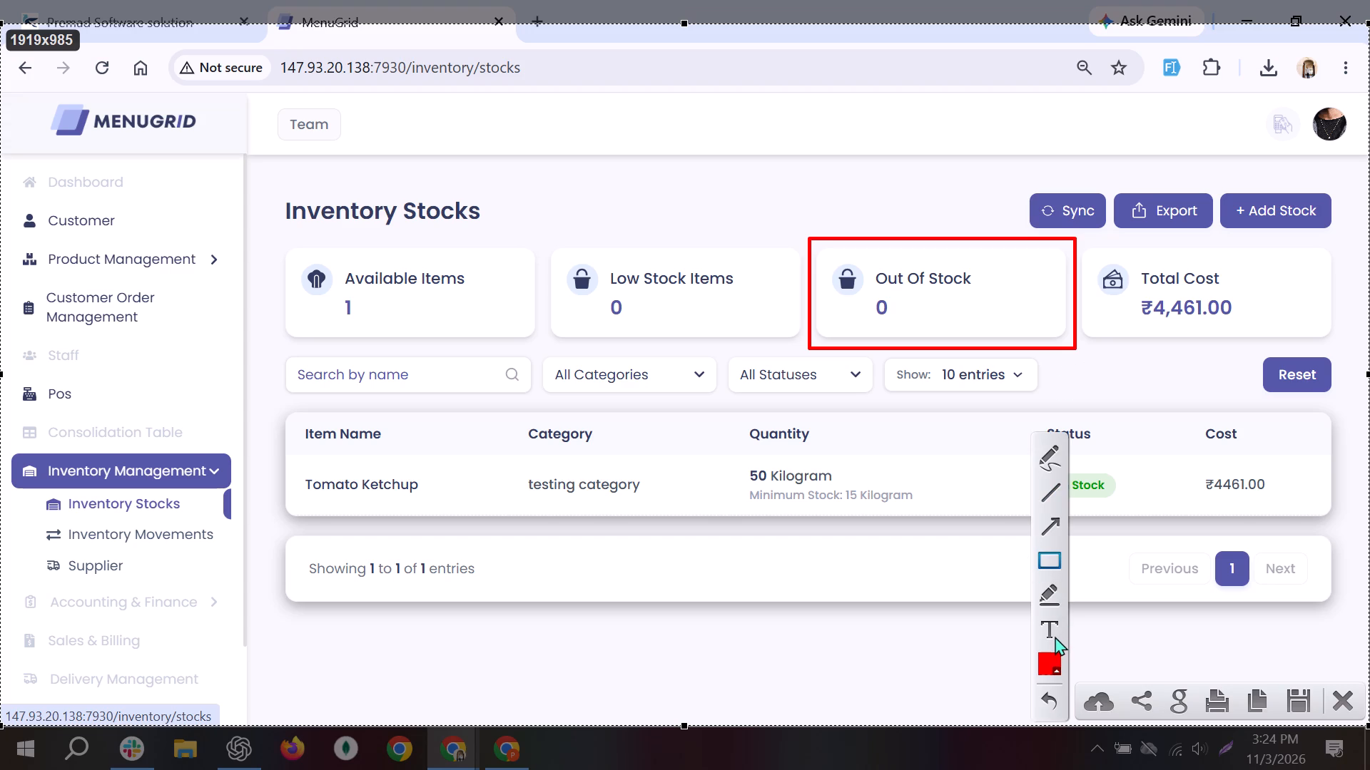
Annotate the screenshot below the stock table with the red text "jo stock new create ho rhe hai and unka stock 0 hai toh".
left_click(1054, 636)
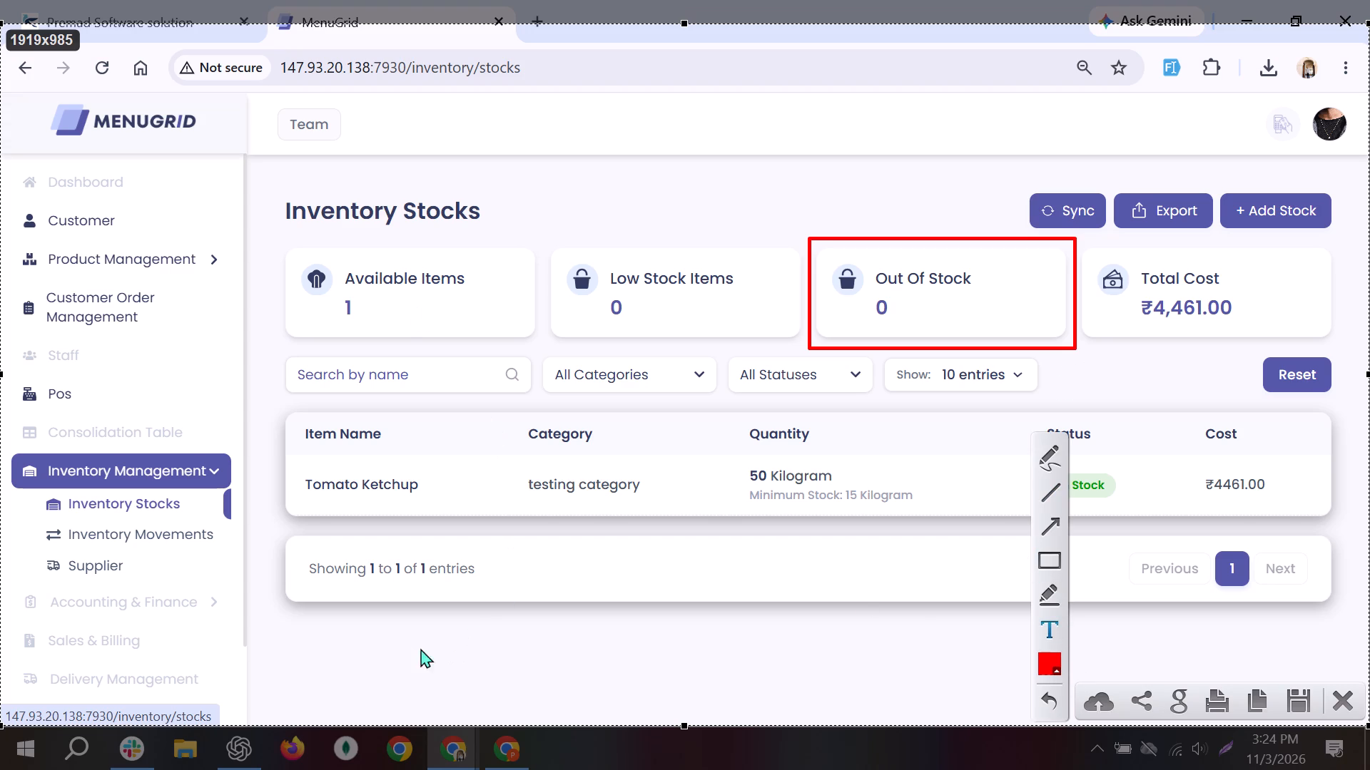
left_click(406, 647)
type("jo stock new")
key("space")
type("create ho rhe ha")
key("space")
key("BackSpace")
type("ii")
key("space")
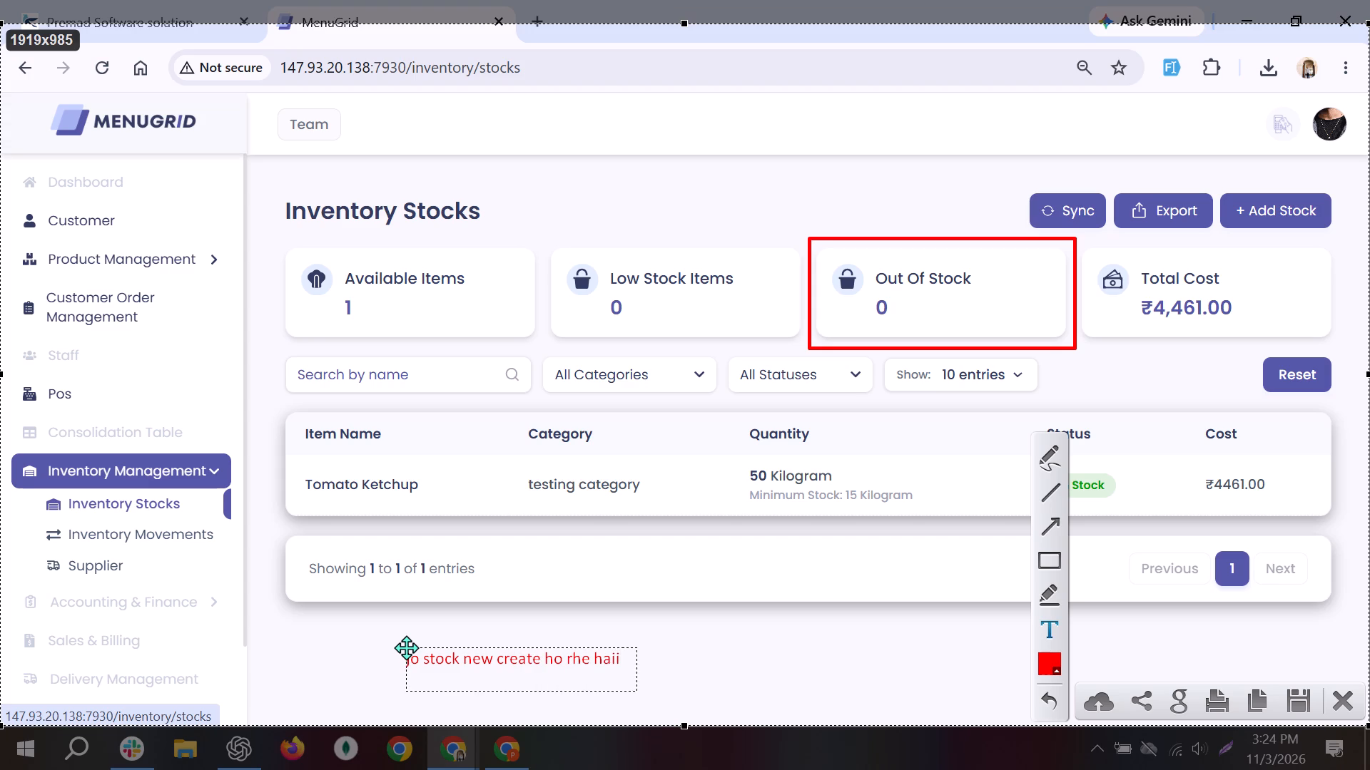
key("BackSpace")
key("BackSpace")
key("space")
type("and")
key("space")
type("unka sstock")
key("BackSpace")
key("BackSpace")
key("BackSpace")
key("BackSpace")
key("BackSpace")
key("o")
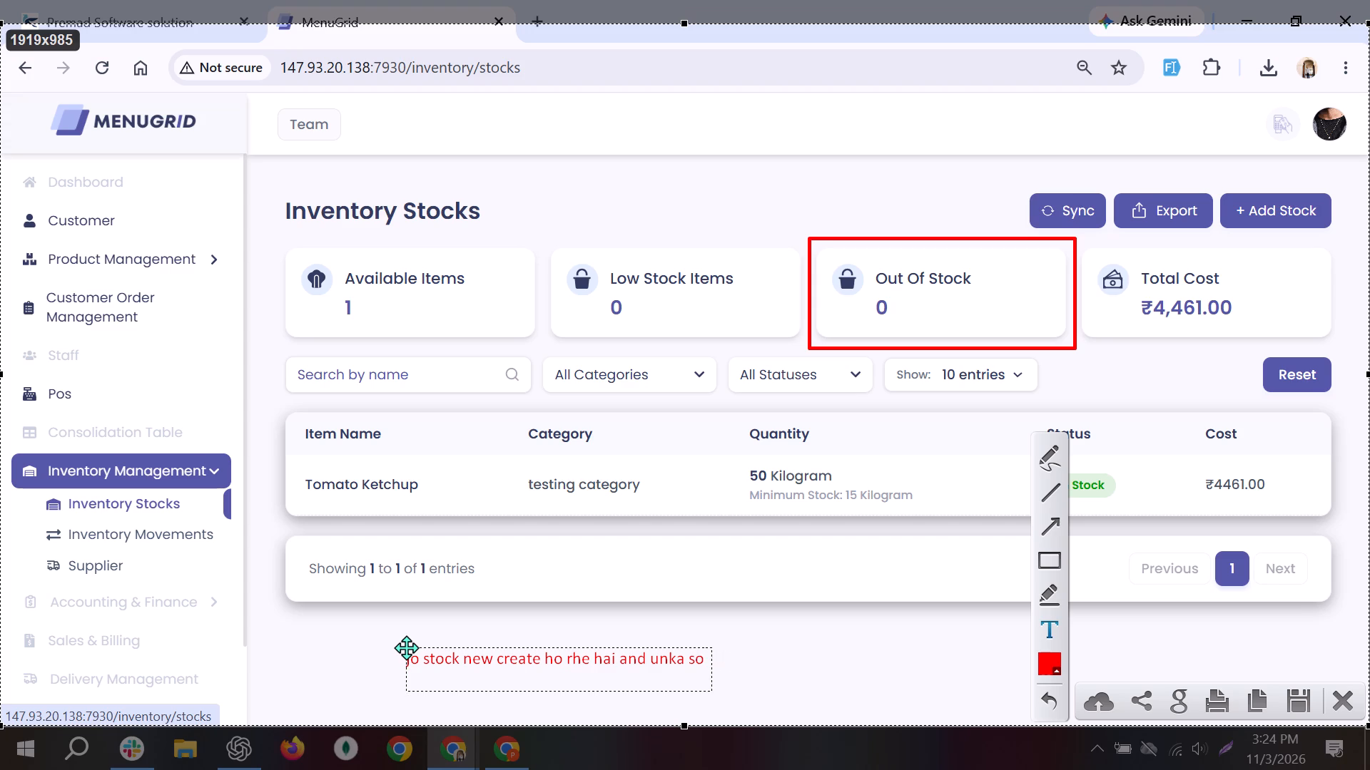
key("BackSpace")
type("tock")
key("space")
type("0 hai toh")
key("space")
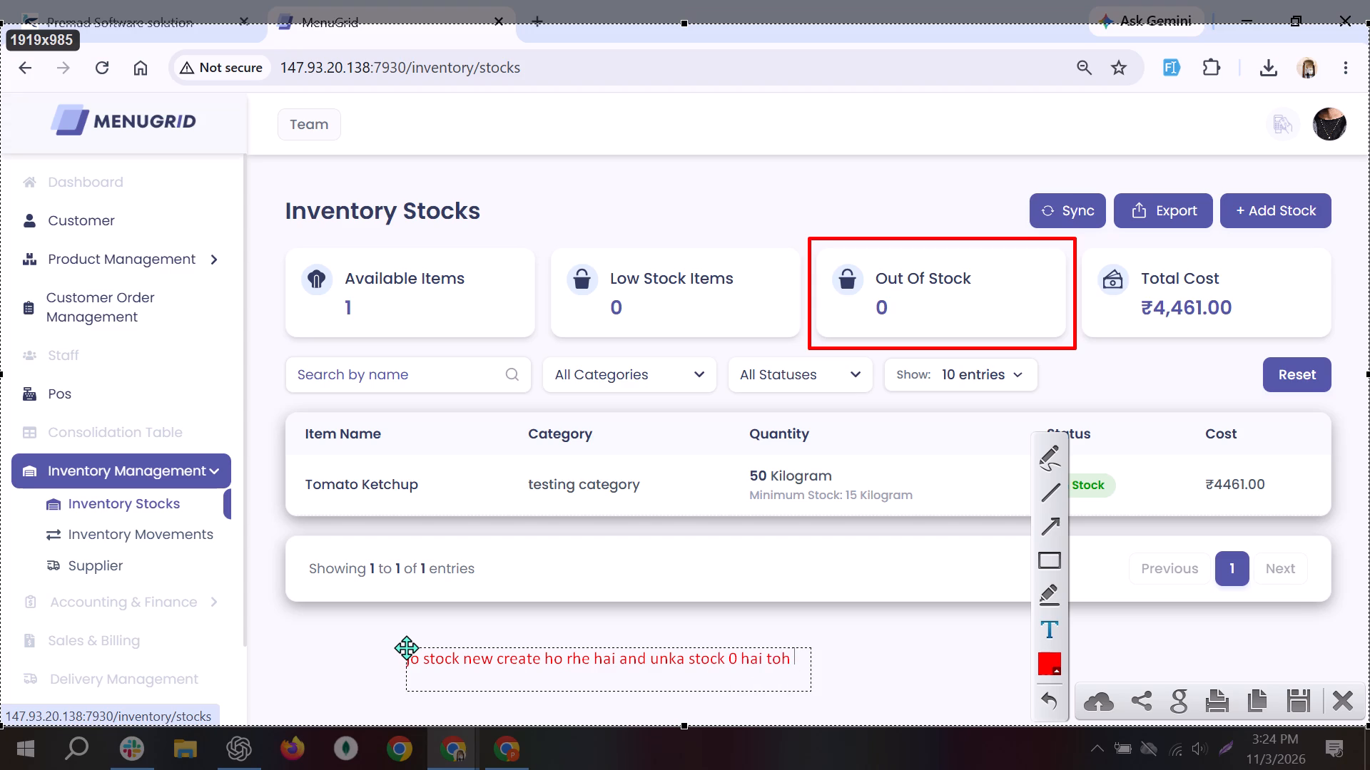
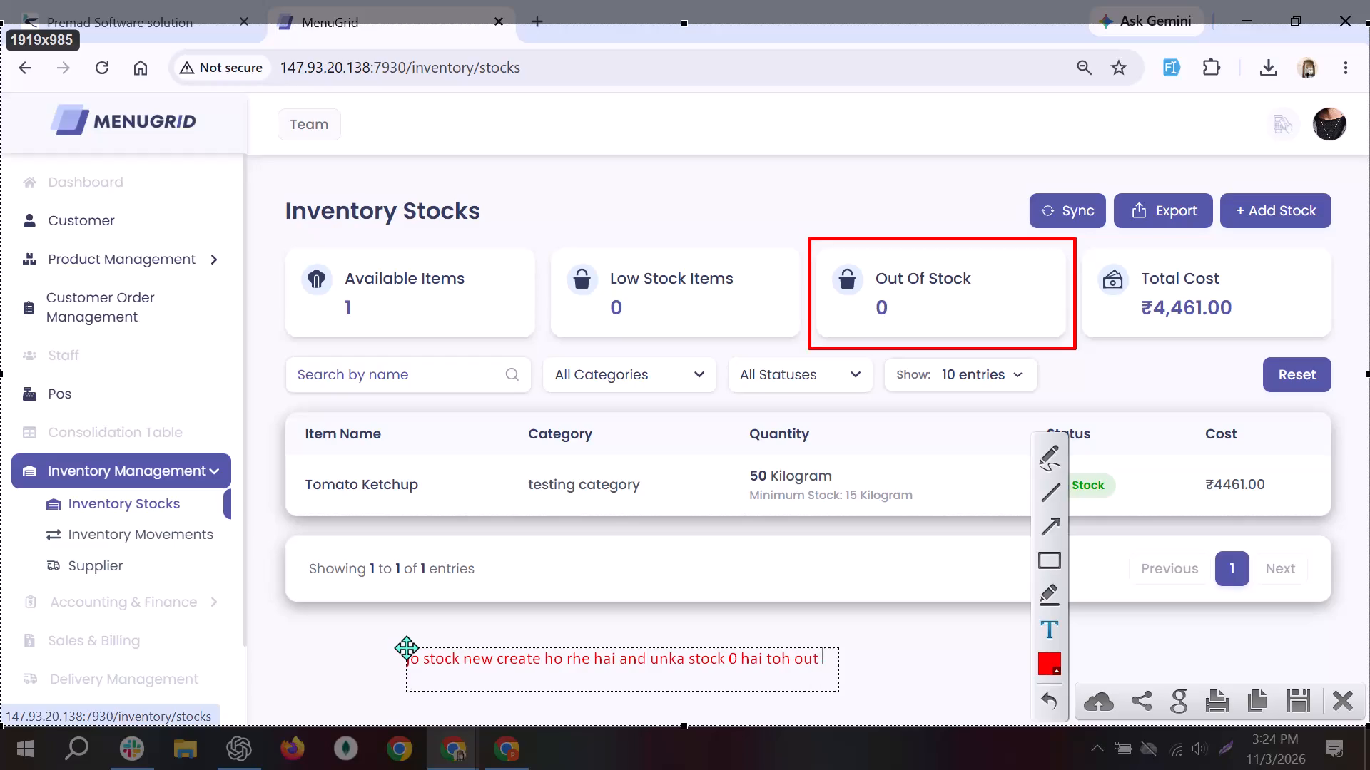
Finish the red screenshot annotation with "of stock mai show hoge.".
type("of")
key("space")
type("stoc")
type("k mai show ho ge")
key("BackSpace")
key("BackSpace")
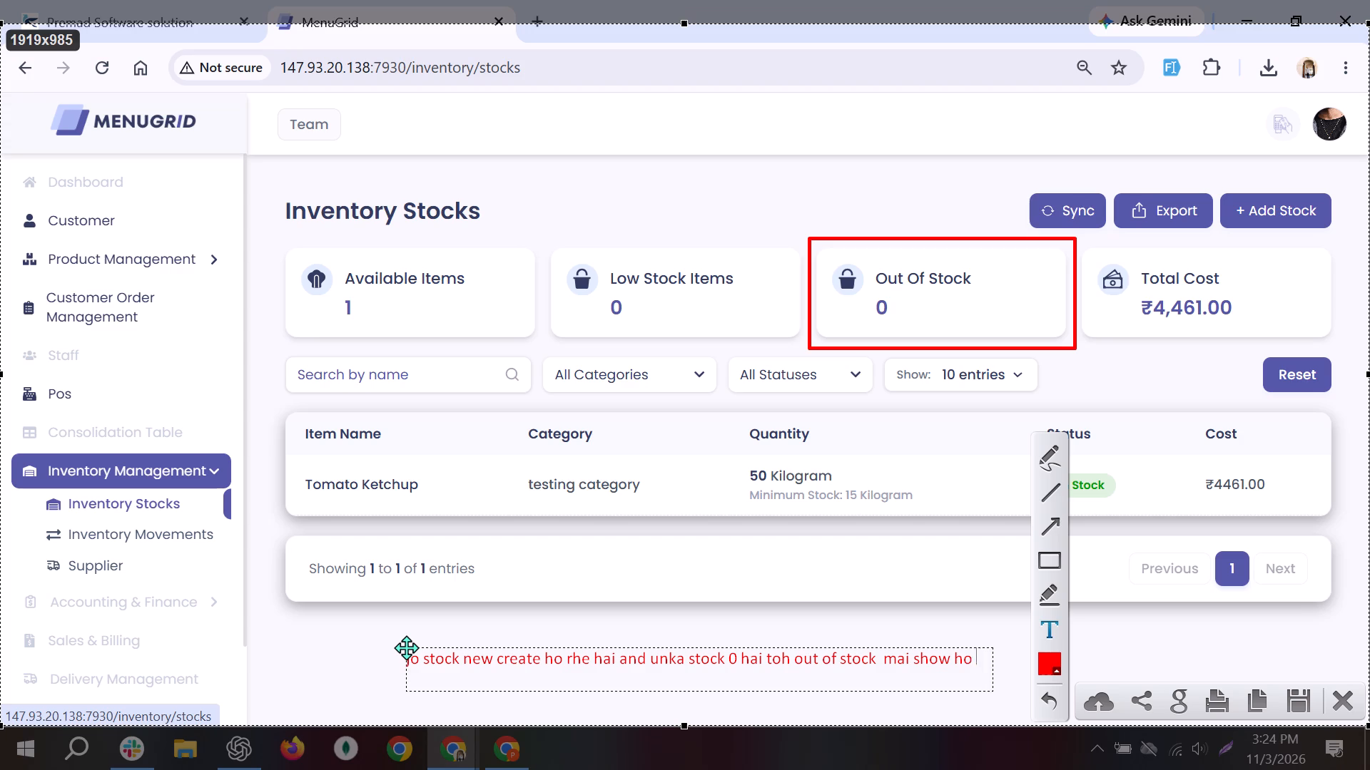
key("BackSpace")
type("ge")
key("period")
Copy the full annotation text and upload the annotated screenshot to prntscr.com.
key("ctrl+a")
key("ctrl+c")
key("ctrl+c")
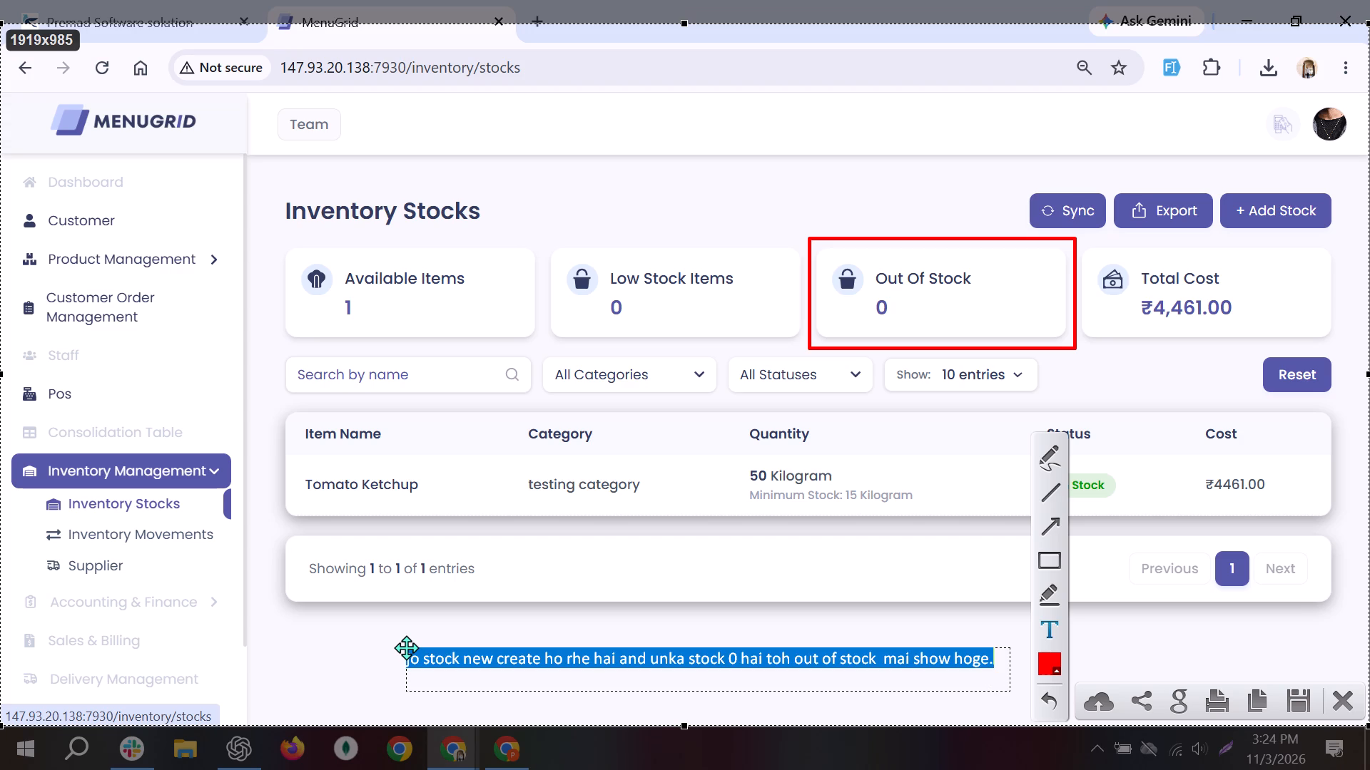
left_click(1090, 704)
Switch to the Trade Panel sheet and paste the copied note into row 14's Issues / Feedback cell.
key("alt+Tab")
key("alt+Tab")
key("alt+Tab")
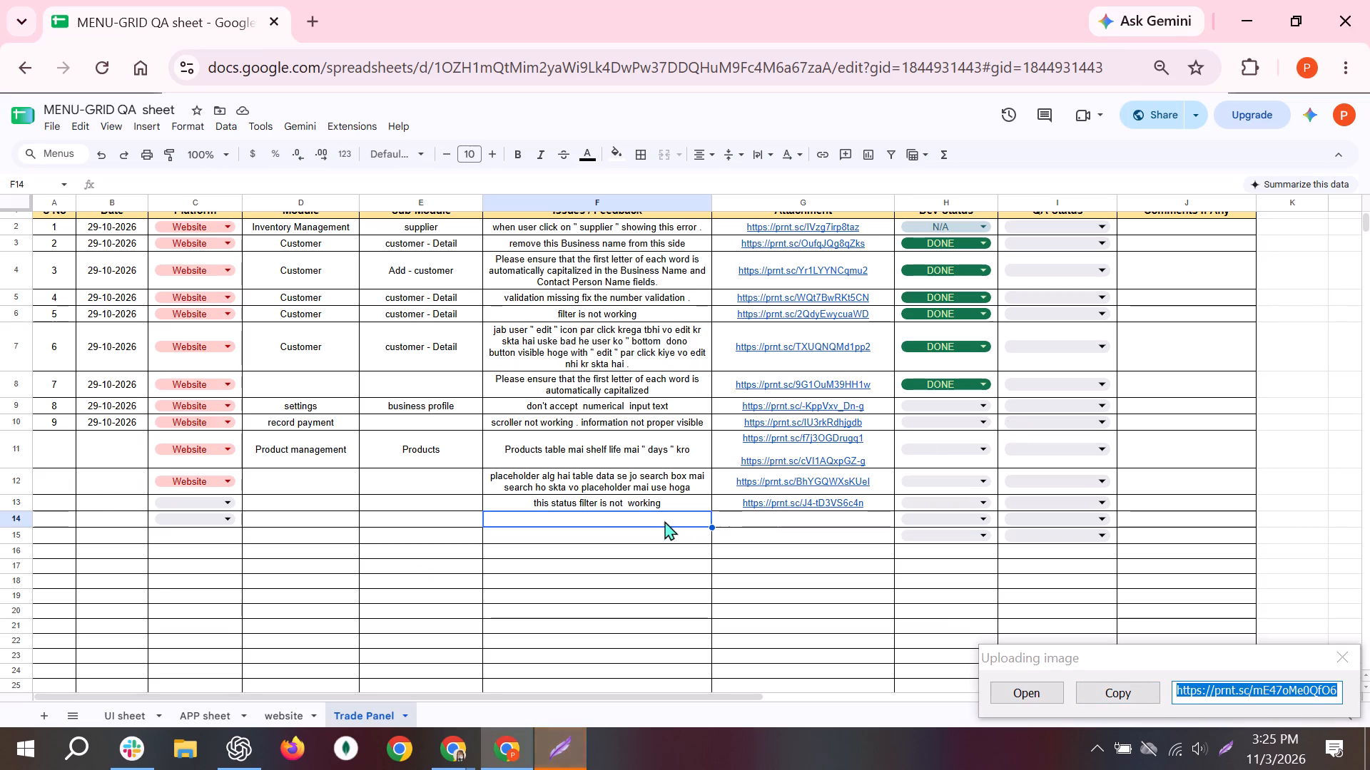
double_click(659, 515)
key("ctrl+v")
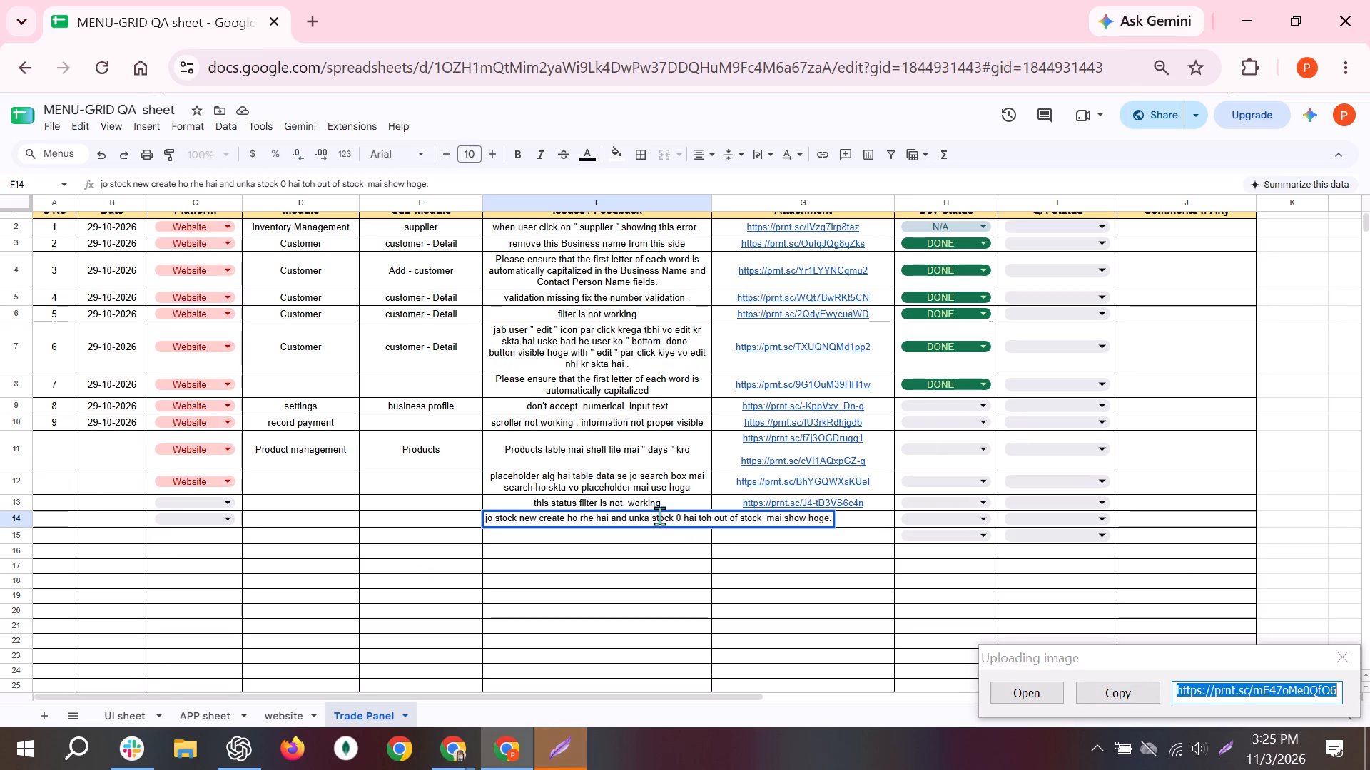
key("Return")
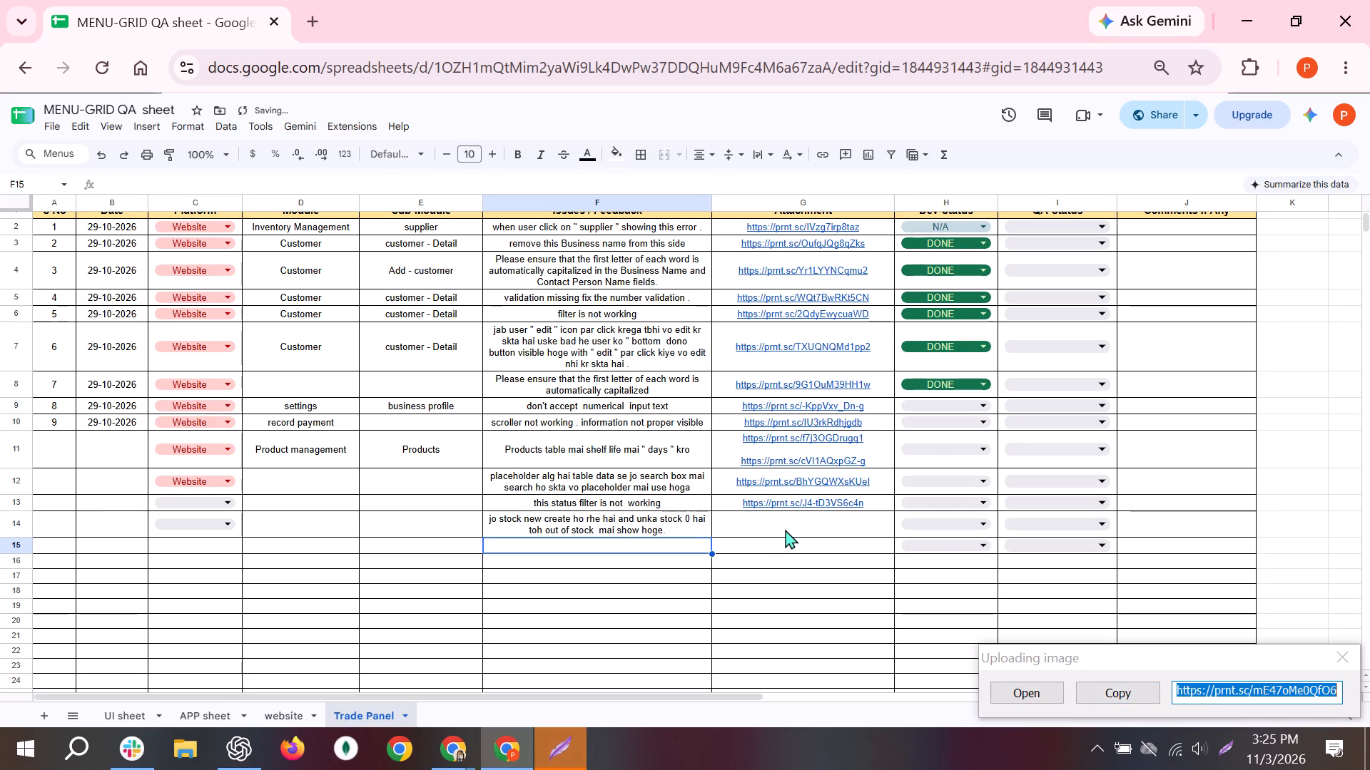
Copy the uploaded screenshot's link and paste it into row 14's Attachment cell.
left_click(785, 529)
left_click(1143, 695)
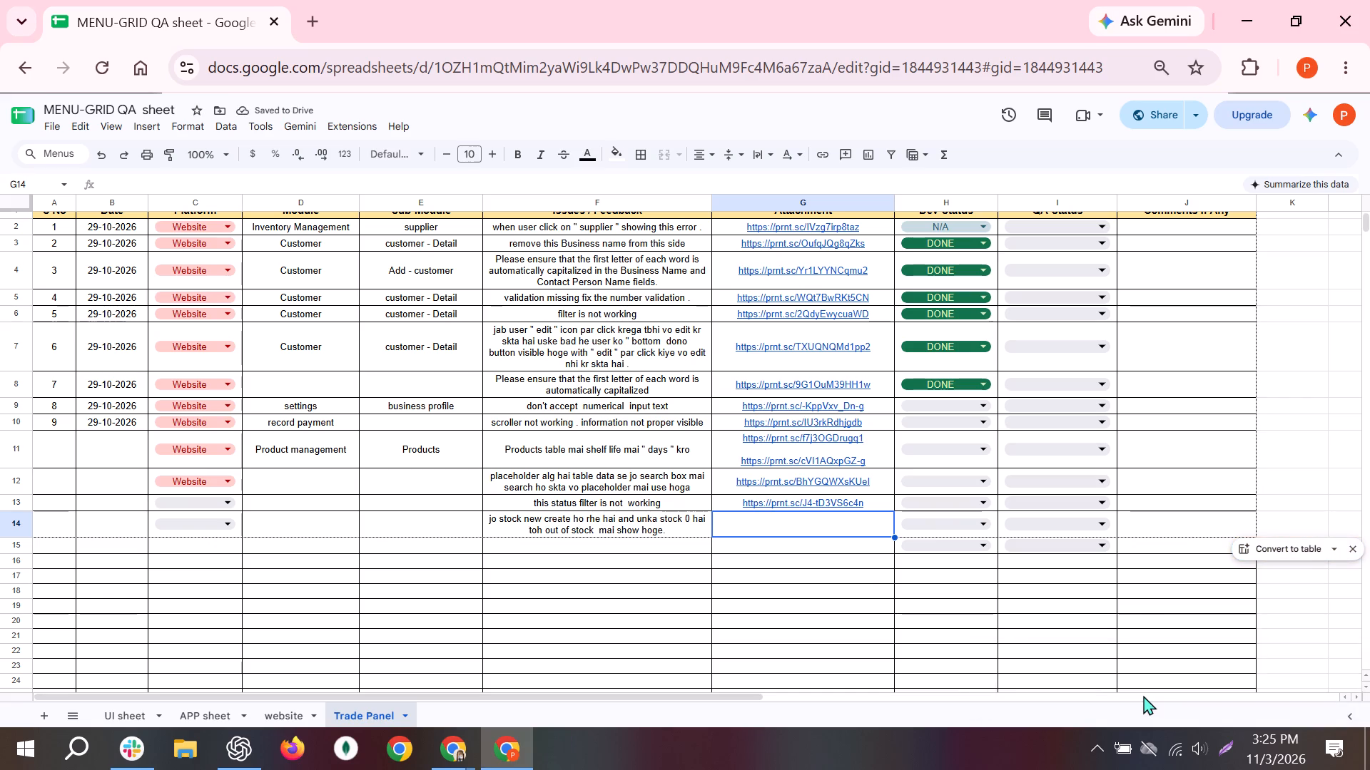
key("ctrl+v")
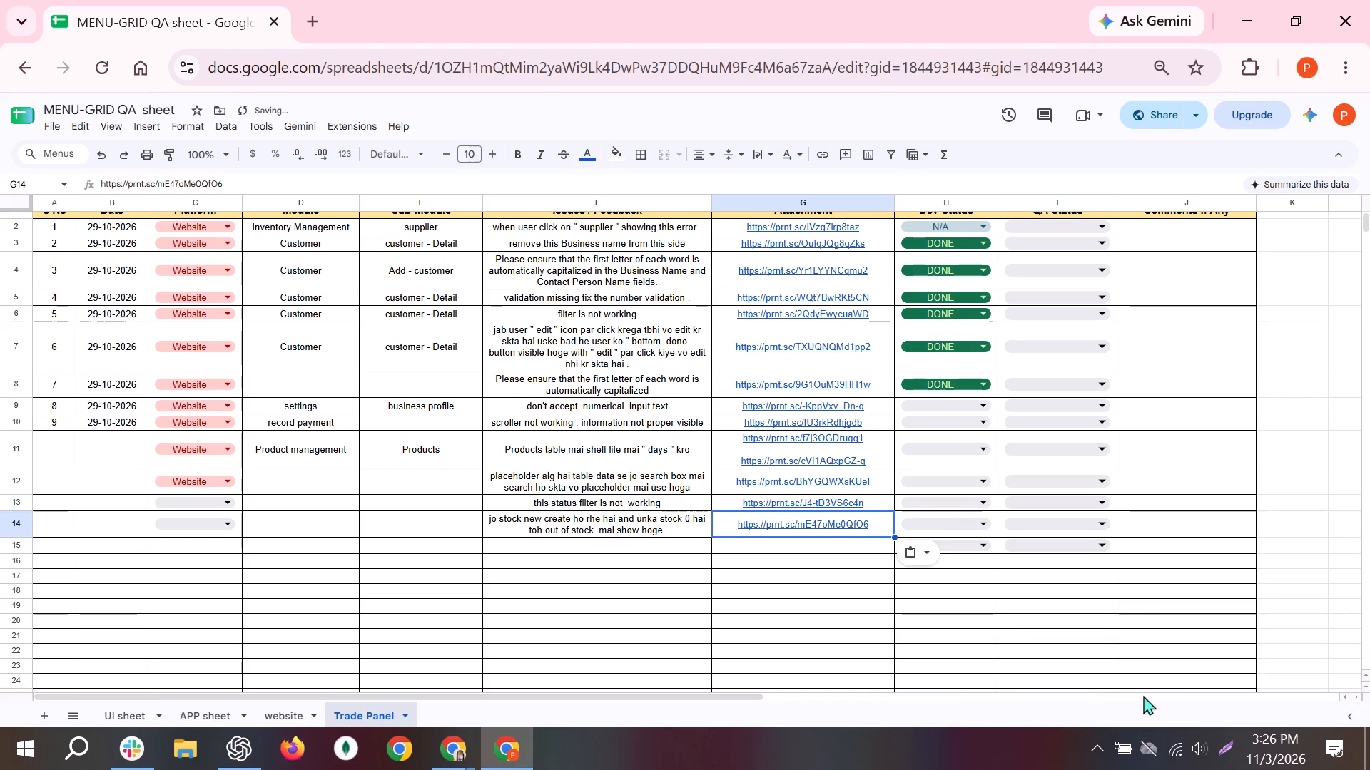
Set the Platform of rows 13 and 14 to Website.
key("Left")
key("Left")
key("Left")
key("Left")
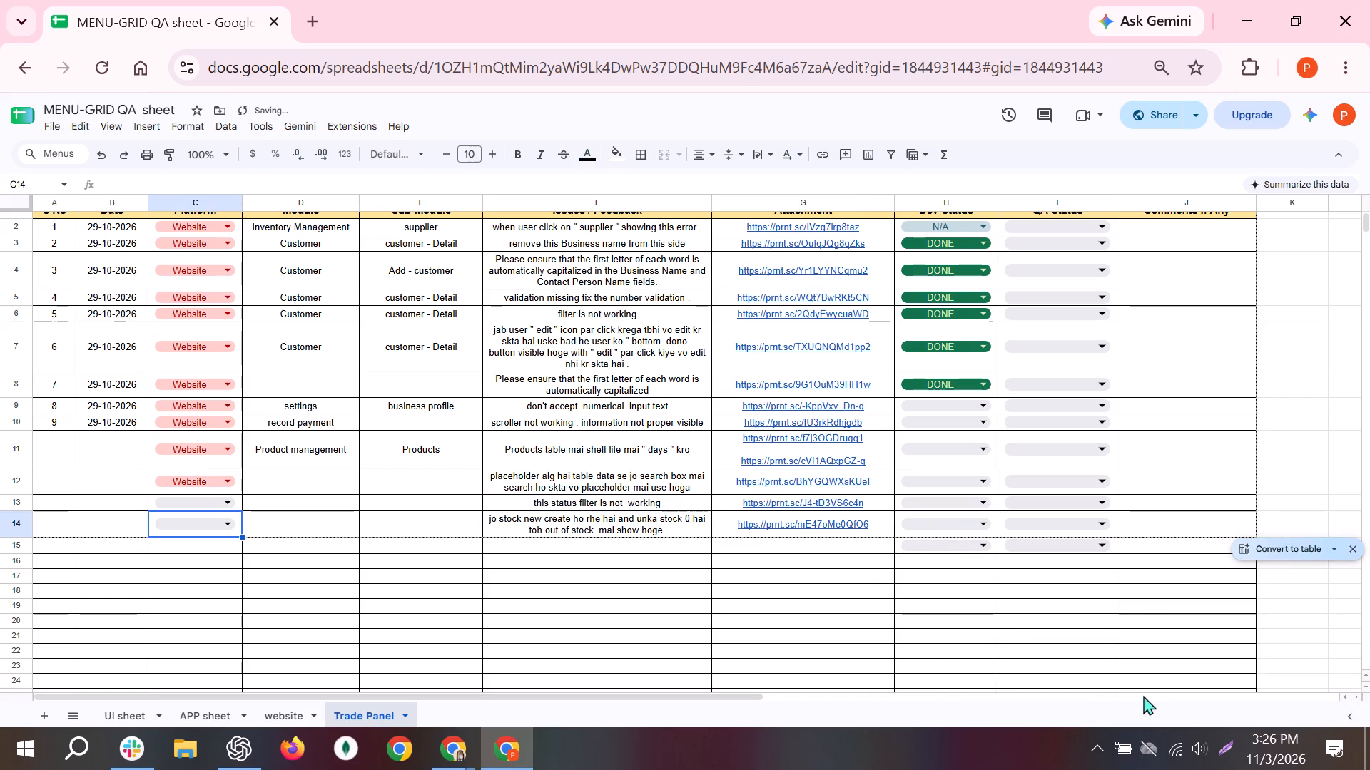
key("Up")
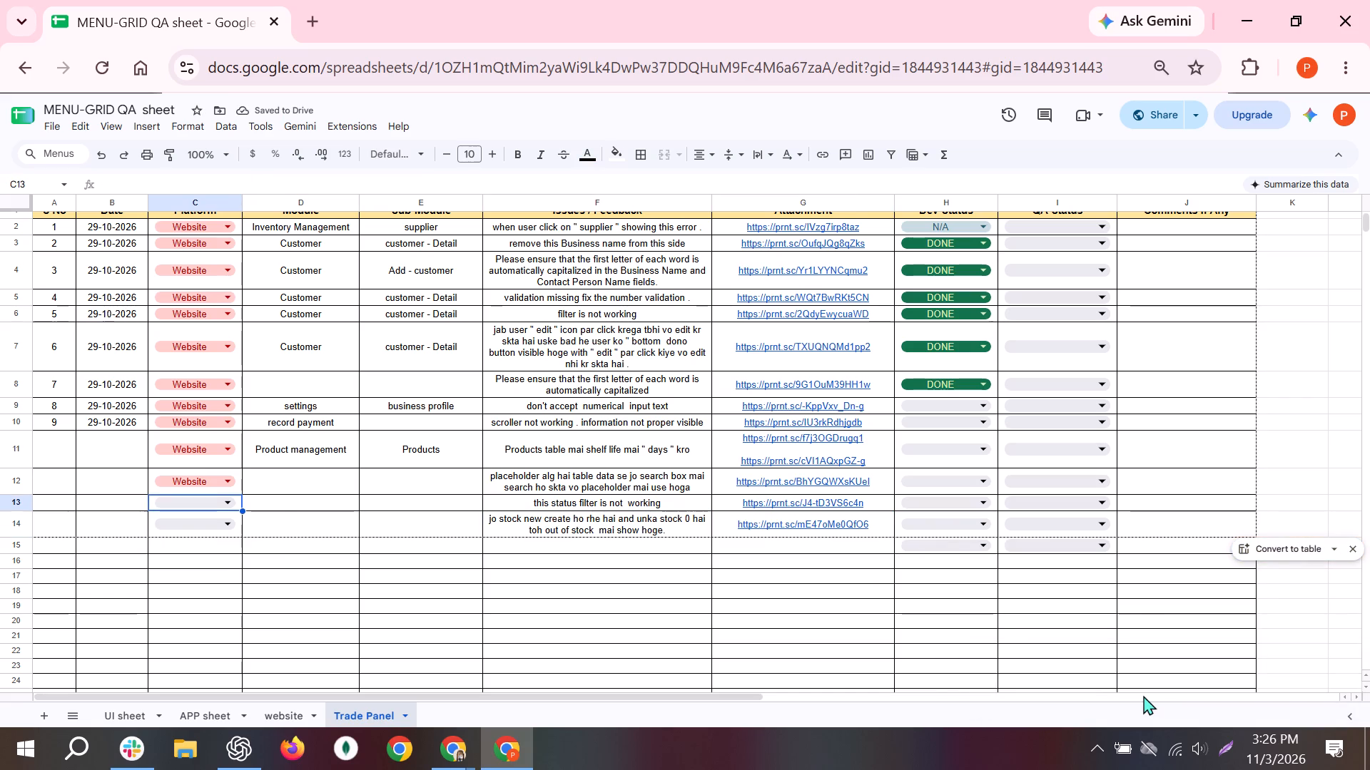
key("Return")
key("Return")
key("Return")
key("Return")
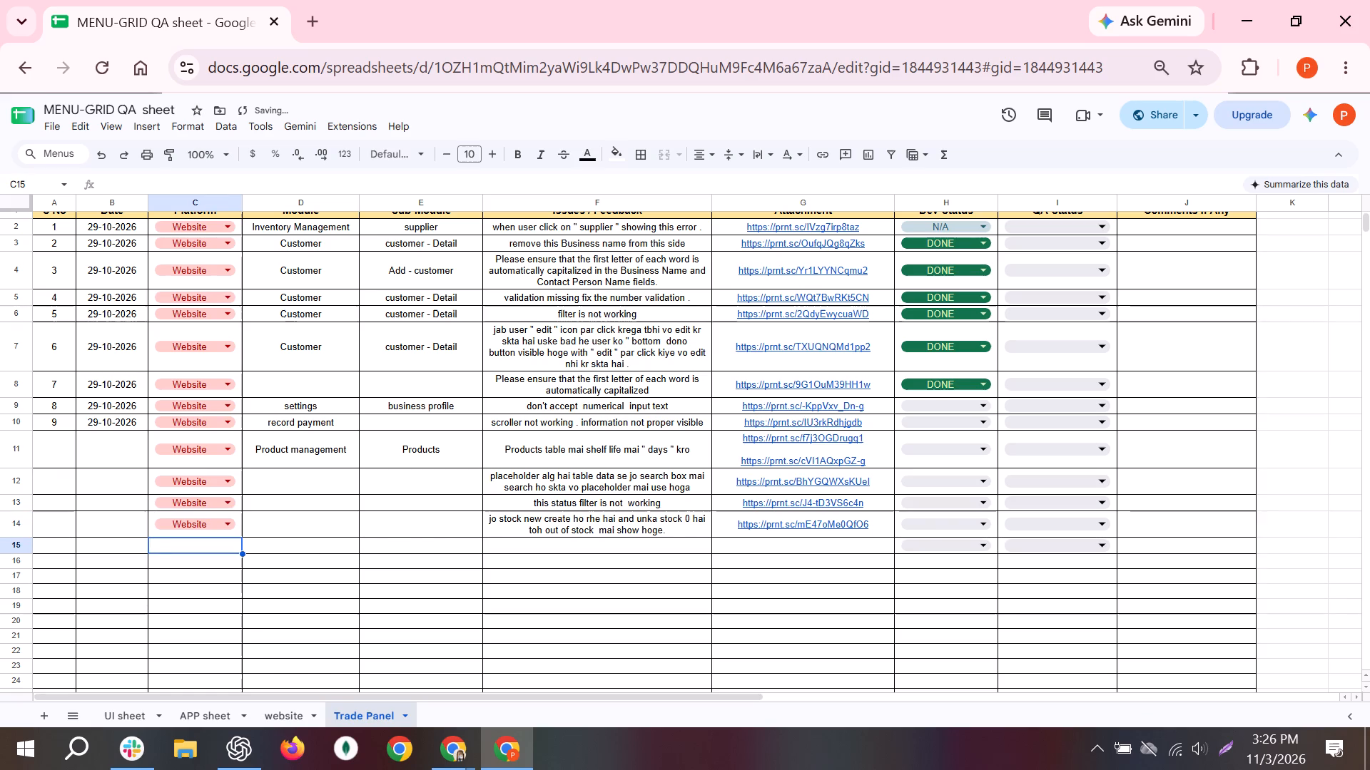
Fill row 14 with the Module "inventory" and the Sub-Module "inventory stock", checking the page name in MenuGrid.
key("Right")
key("Up")
type("inveno")
key("BackSpace")
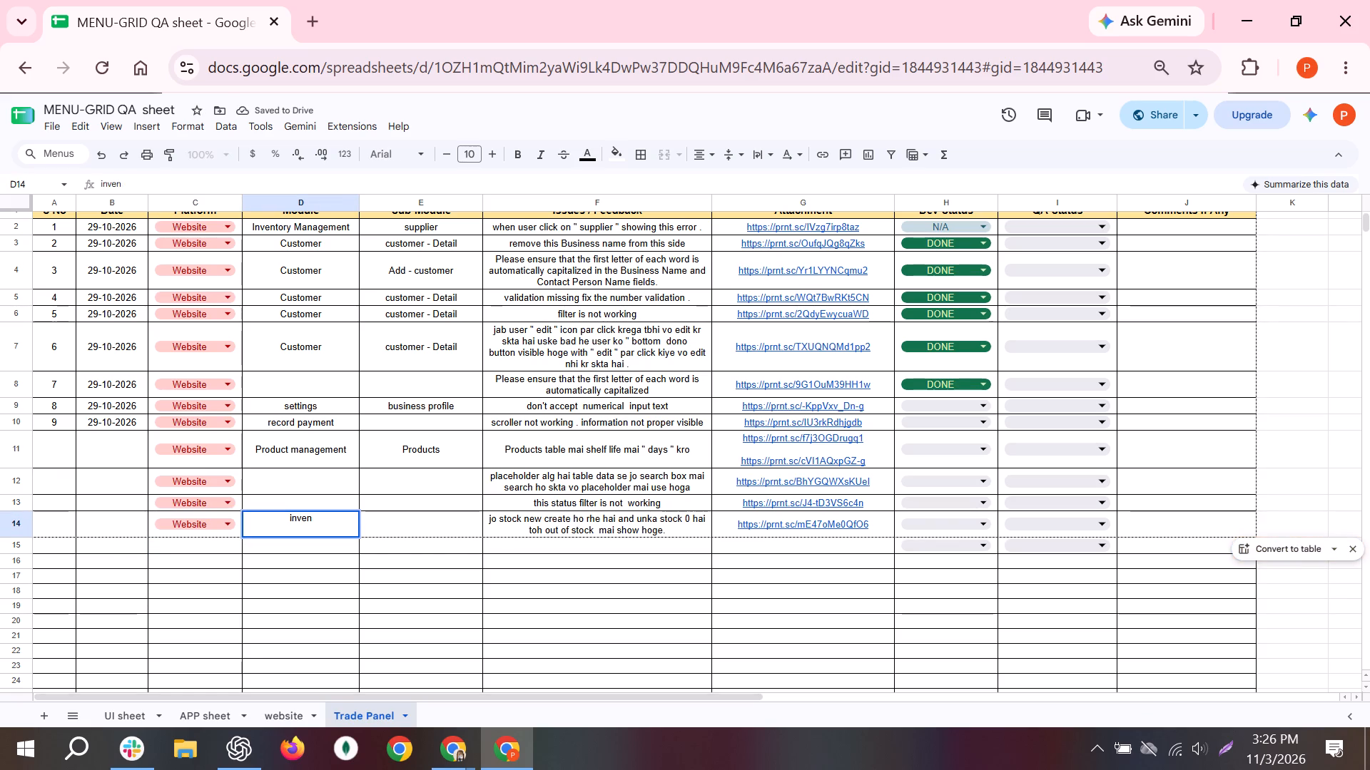
type("tory")
key("Right")
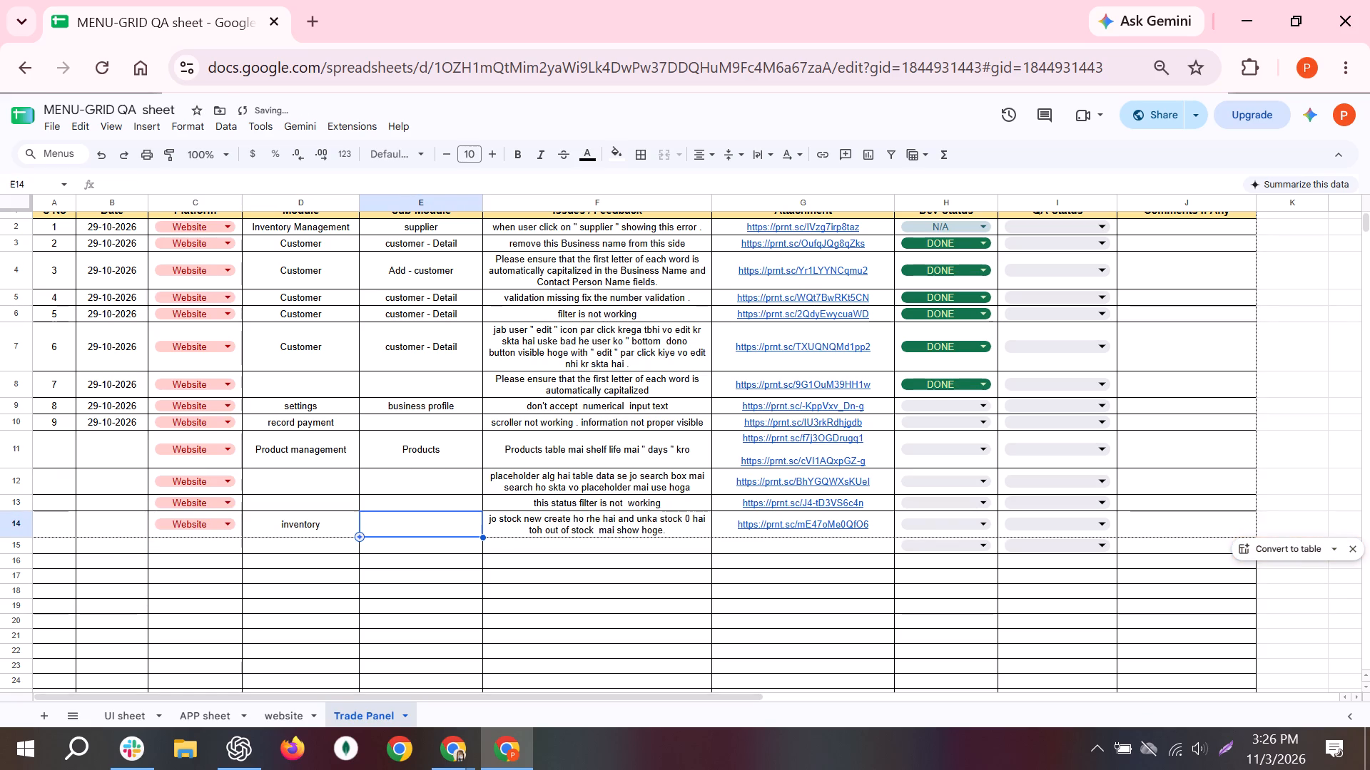
key("alt+Tab")
key("alt+Tab")
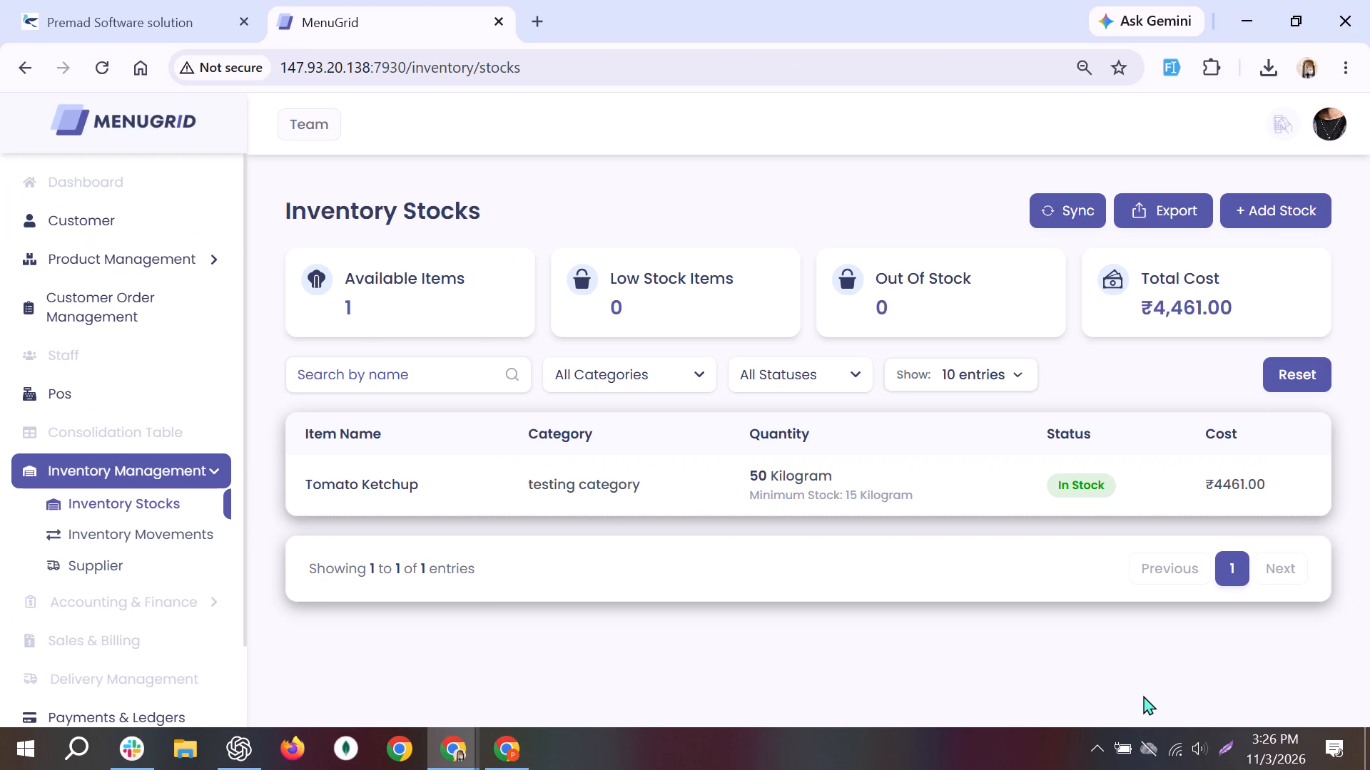
type("in")
type("ven")
type("tory sta")
key("BackSpace")
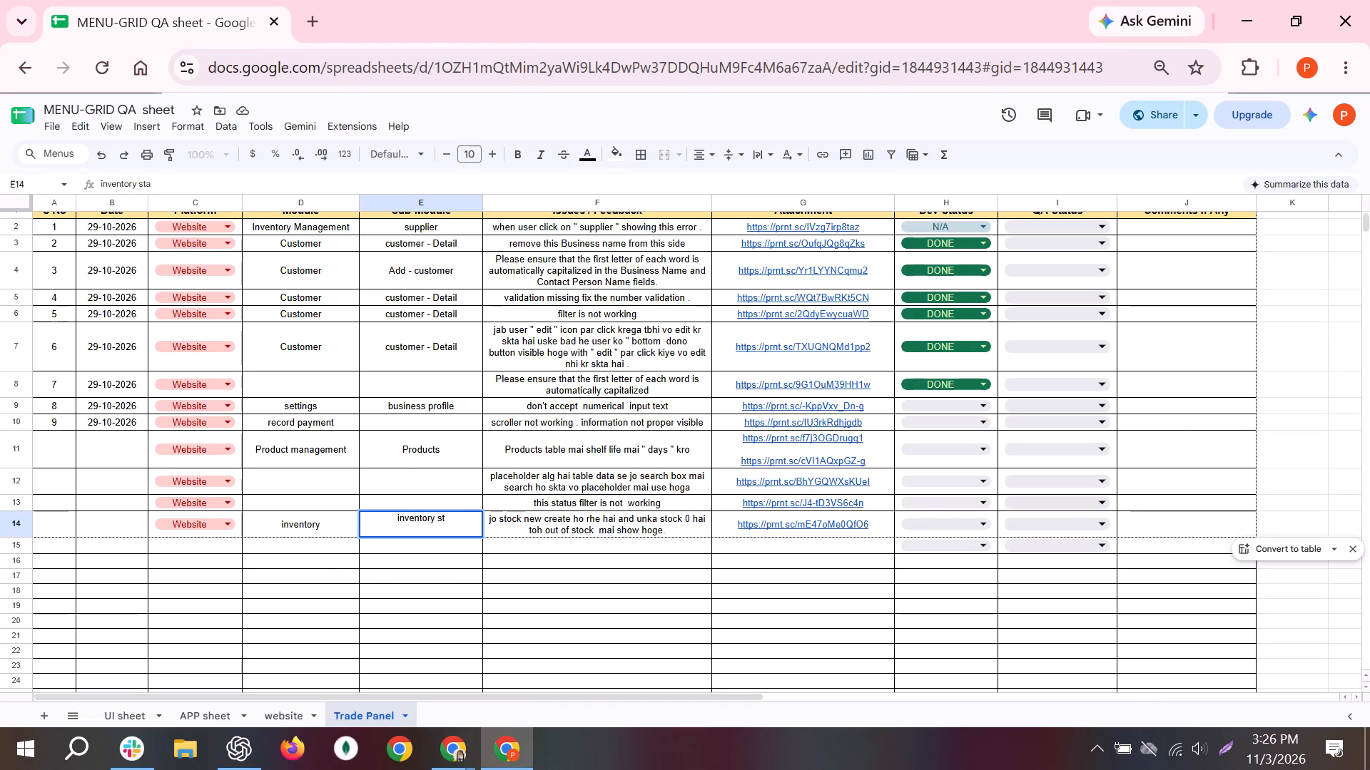
type("icj")
key("BackSpace")
key("BackSpace")
key("BackSpace")
type("ock")
key("Return")
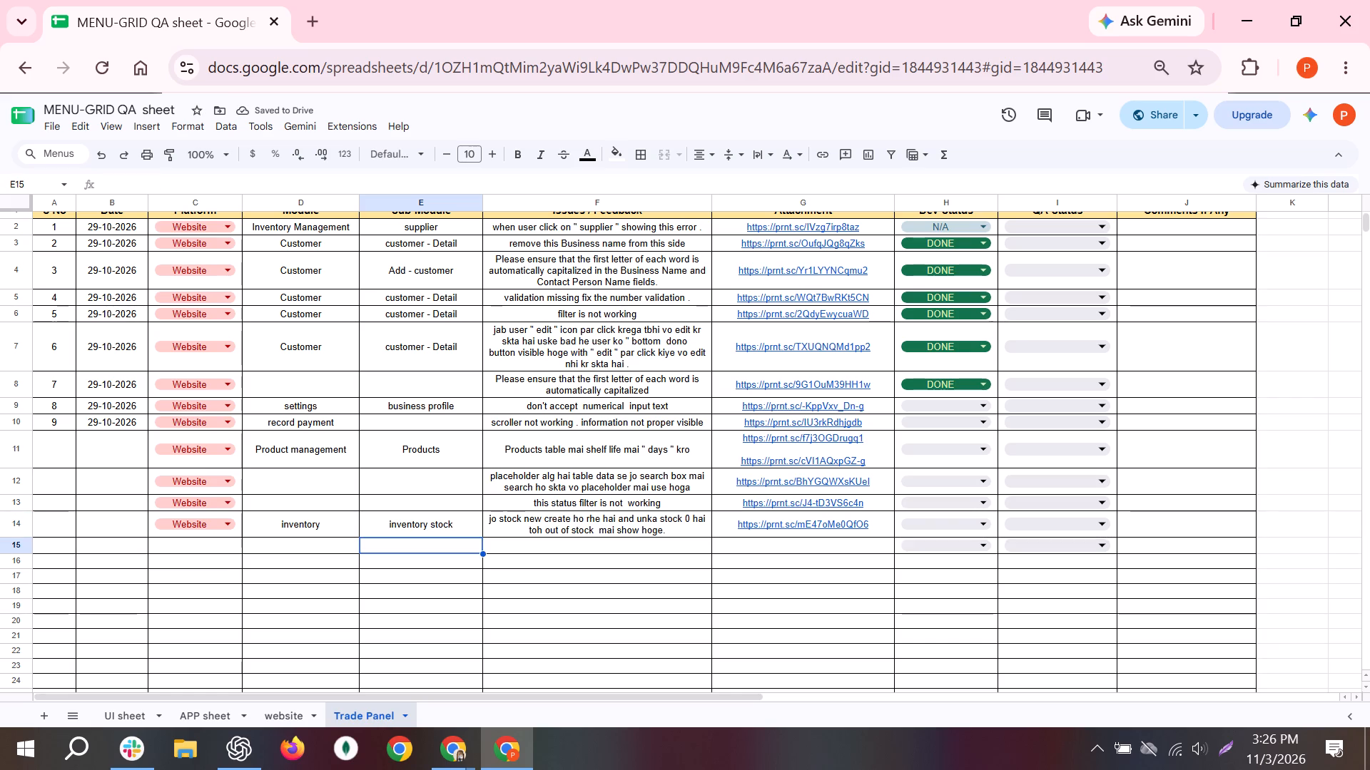
Check the Products page's module names in MenuGrid, and fill row 13 with Module "product management" and Sub-Module "product".
key("alt+Tab")
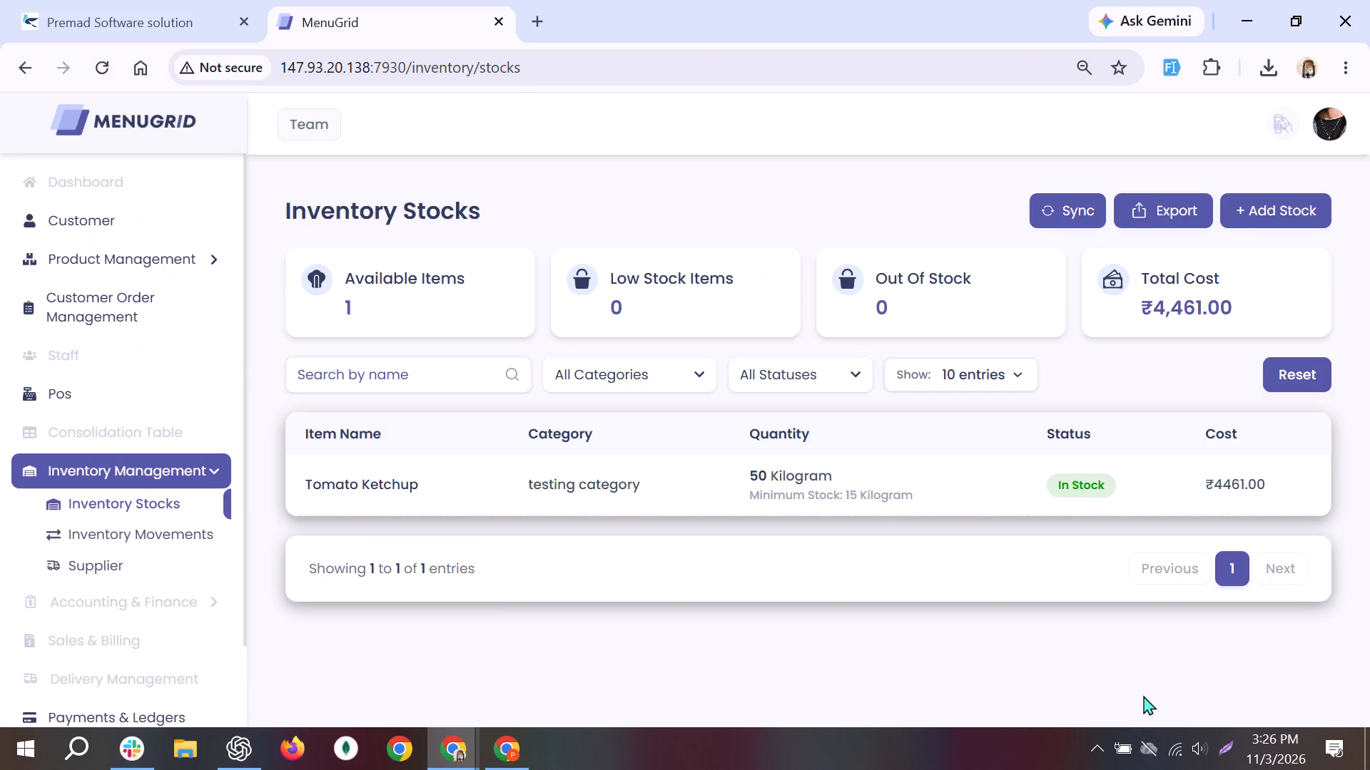
left_click(146, 214)
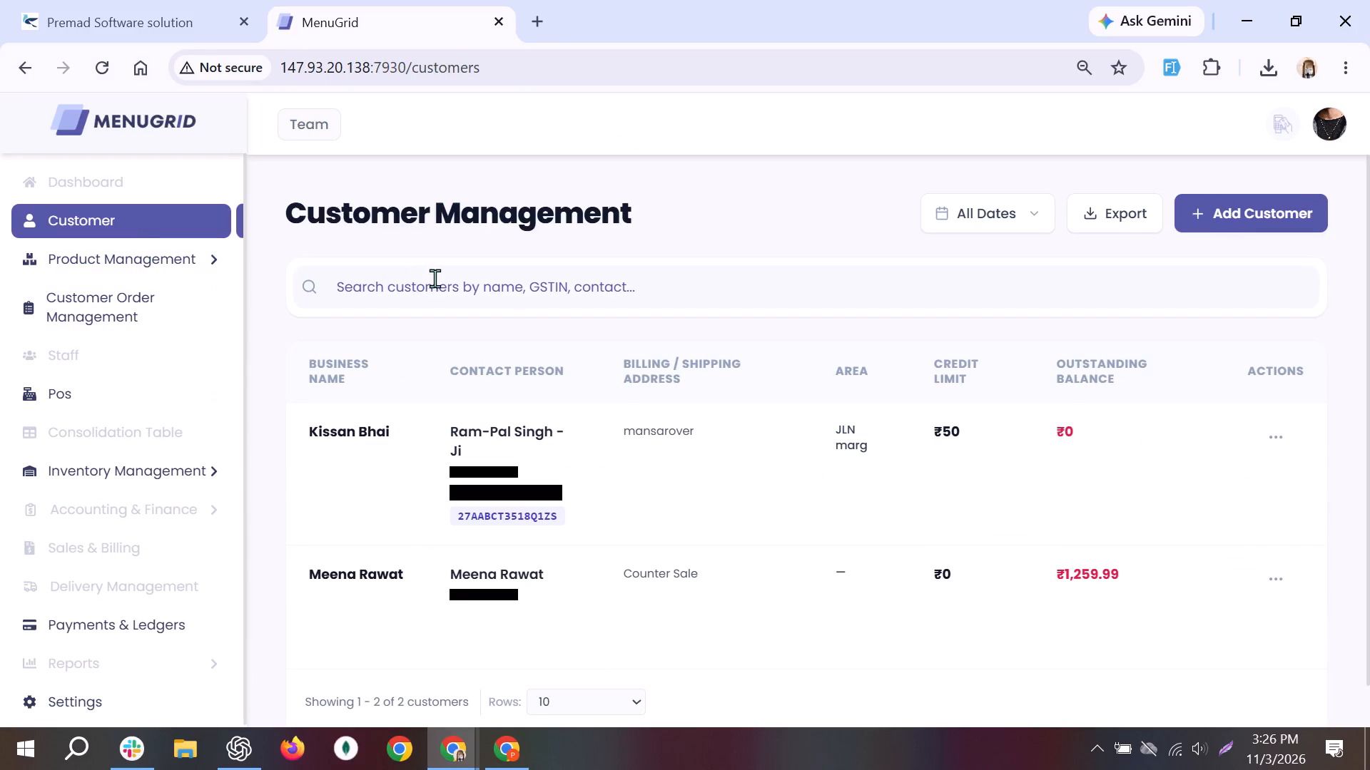
left_click(160, 260)
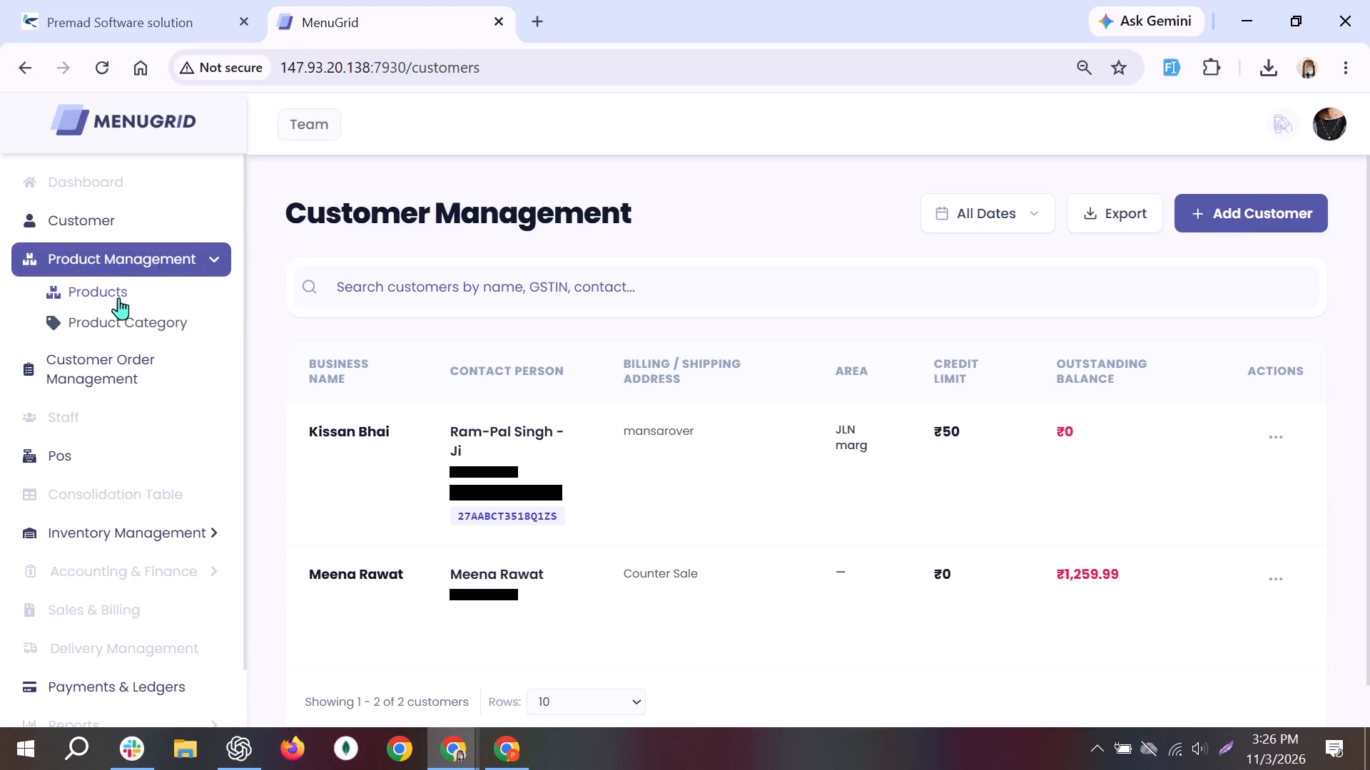
left_click(118, 297)
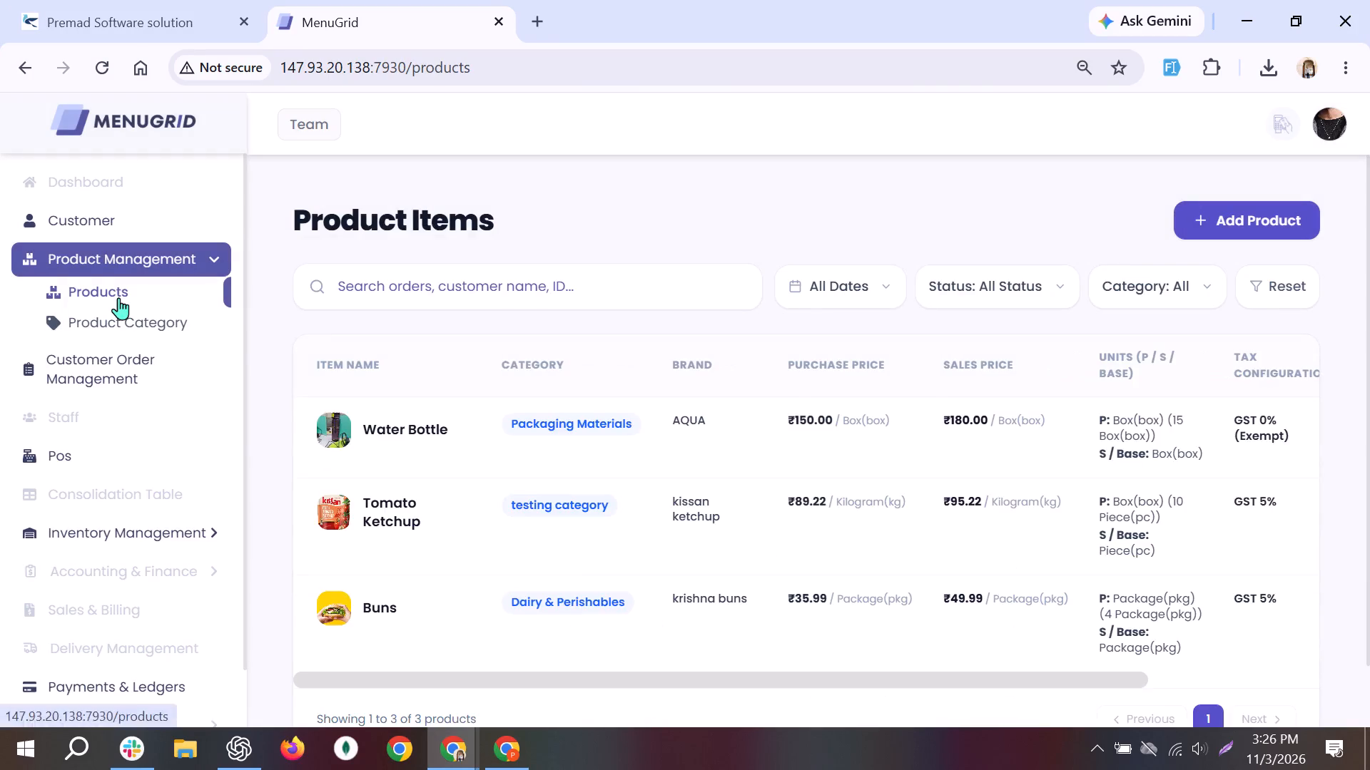
key("alt+Tab")
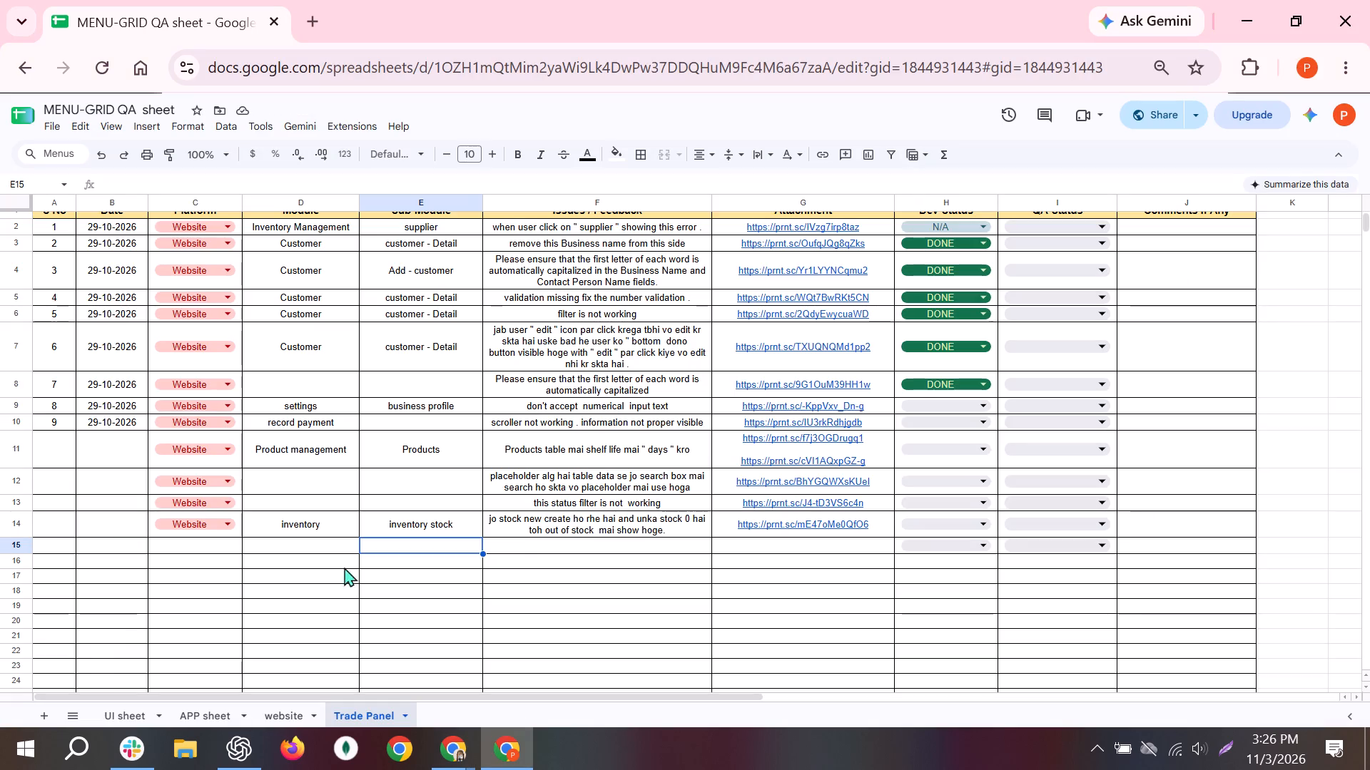
left_click(290, 502)
type("product mana")
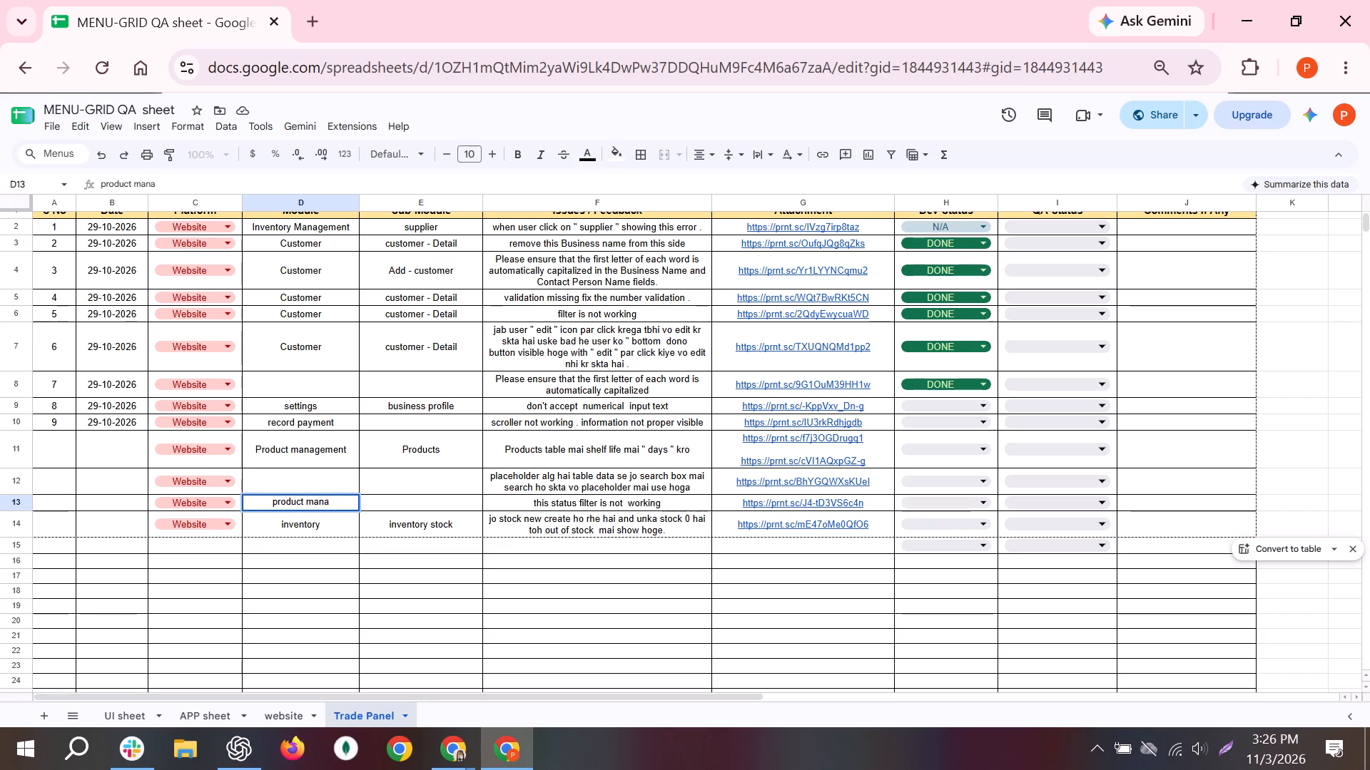
type("gement")
key("space")
key("Right")
type("product")
key("Up")
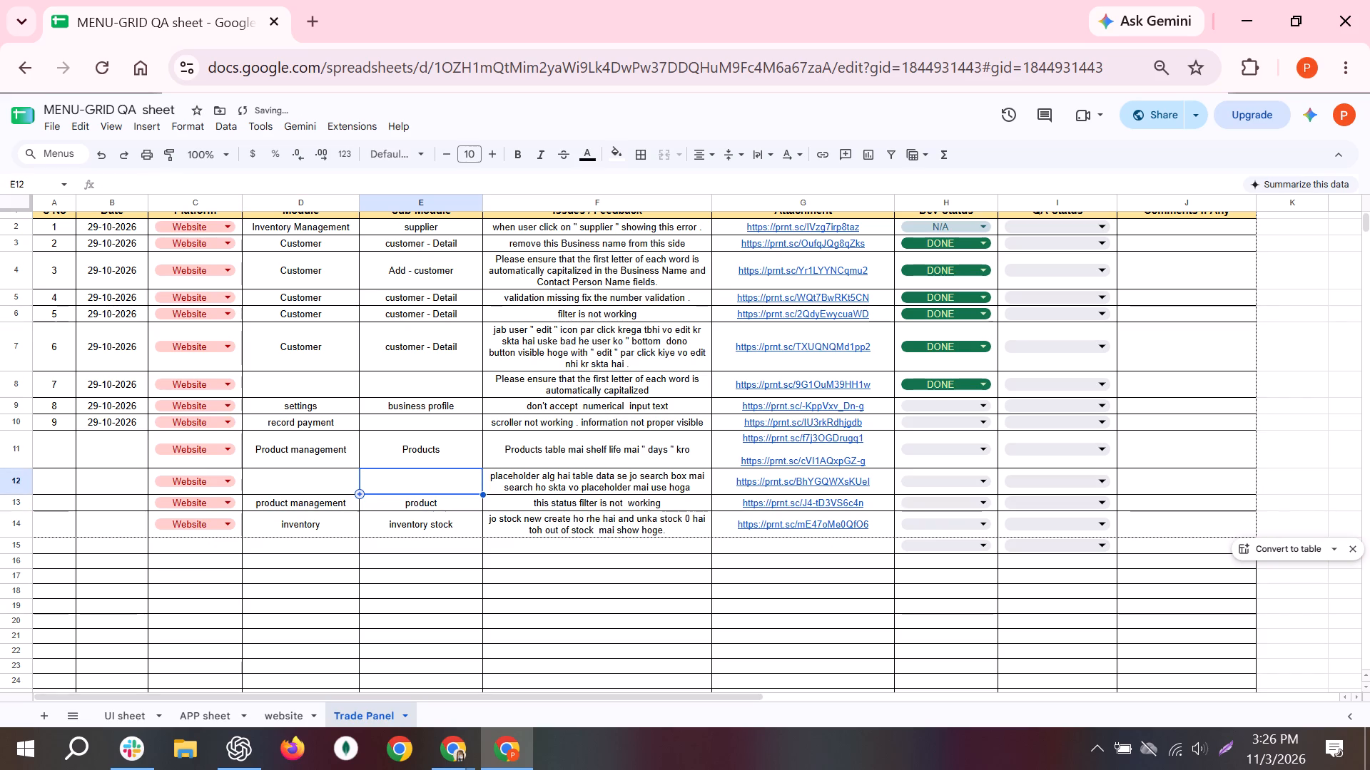
Fill row 12 with the Module "product management" and the Sub-Module "Product".
key("Left")
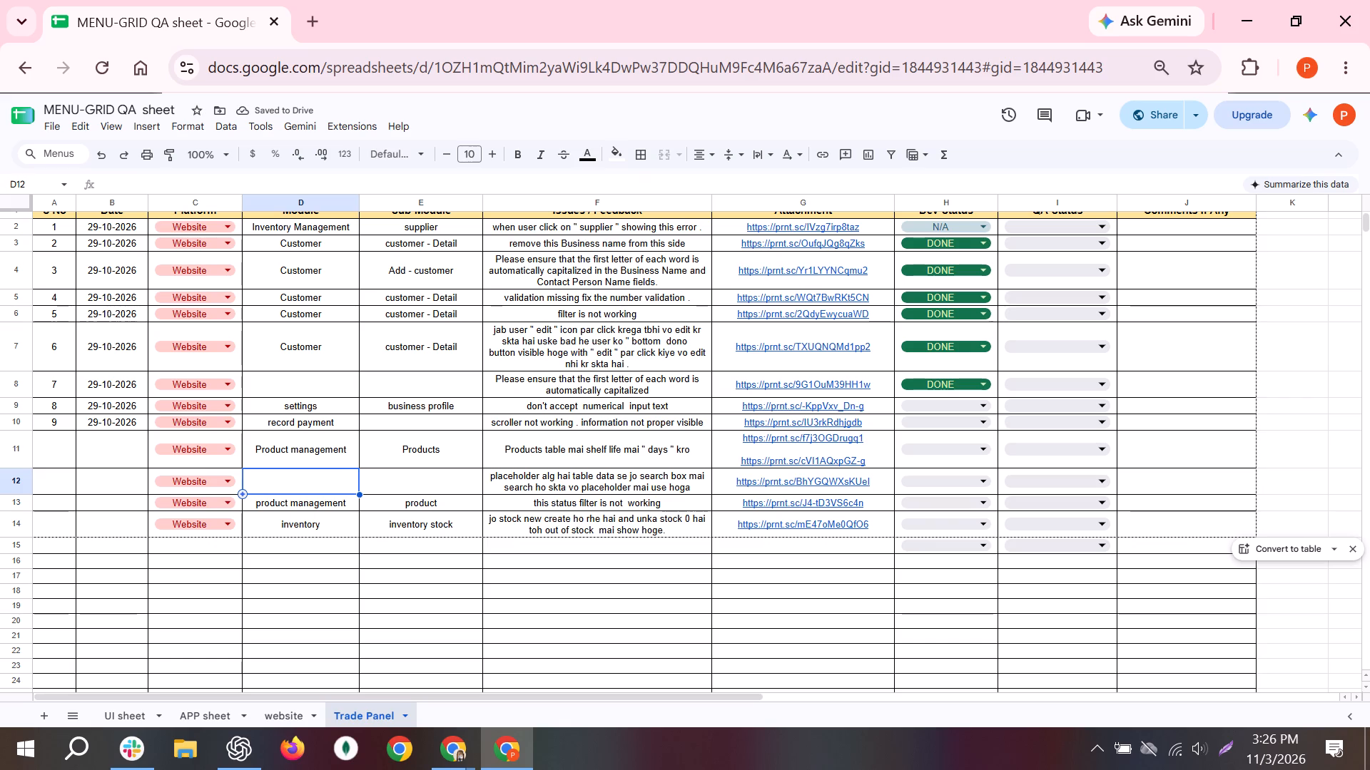
type("pr")
key("Right")
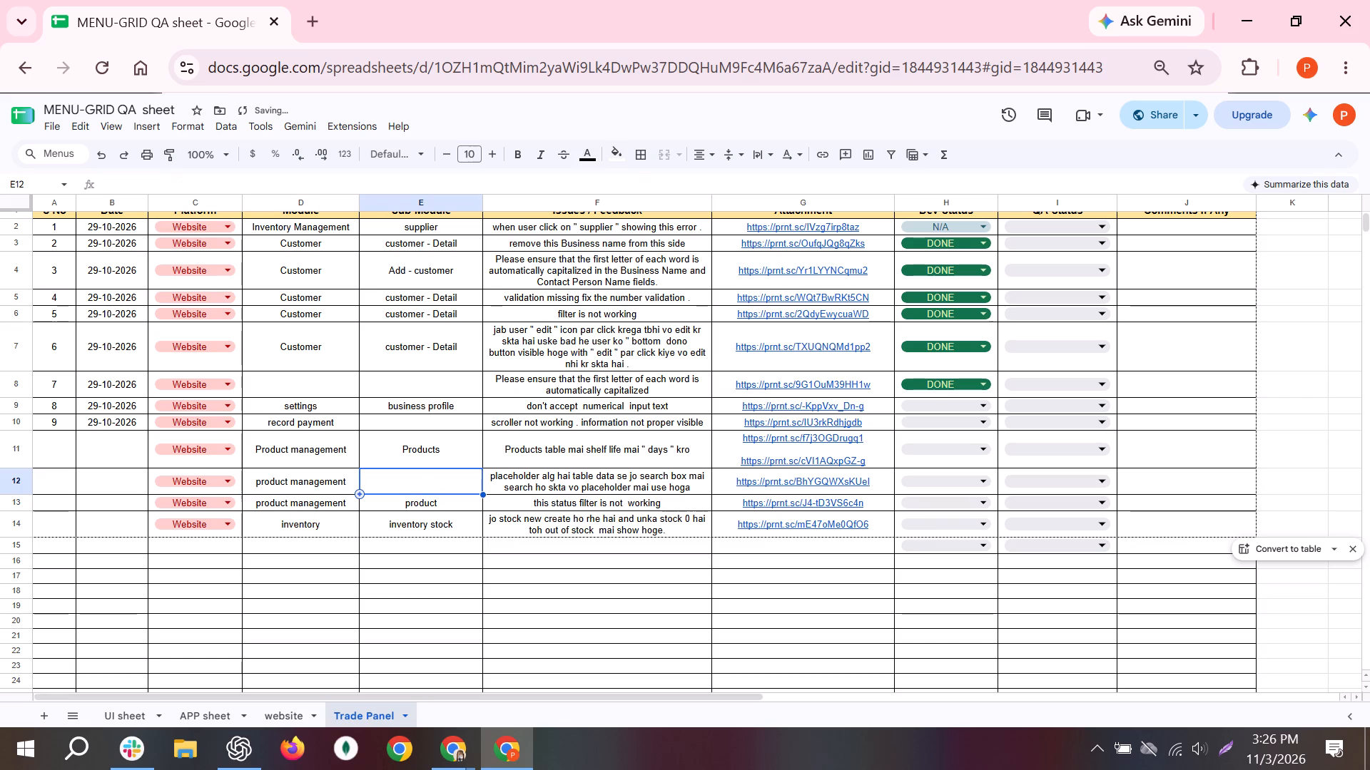
key("p")
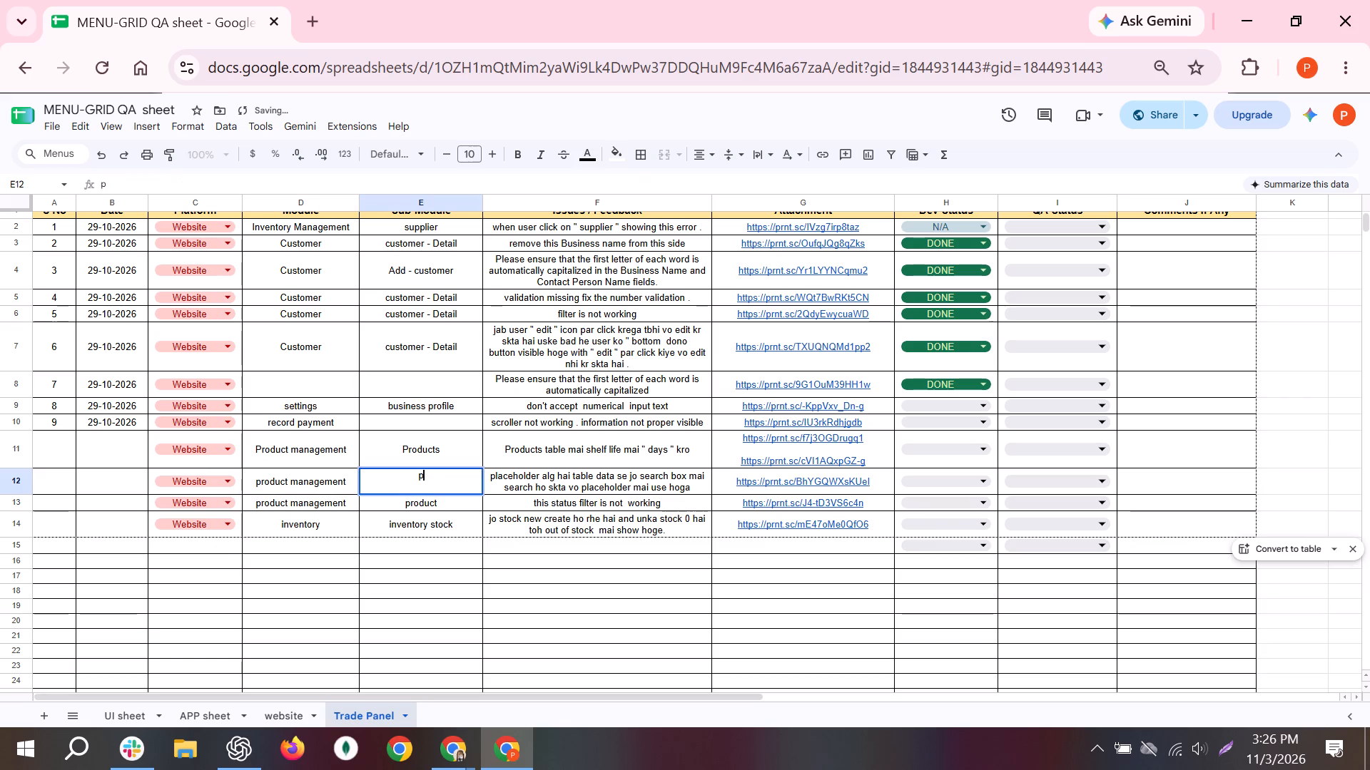
type("ro")
key("BackSpace")
key("BackSpace")
key("BackSpace")
key("shift+p")
type("roduct")
key("Return")
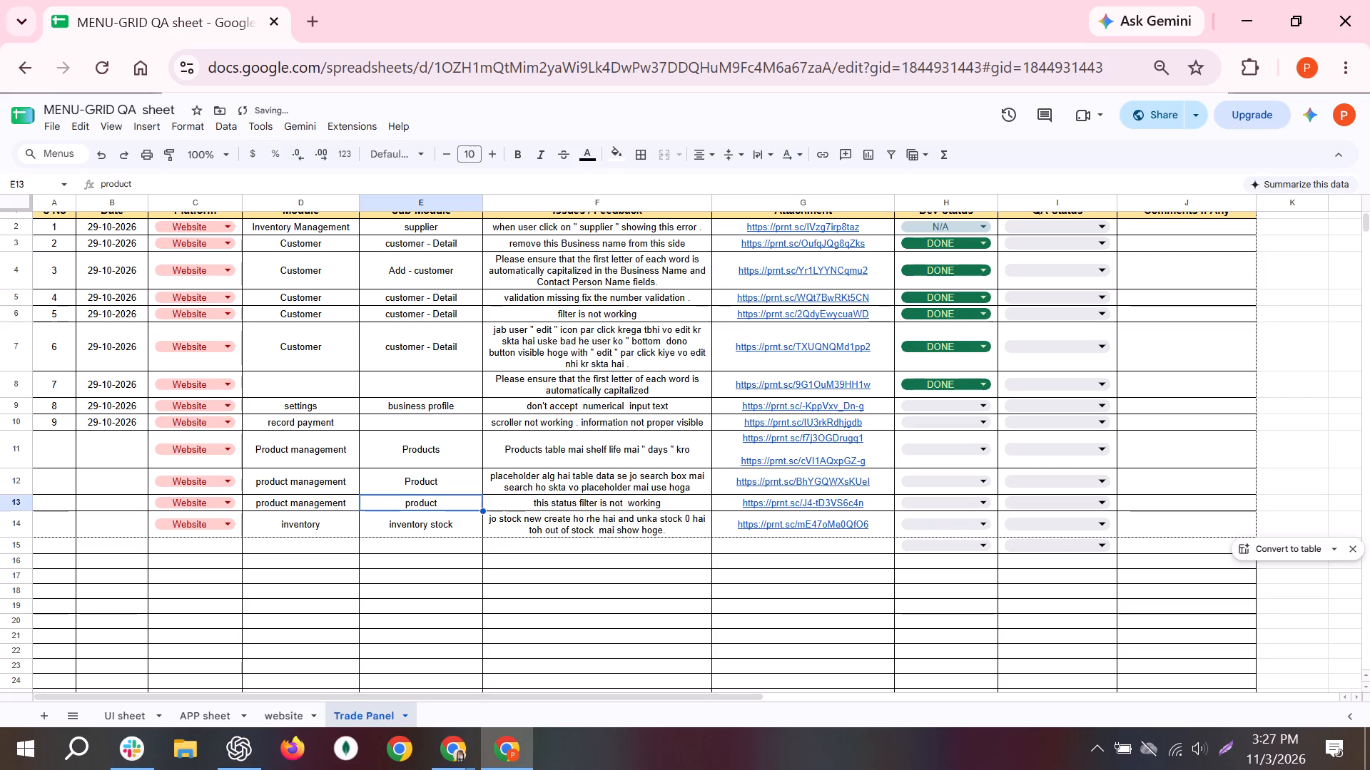
scroll(290, 502, "down", 1)
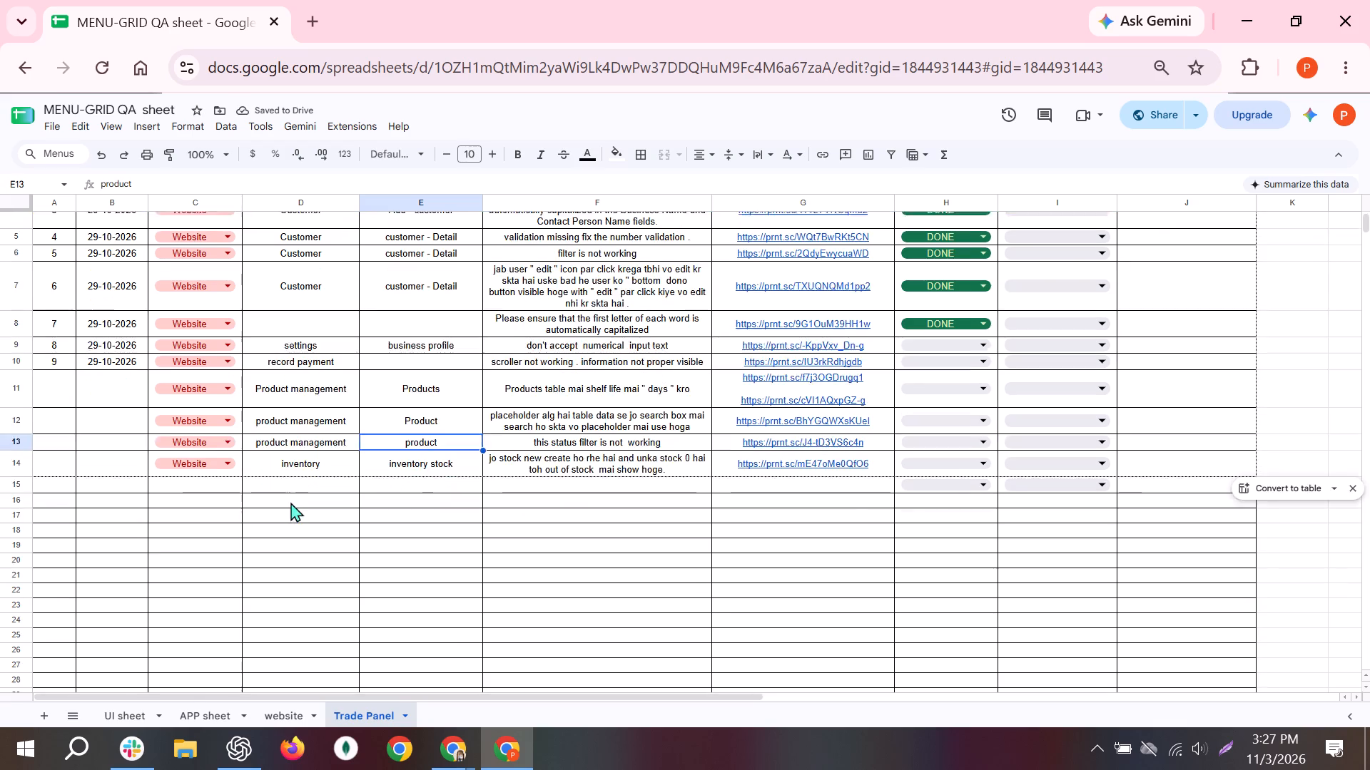
scroll(290, 502, "up", 6)
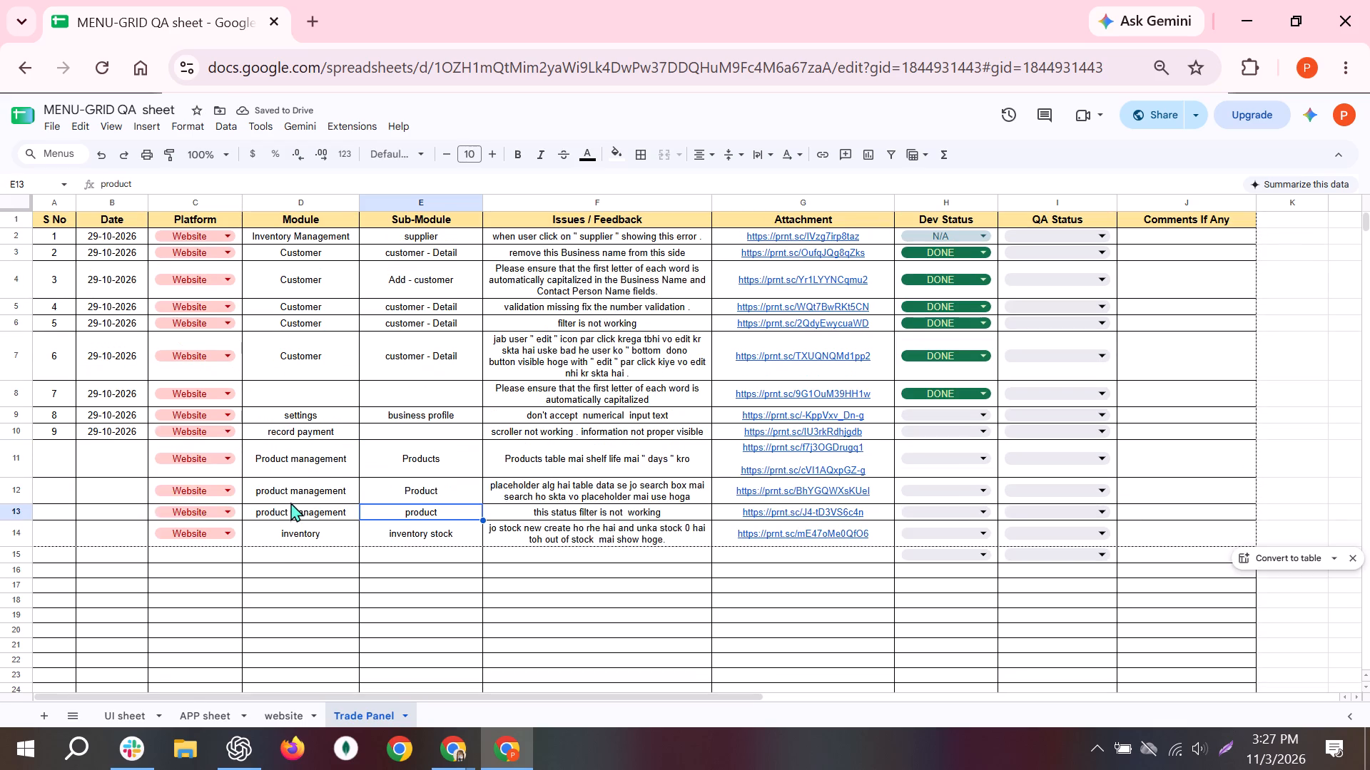
Switch to MenuGrid, open Inventory Stocks under Inventory Management, and test resetting the list filters.
key("alt+Tab")
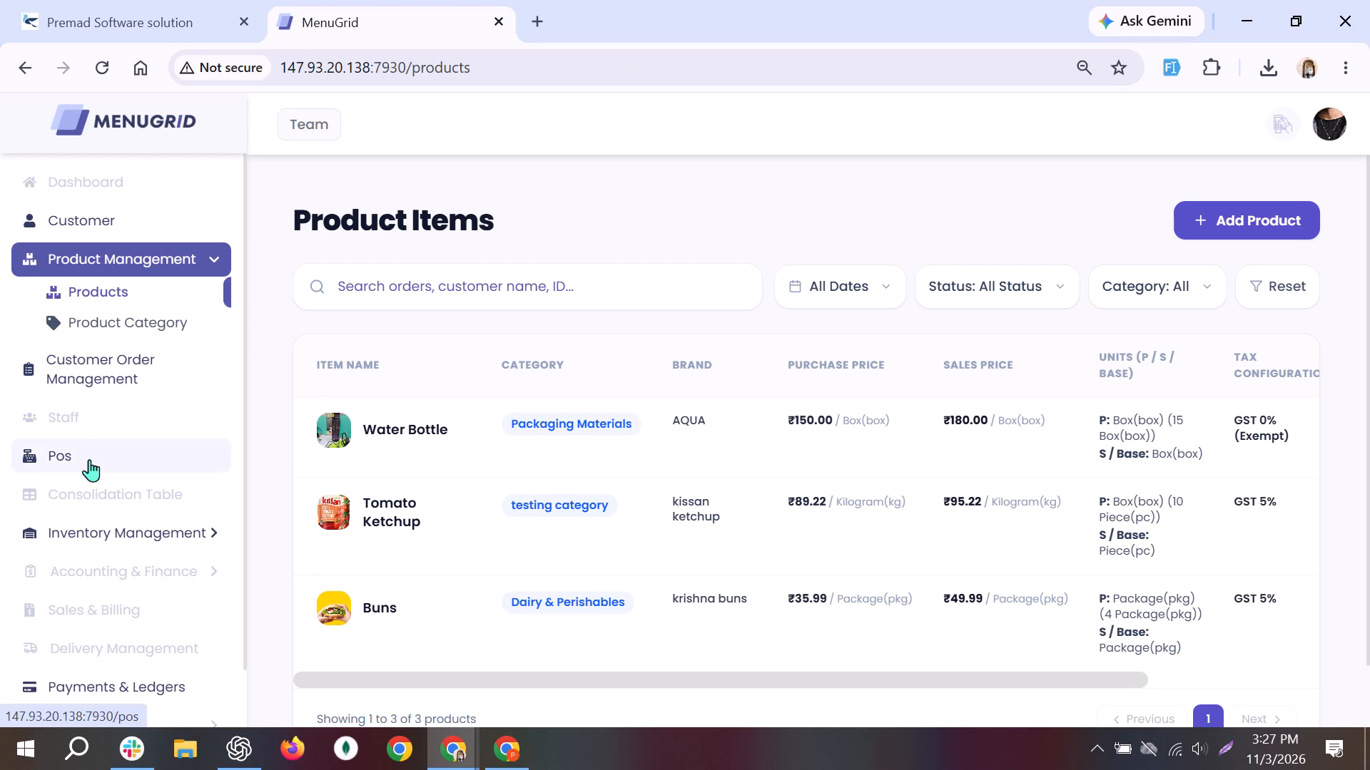
left_click(107, 540)
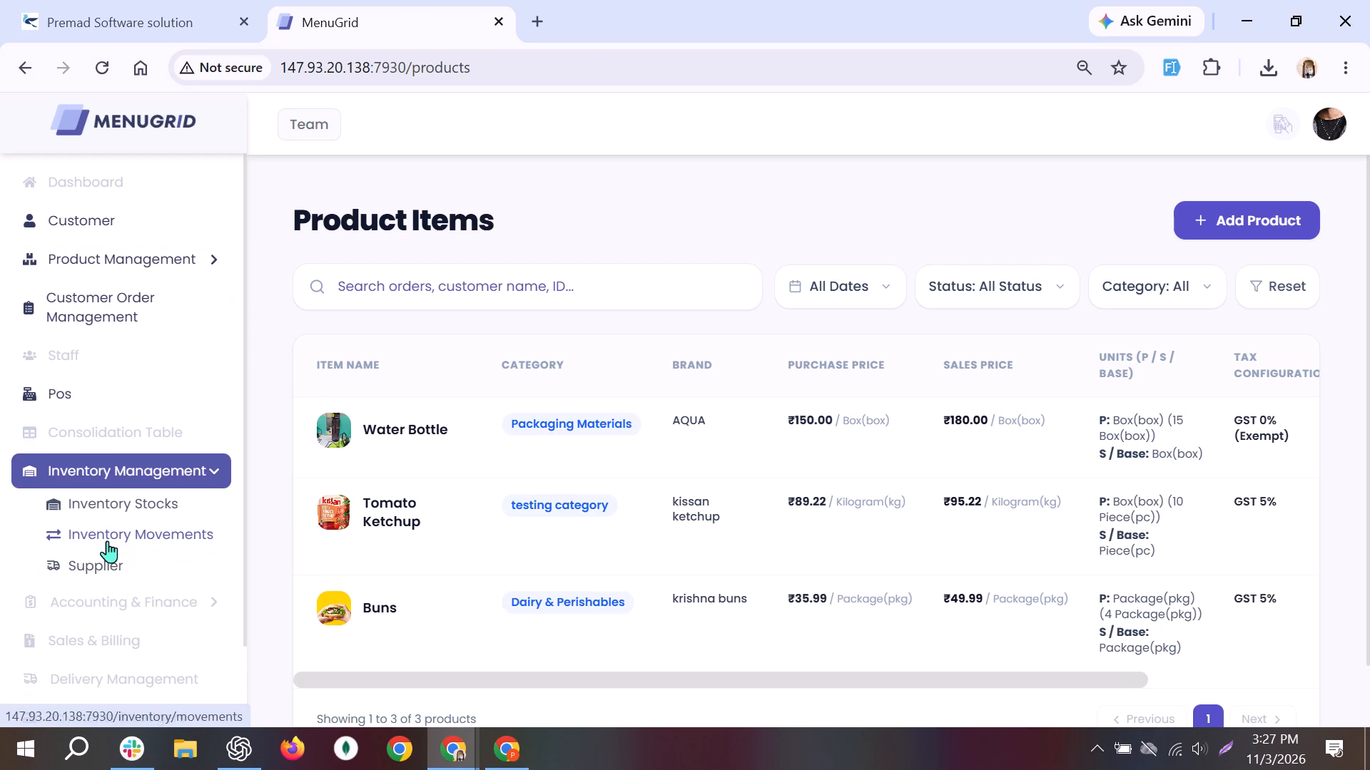
left_click(137, 503)
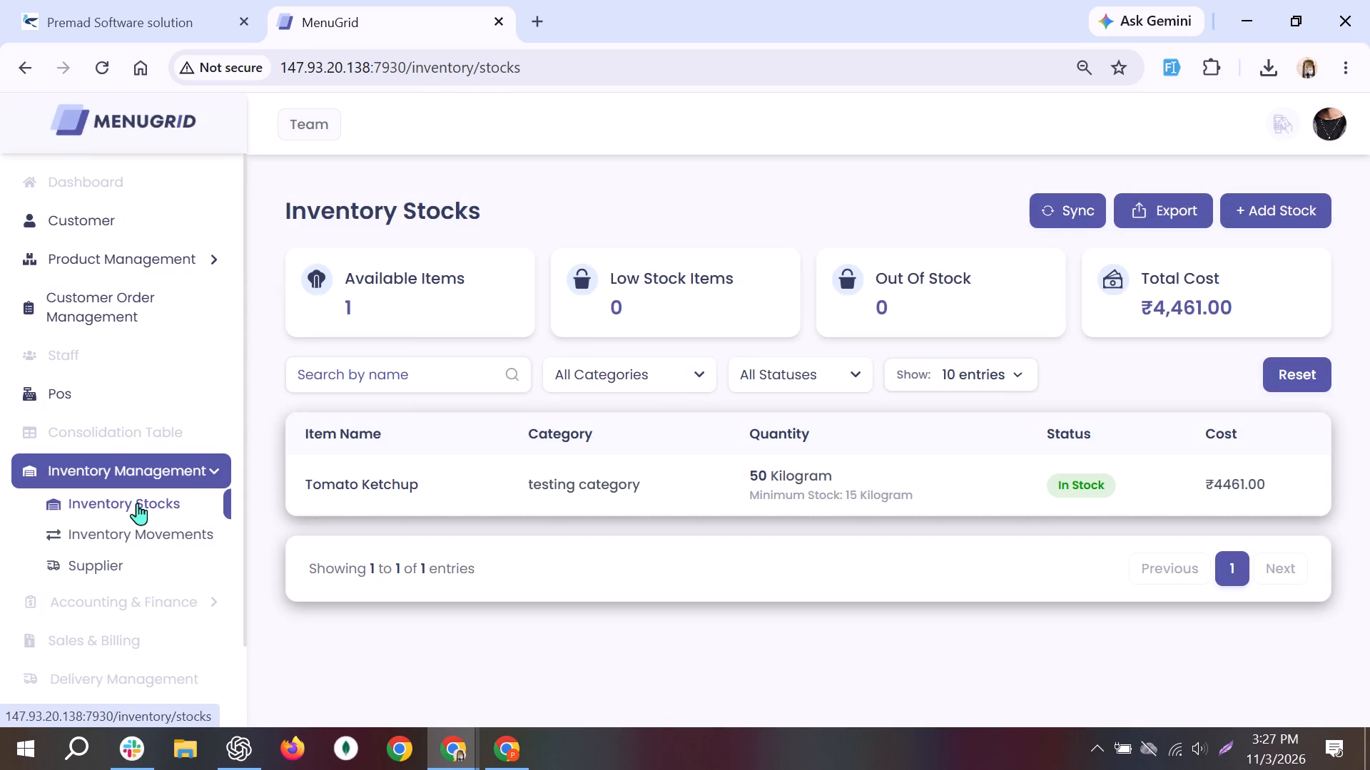
left_click(1277, 374)
triple_click(1277, 374)
left_click(1277, 374)
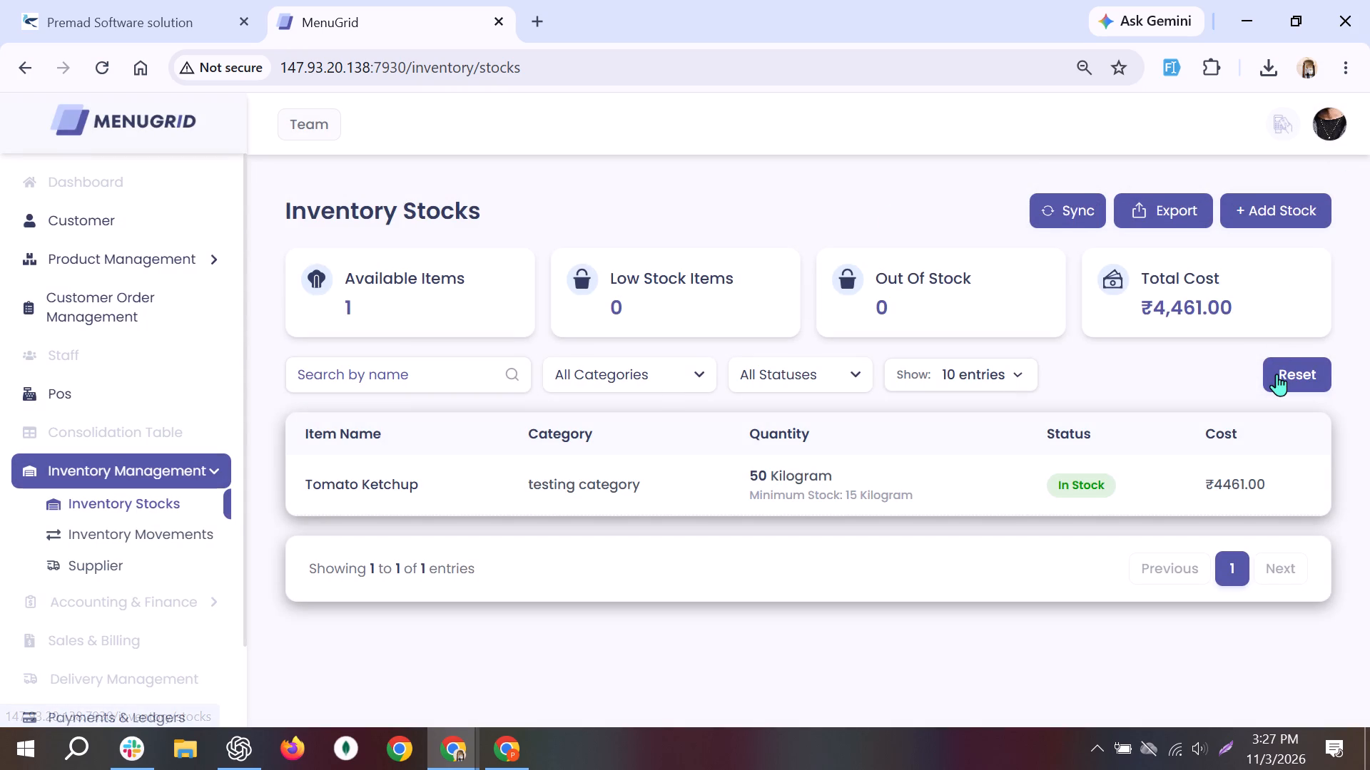
Test the Inventory Stocks name search with "water", and clear the search.
left_click(408, 379)
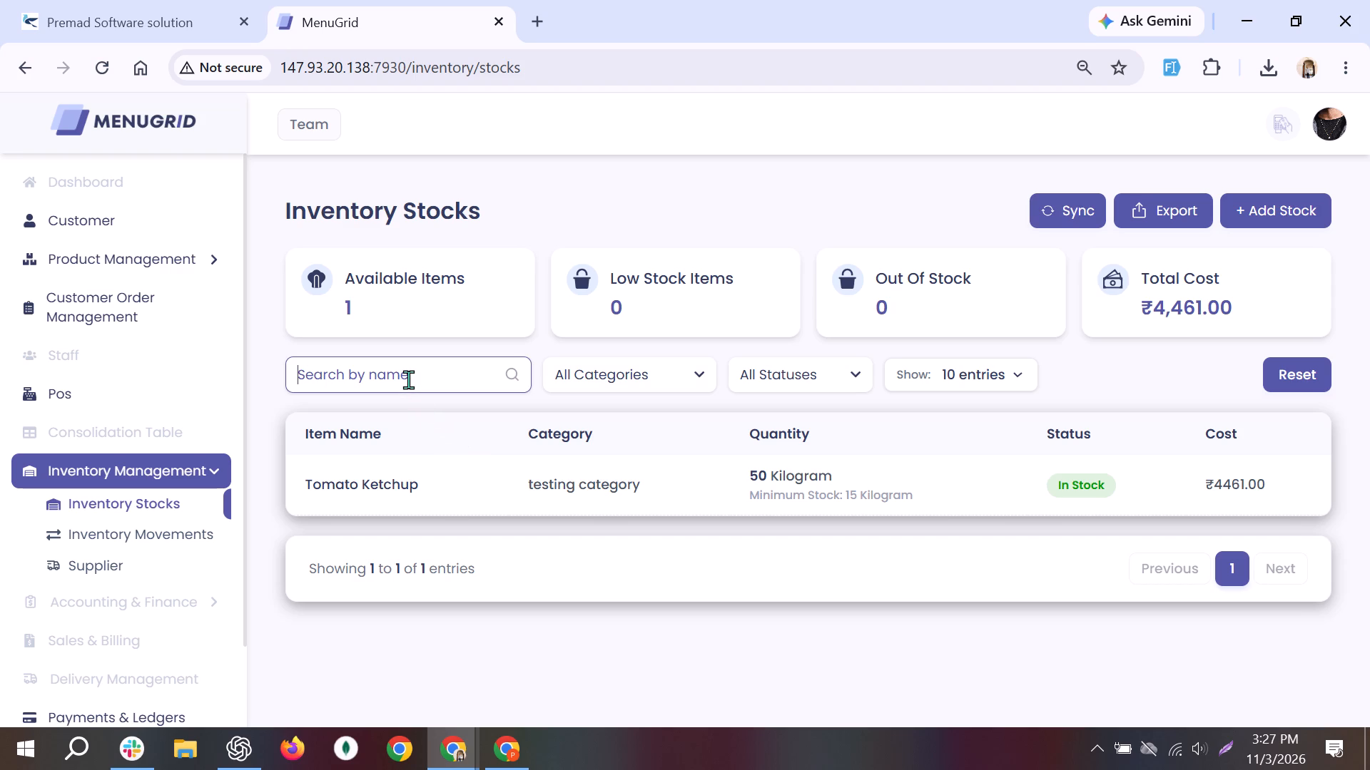
key("w")
type("ater")
key("space")
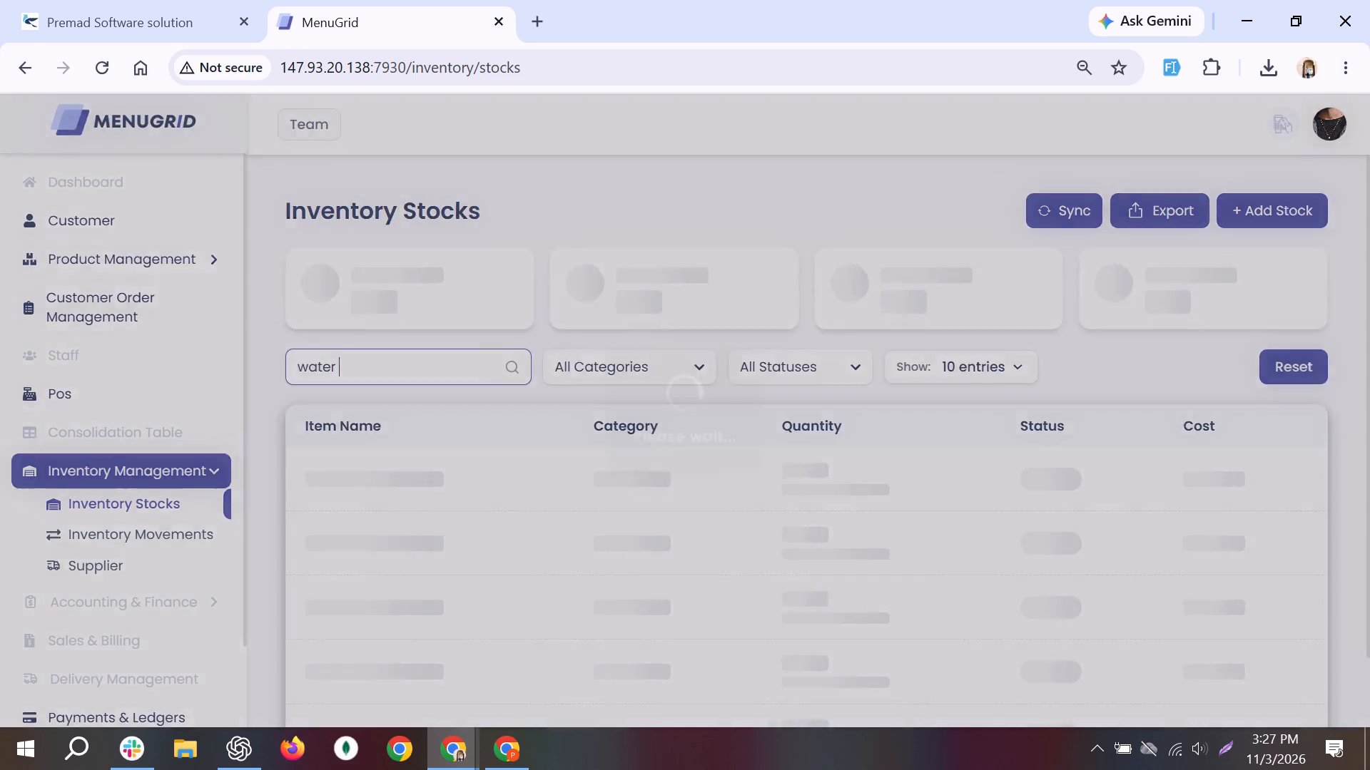
key("BackSpace")
key("BackSpace")
key("BackSpace")
key("BackSpace")
key("BackSpace")
key("BackSpace")
key("BackSpace")
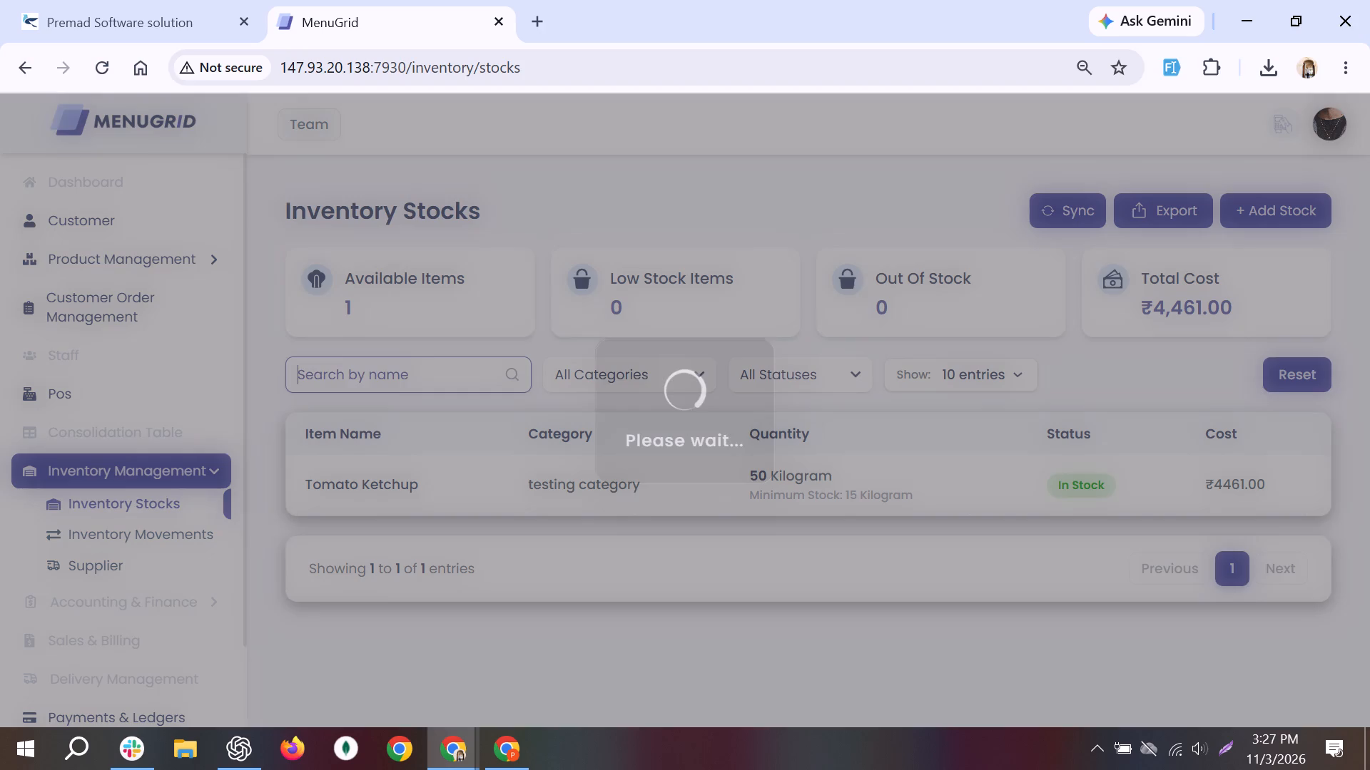
Test the Inventory Stocks name search with "bun", and clear the search.
type("bun")
key("BackSpace")
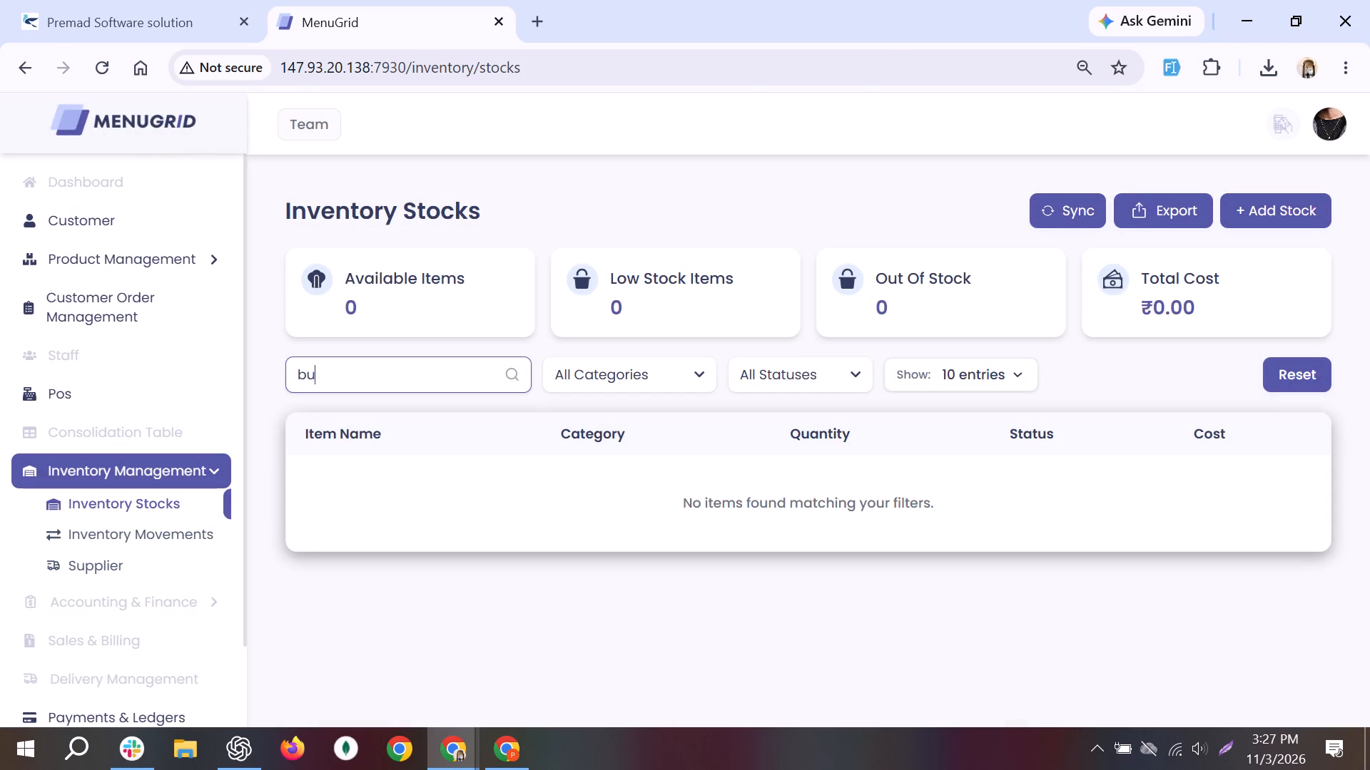
key("BackSpace")
key("BackSpace")
key("BackSpace")
Look through the category options available for filtering the Inventory Stocks list.
left_click(621, 387)
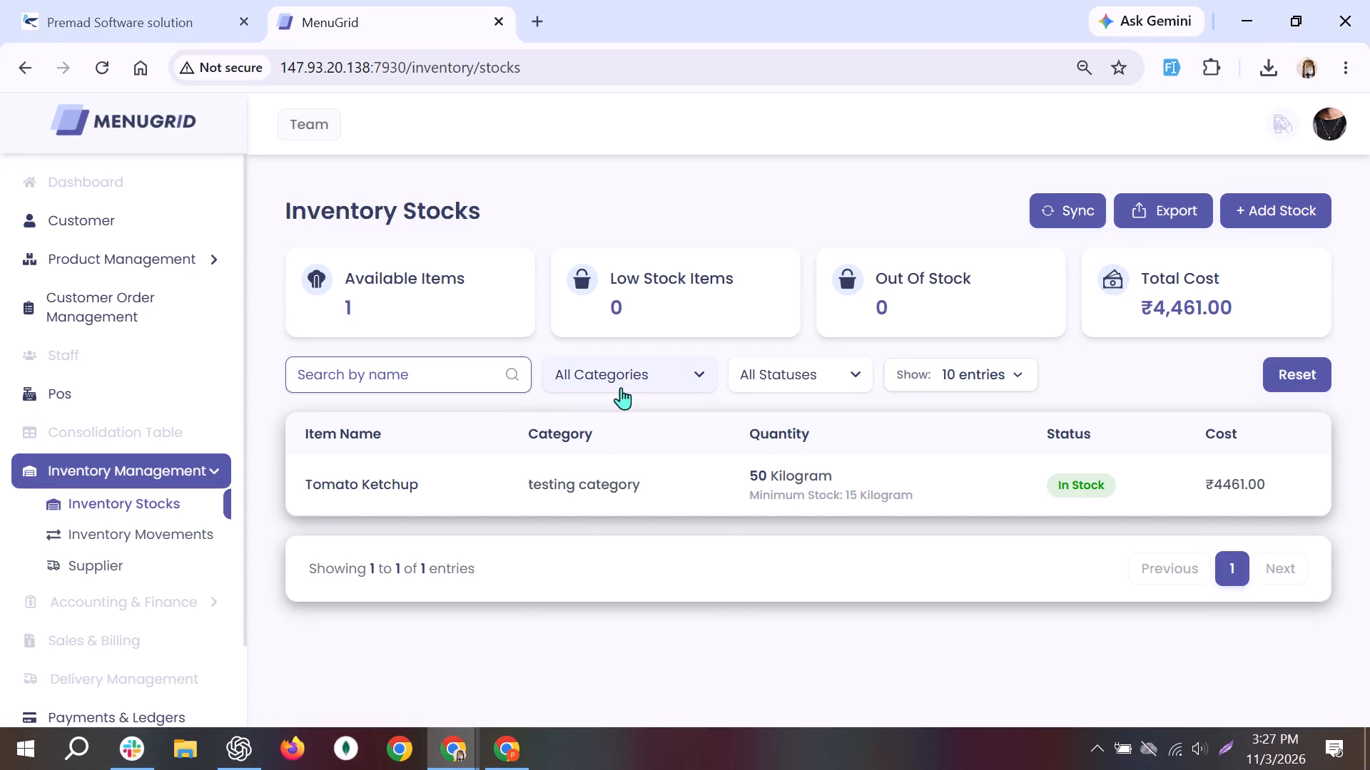
scroll(649, 528, "down", 10)
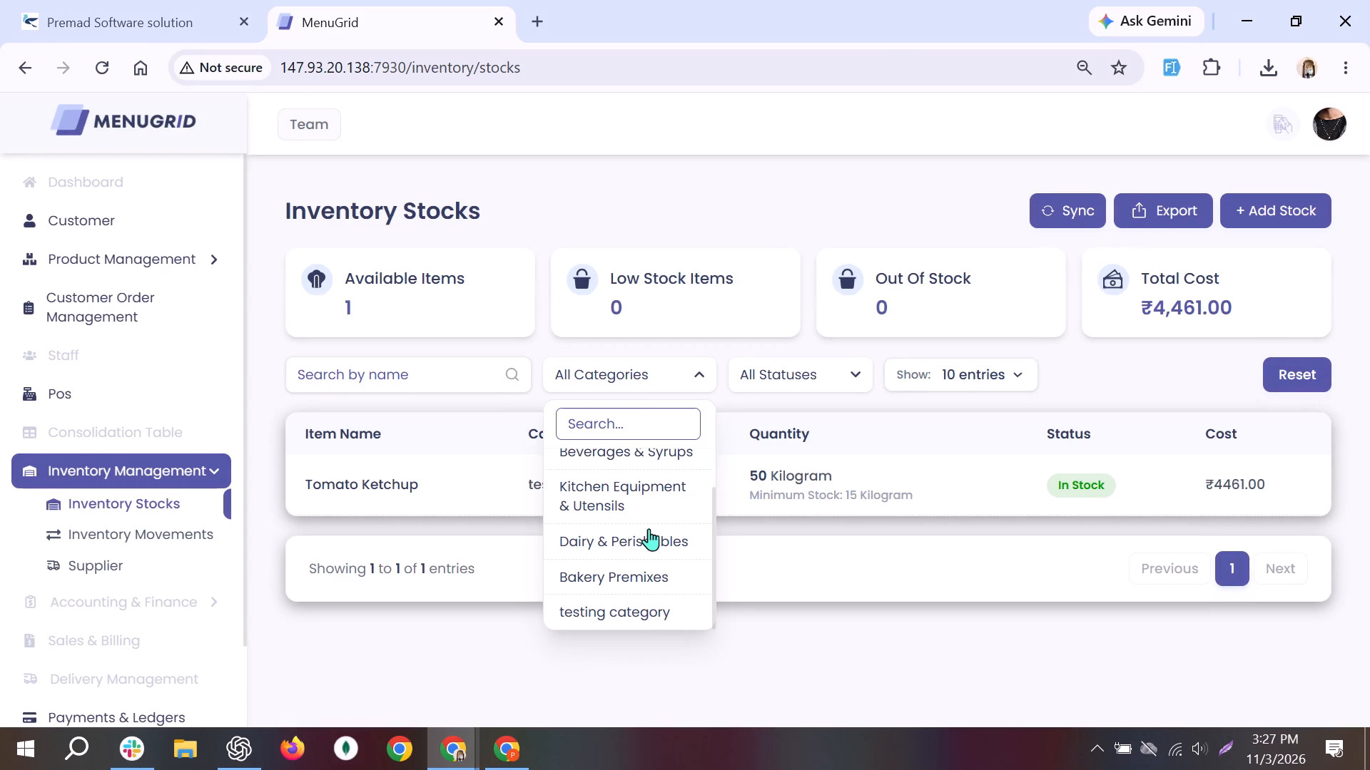
scroll(649, 528, "down", 6)
scroll(637, 581, "up", 17)
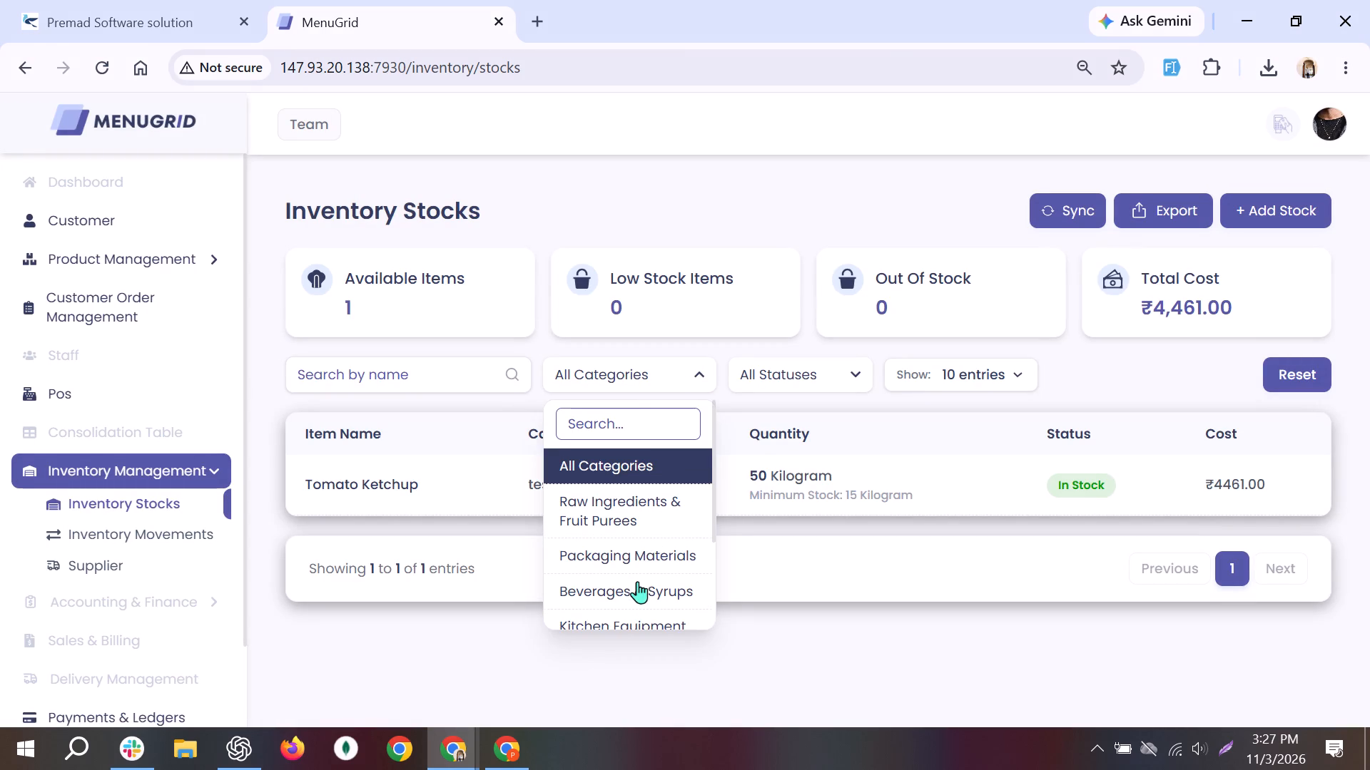
scroll(627, 533, "down", 9)
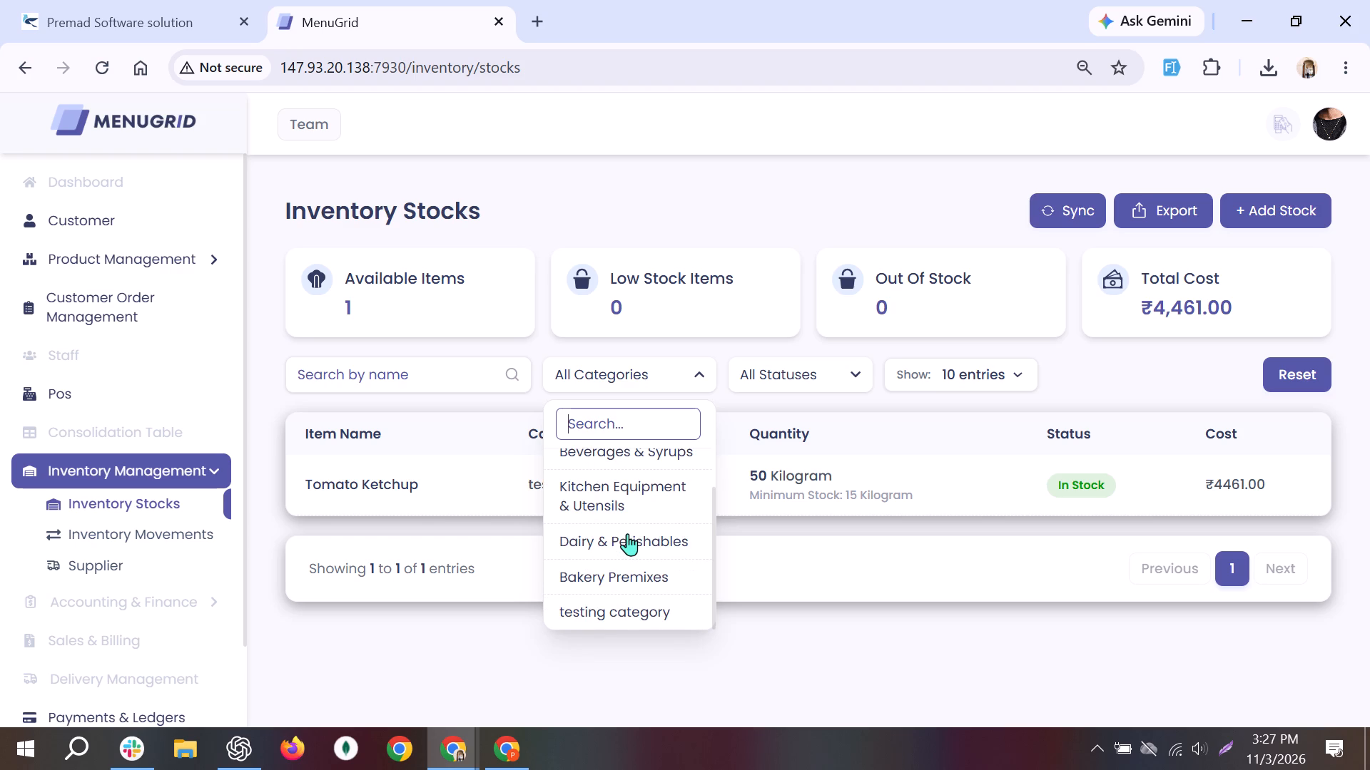
scroll(627, 533, "up", 1)
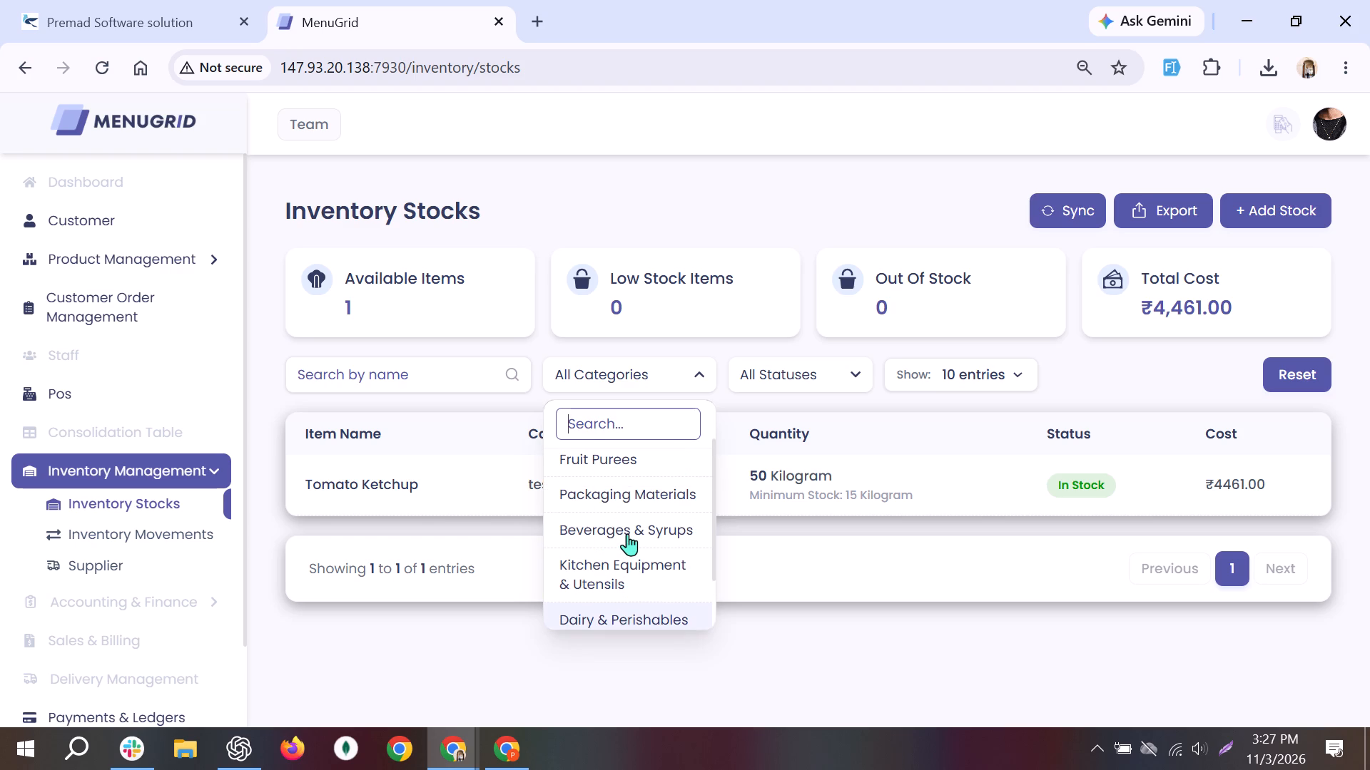
scroll(624, 506, "up", 1)
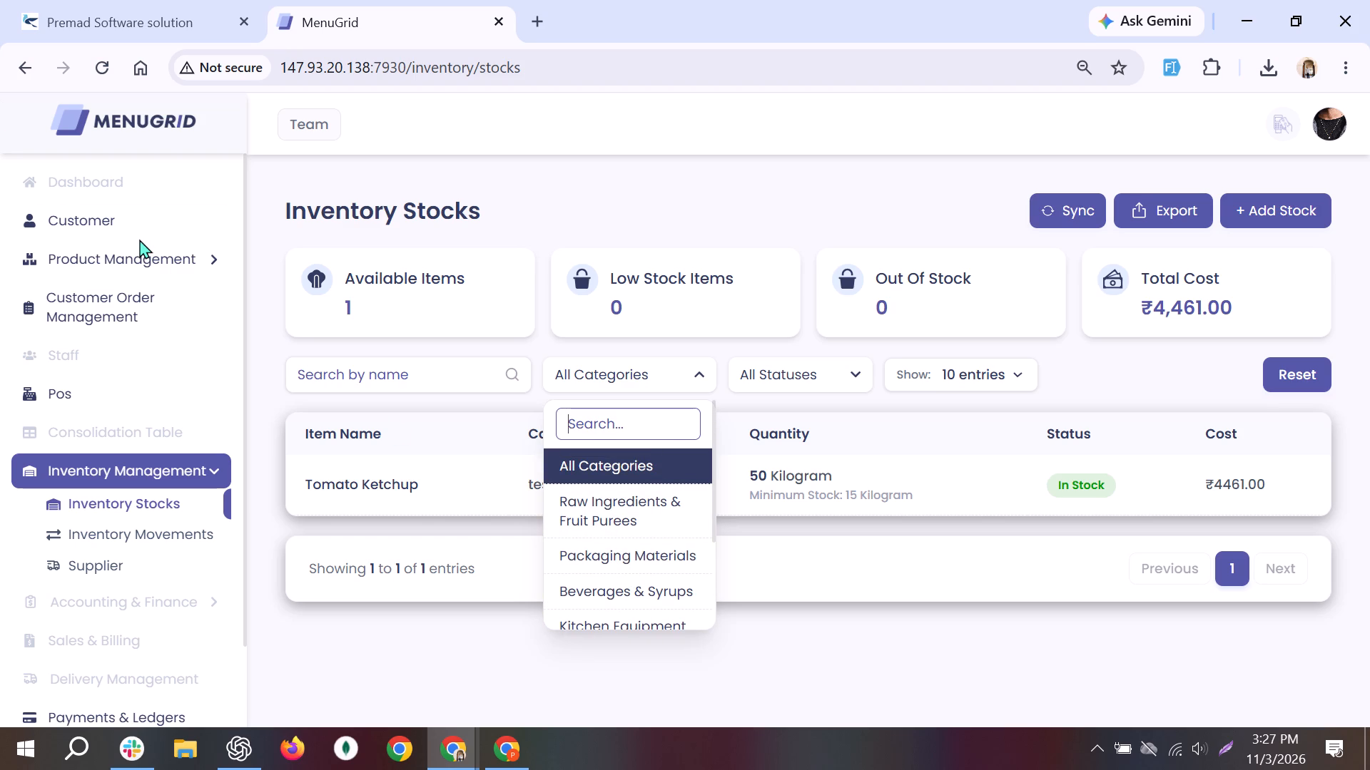
Check the categories on the Products page, then test the Inventory Stocks category filter with Packaging Materials and return it to All Categories.
left_click(124, 254)
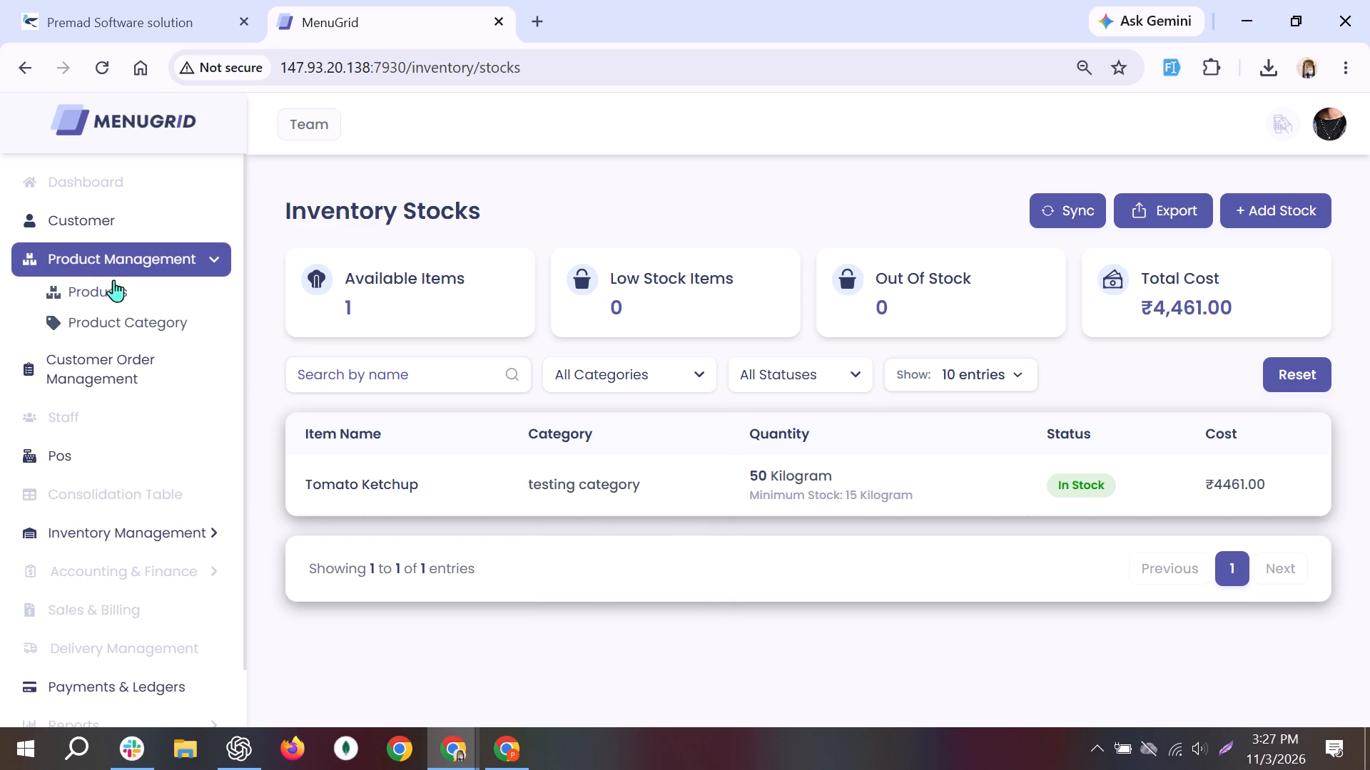
left_click(111, 283)
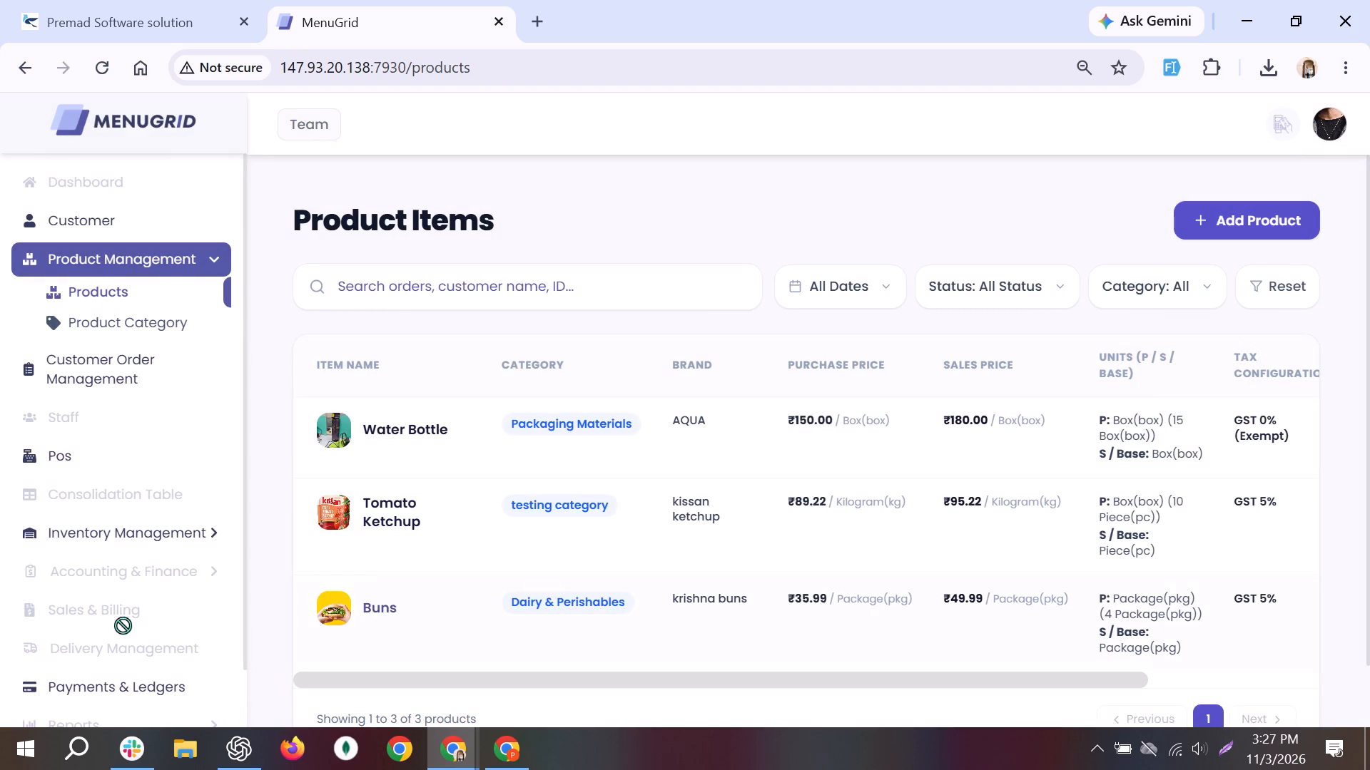
left_click(162, 542)
left_click(150, 515)
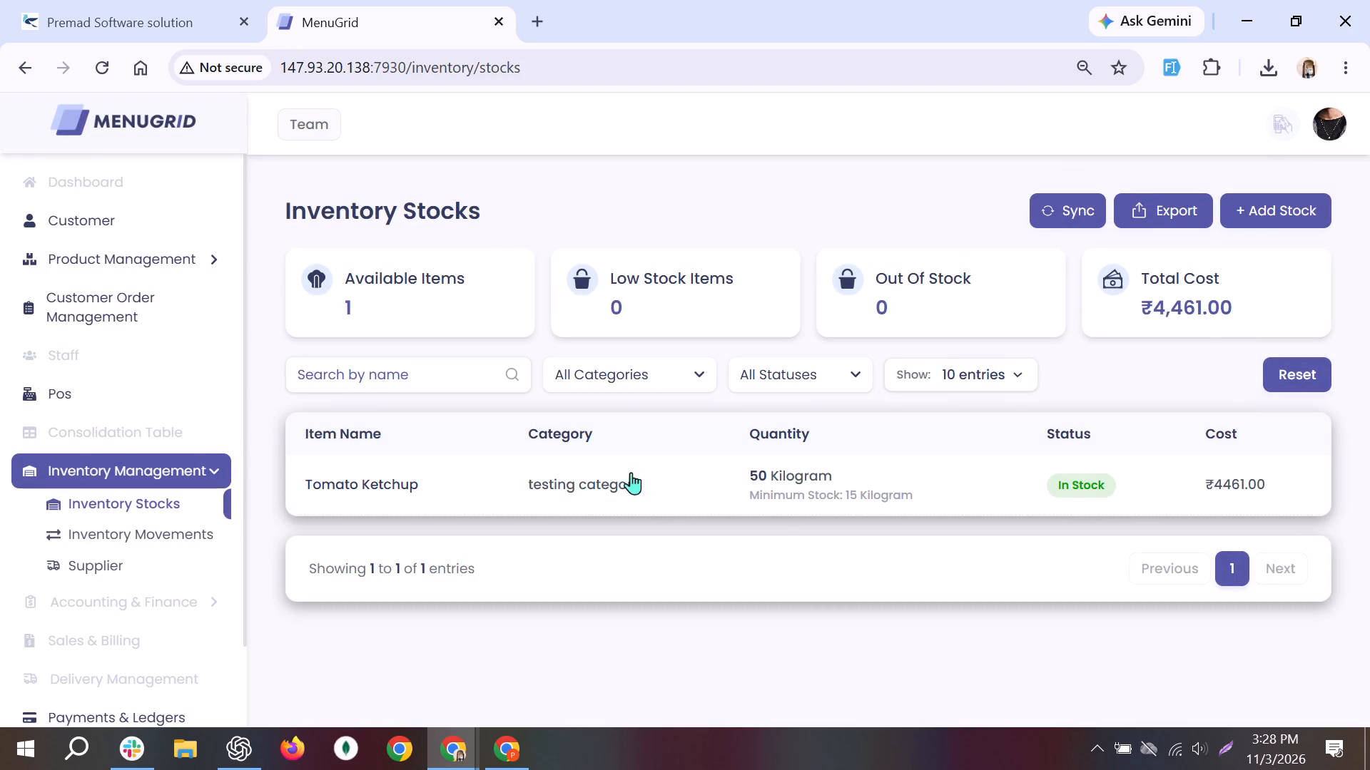
left_click(666, 376)
left_click(634, 554)
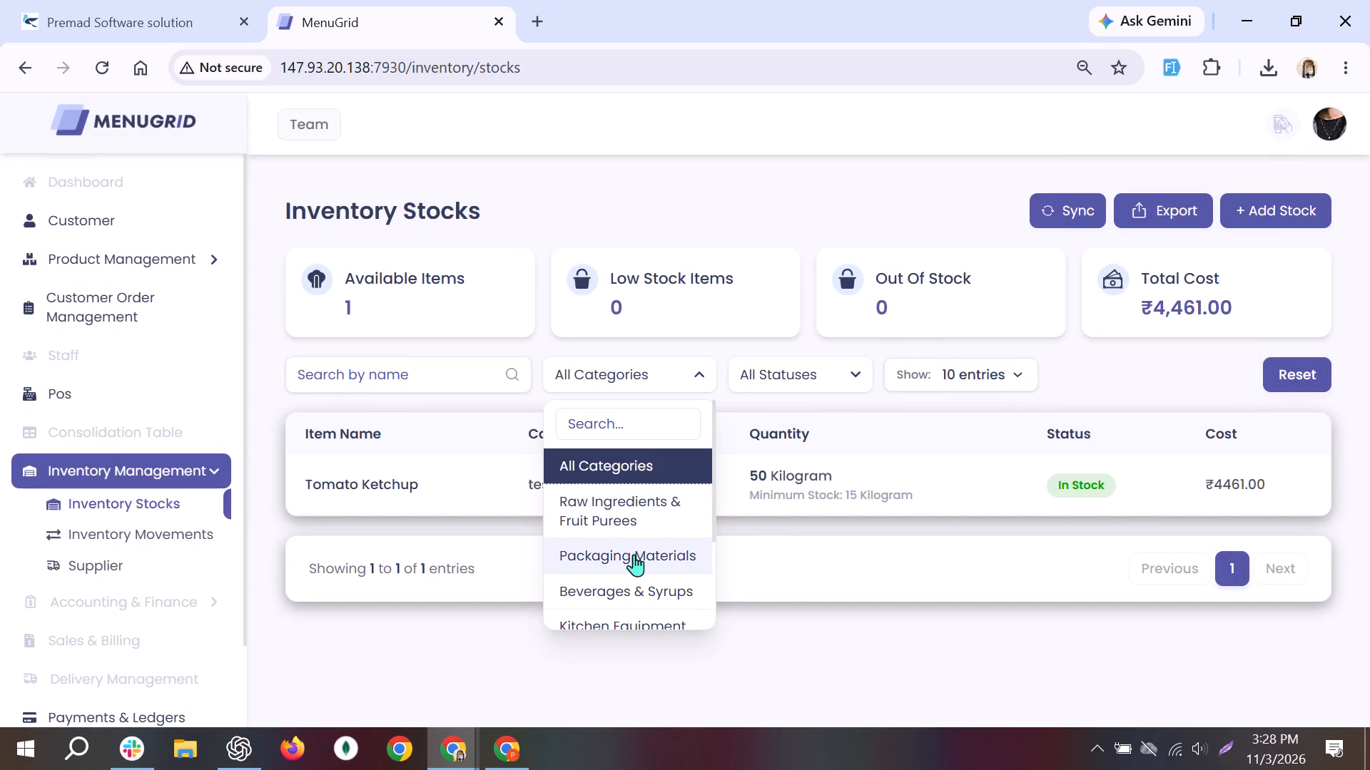
left_click(673, 373)
left_click(621, 461)
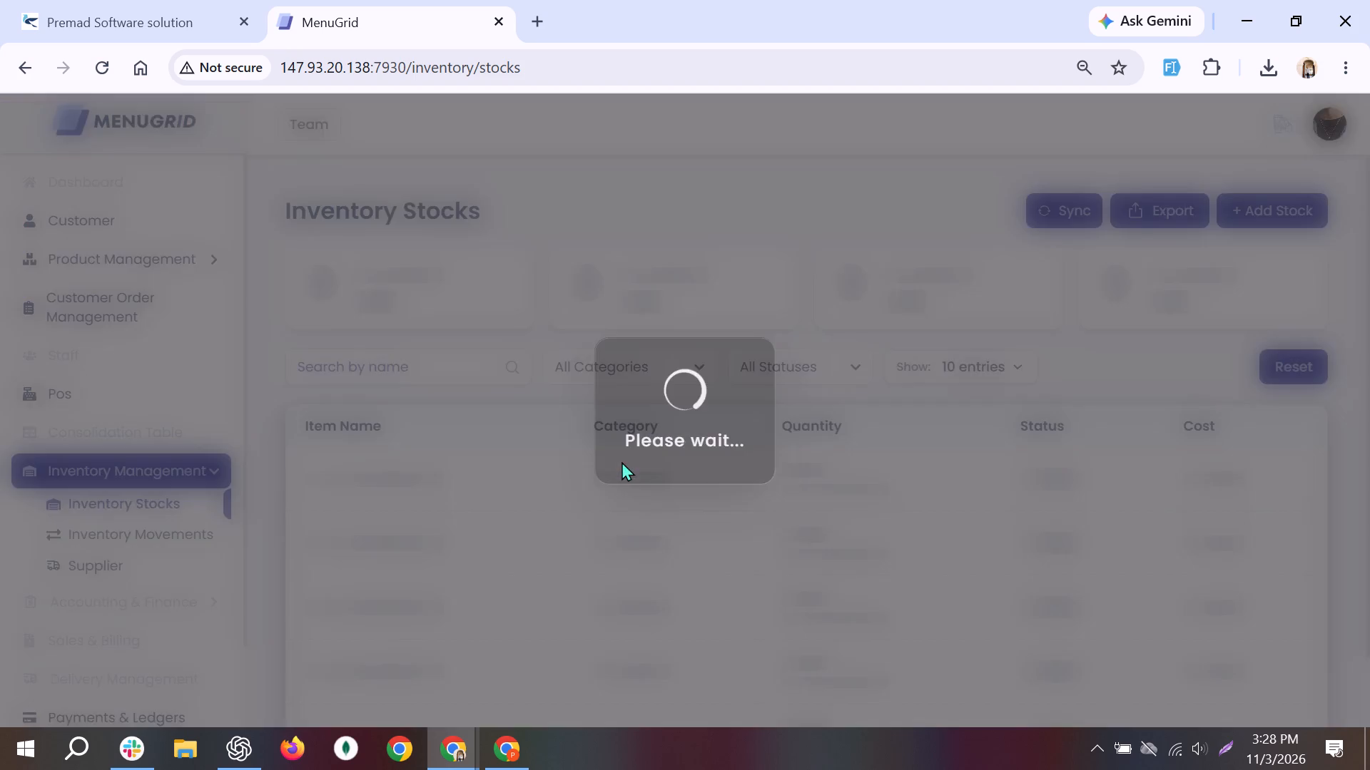
Test the Inventory Stocks status filter with In Stock, Low Stock and Out of Stock in turn.
left_click(829, 373)
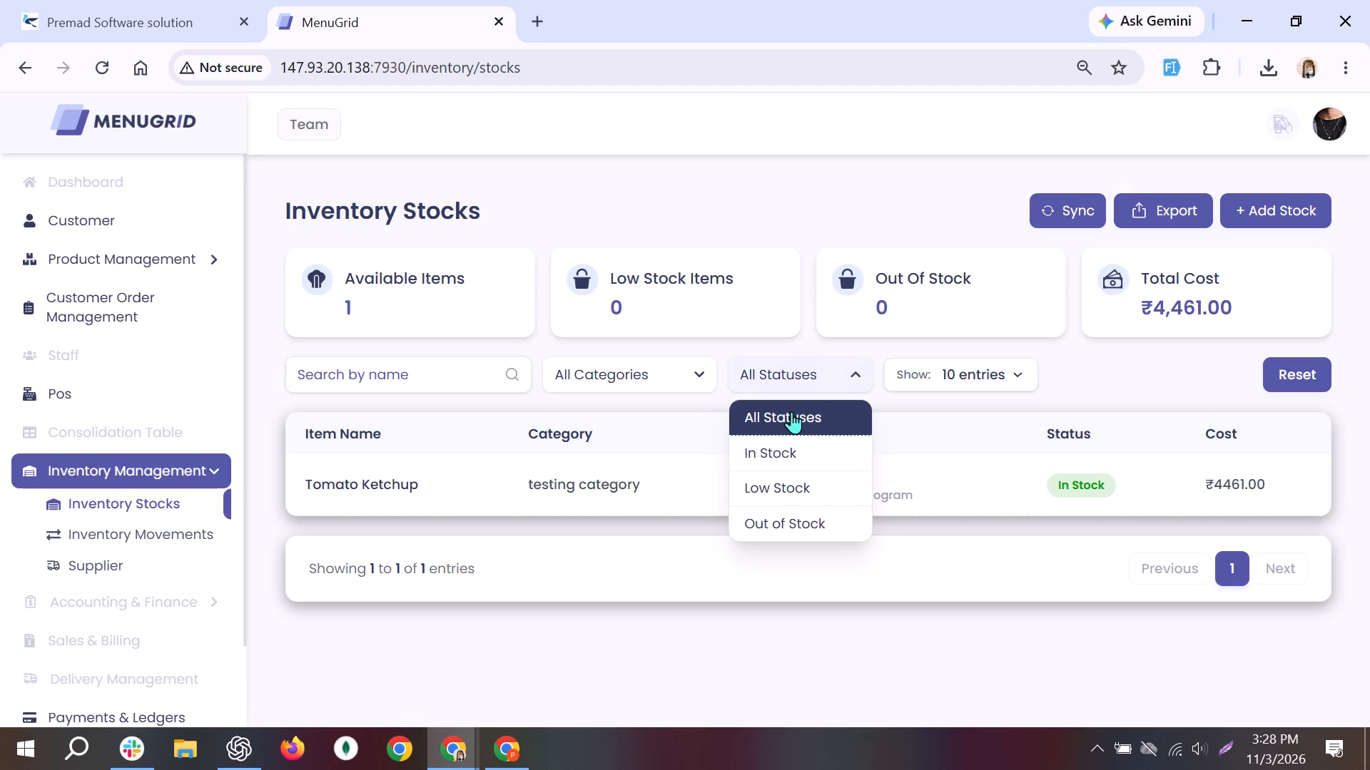
left_click(769, 455)
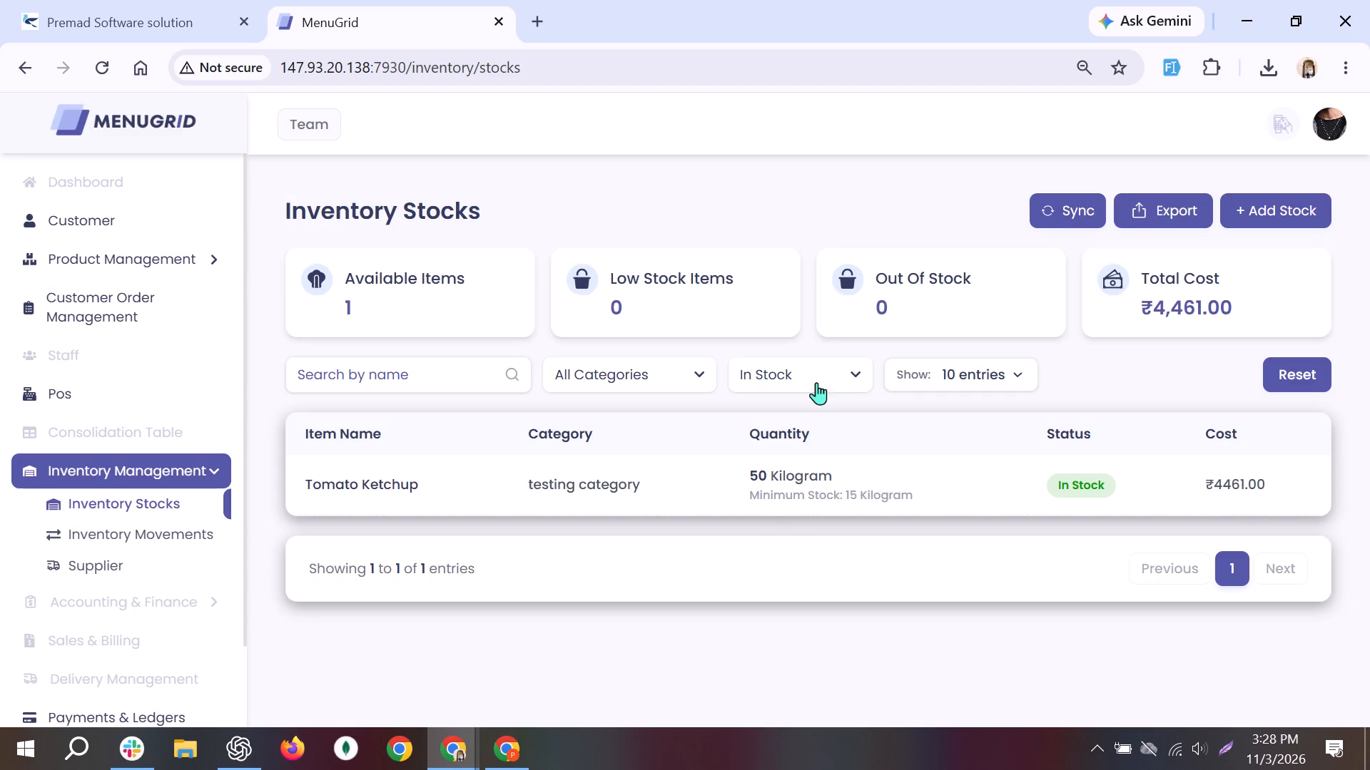
left_click(816, 382)
left_click(784, 483)
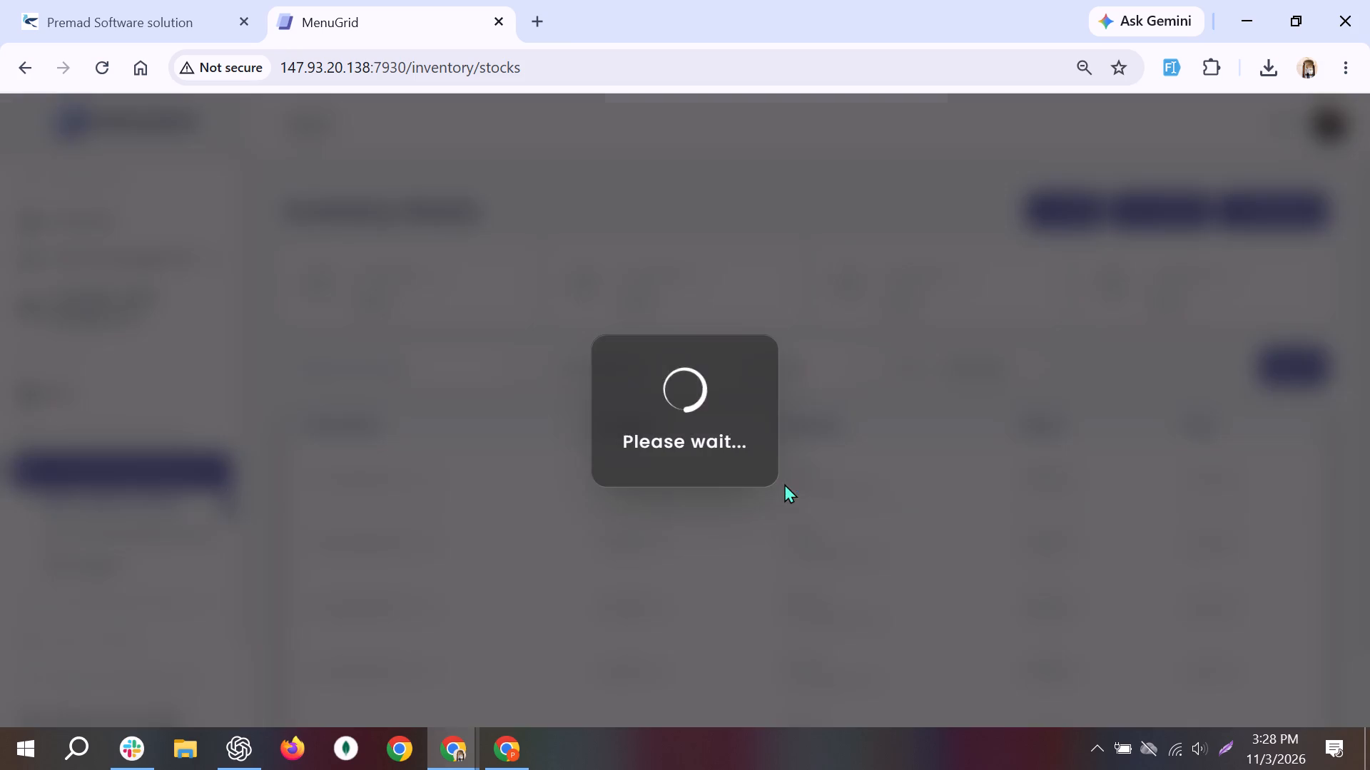
left_click(818, 373)
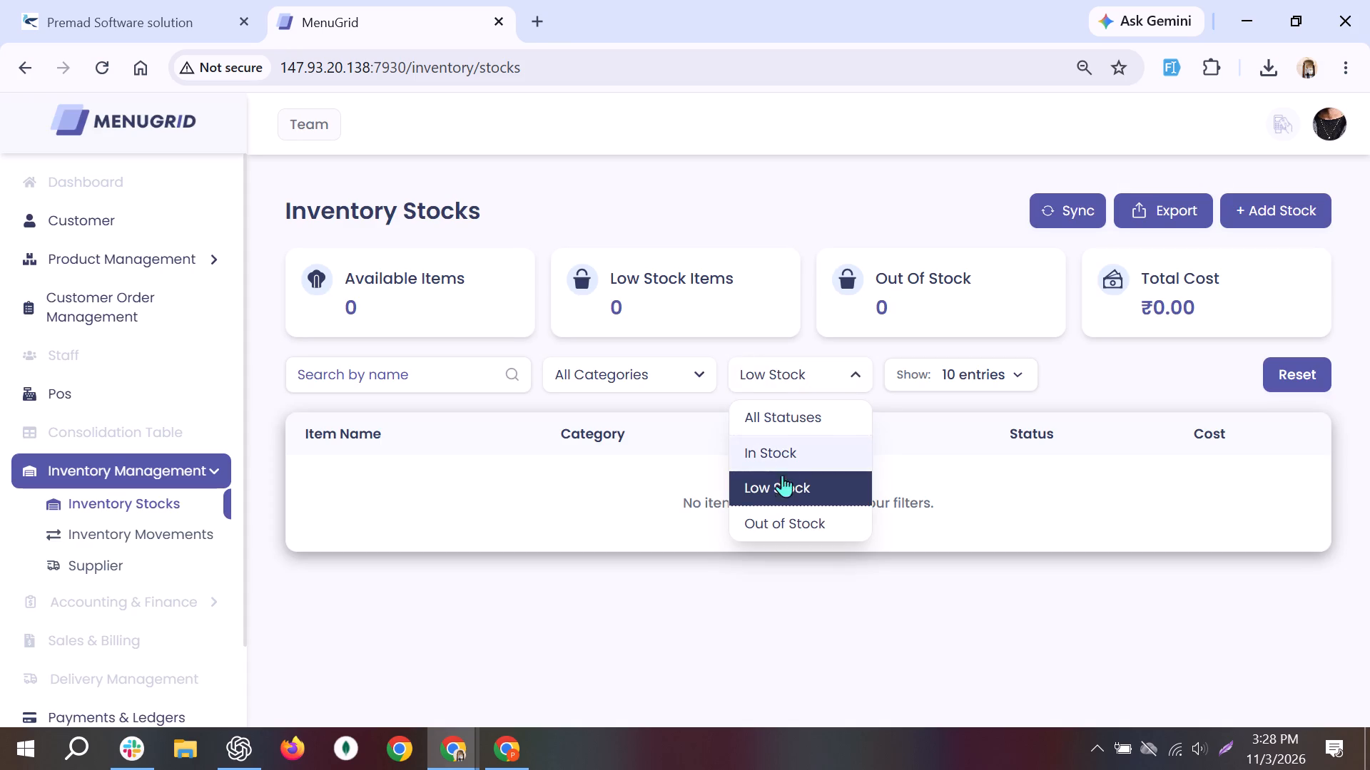
left_click(781, 517)
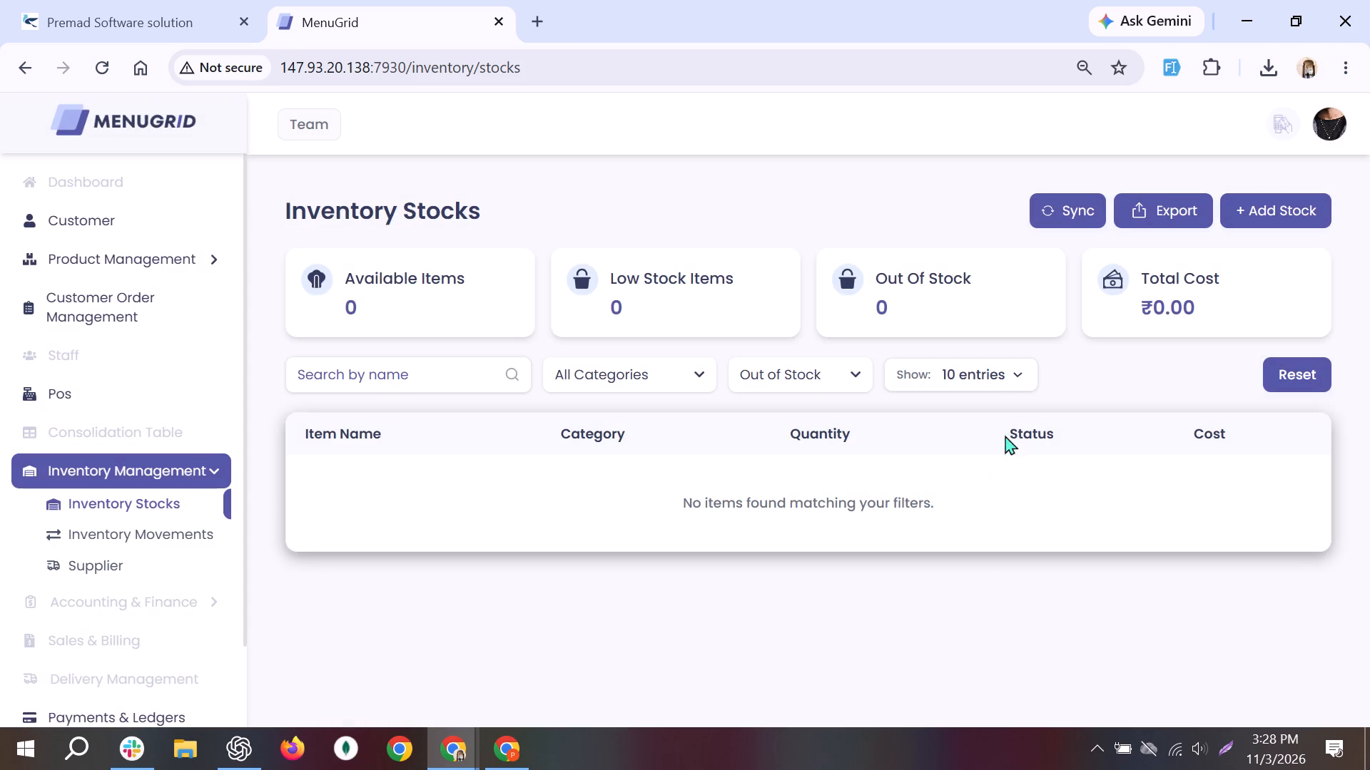
Set the Inventory Stocks list to show 5 entries.
left_click(983, 374)
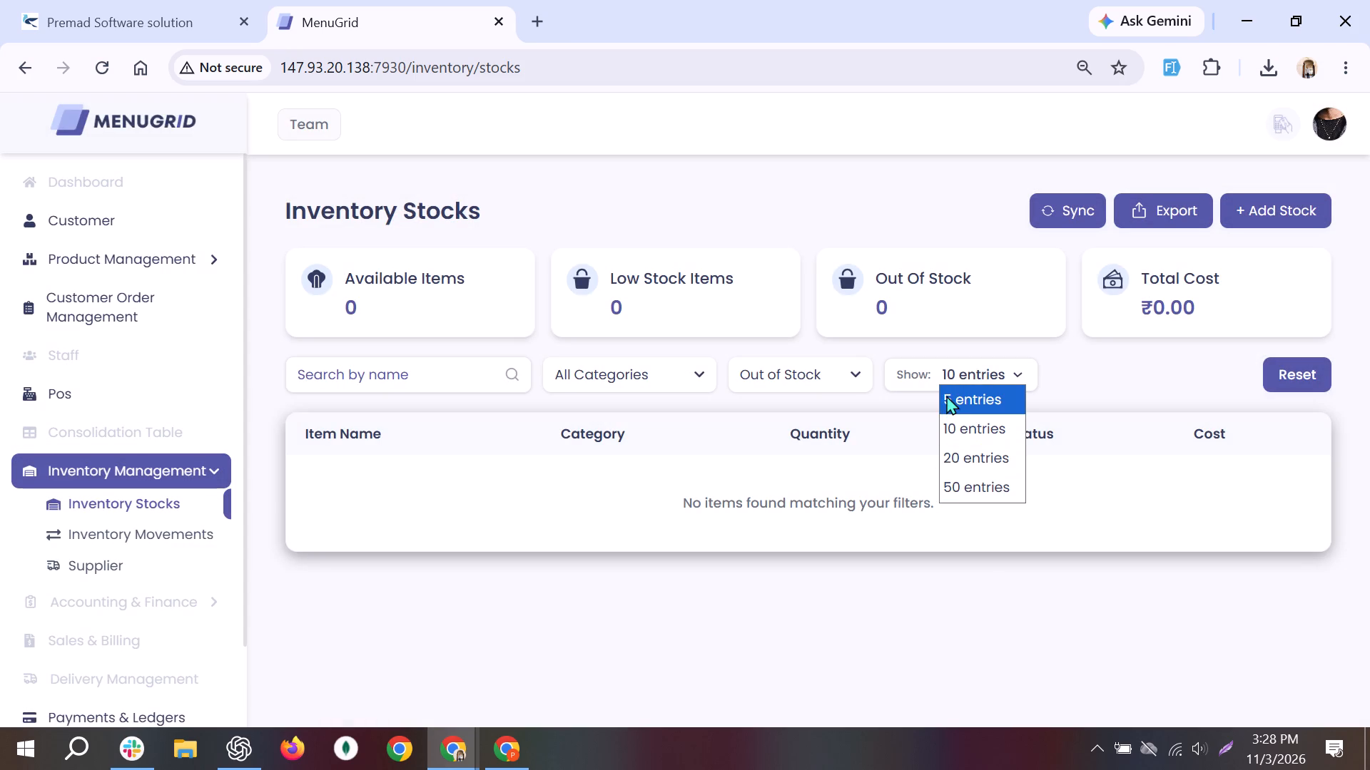
left_click(946, 395)
Start a Stock In entry for the Water Bottle product with a quantity of 25 boxes.
left_click(1268, 220)
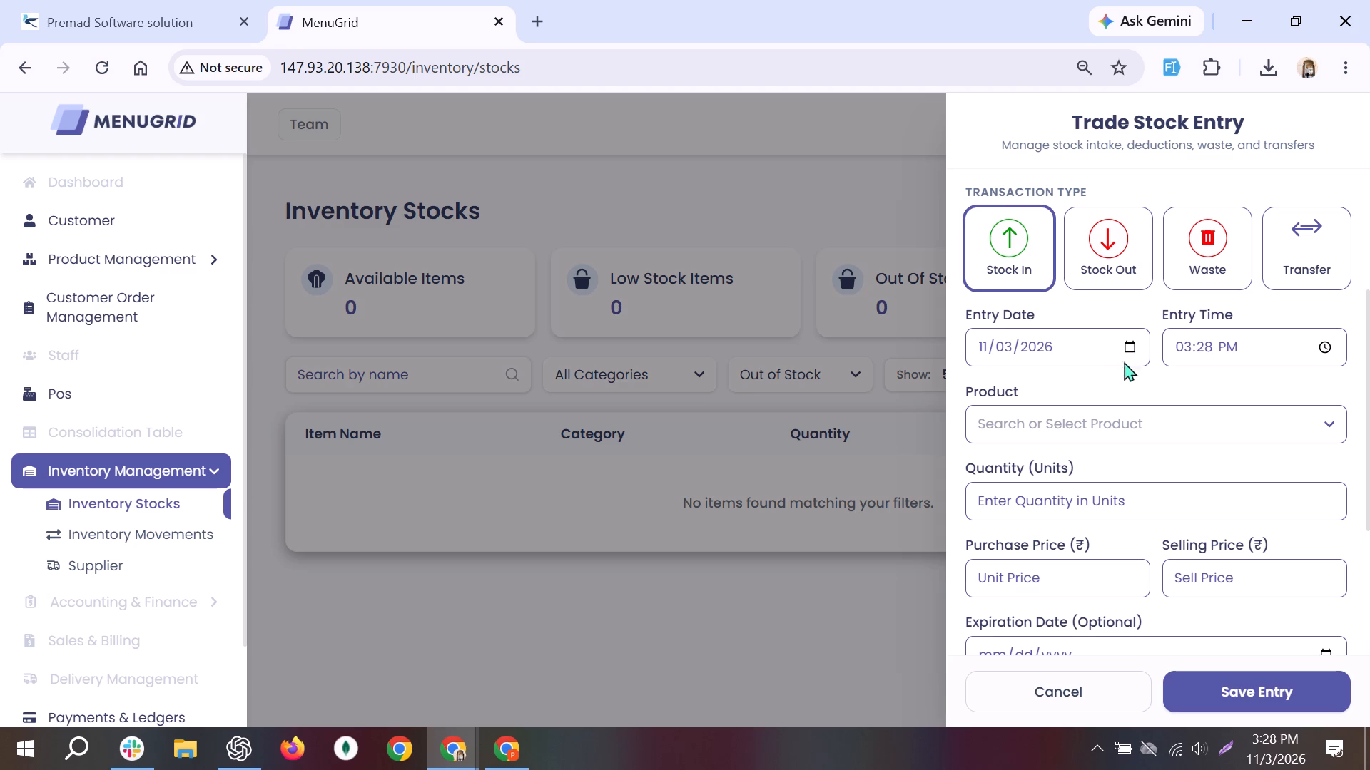
left_click(1129, 422)
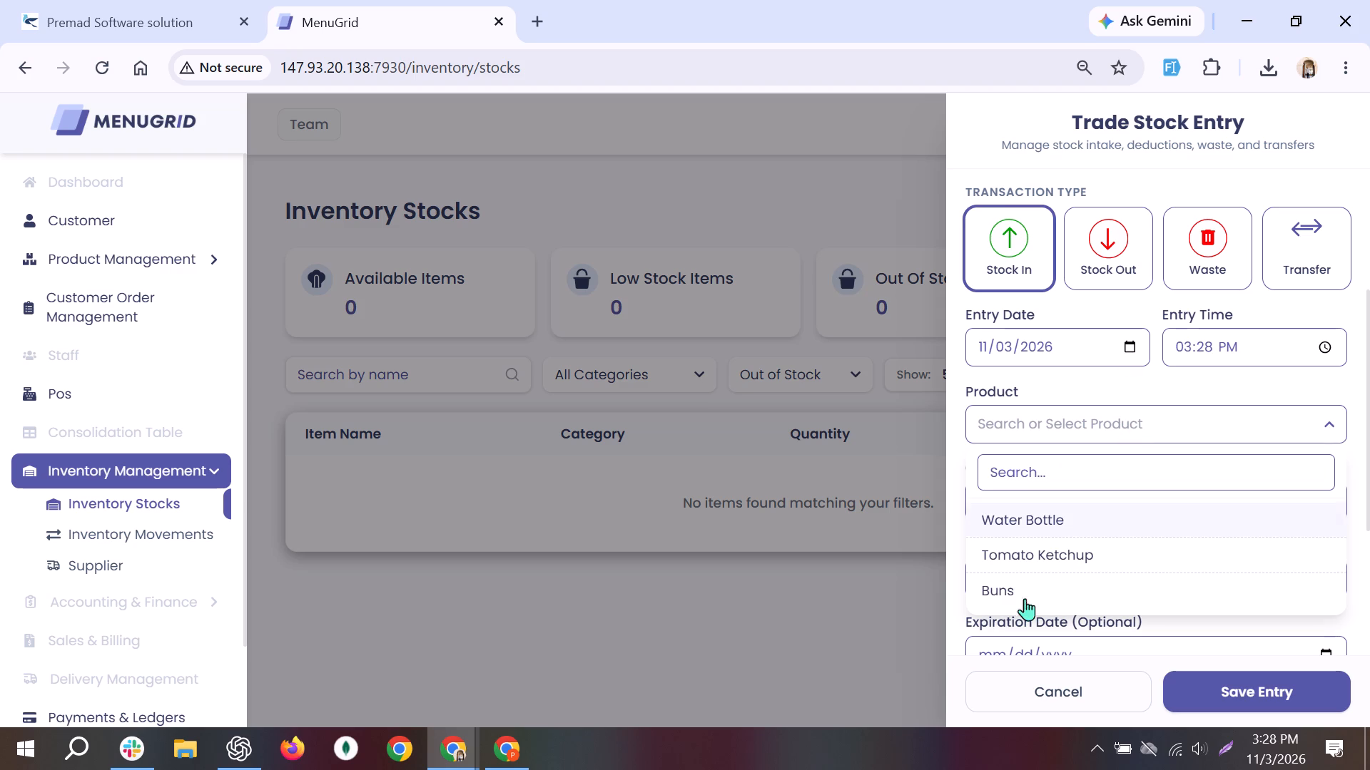
scroll(1035, 583, "down", 3)
scroll(1059, 426, "up", 1)
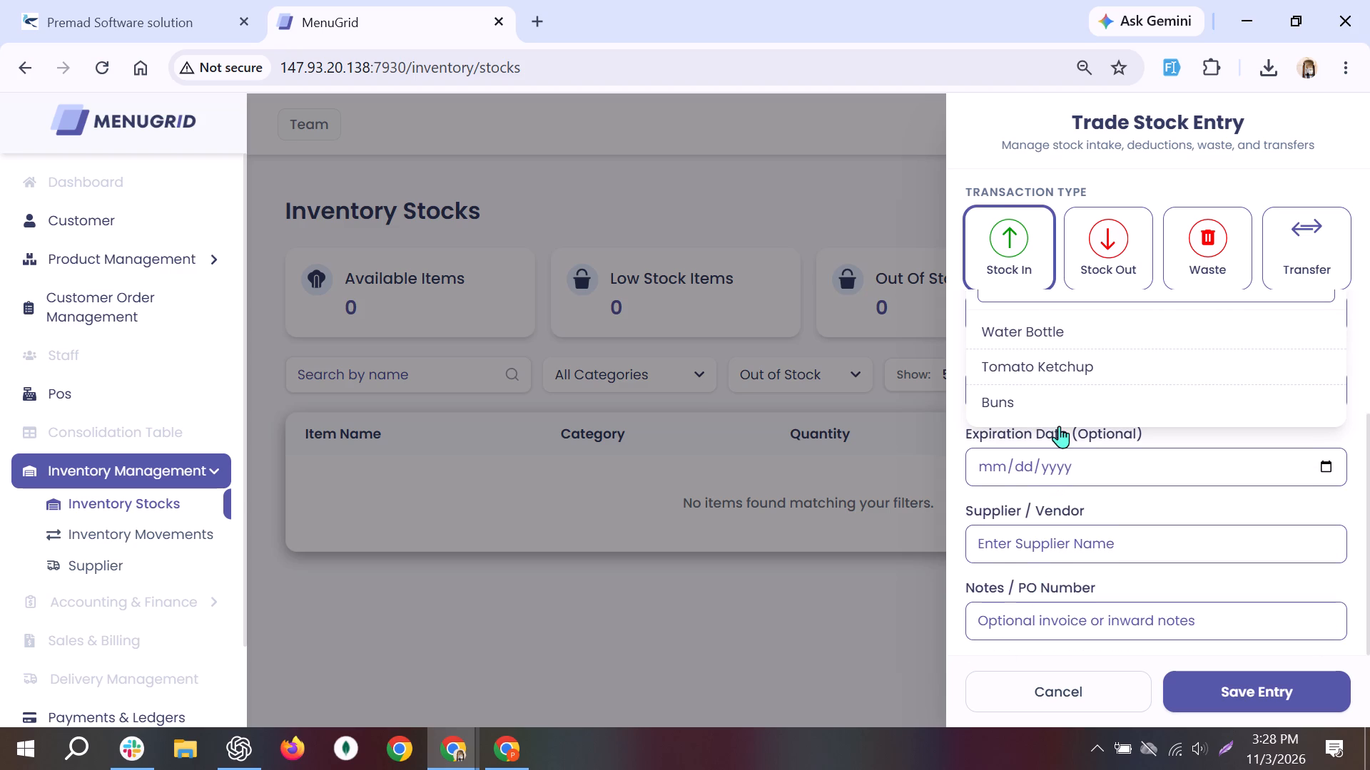
scroll(1059, 426, "up", 1)
left_click(1049, 369)
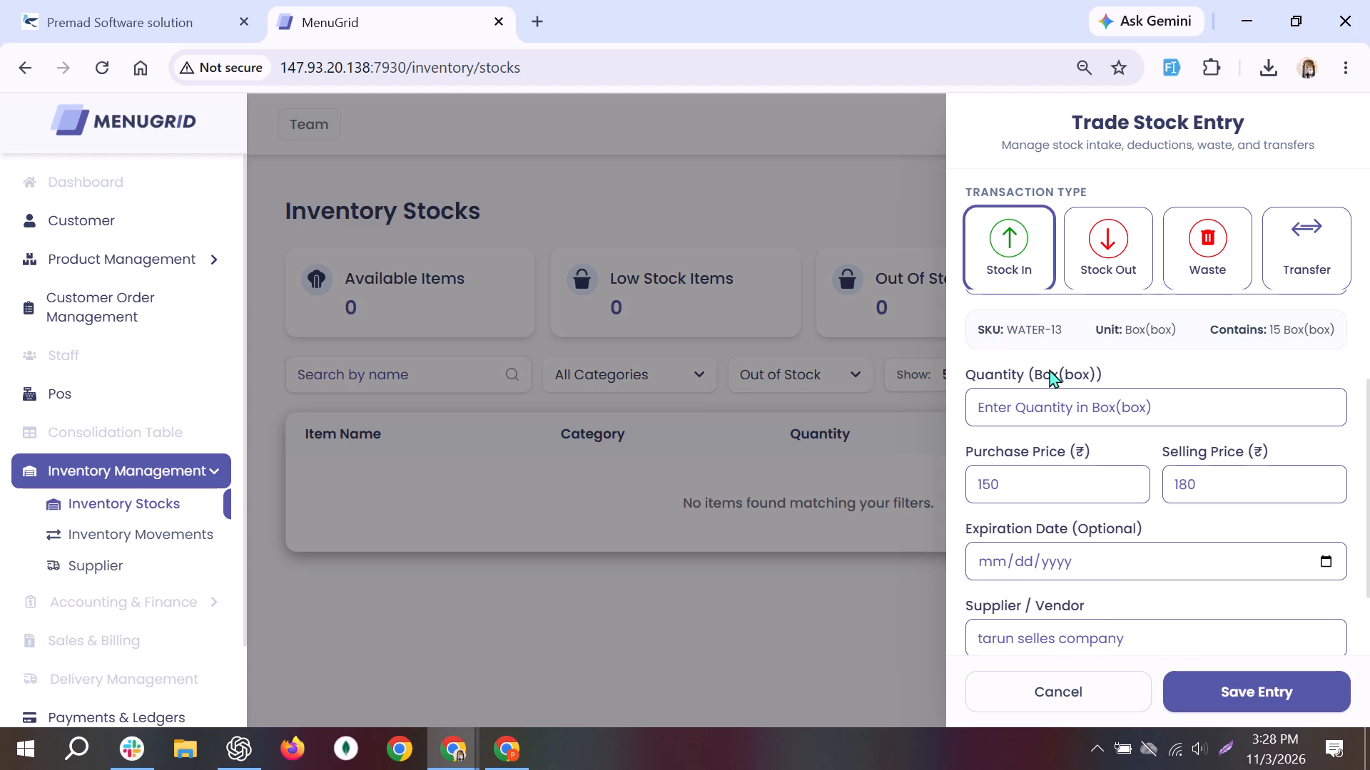
scroll(1050, 421, "up", 1)
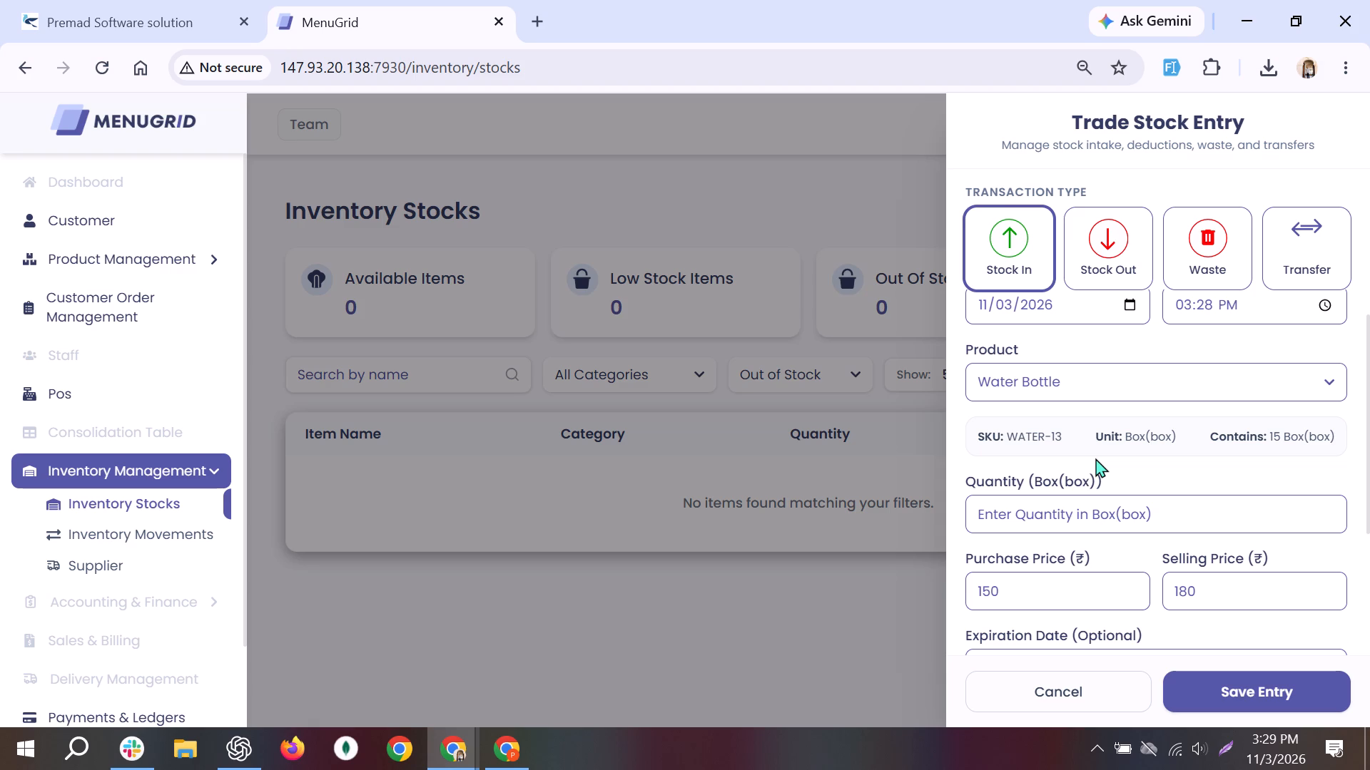
scroll(1095, 458, "left", 1)
left_click(1098, 513)
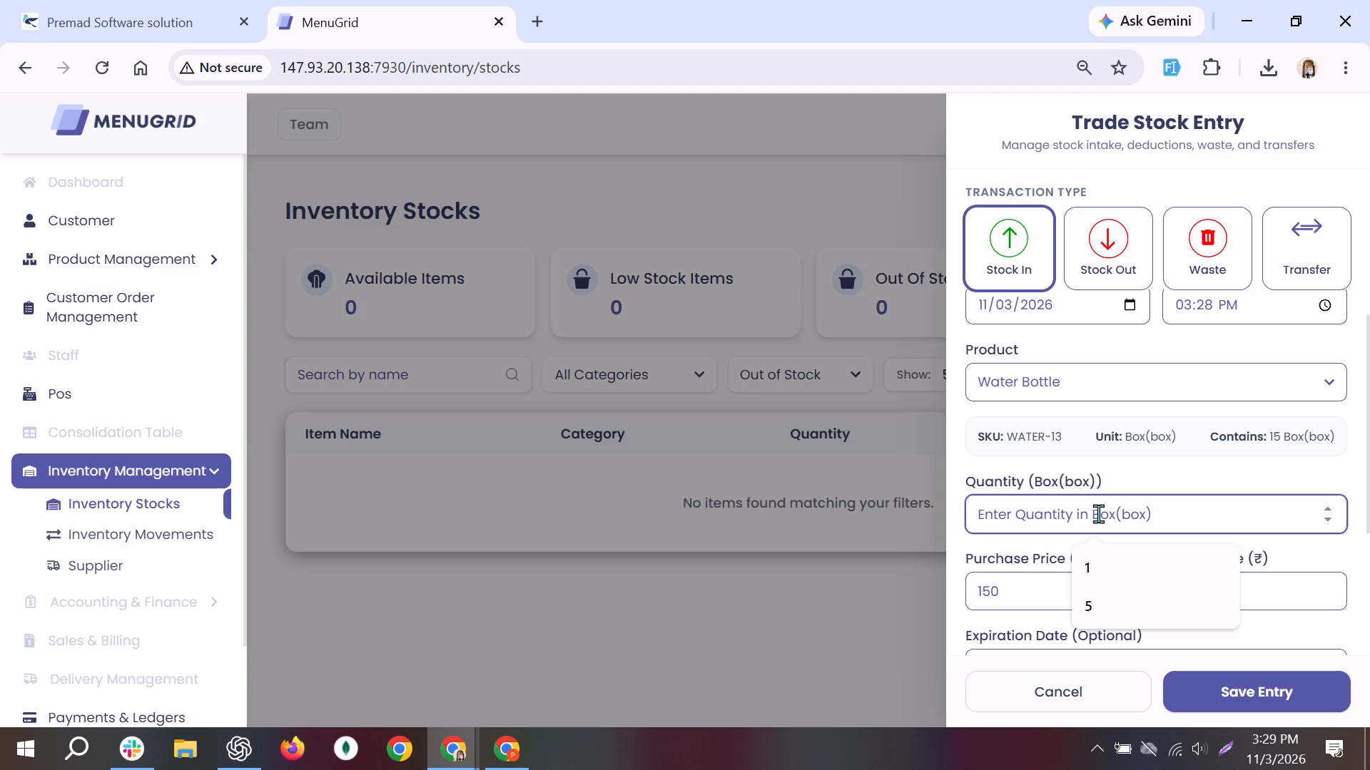
type("25")
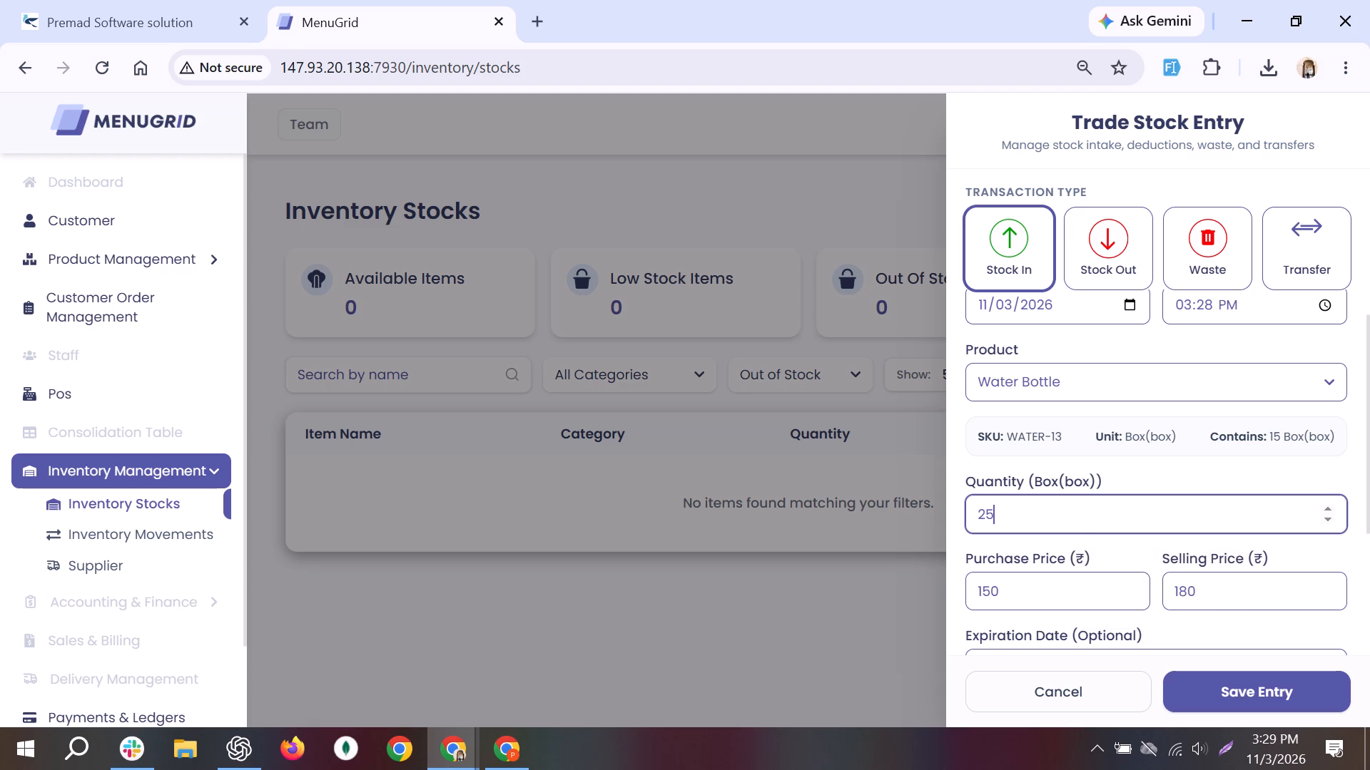
left_click(1110, 545)
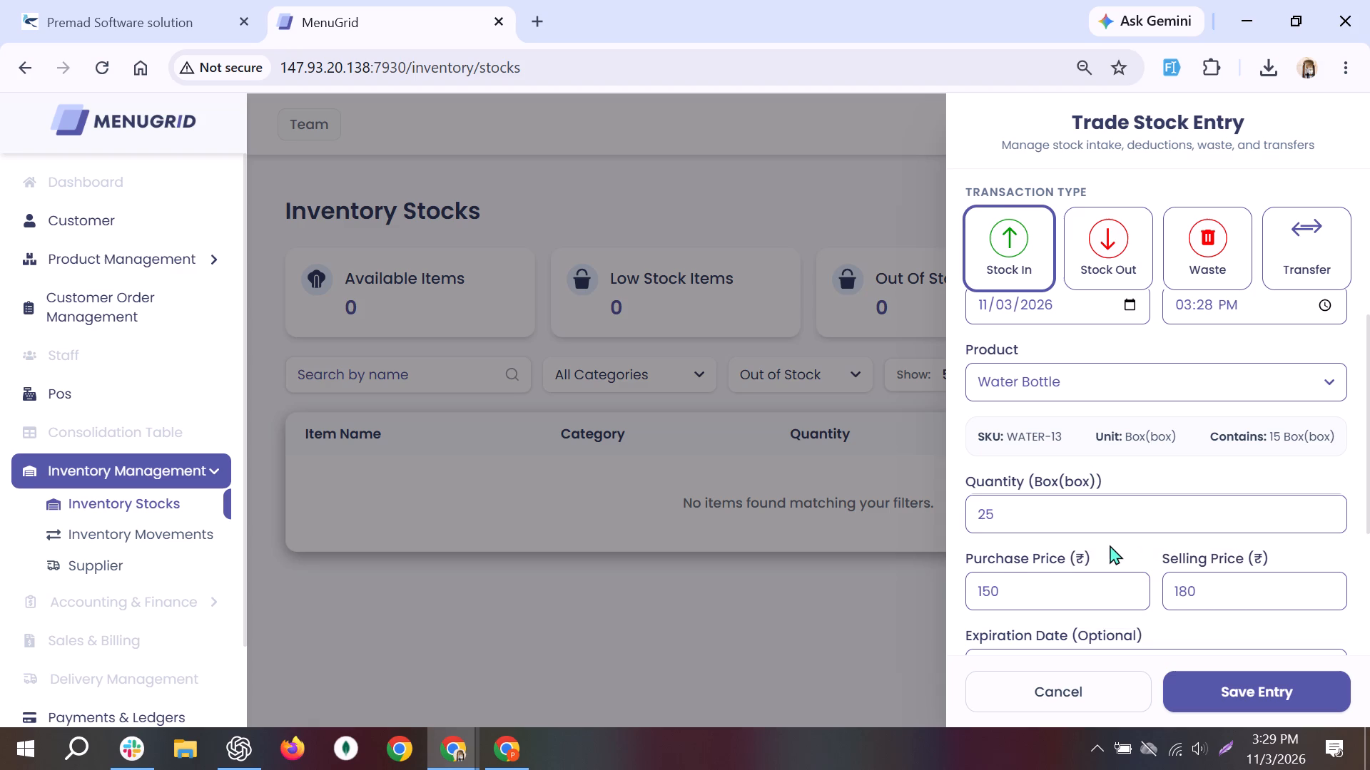
Set the stock entry's expiration date to 01/30/2027.
scroll(1110, 545, "down", 1)
left_click(1052, 452)
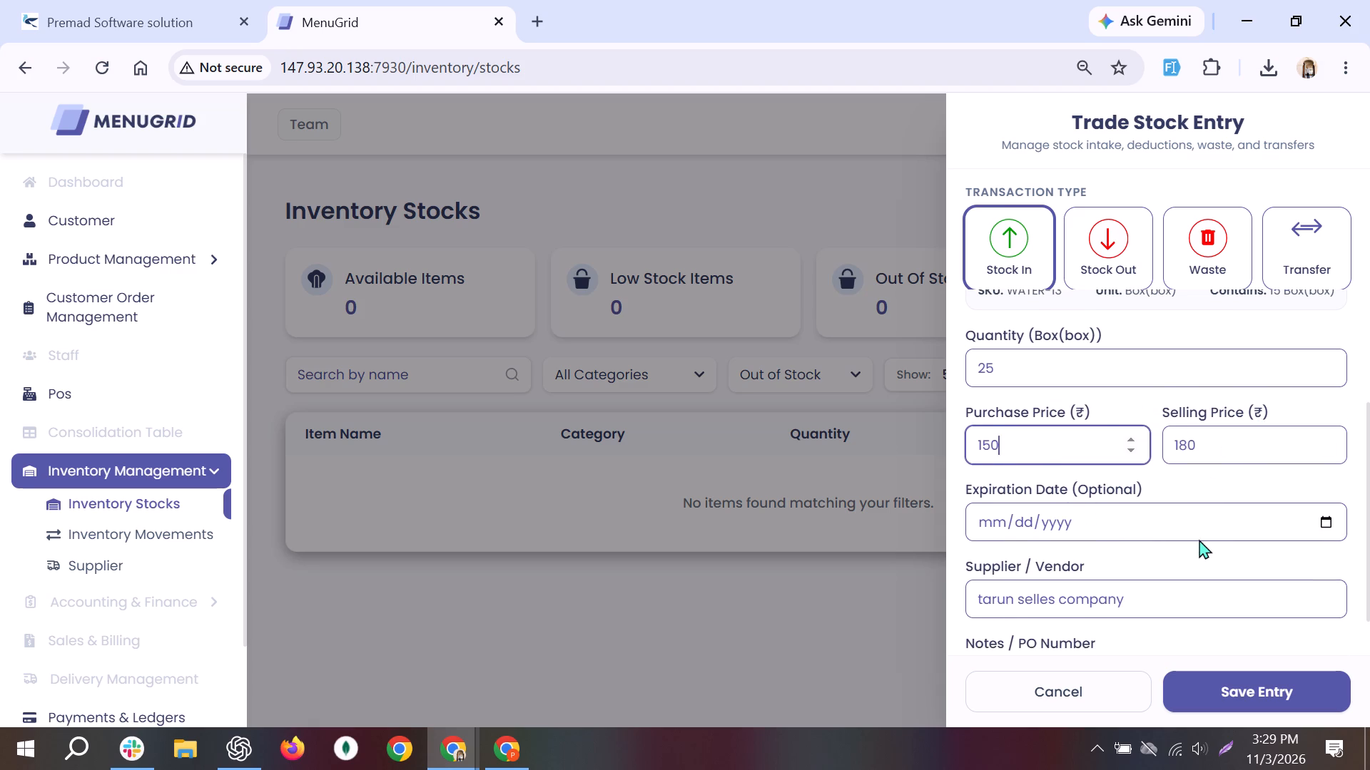
left_click(1321, 522)
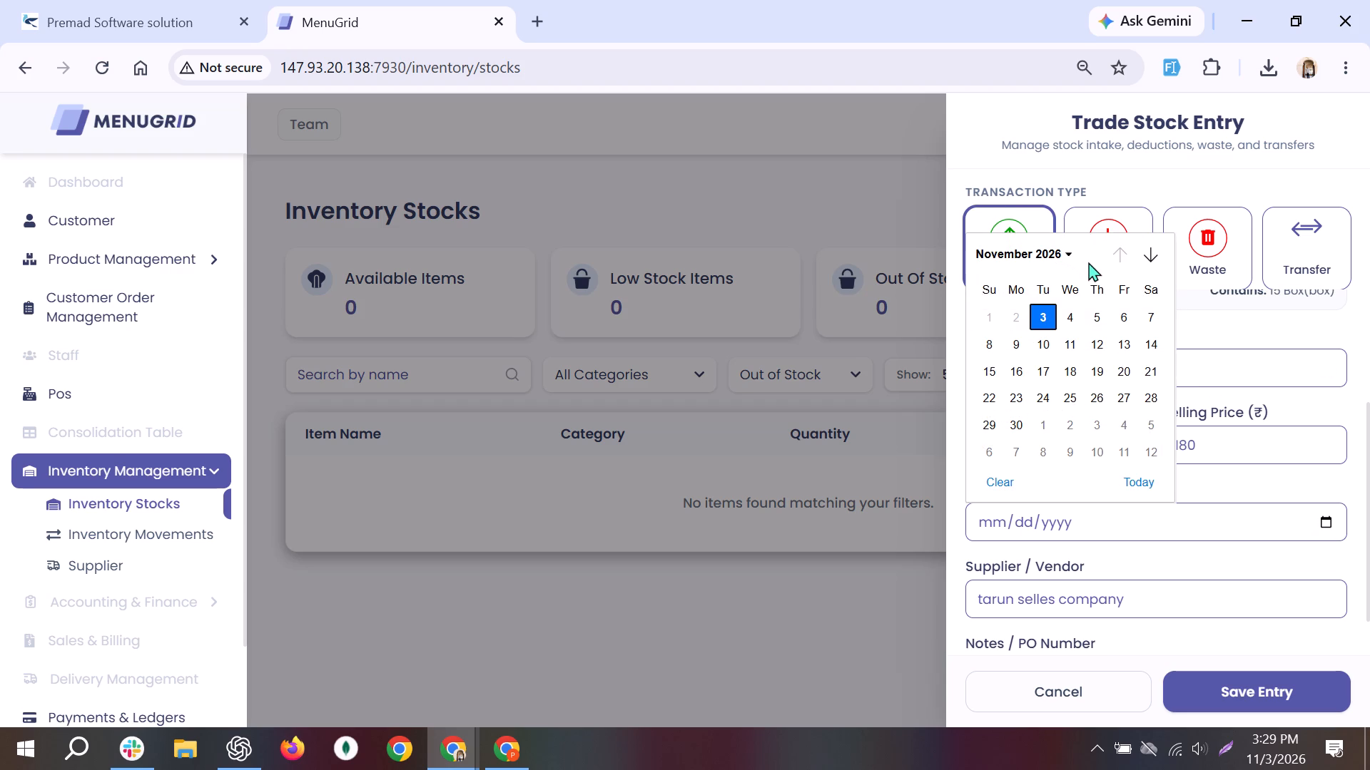
left_click(1145, 257)
left_click(1145, 257)
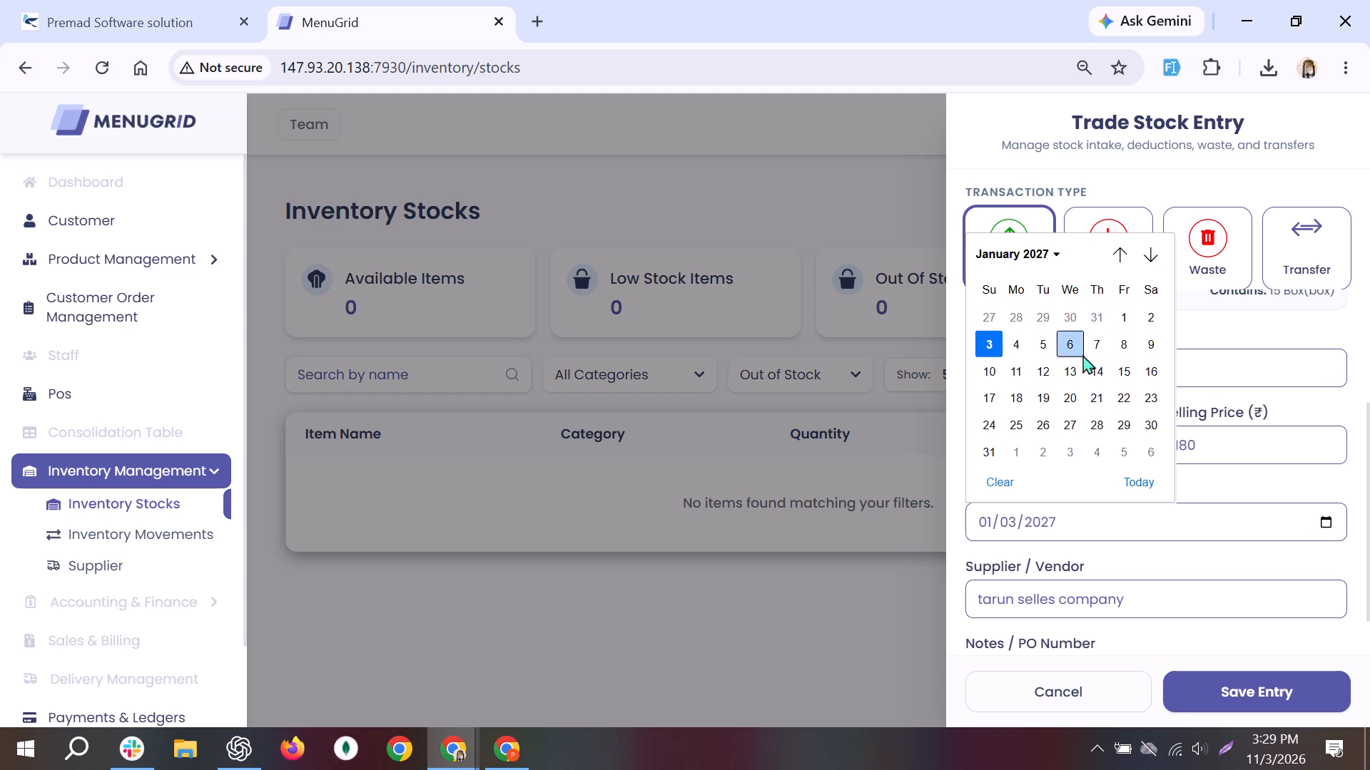
left_click(1144, 423)
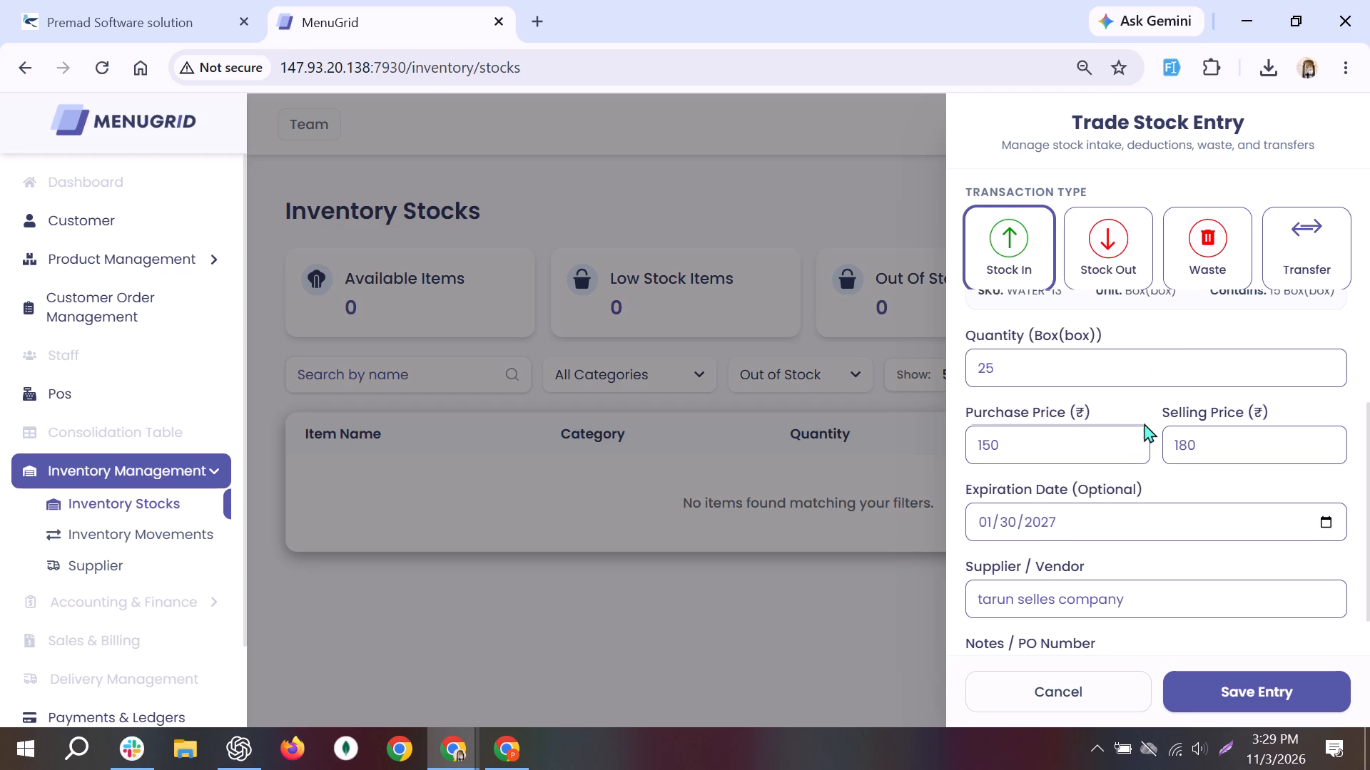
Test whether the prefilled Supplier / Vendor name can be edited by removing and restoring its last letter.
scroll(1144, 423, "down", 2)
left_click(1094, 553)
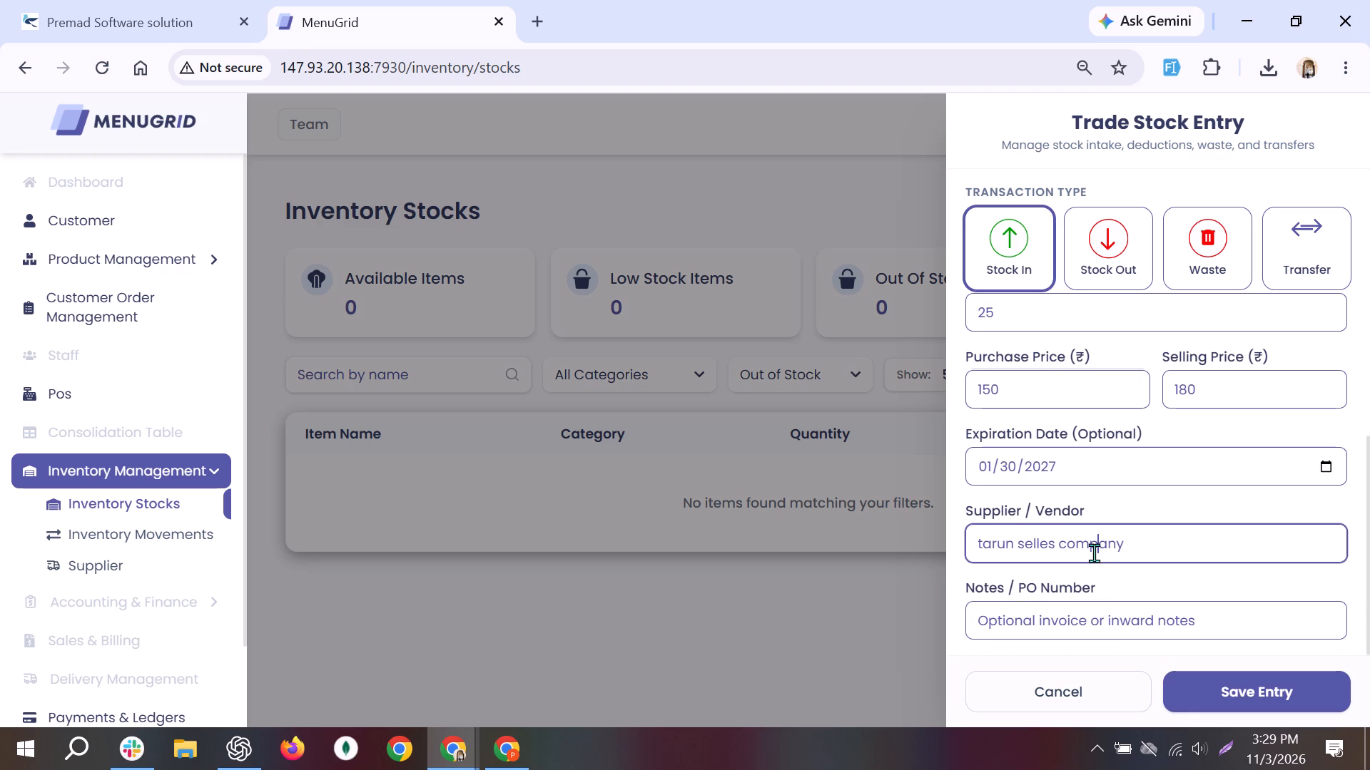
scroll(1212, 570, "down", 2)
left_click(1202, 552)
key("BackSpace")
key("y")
Enter 78847834348734784378.7883478348934893489 as the Notes / PO Number and save the stock entry.
left_click(1161, 625)
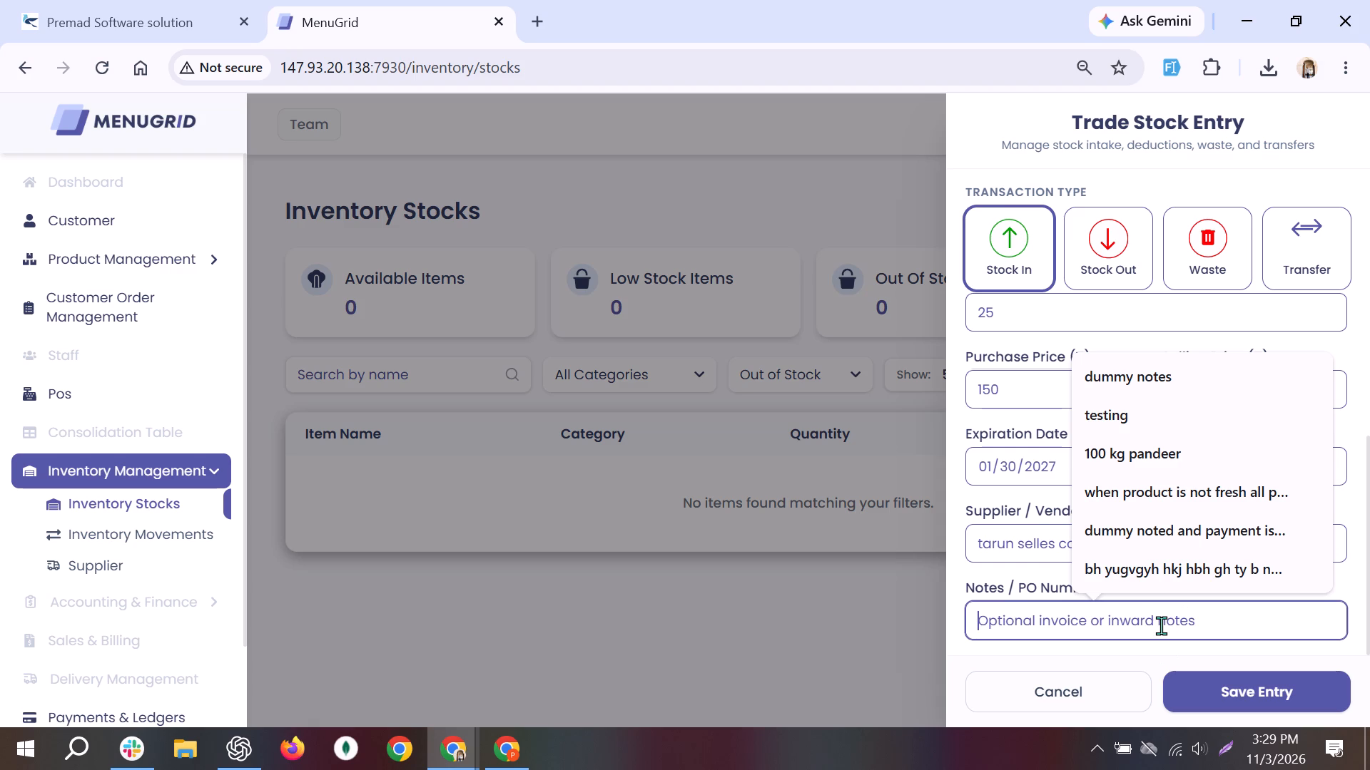
type("78847834348734784378.7883478348934893489")
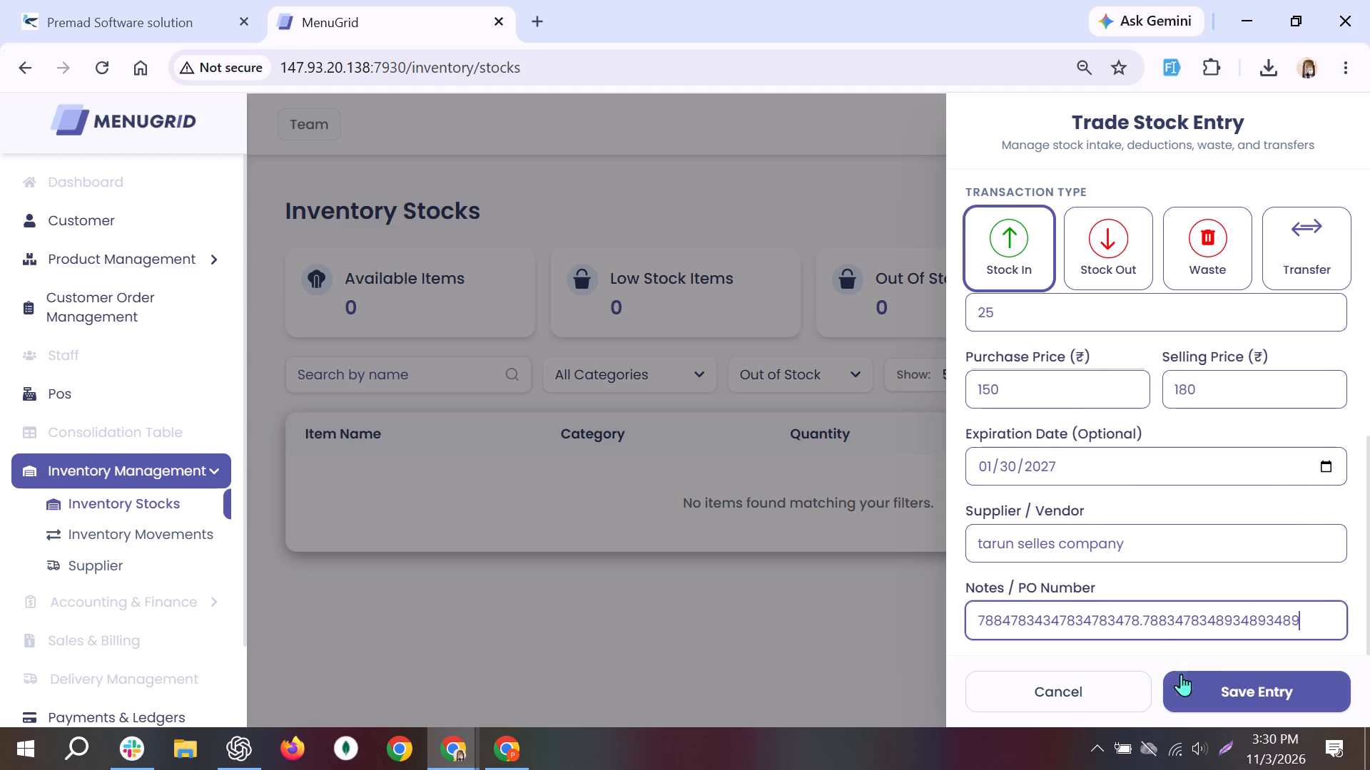
left_click(1204, 689)
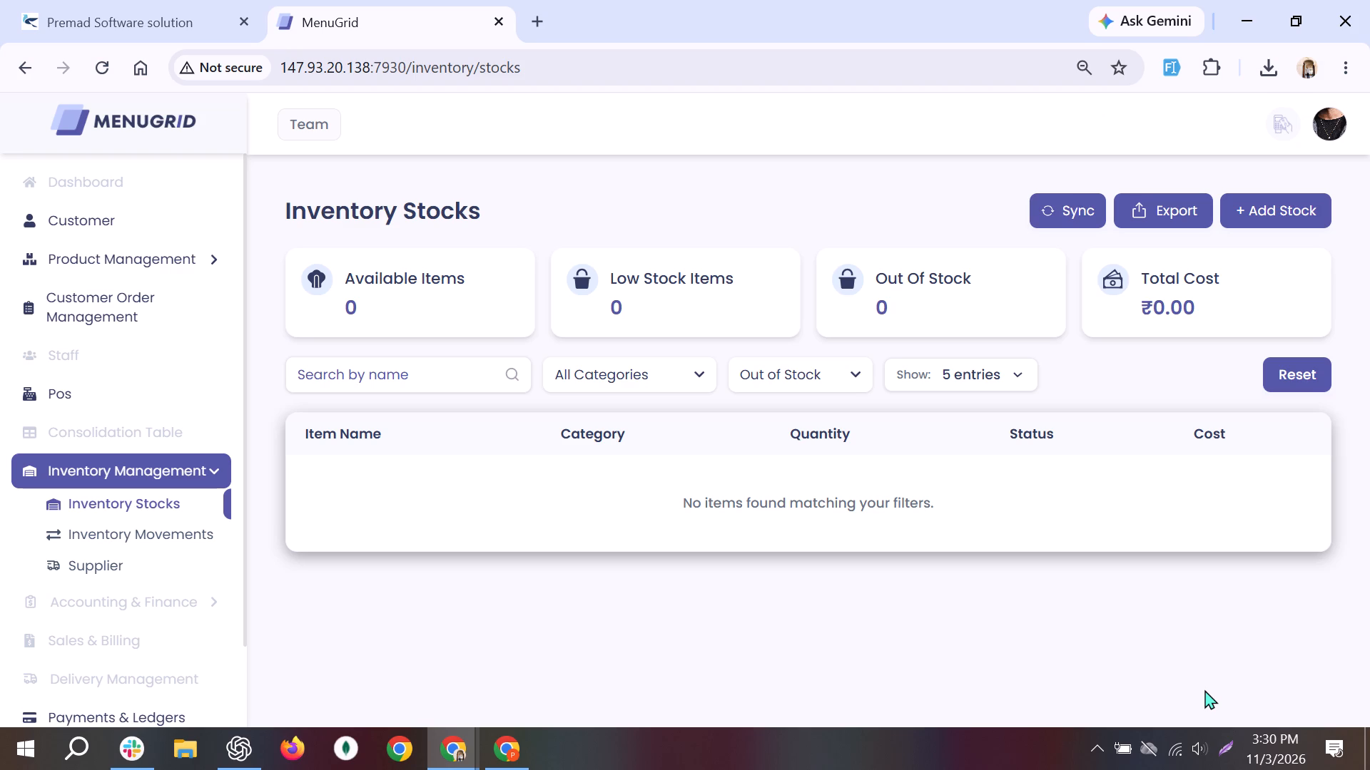
Reload the Inventory Stocks page to check for the saved Water Bottle stock.
key("F5")
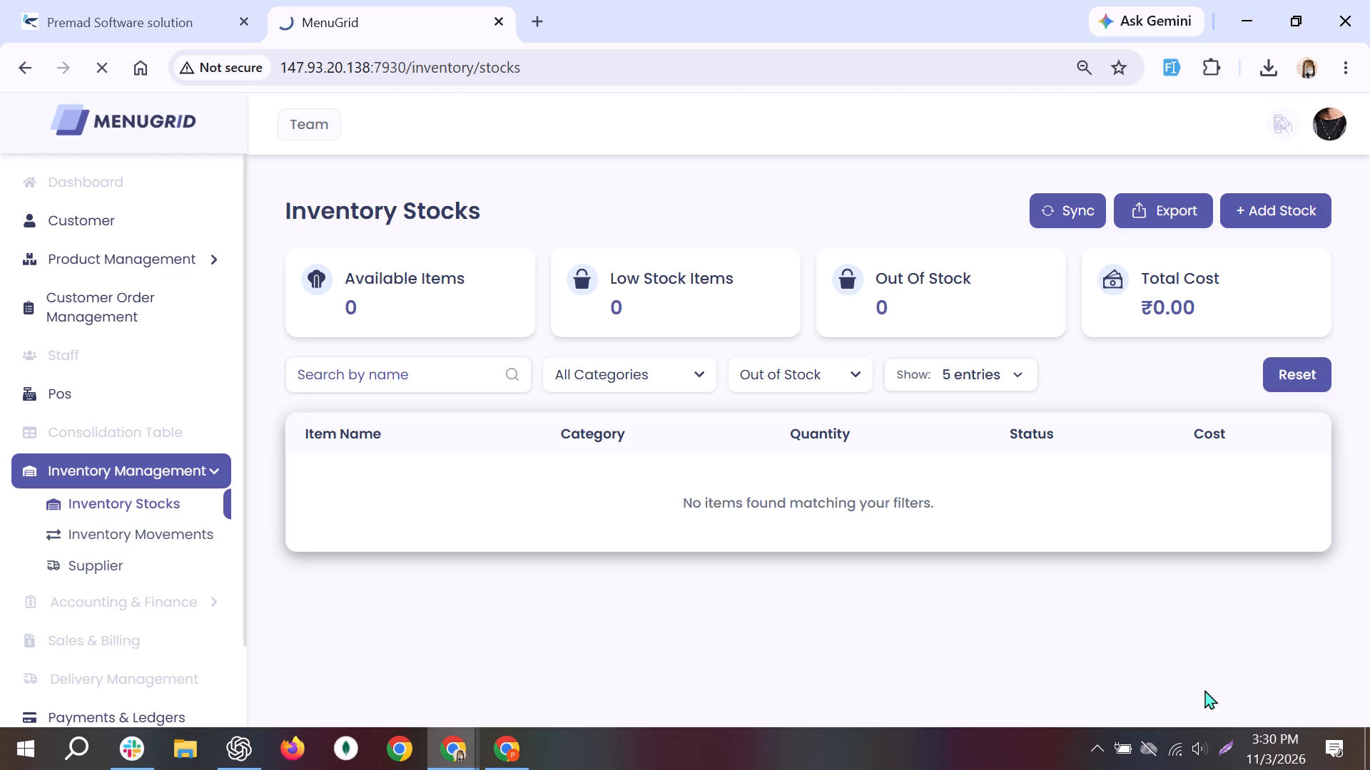
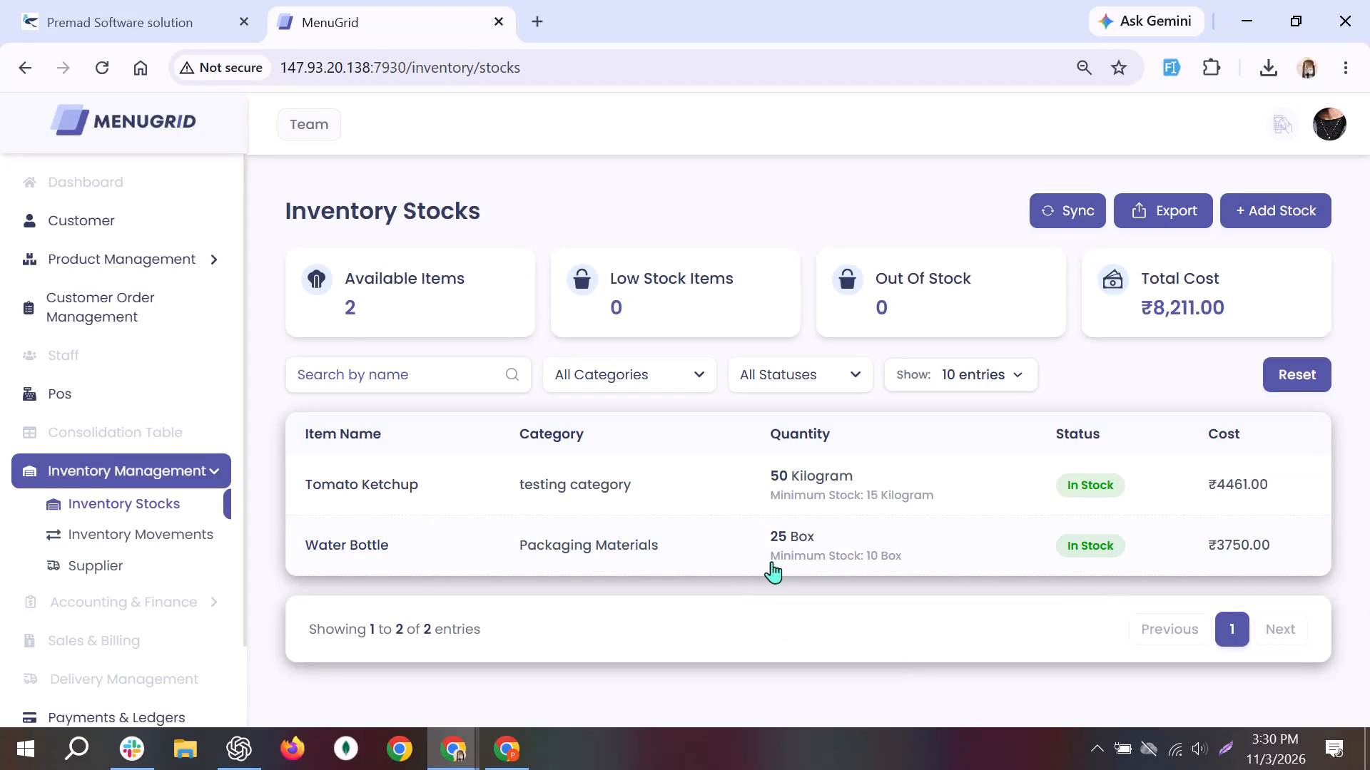
Test the stock status filter with Low Stock, Out of Stock and In Stock, and restore it to All Statuses.
left_click(827, 371)
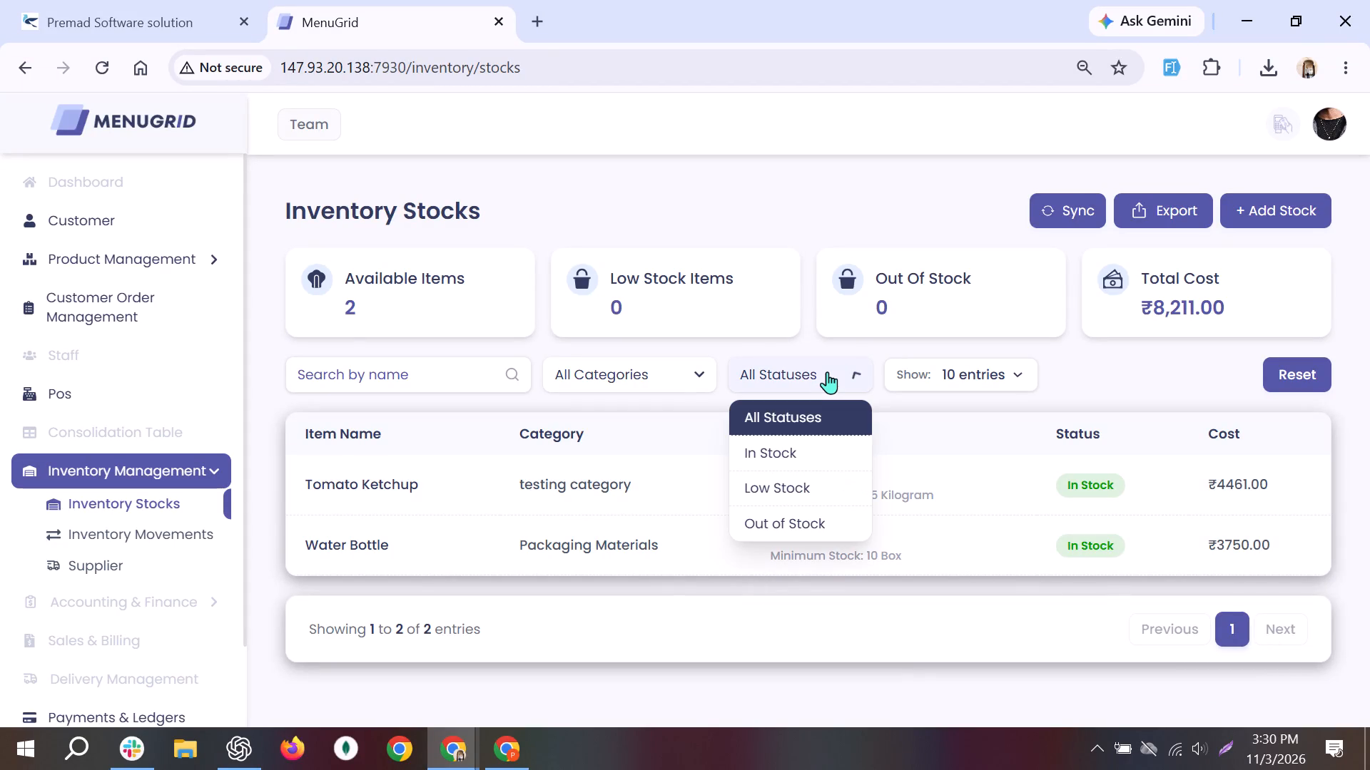
left_click(802, 502)
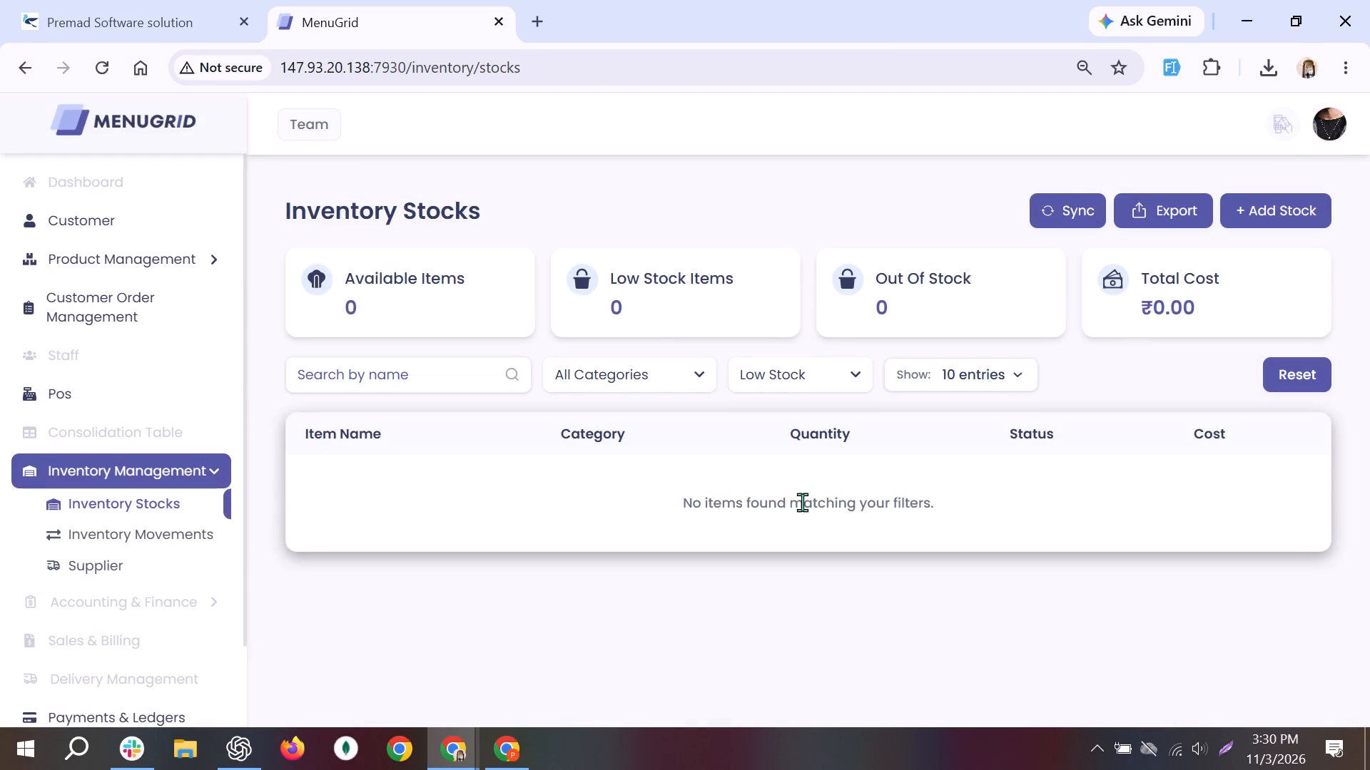
left_click(761, 374)
left_click(783, 525)
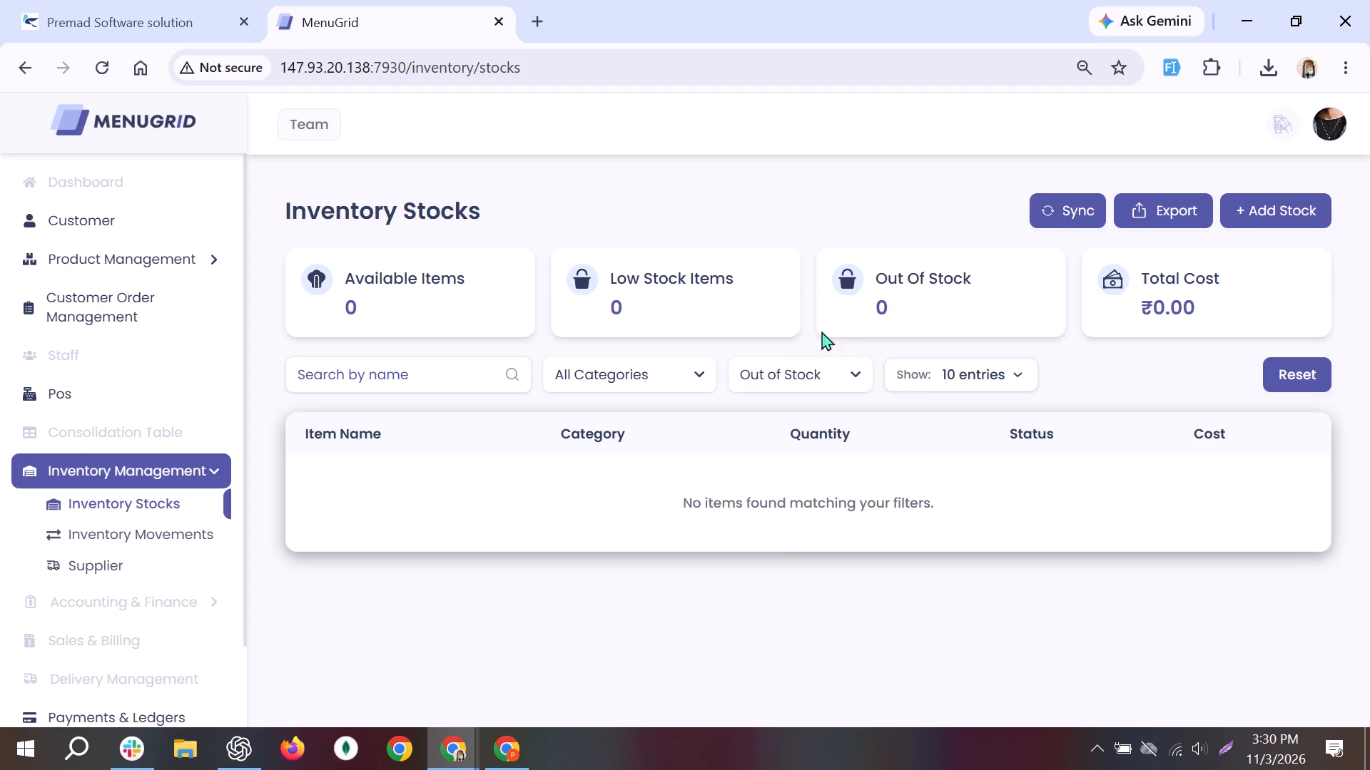
left_click(792, 371)
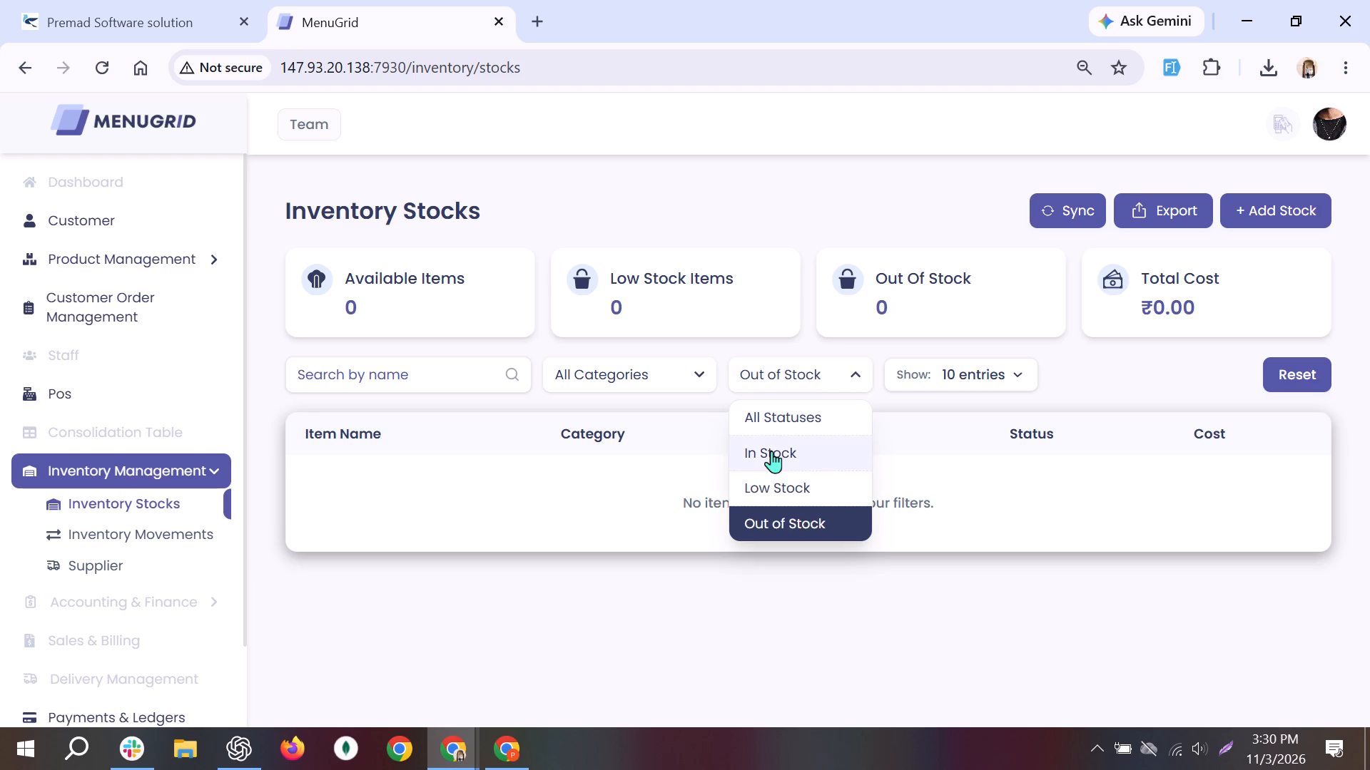
left_click(771, 451)
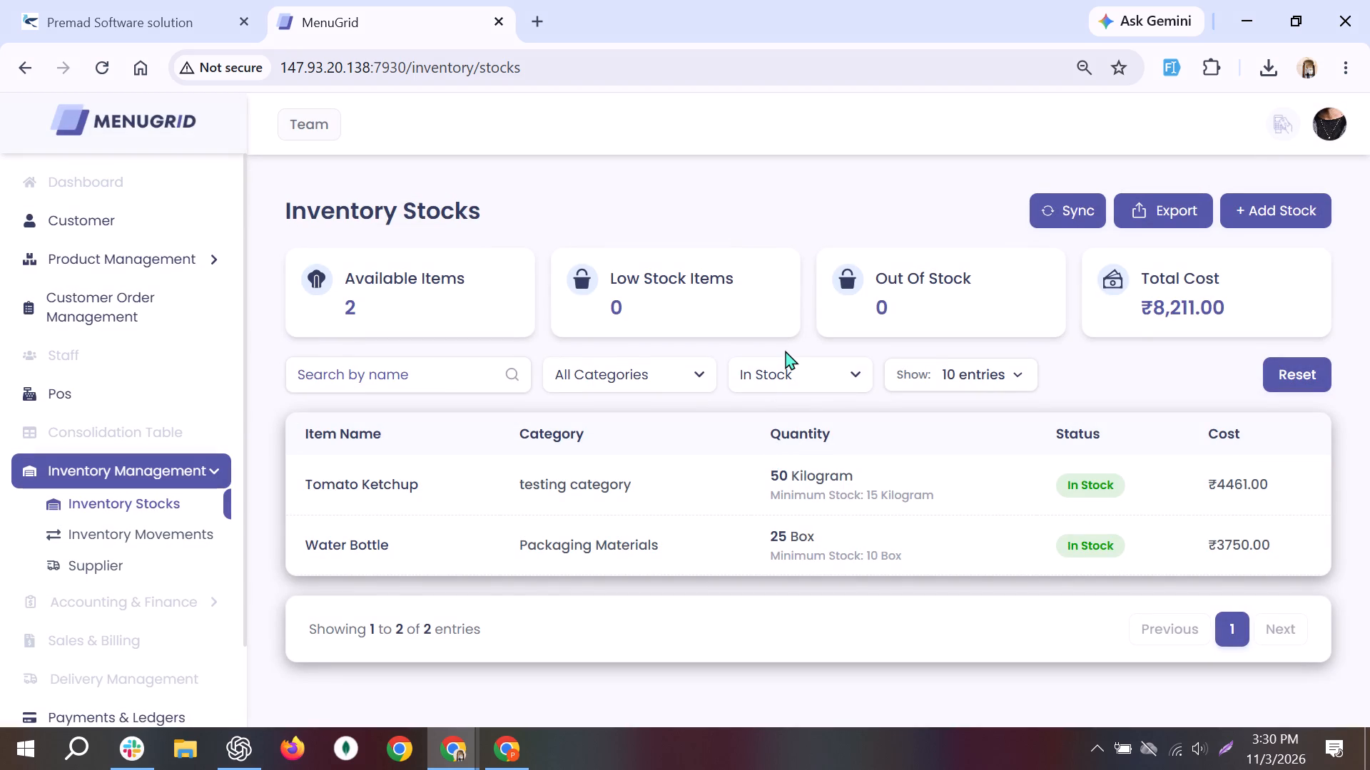
left_click(790, 377)
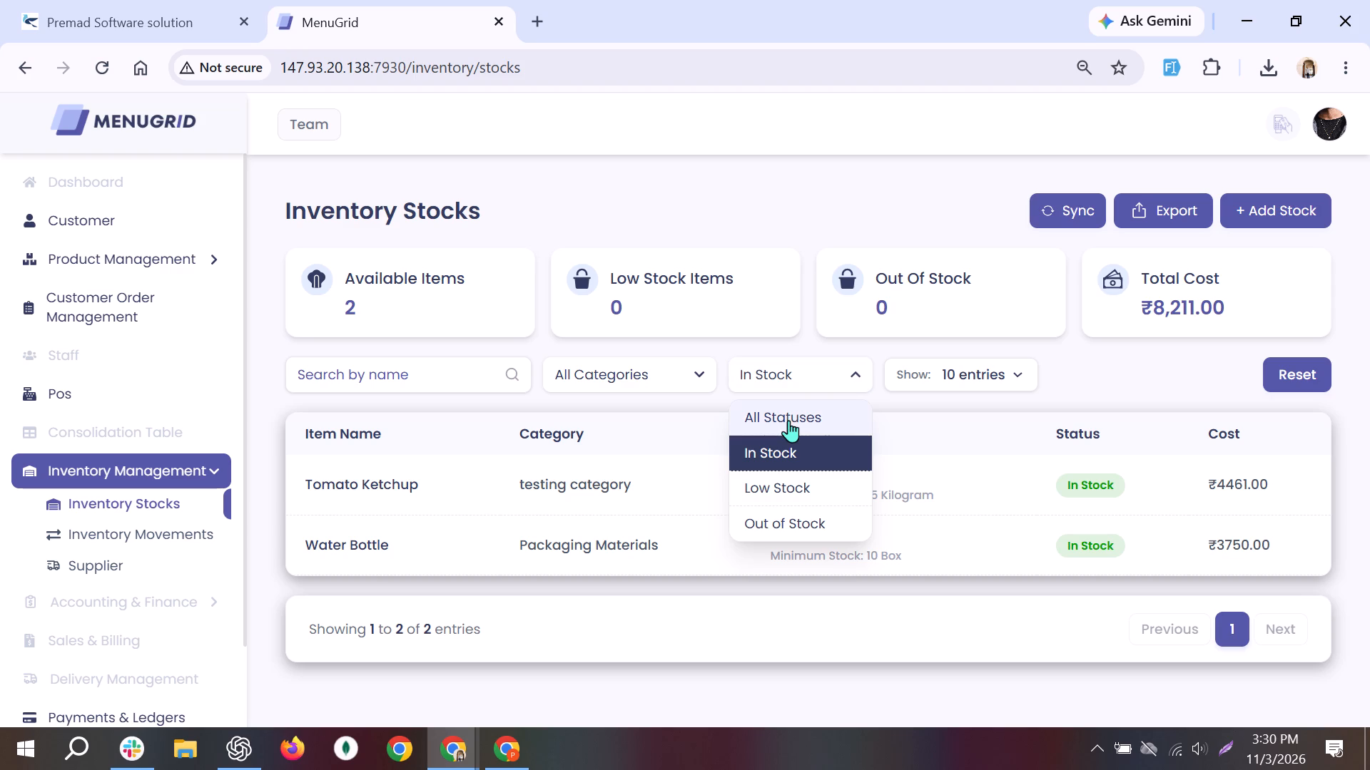
left_click(788, 420)
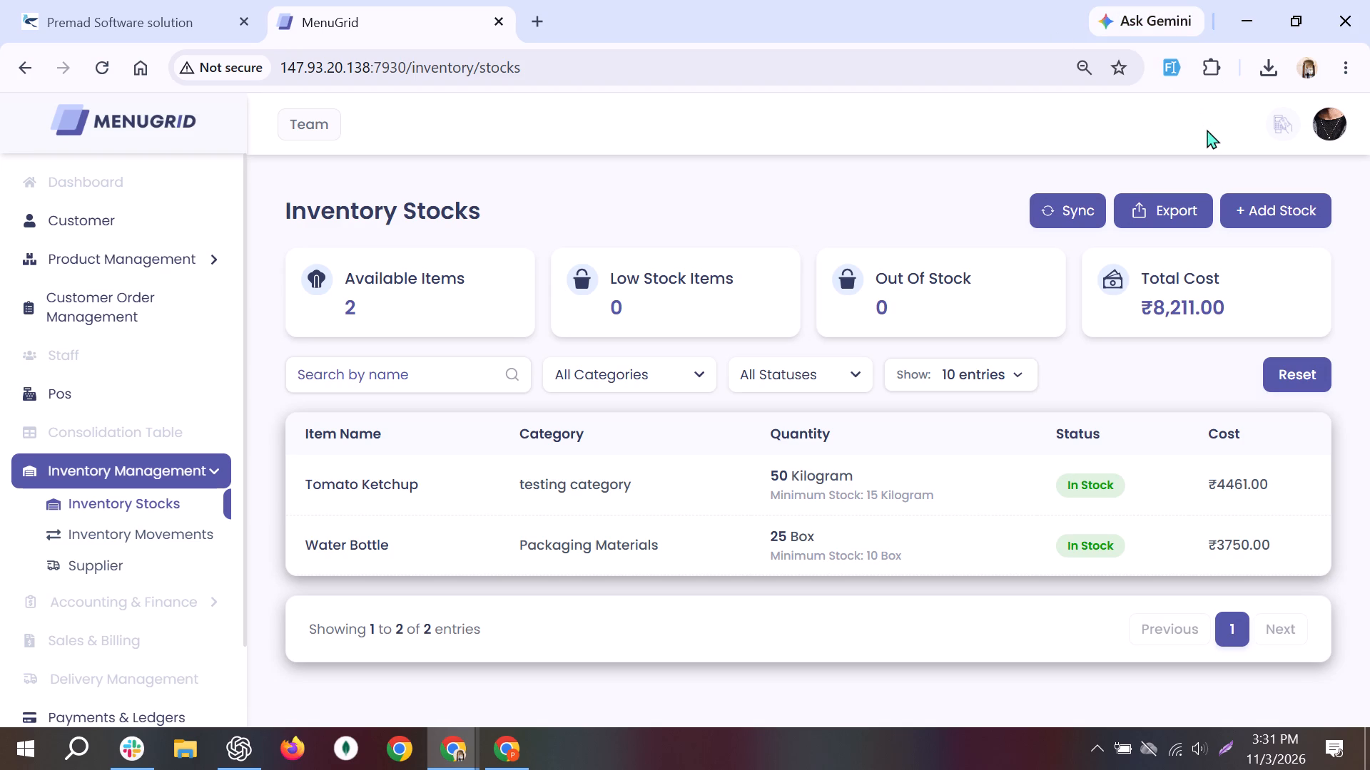
Start a new stock entry and test its Product picker by searching for "wa" and clearing the search text.
left_click(1257, 212)
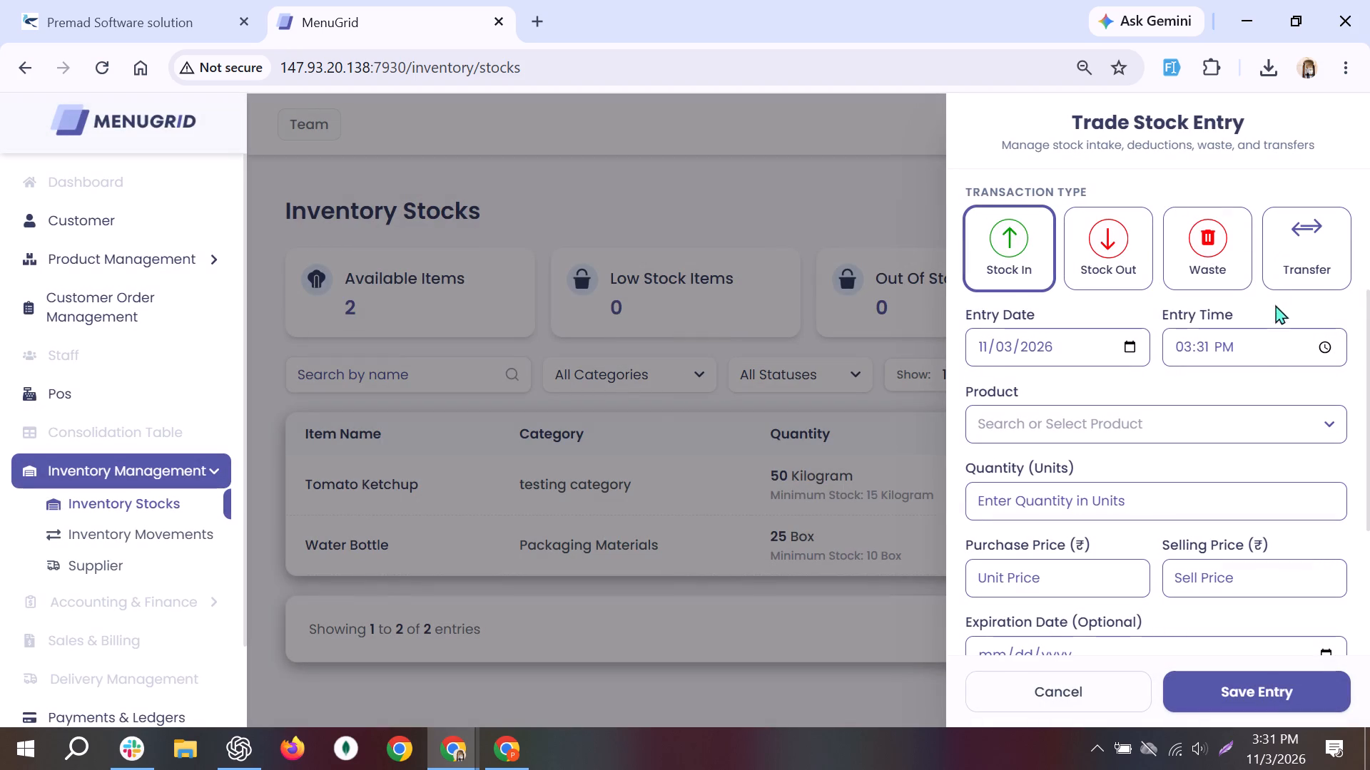
left_click(1224, 423)
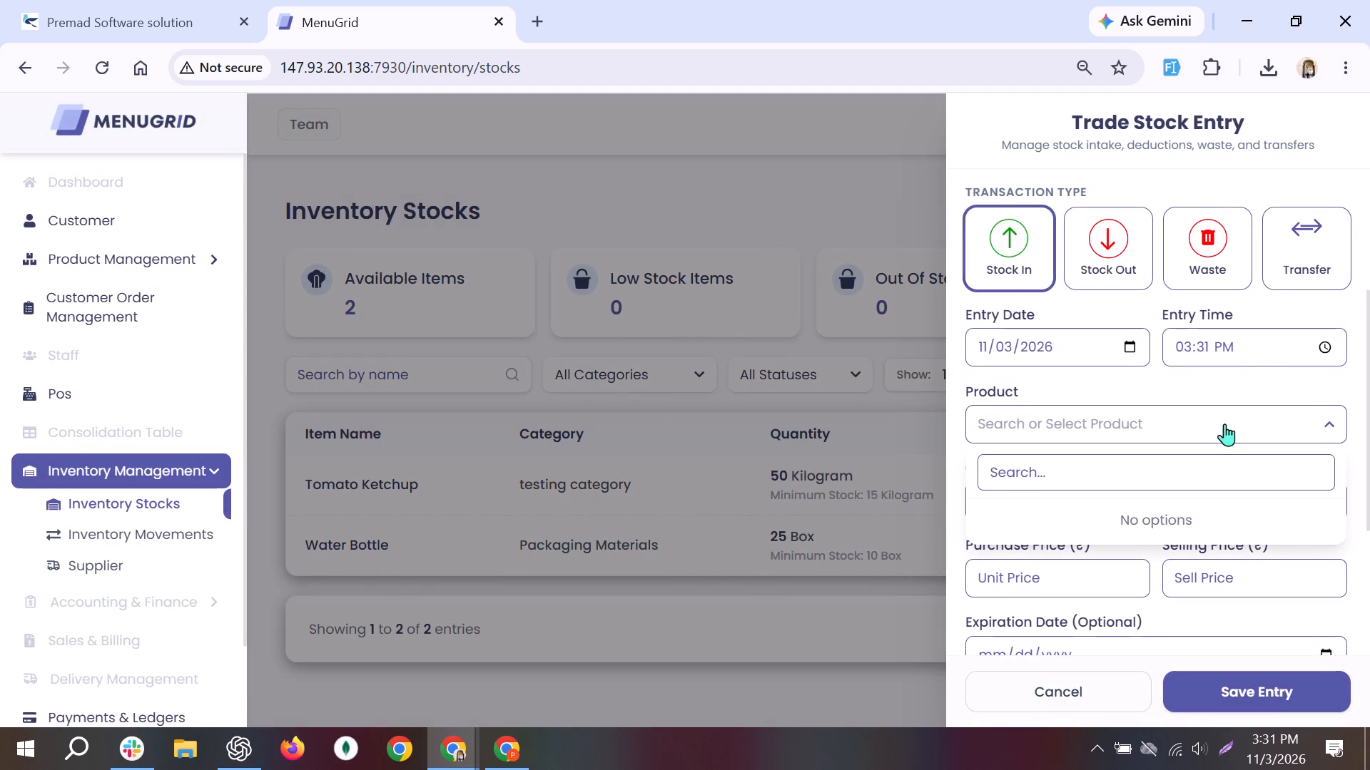
scroll(1224, 423, "down", 2)
scroll(1224, 423, "up", 3)
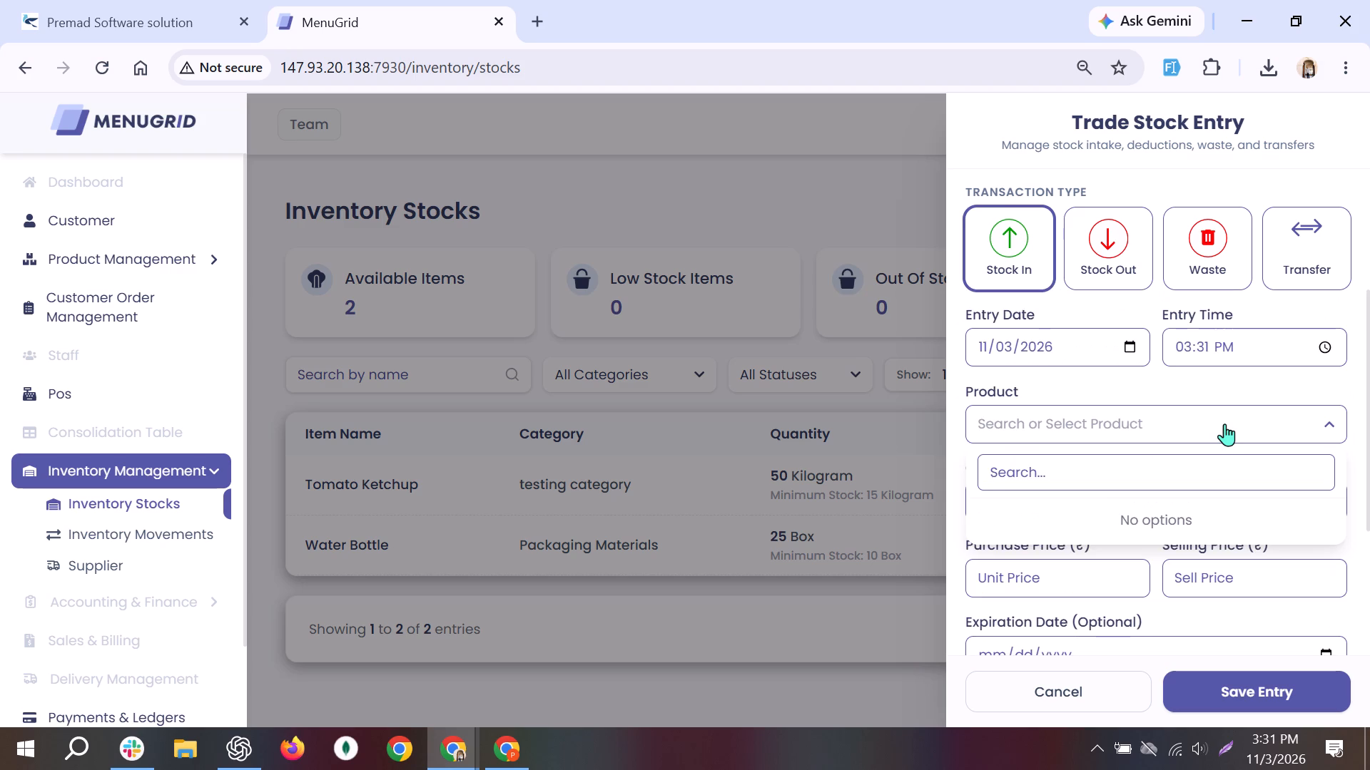
left_click(1224, 423)
left_click(1224, 423)
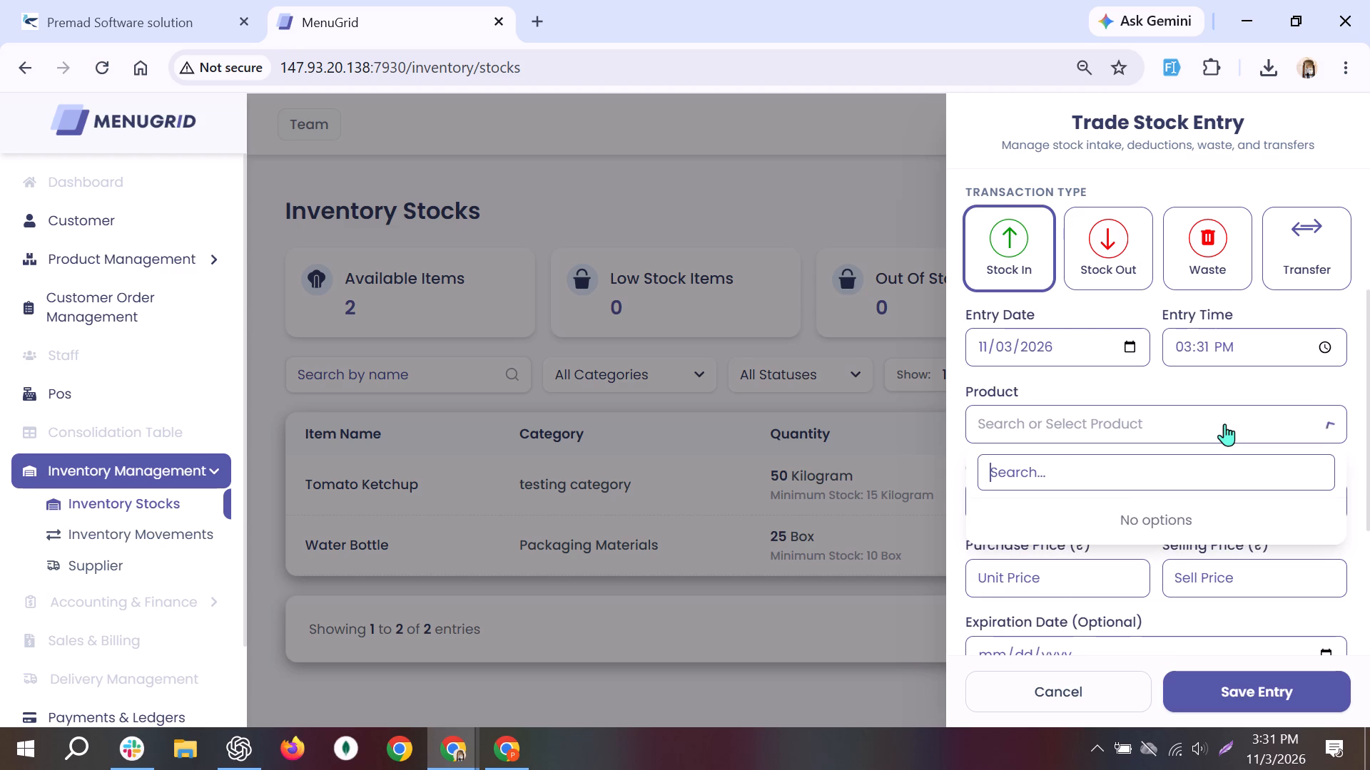
left_click(1224, 423)
left_click(1224, 423)
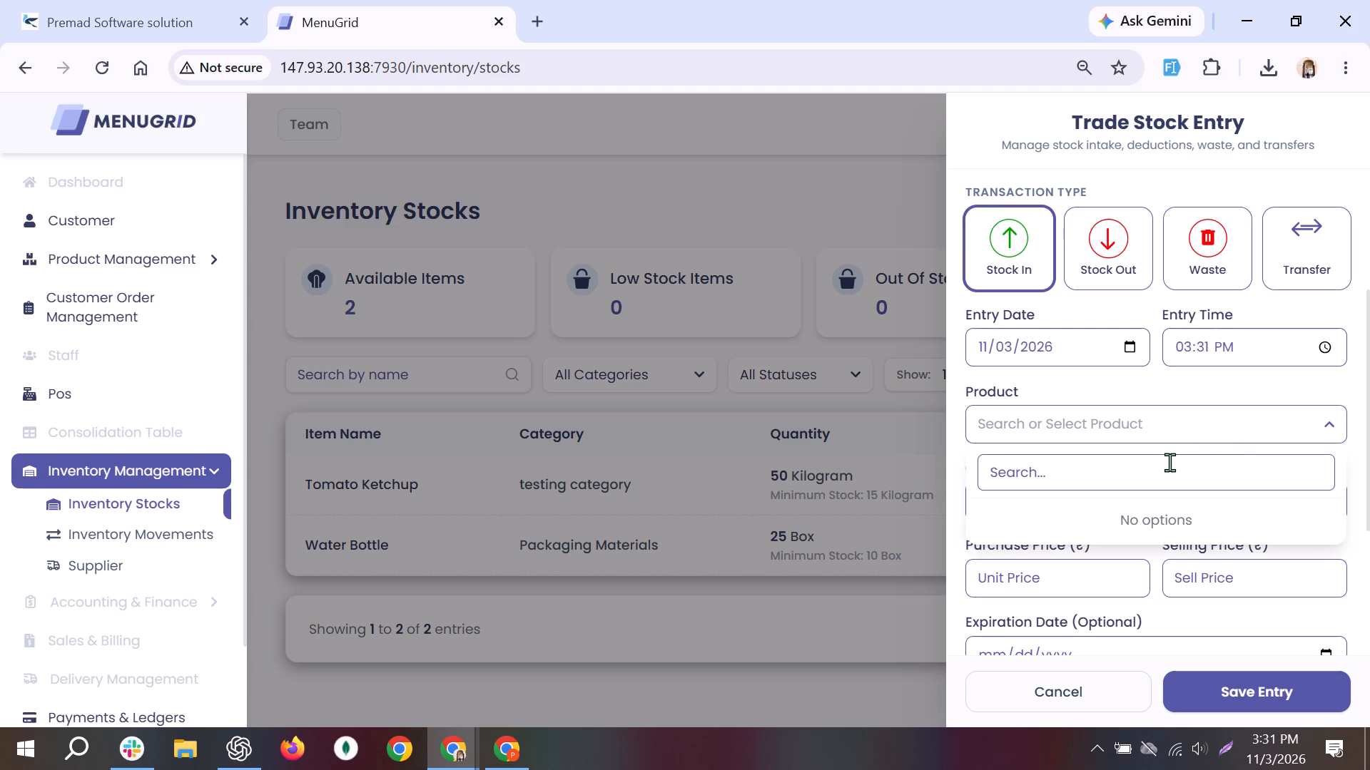
left_click(1158, 472)
type("wa")
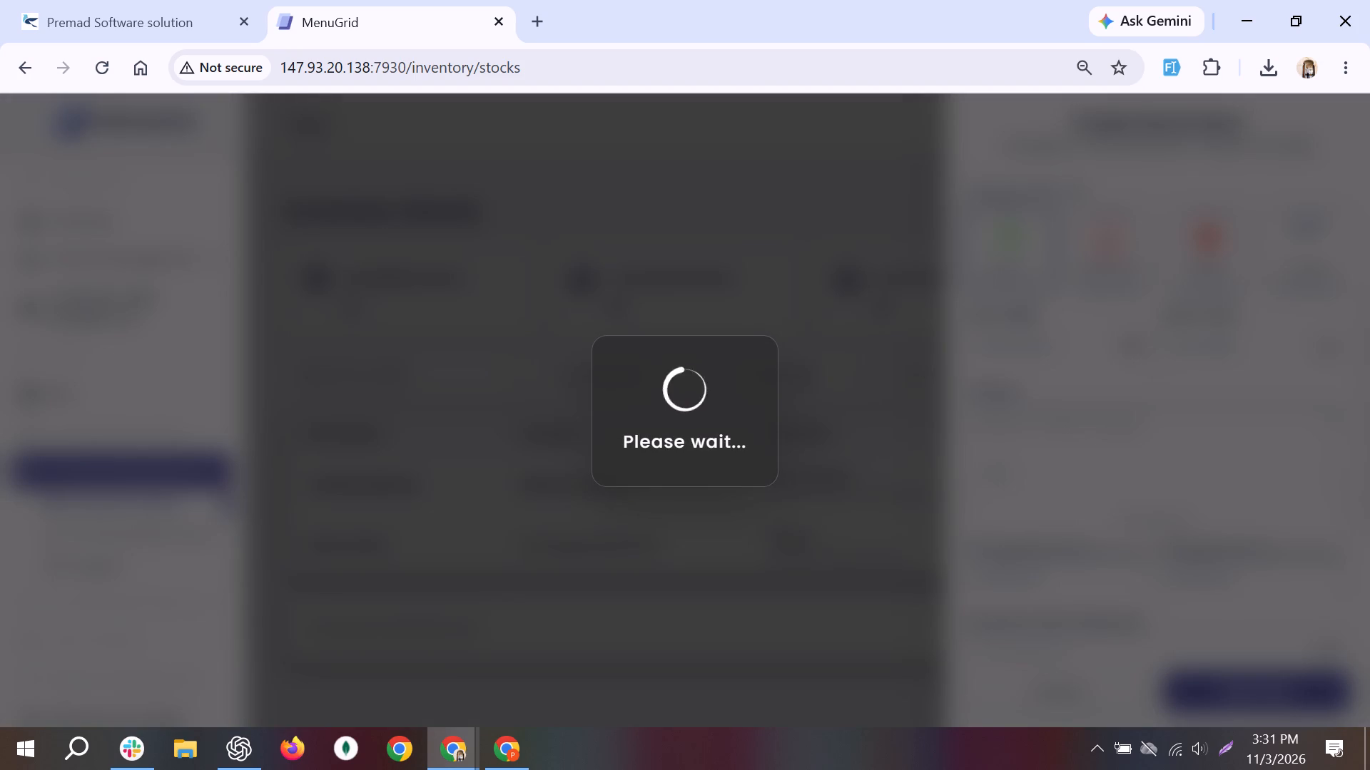
key("BackSpace")
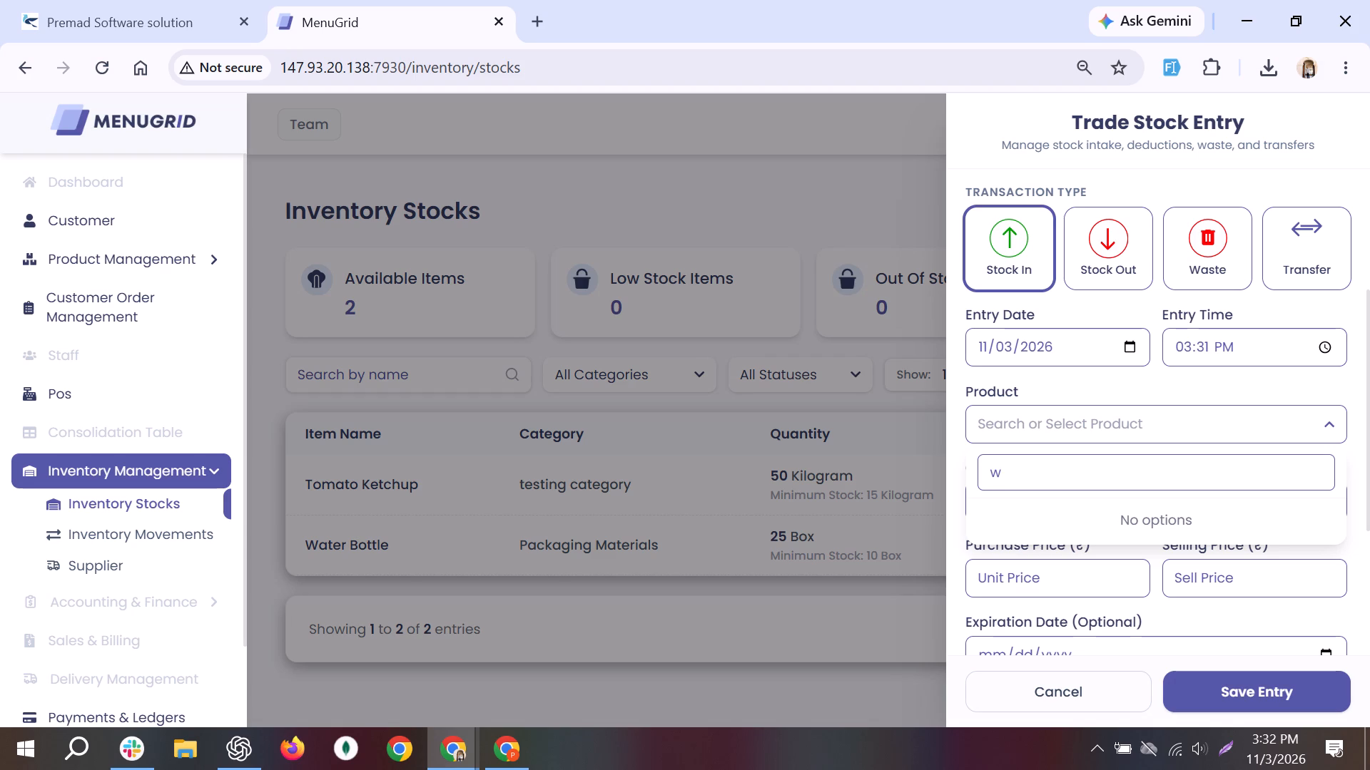
key("BackSpace")
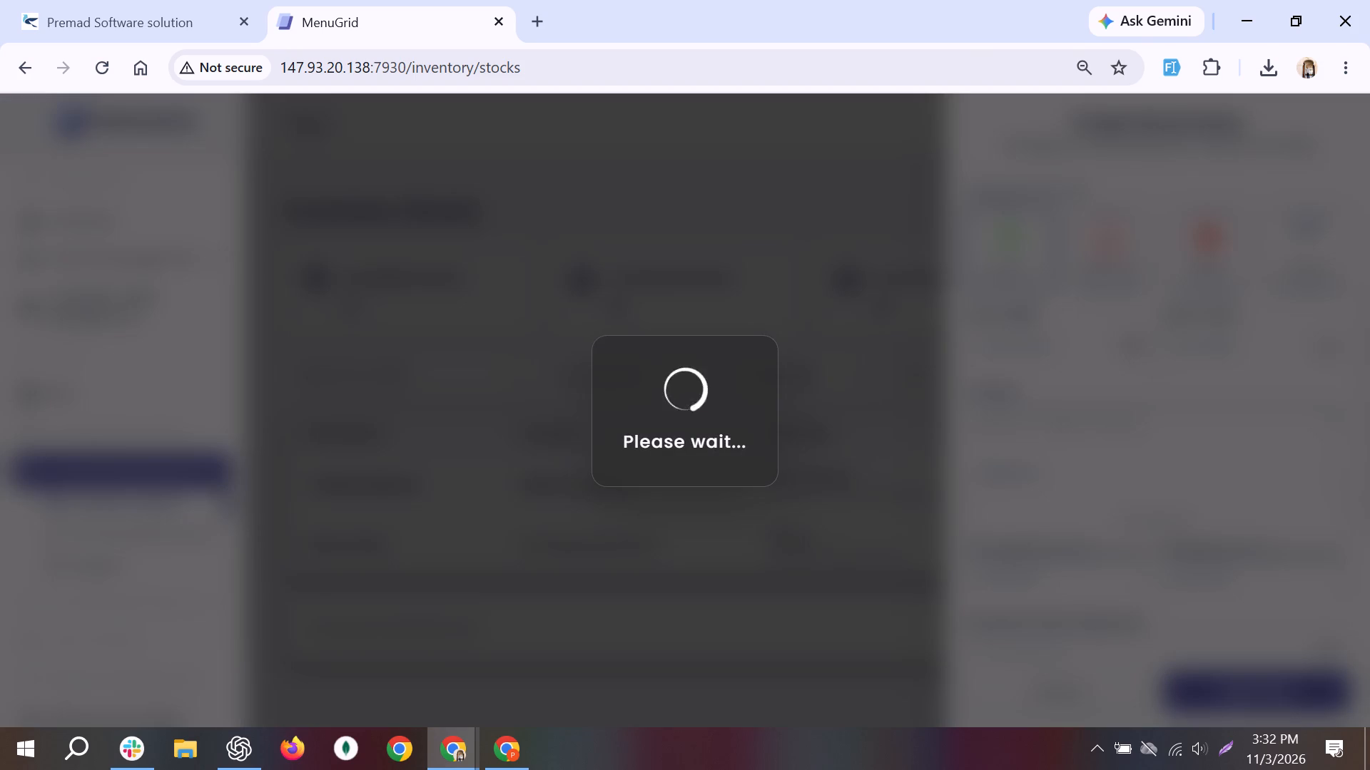
Reload the Inventory Stocks page to discard the open stock entry.
key("F5")
key("F5")
key("F5")
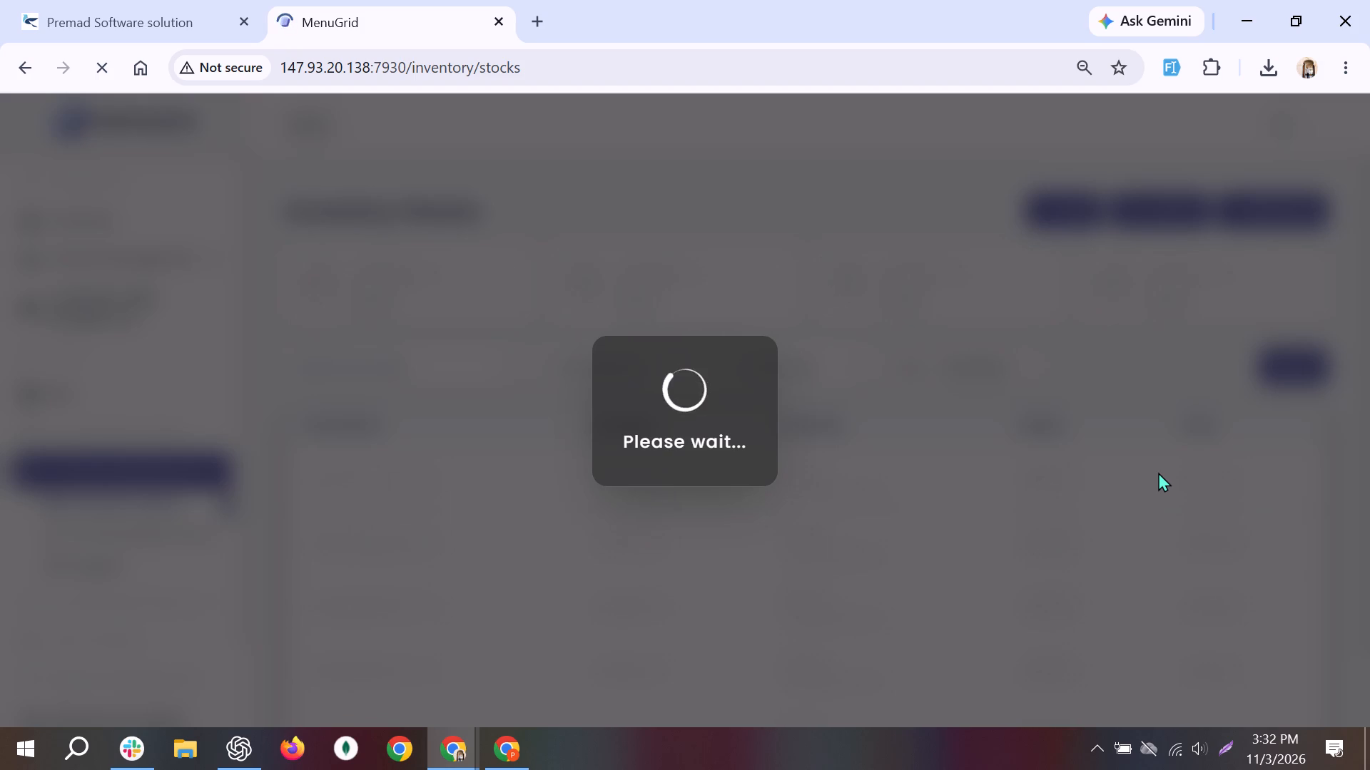
key("F5")
key("F5")
key("F5")
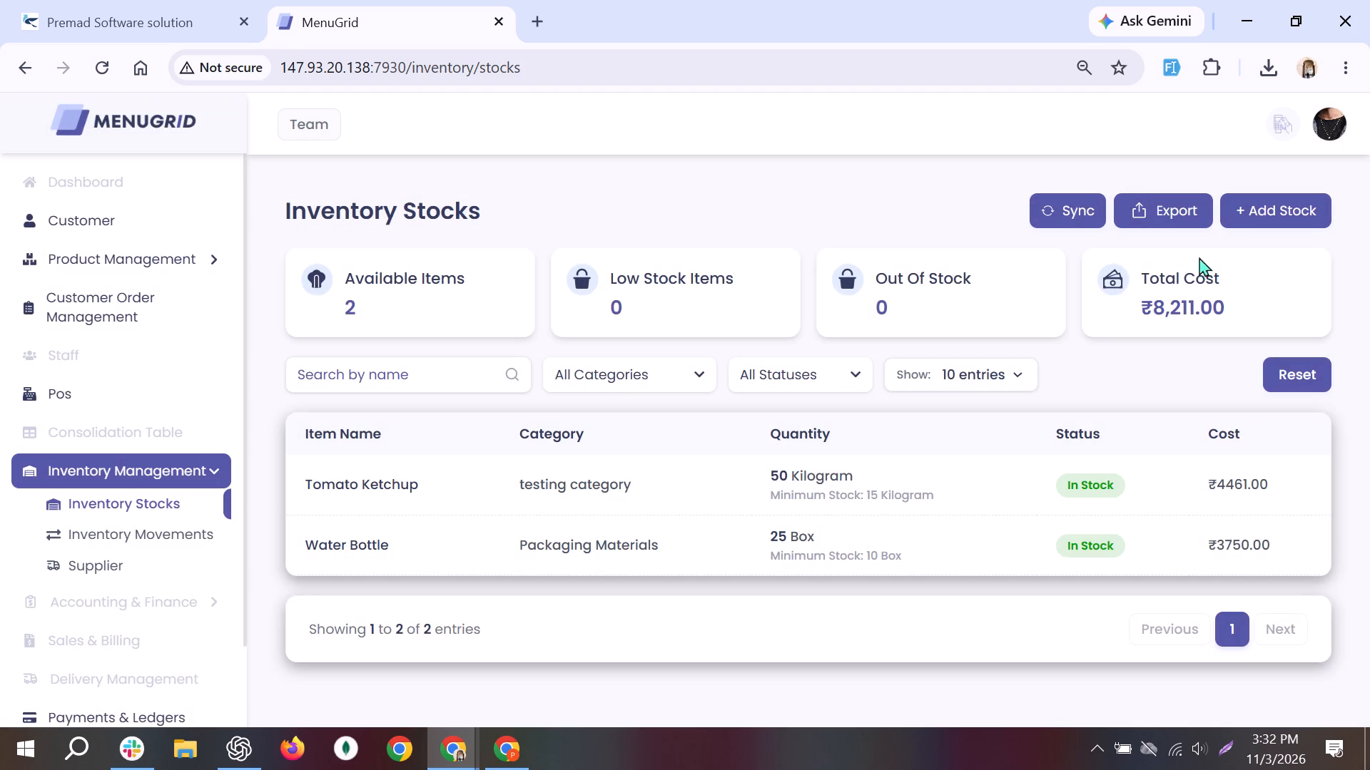
Check the unit details for Water Bottle and Buns in a new Stock In entry, and cancel the entry.
left_click(1269, 215)
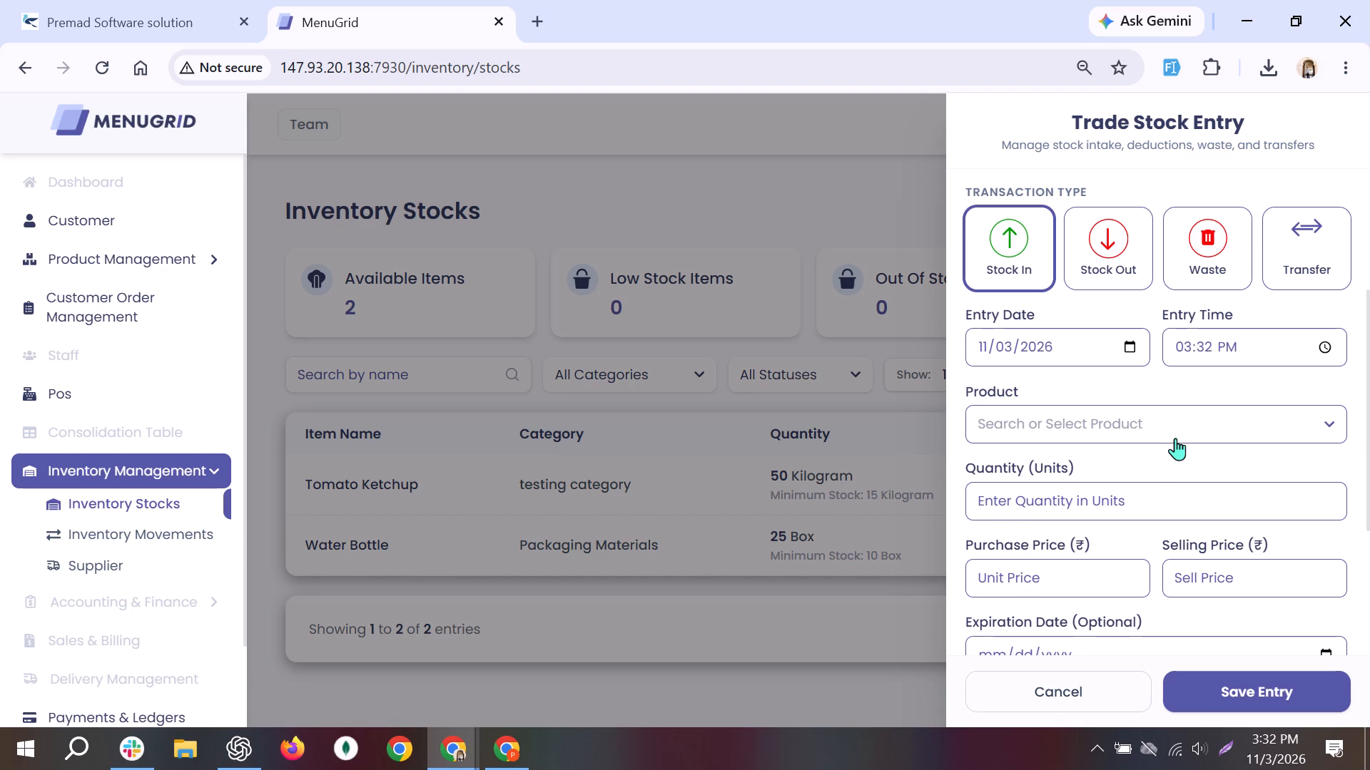
left_click(1175, 438)
left_click(1112, 530)
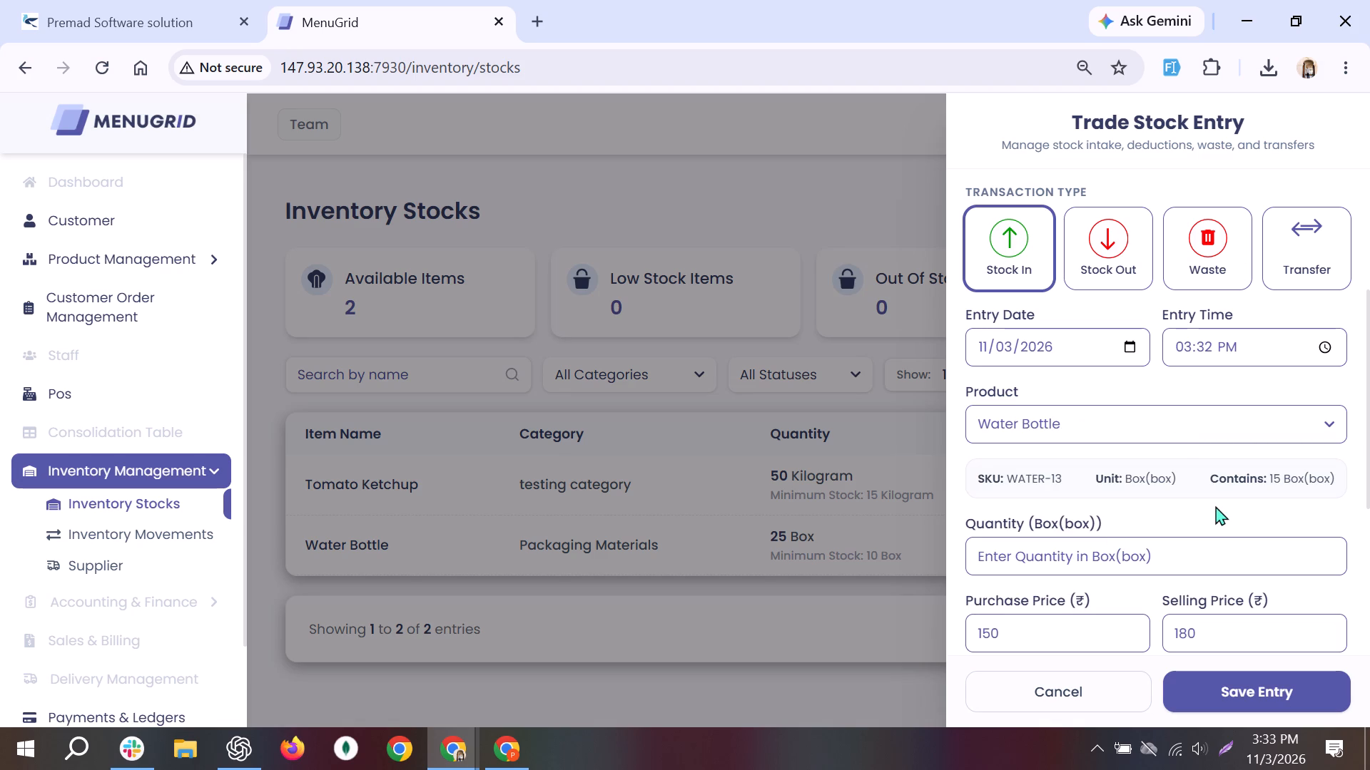
left_click(1187, 432)
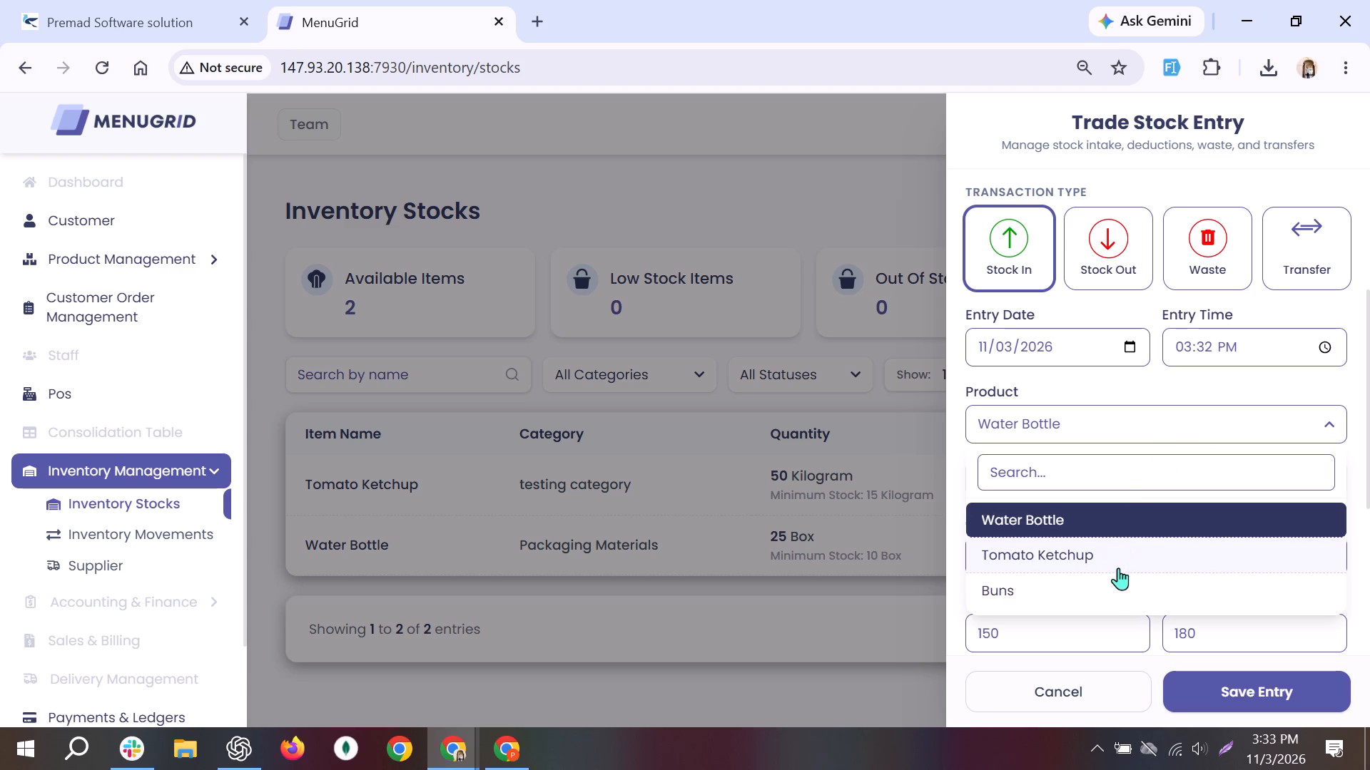
left_click(1107, 585)
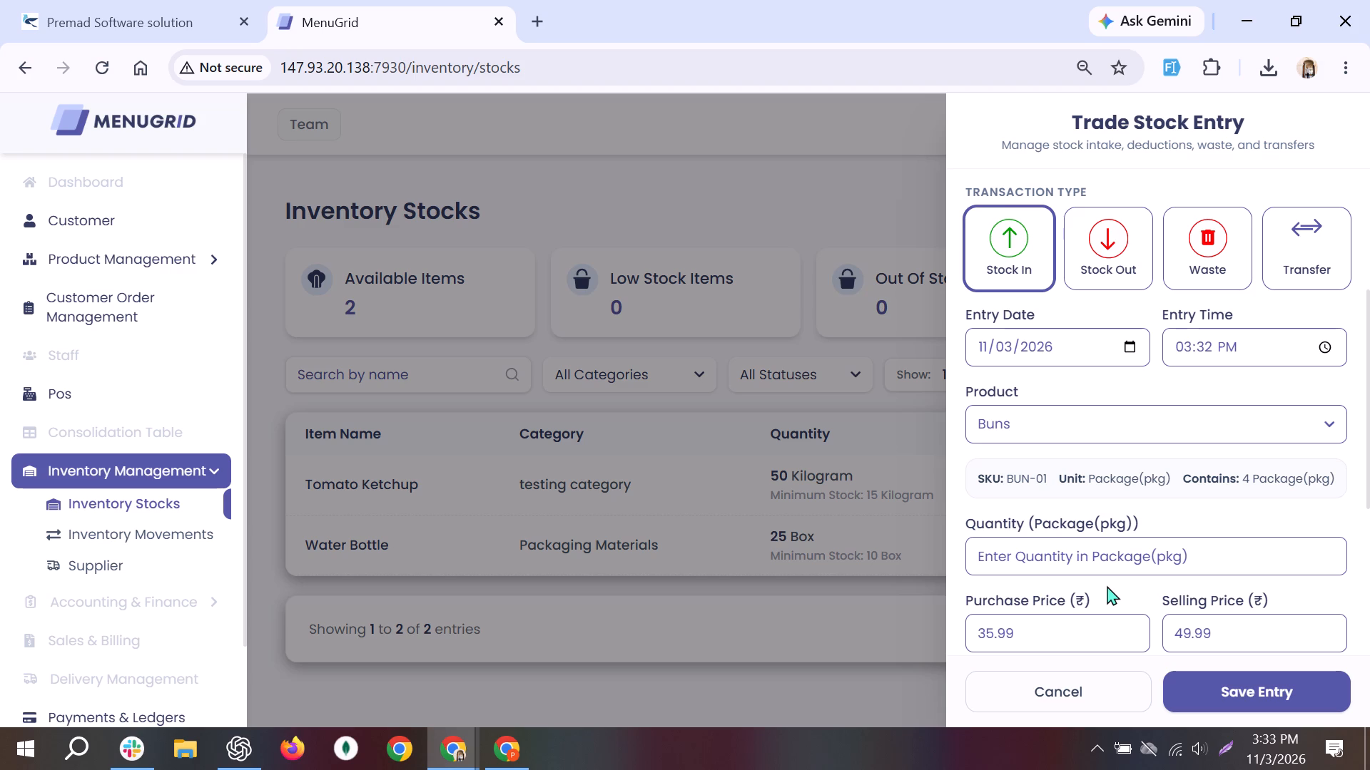
left_click(1105, 565)
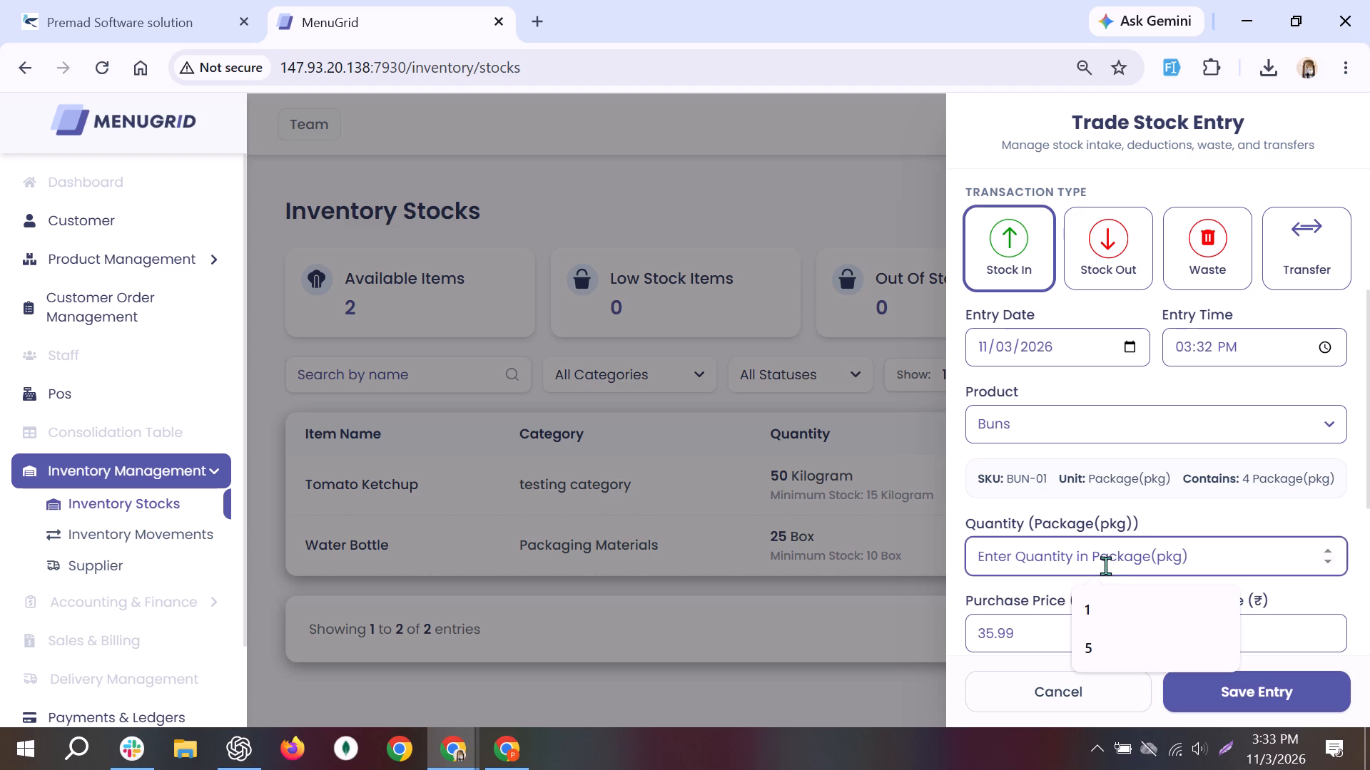
left_click(1018, 677)
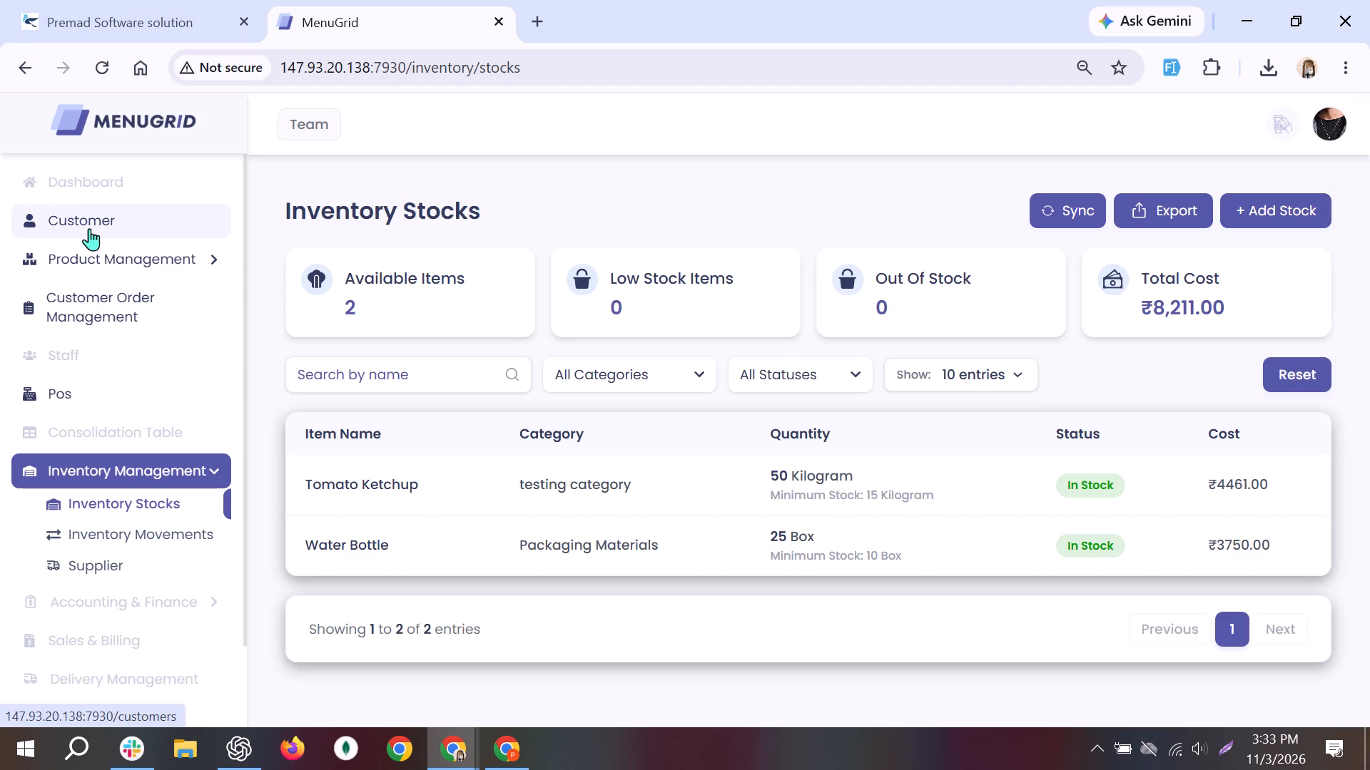
Change Tomato Ketchup's base unit to Box(box) in its product record and save the item.
left_click(94, 261)
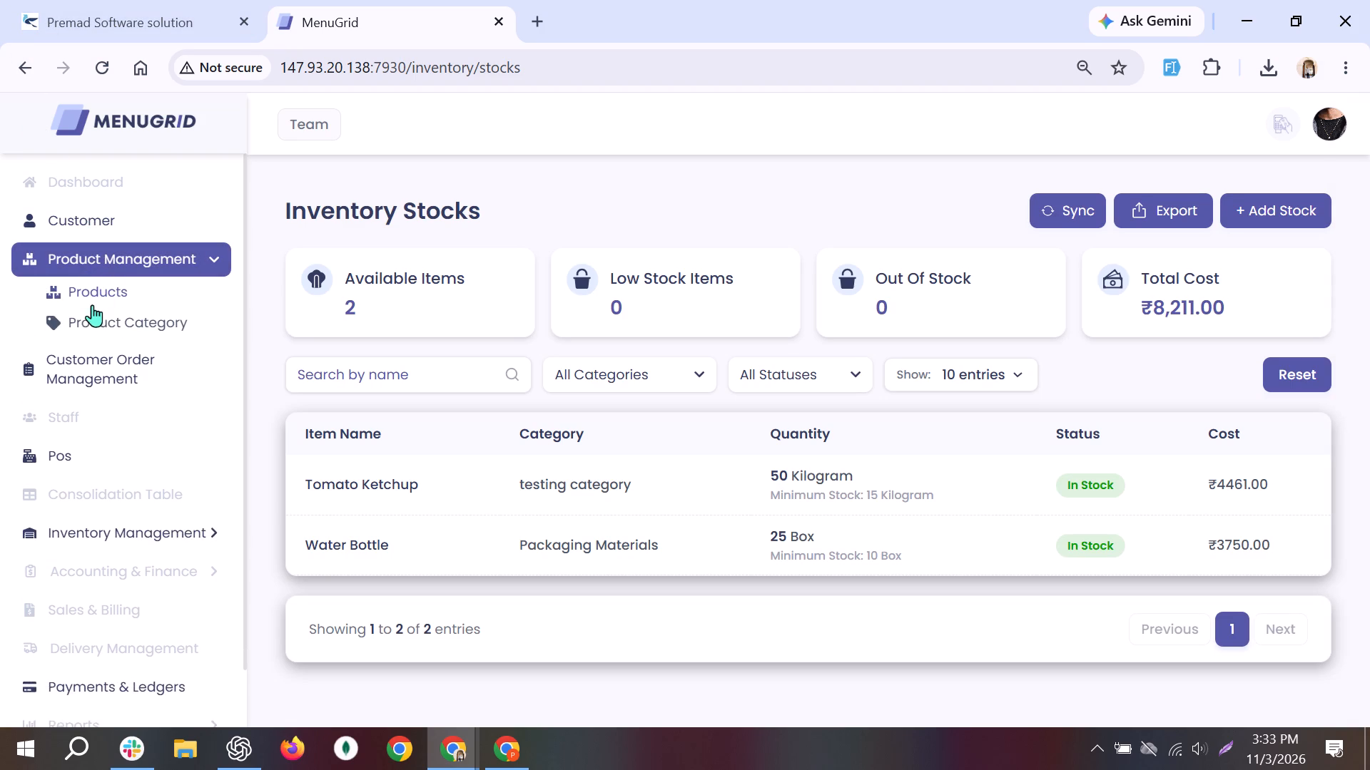
left_click(92, 297)
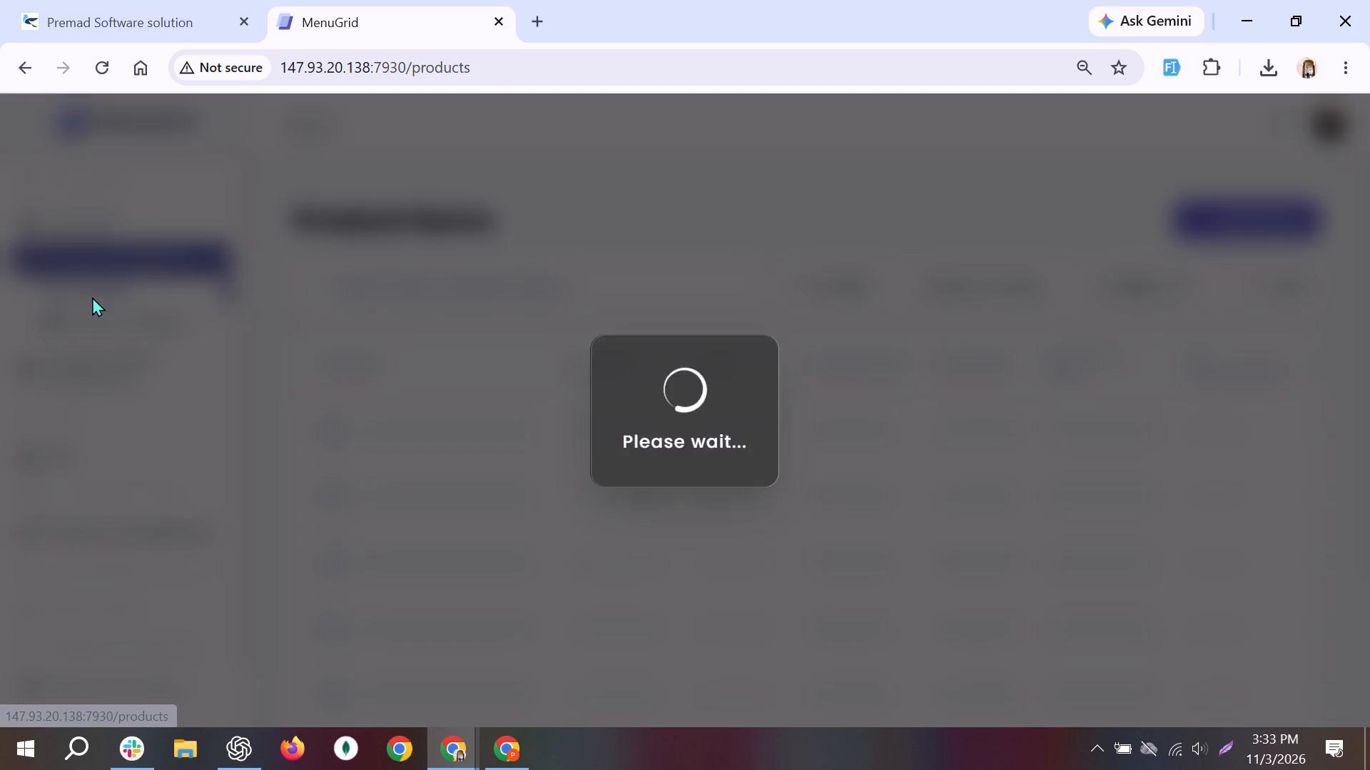
scroll(1100, 386, "left", 6)
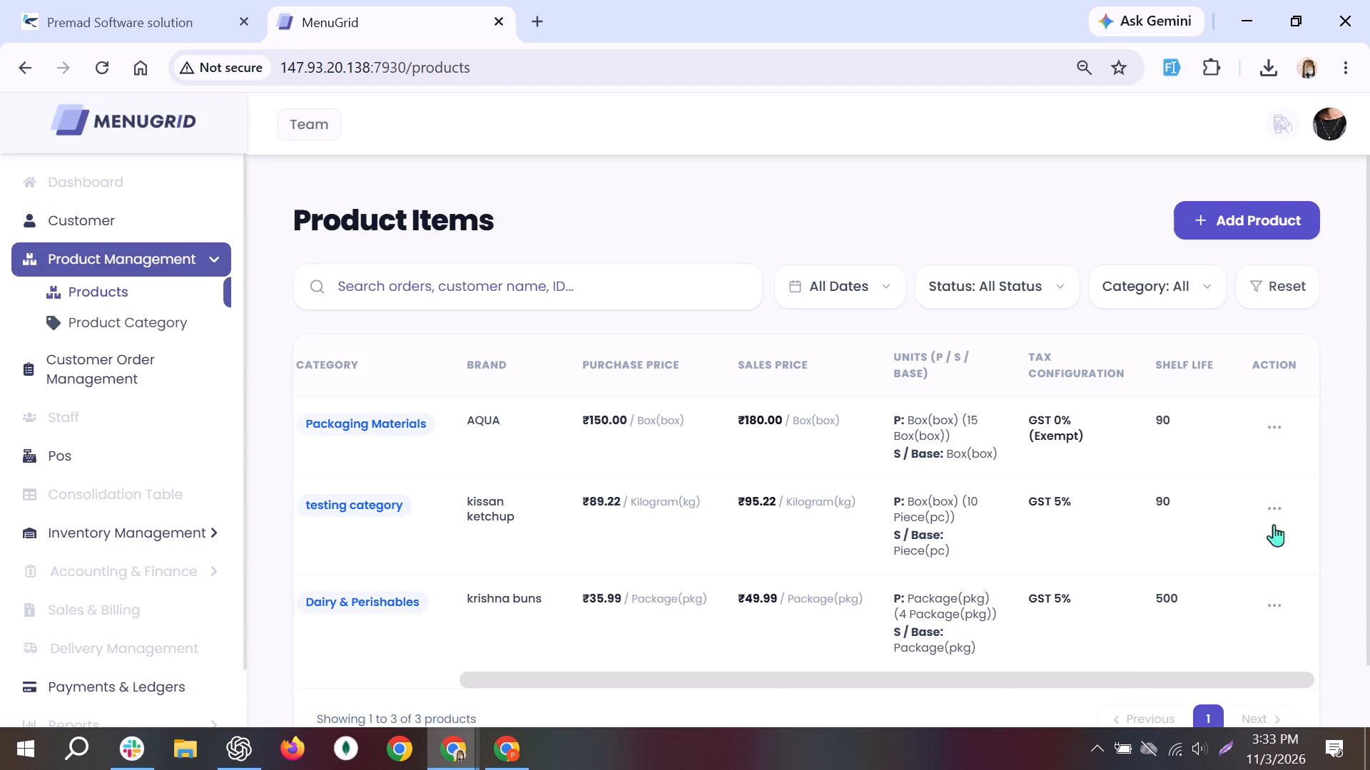
left_click(1278, 502)
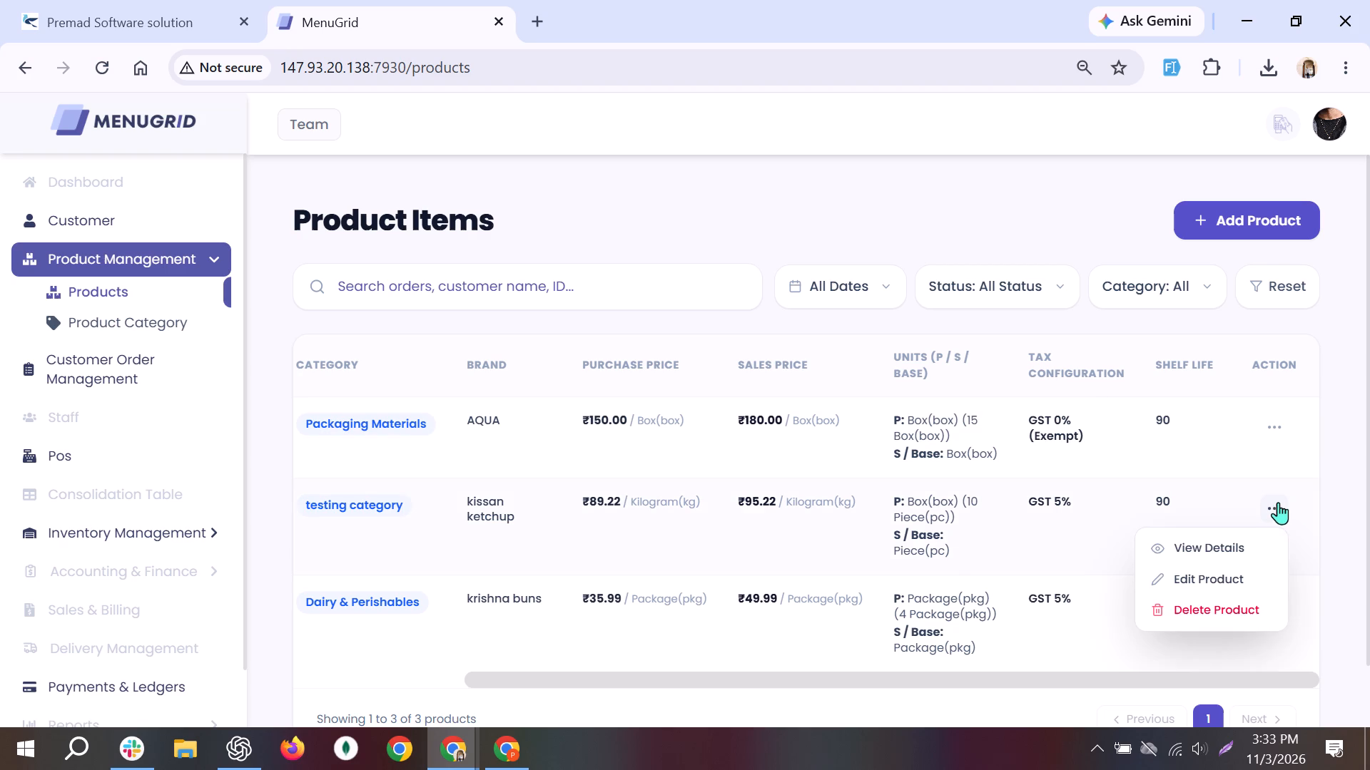
left_click(1224, 582)
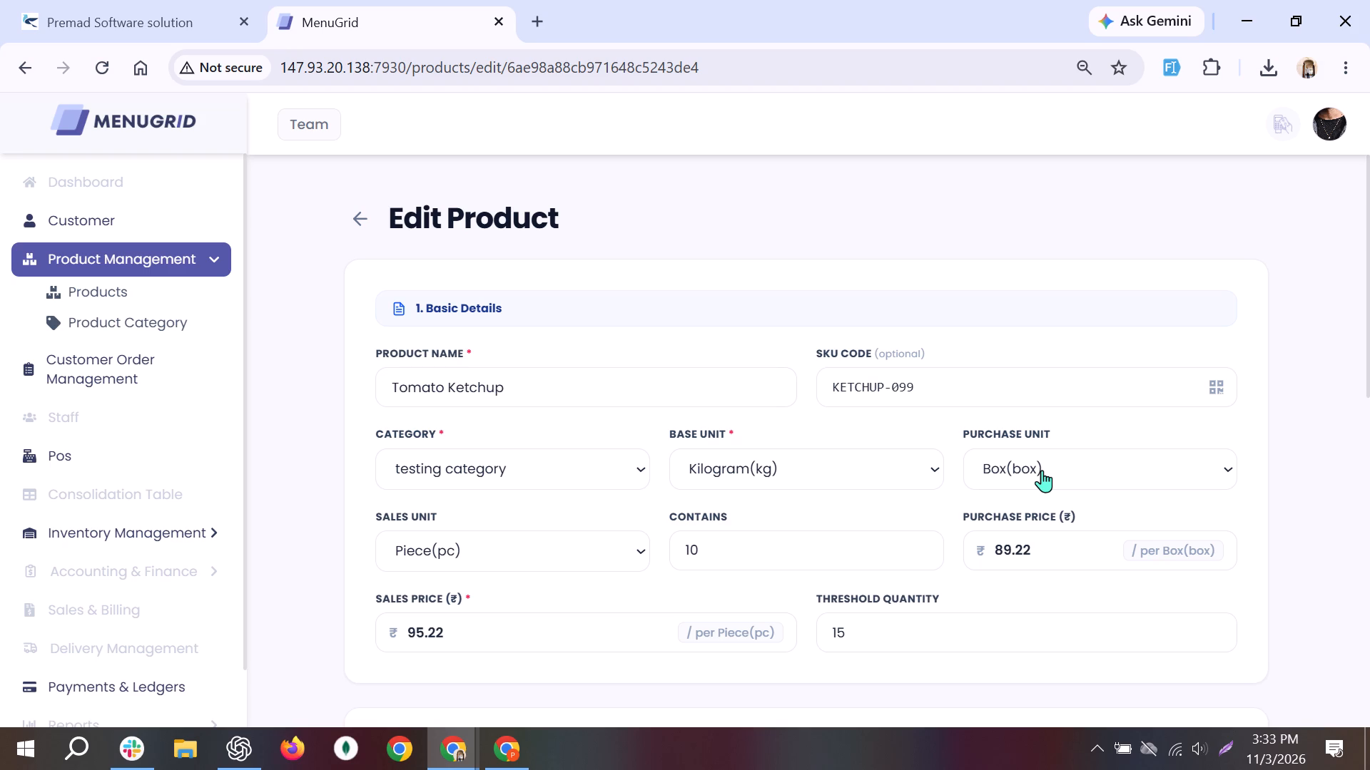
left_click(918, 470)
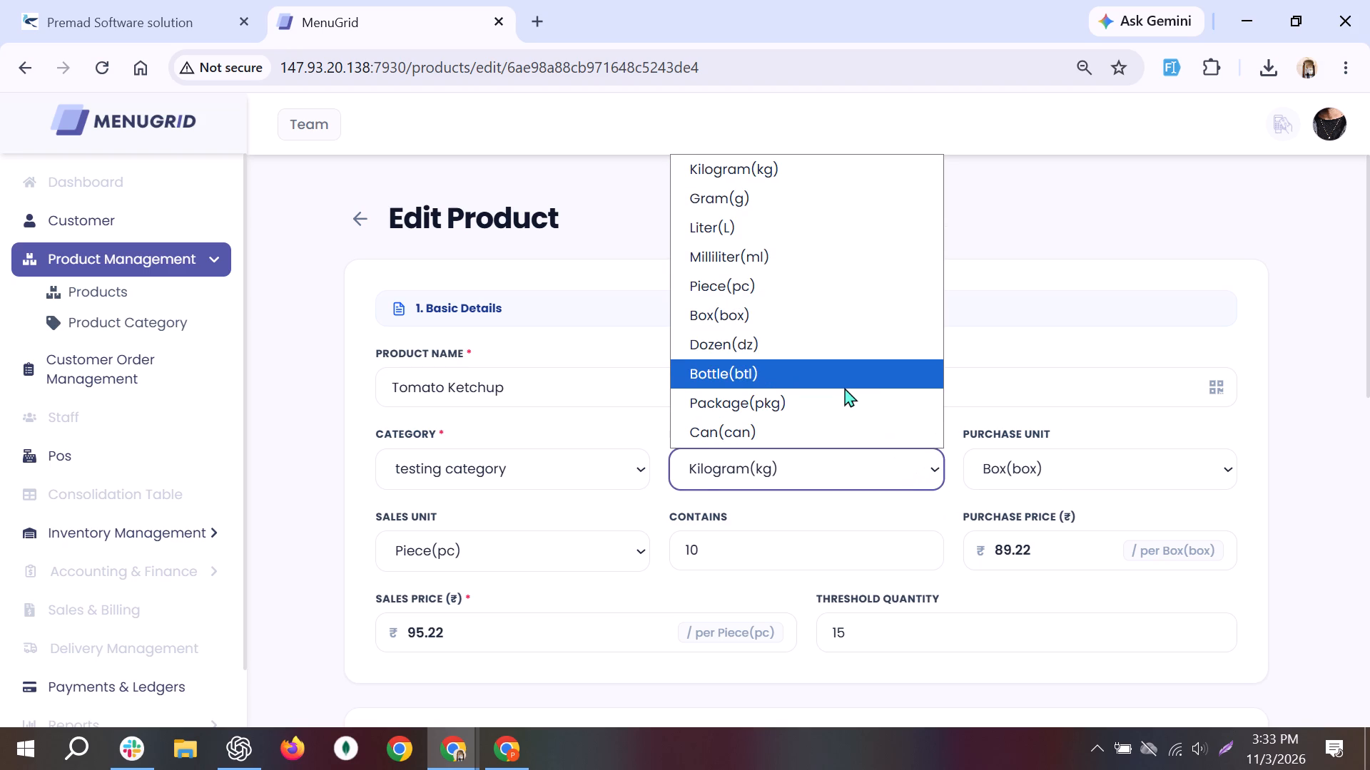
left_click(808, 309)
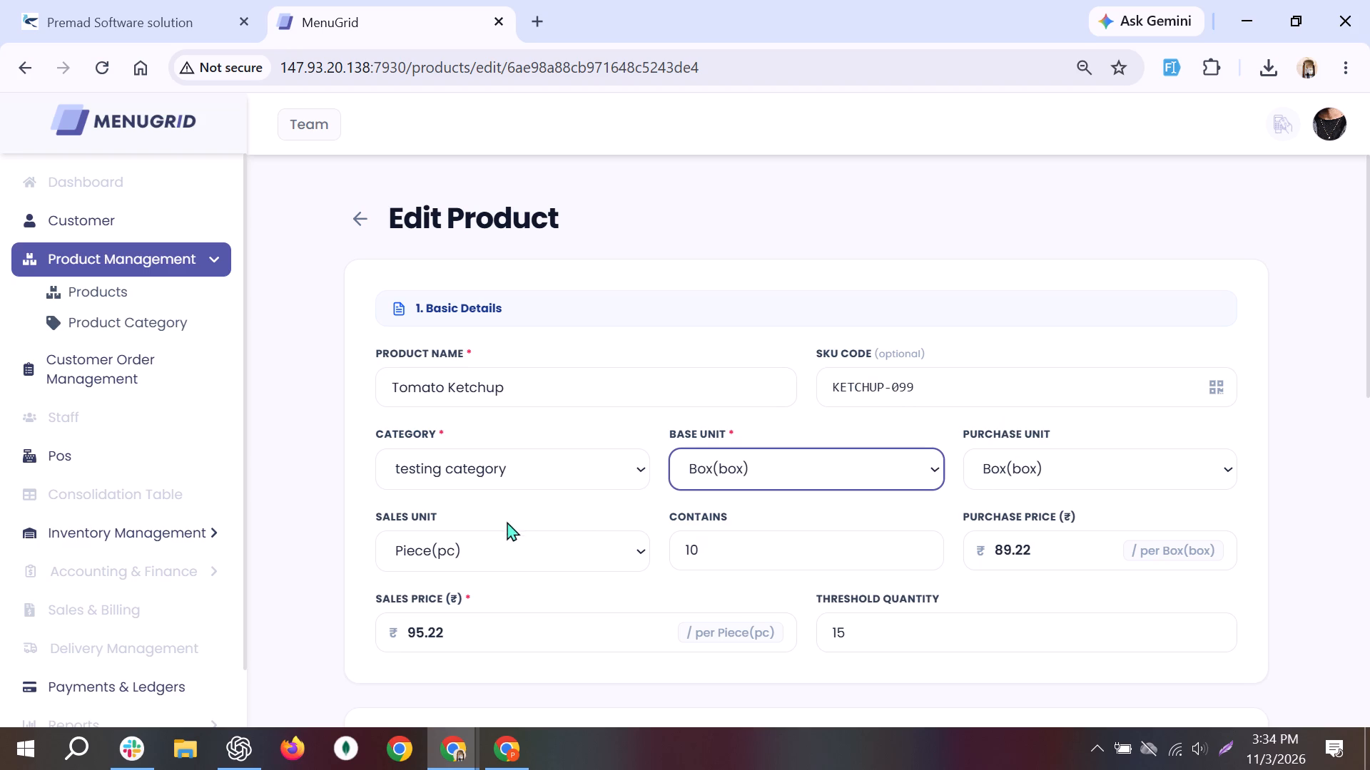
left_click(501, 557)
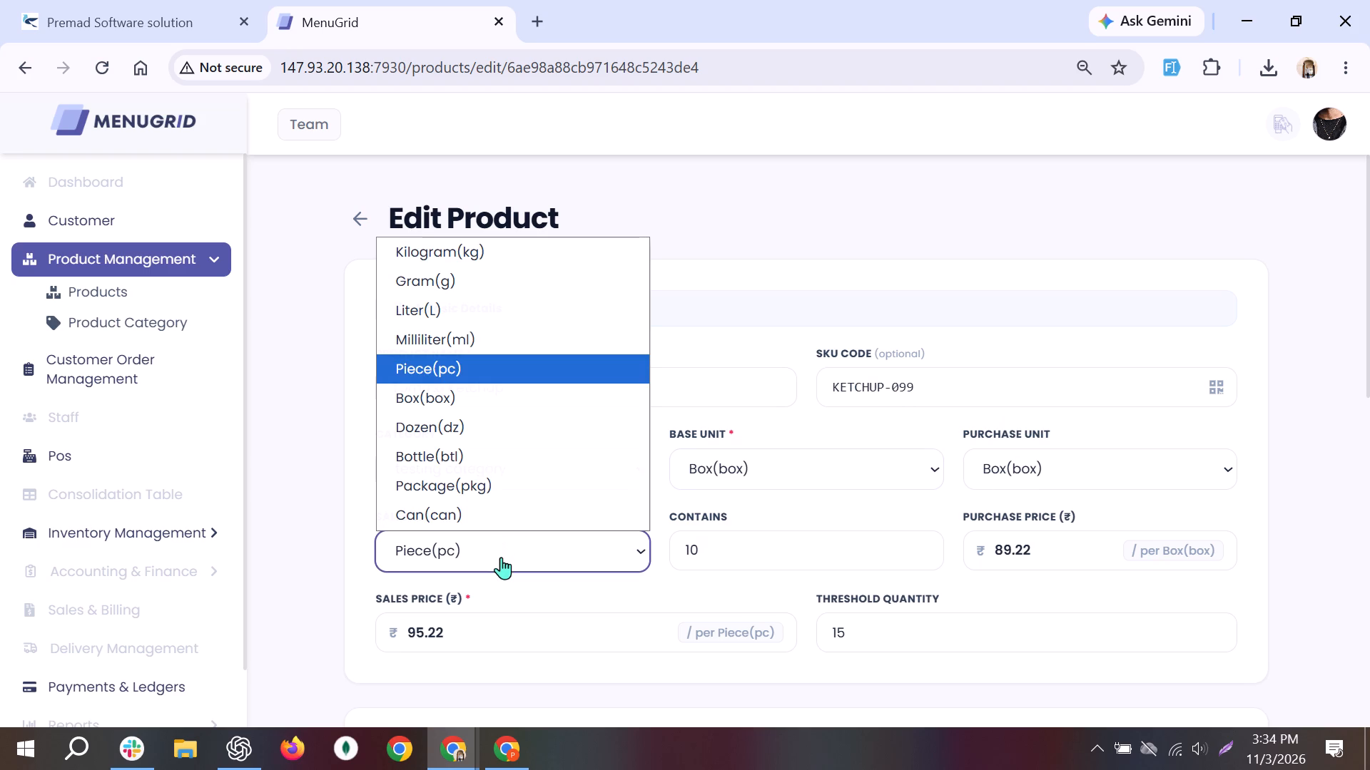
left_click(790, 605)
scroll(790, 605, "down", 7)
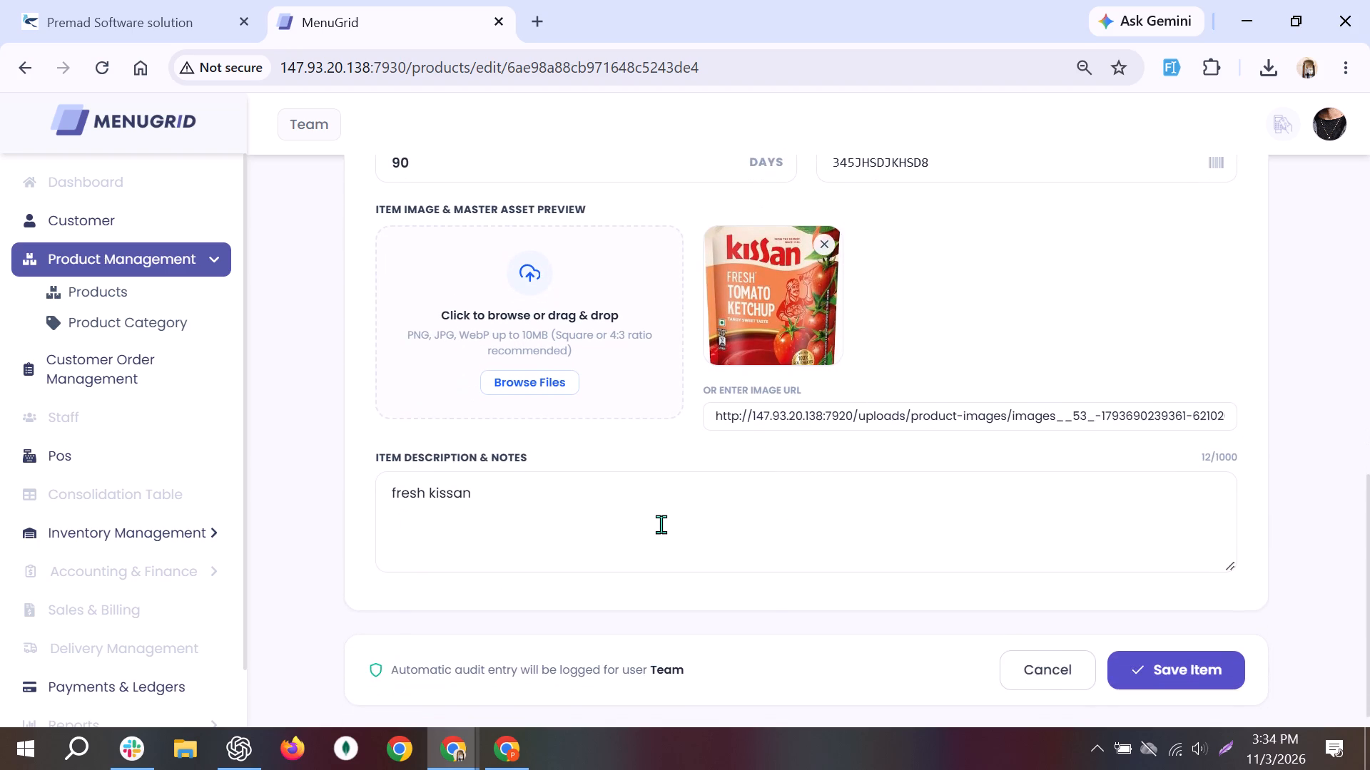
scroll(661, 524, "down", 8)
left_click(1151, 655)
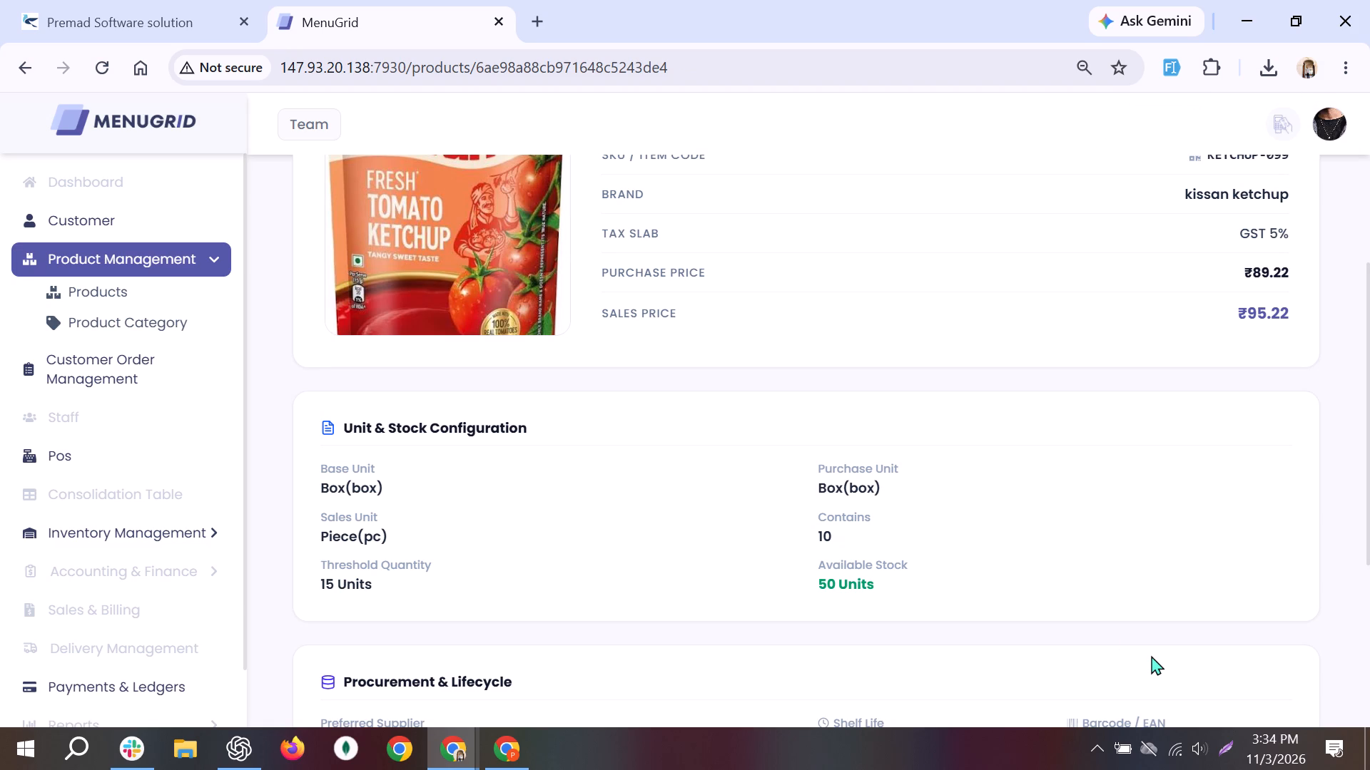
Start a new Stock In entry for Buns from Inventory Movements with a quantity of 50 packages.
left_click(90, 538)
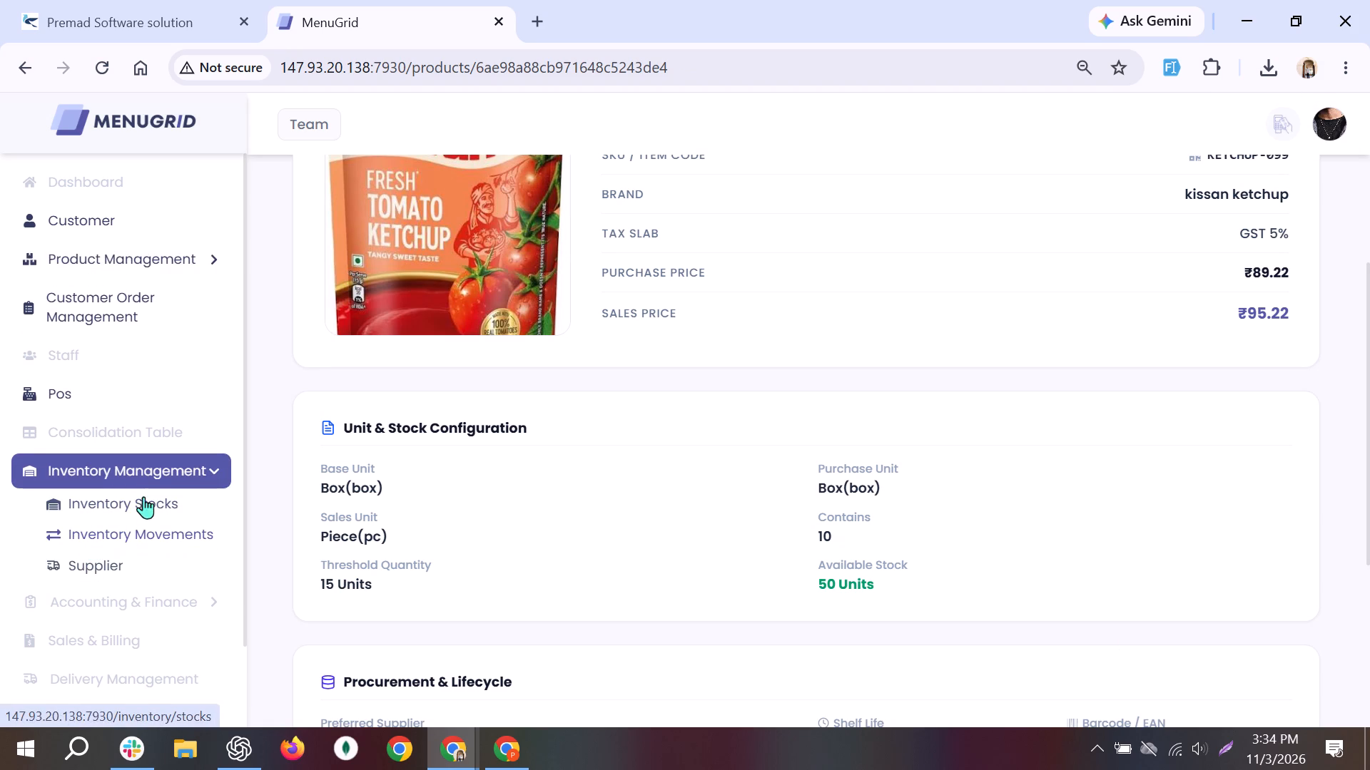
left_click(133, 518)
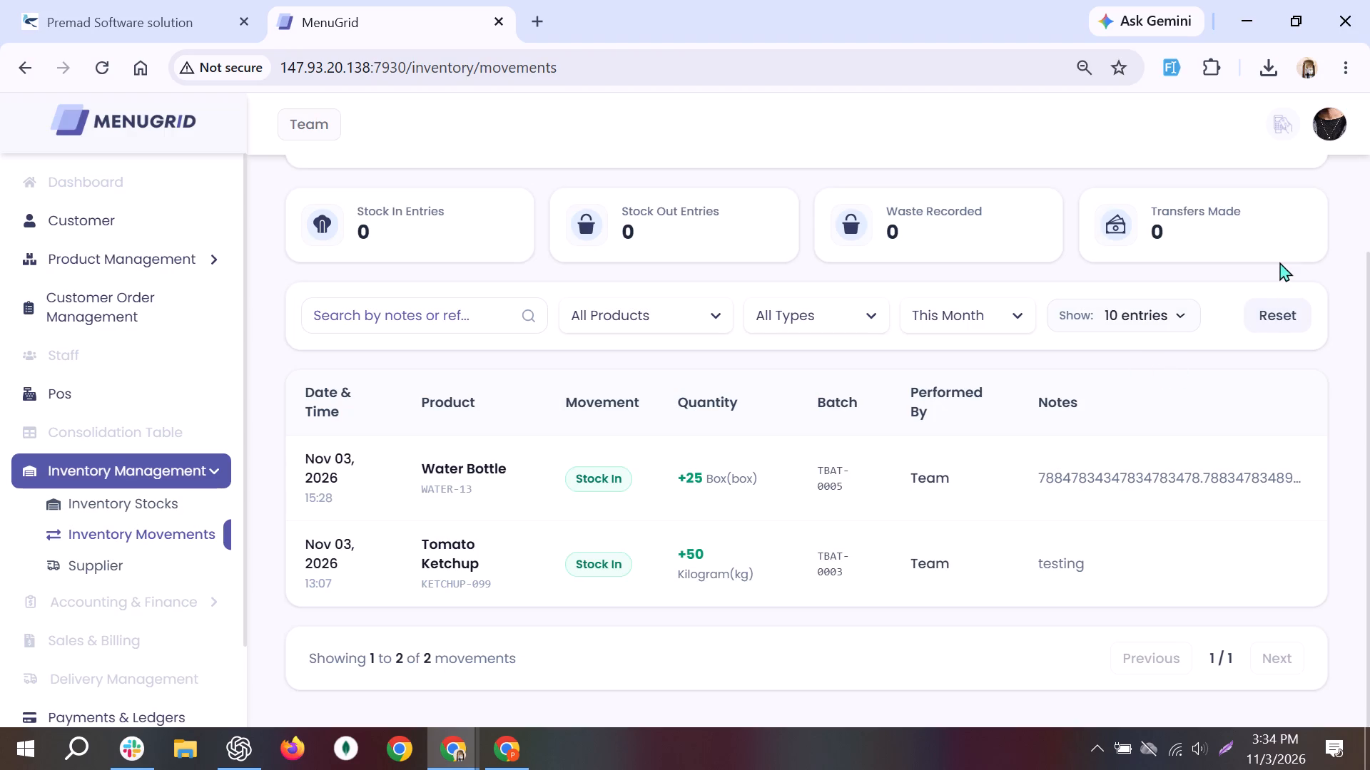
scroll(1280, 304, "up", 13)
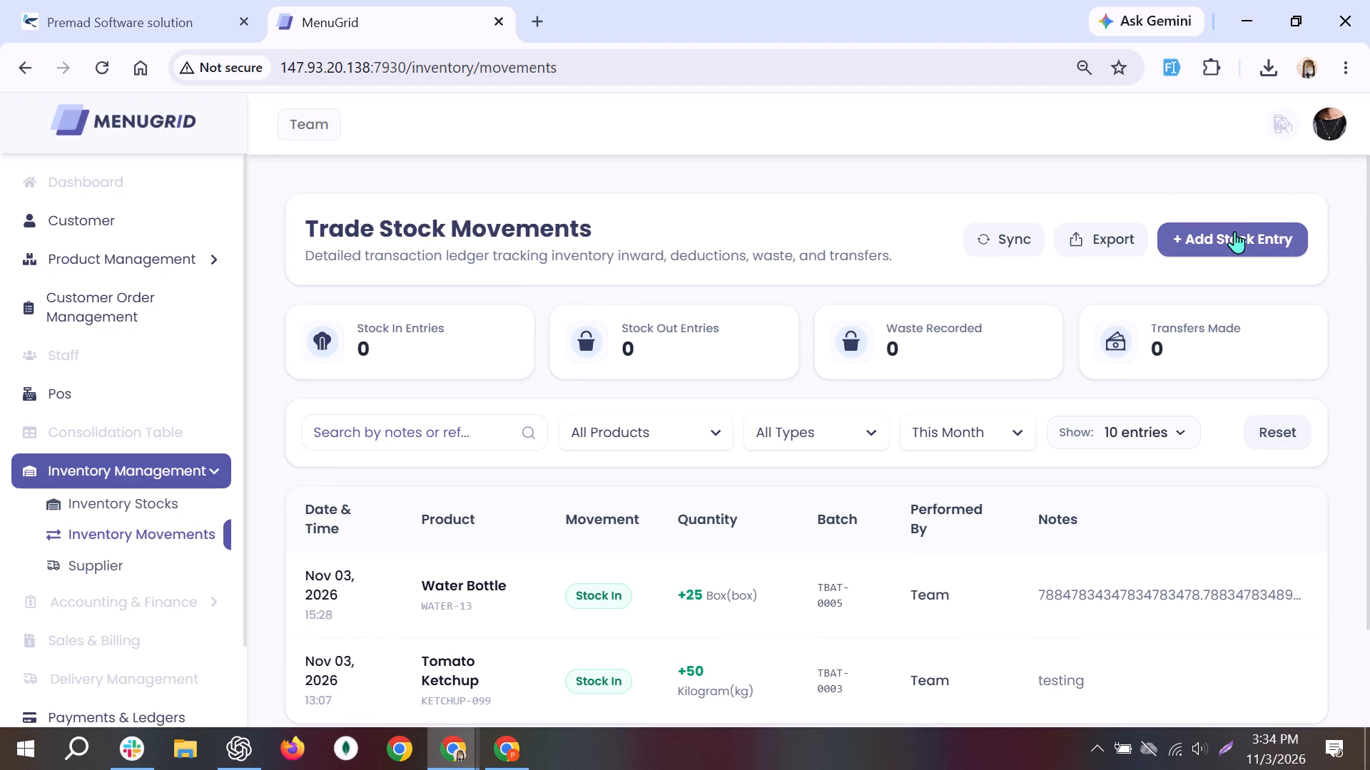
left_click(1234, 231)
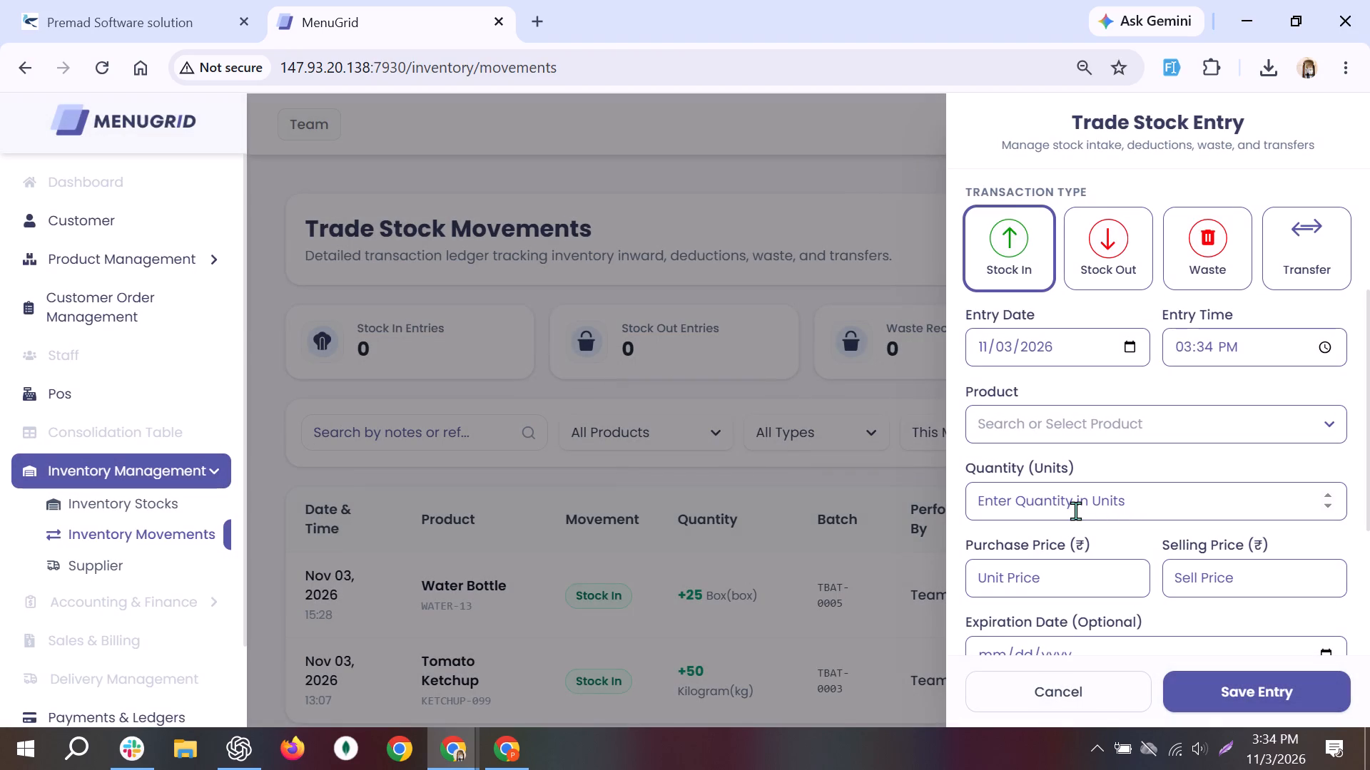
left_click(1082, 430)
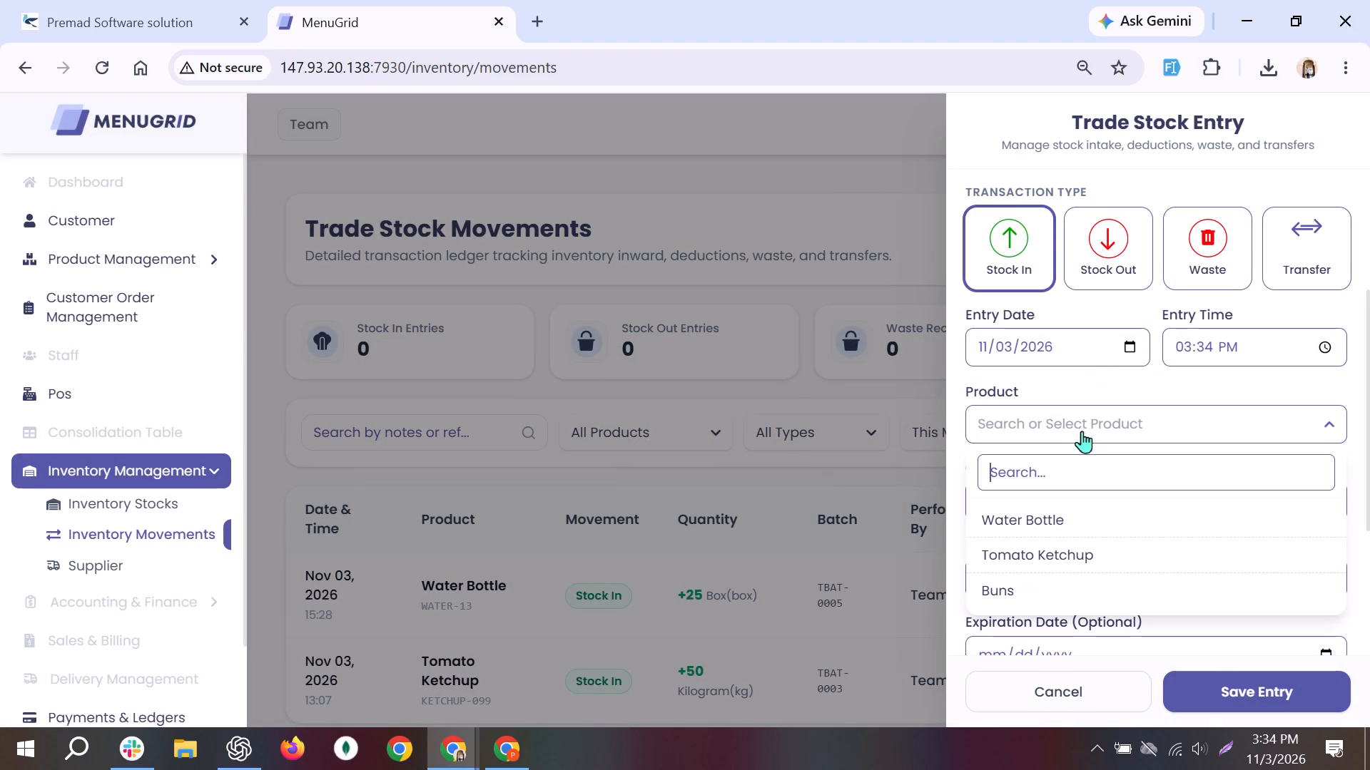
left_click(1025, 580)
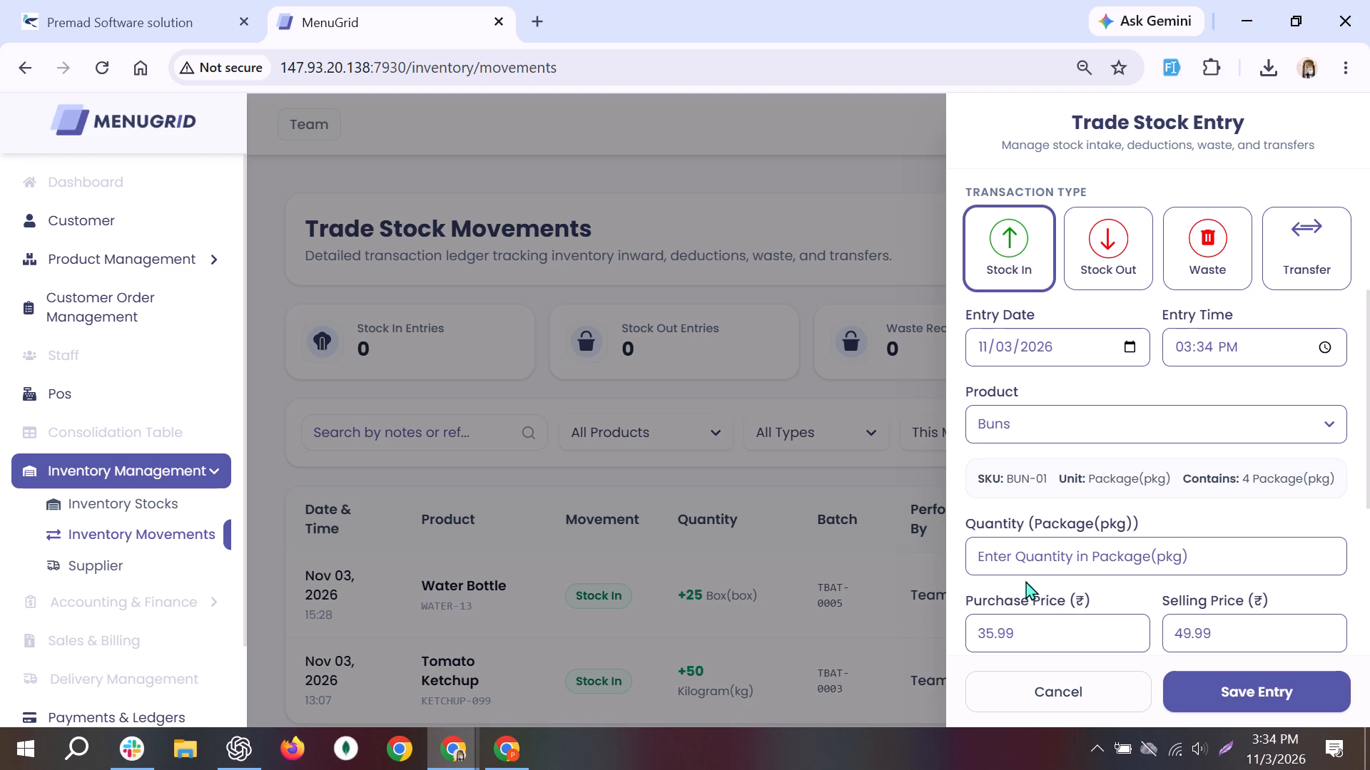
scroll(1025, 580, "down", 1)
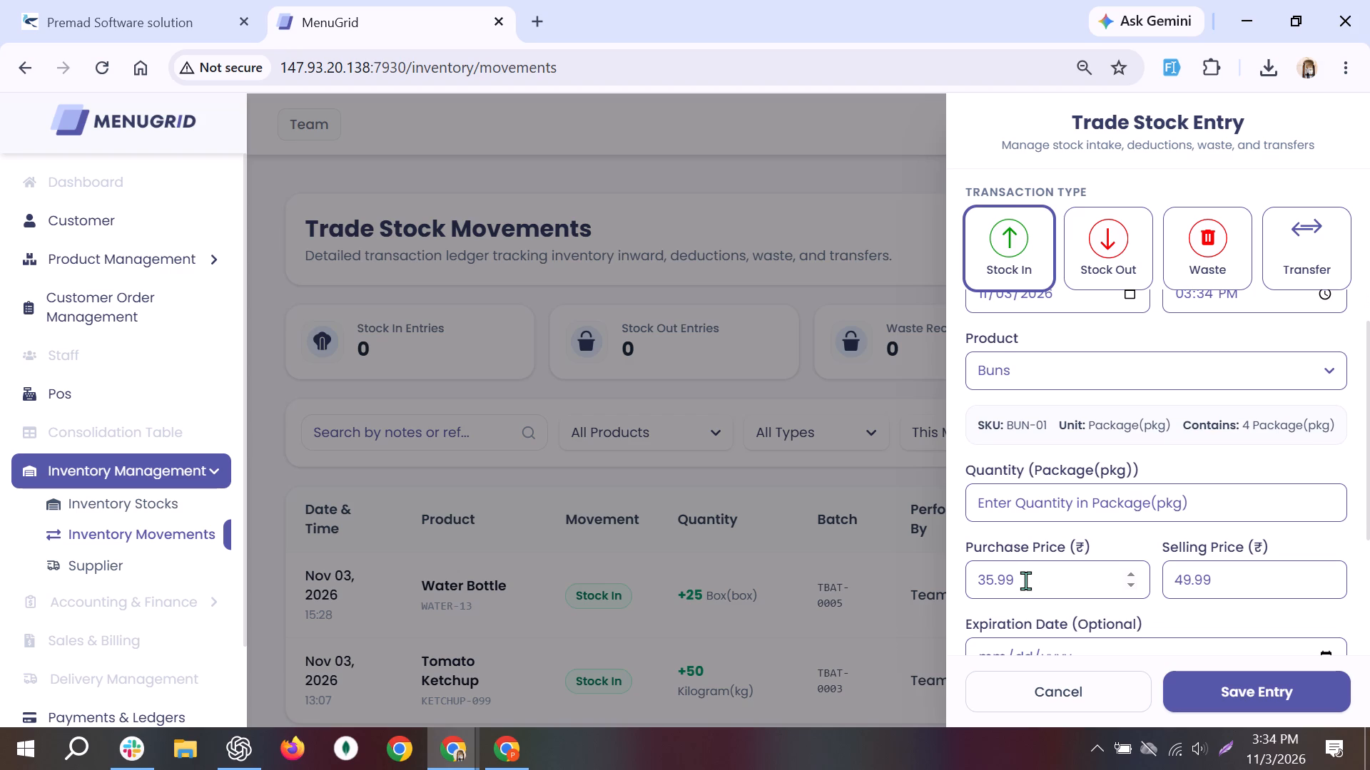
left_click(1112, 497)
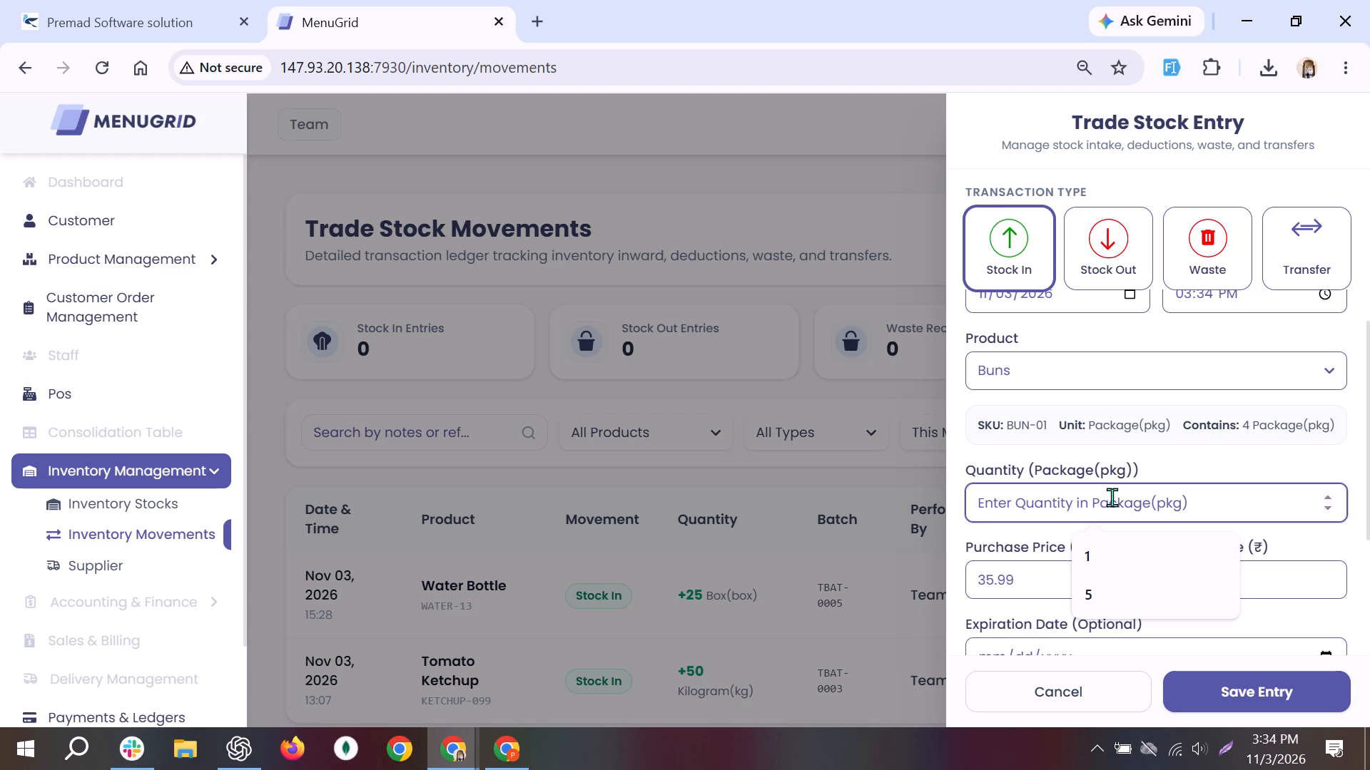
type("50")
left_click(1140, 550)
Set the Buns entry's expiration date to 11/10/2026, add the note "buns wala bhaiys", and save the entry.
scroll(1140, 550, "down", 1)
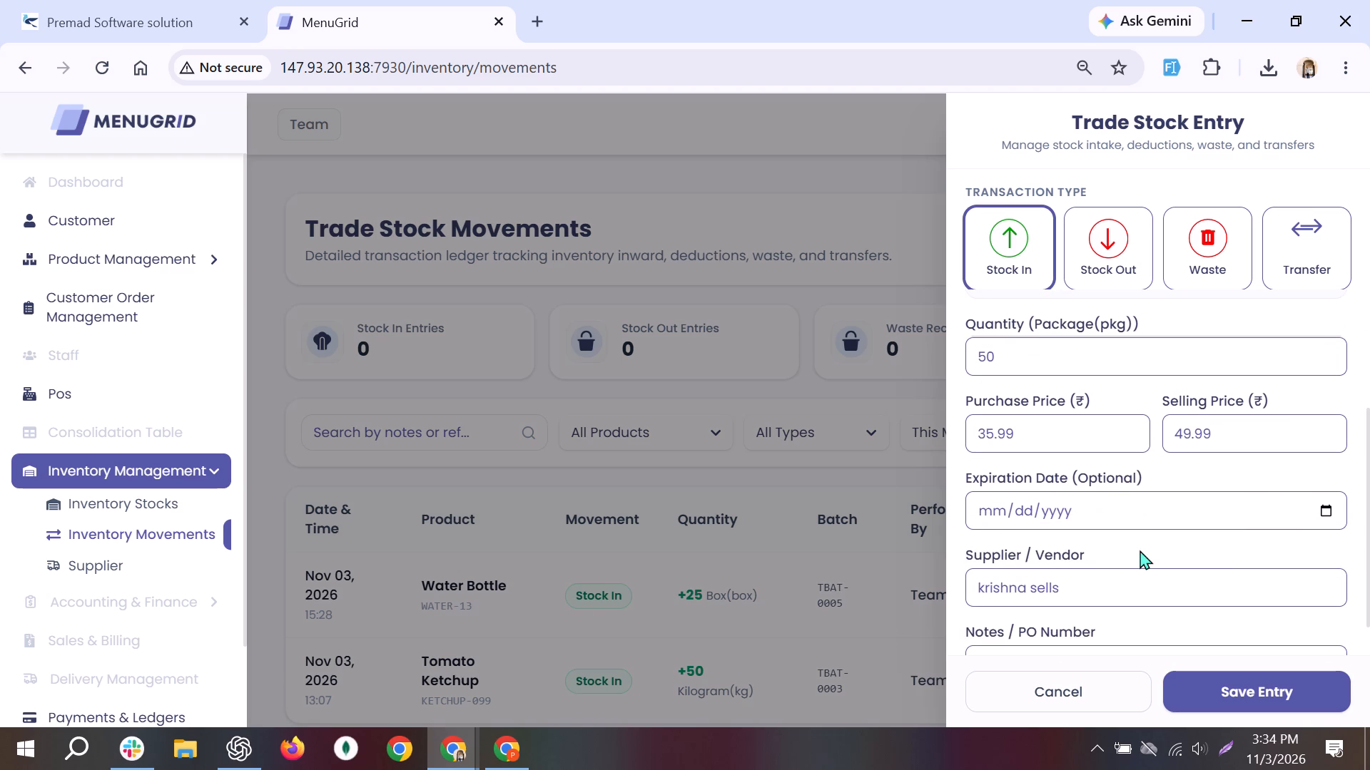
left_click(1328, 506)
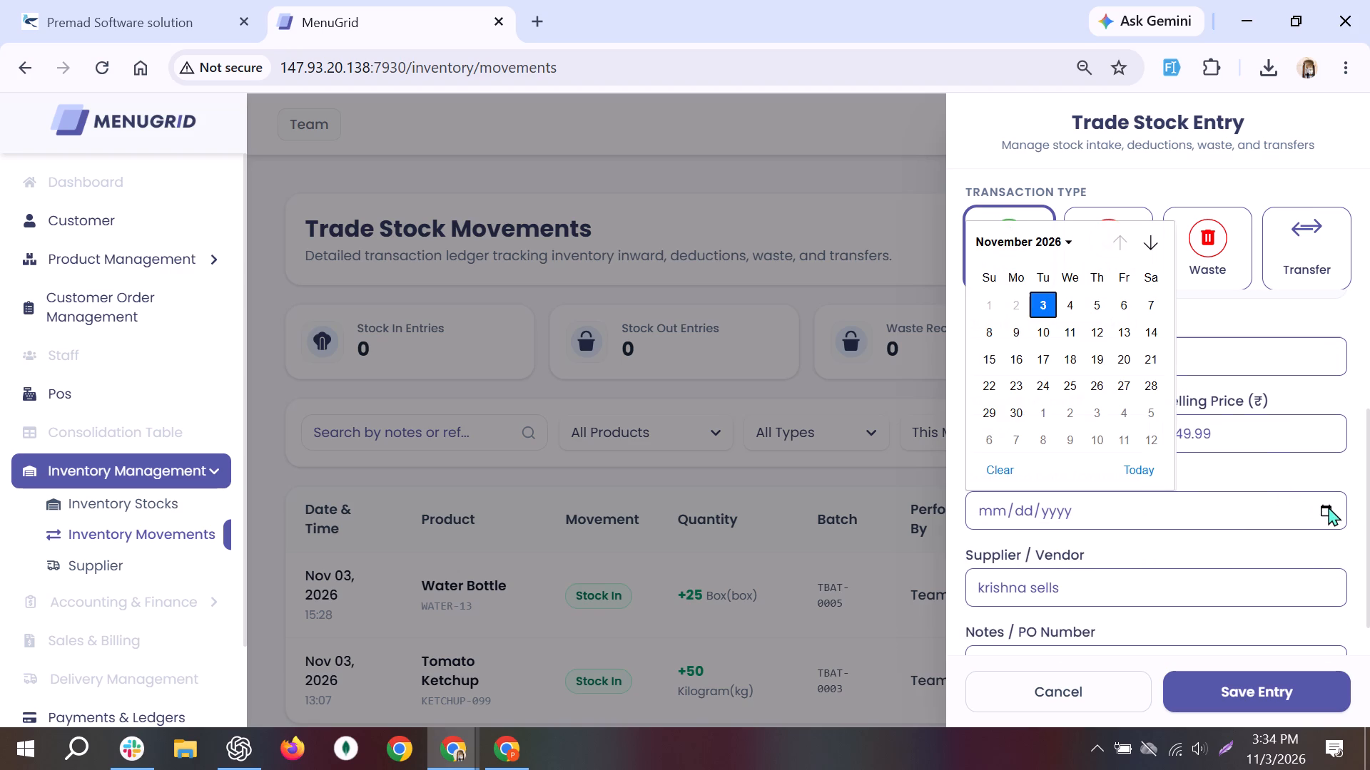
left_click(1045, 329)
scroll(1132, 476, "down", 6)
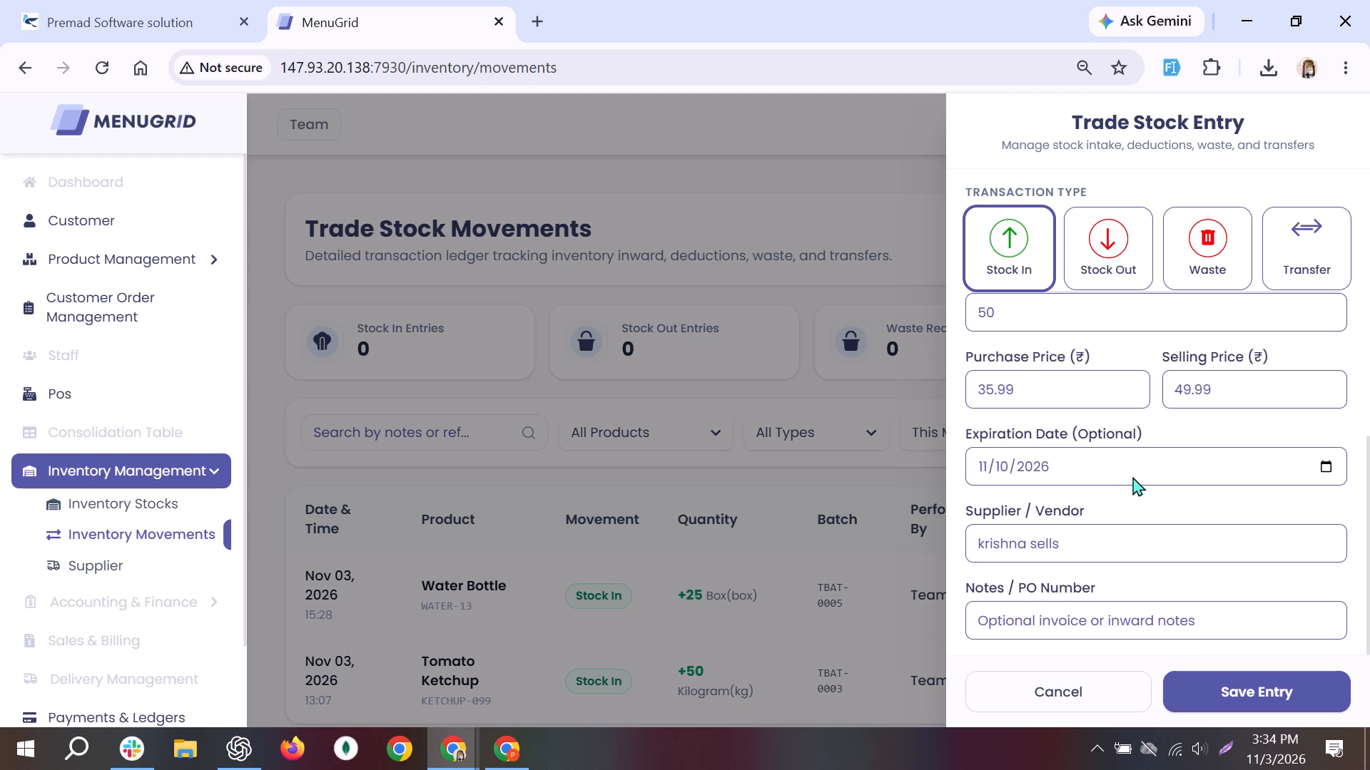
left_click(1217, 612)
type("buns wala bhaiys")
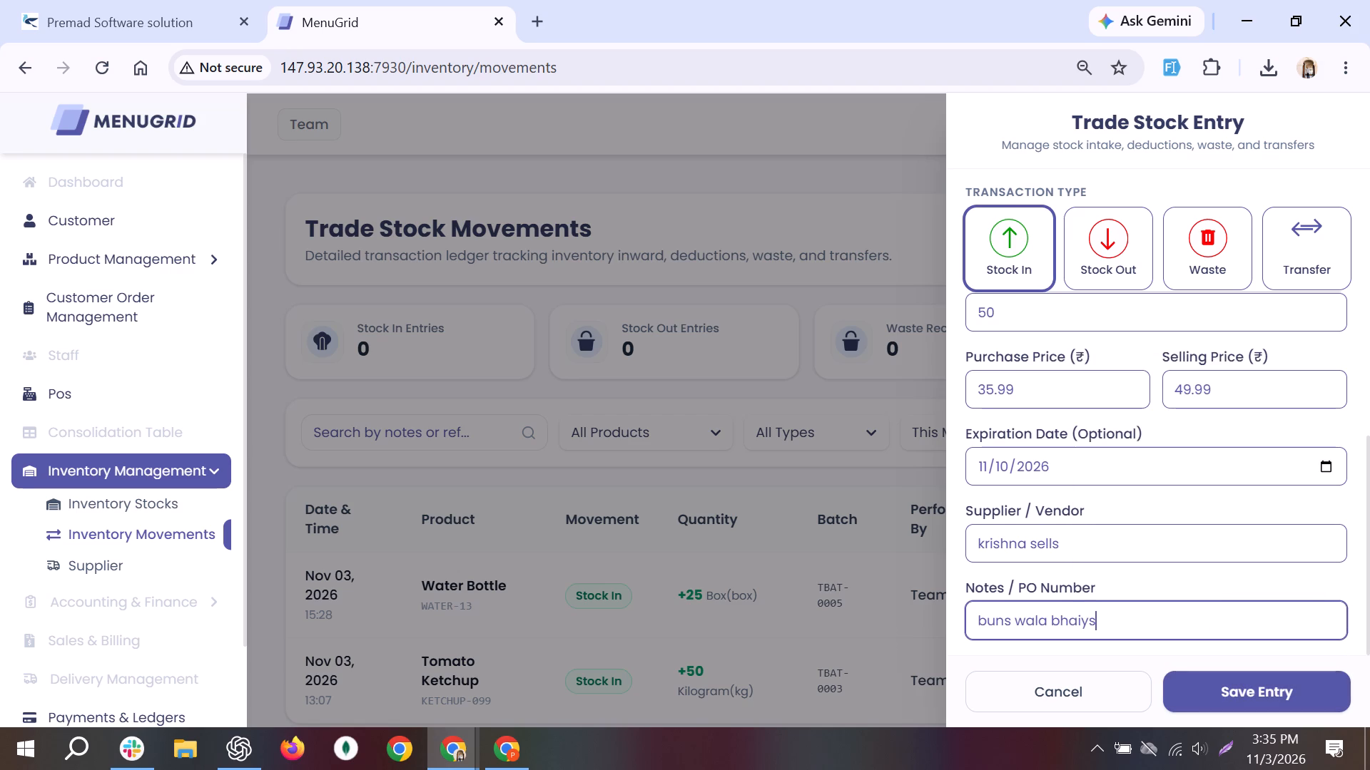
left_click(1284, 690)
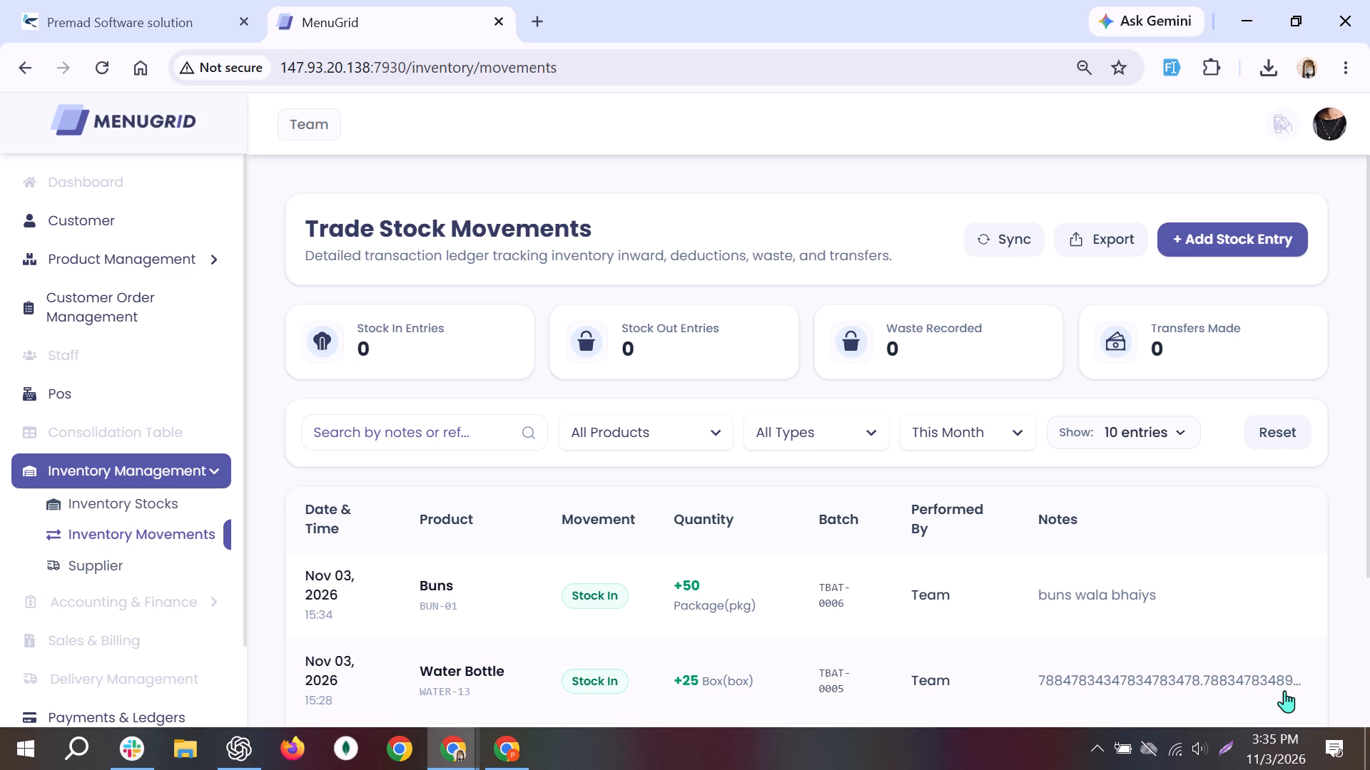
Check the stock movements ledger for the new Buns entry and go to Inventory Stocks.
scroll(1284, 690, "down", 1)
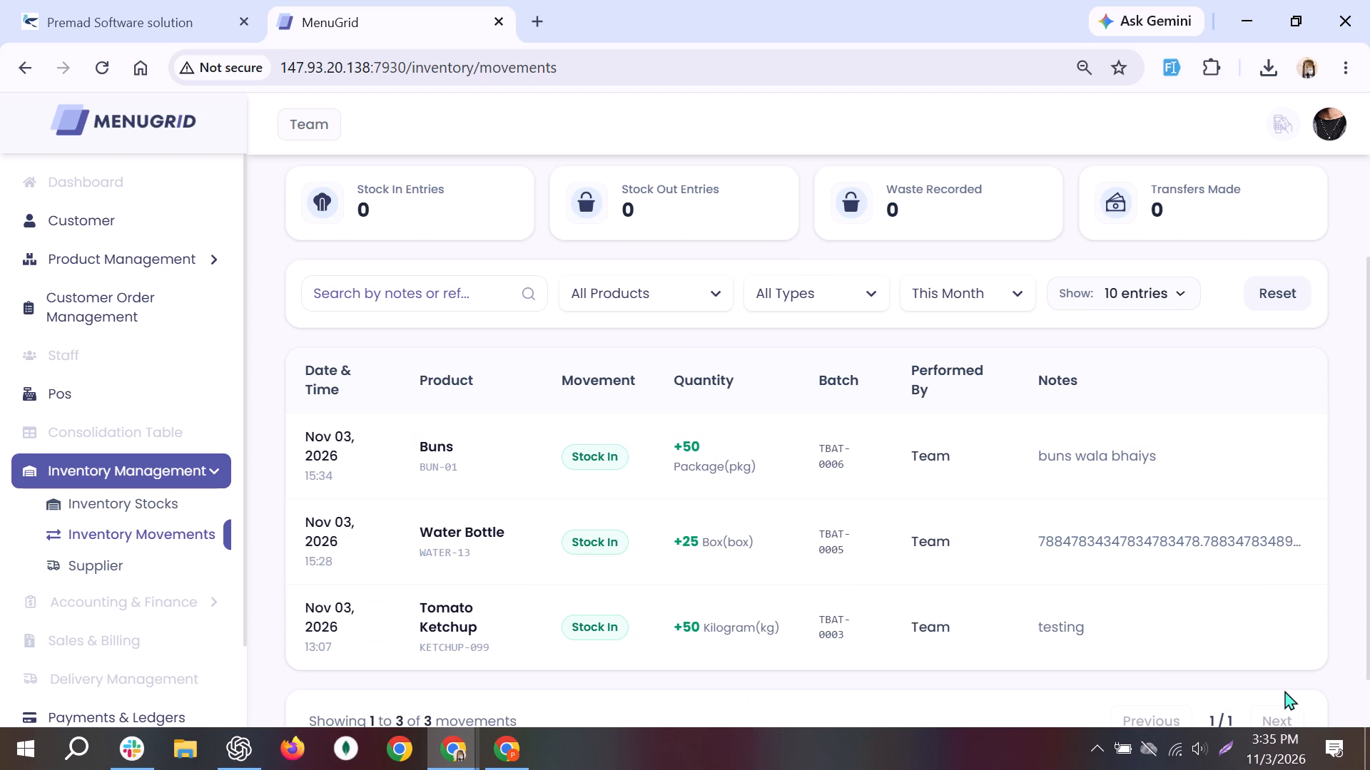
scroll(1284, 690, "up", 3)
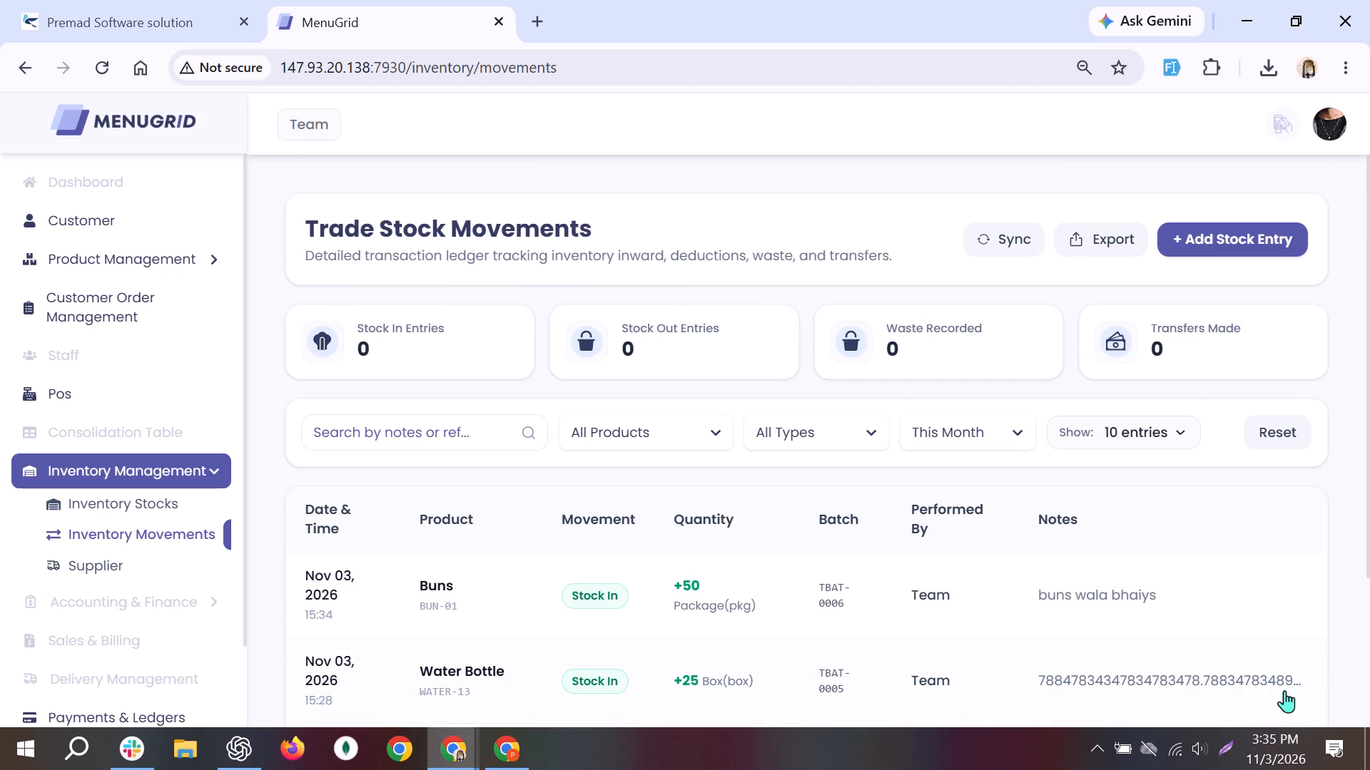
left_click(188, 503)
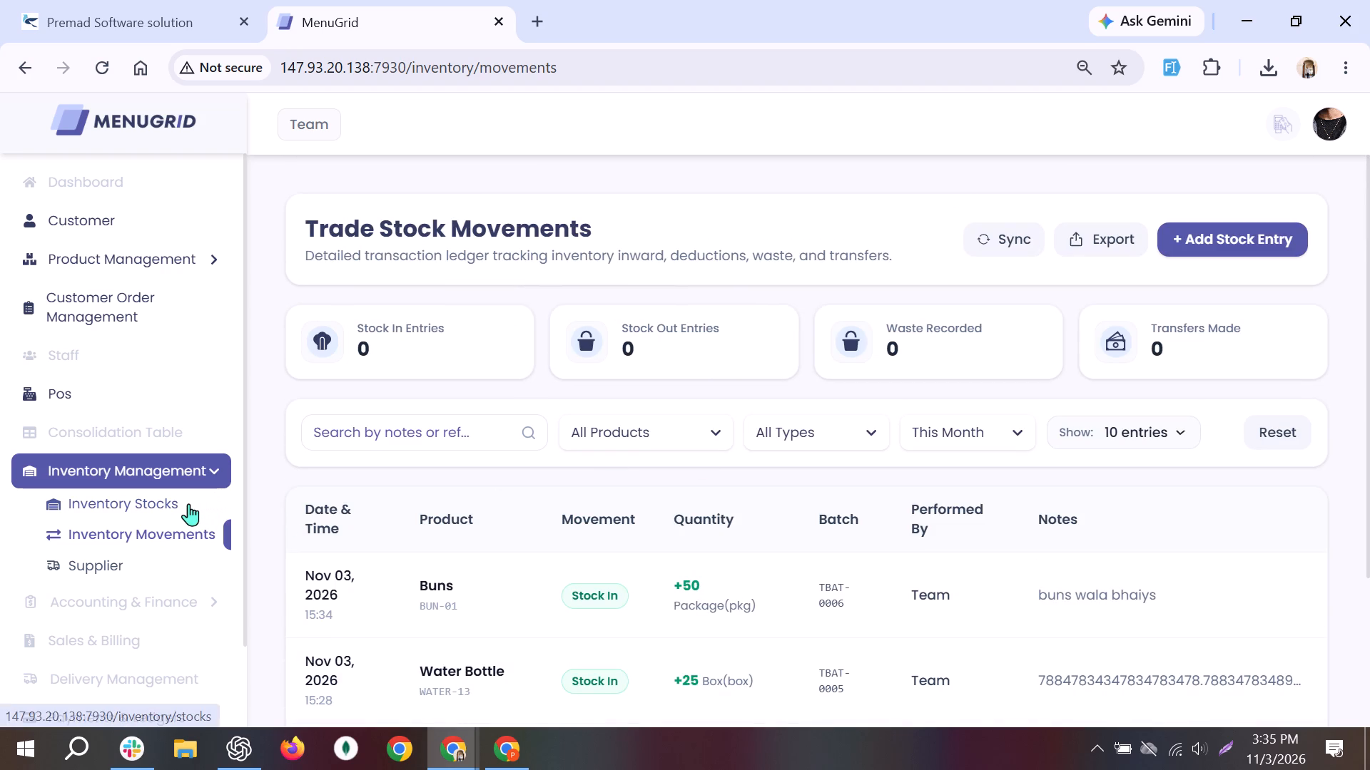
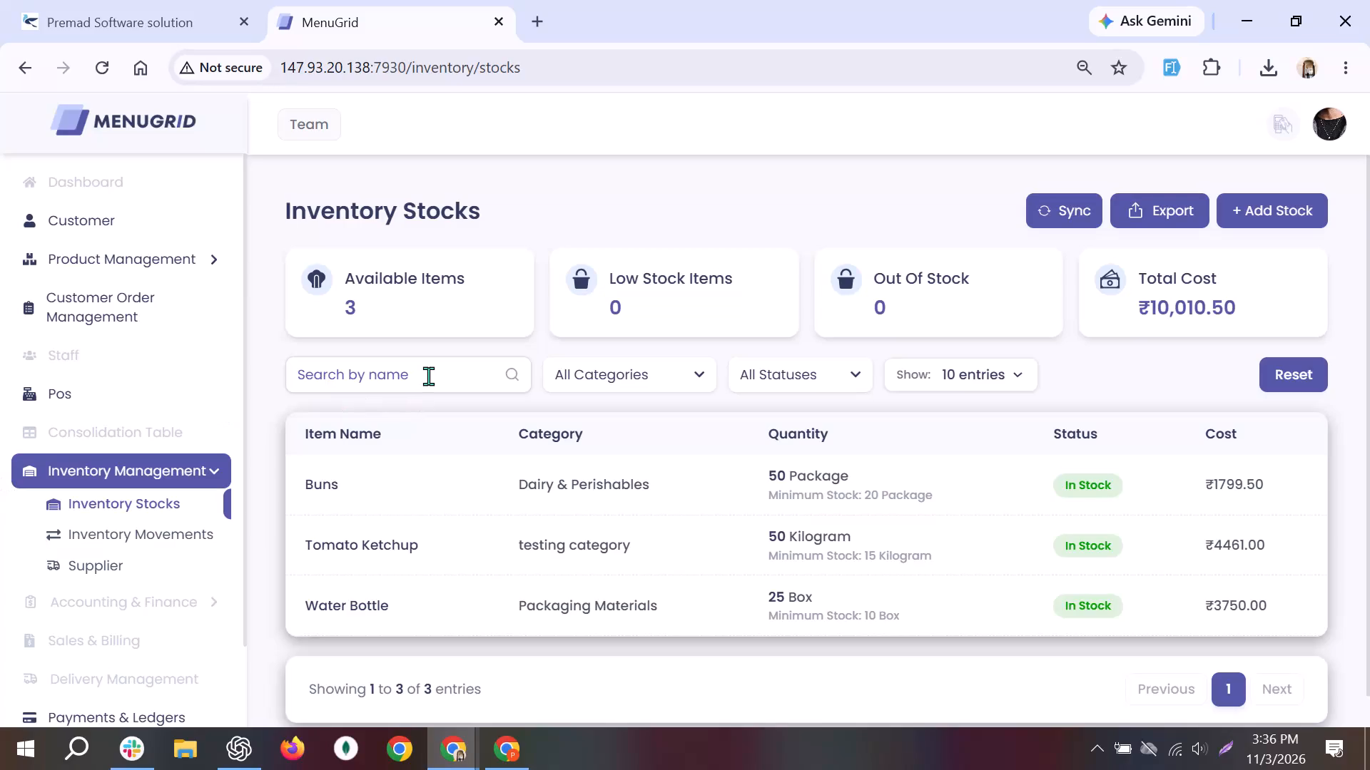
Search the inventory stocks by name for "buns", and clear the search text.
left_click(428, 376)
type("buns")
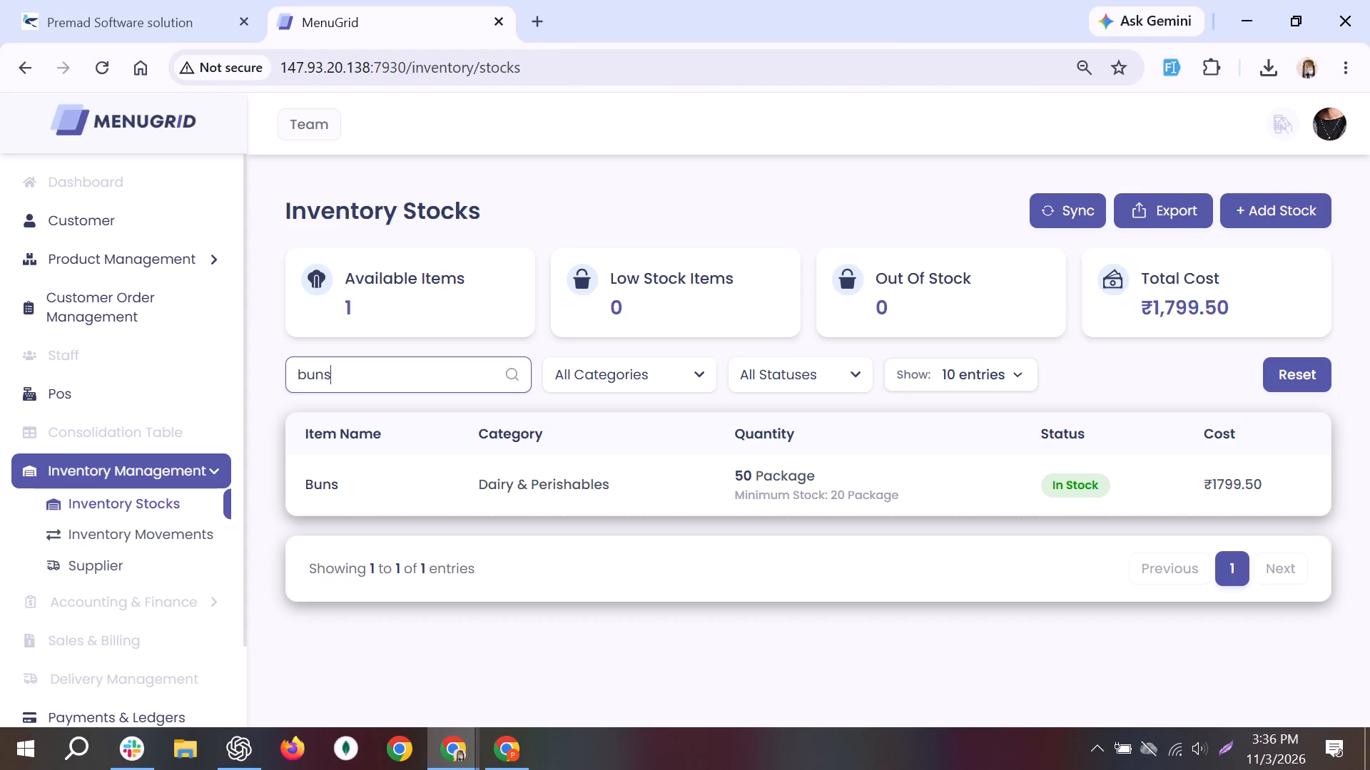
key("BackSpace")
key("BackSpace")
key("BackSpace")
key("BackSpace")
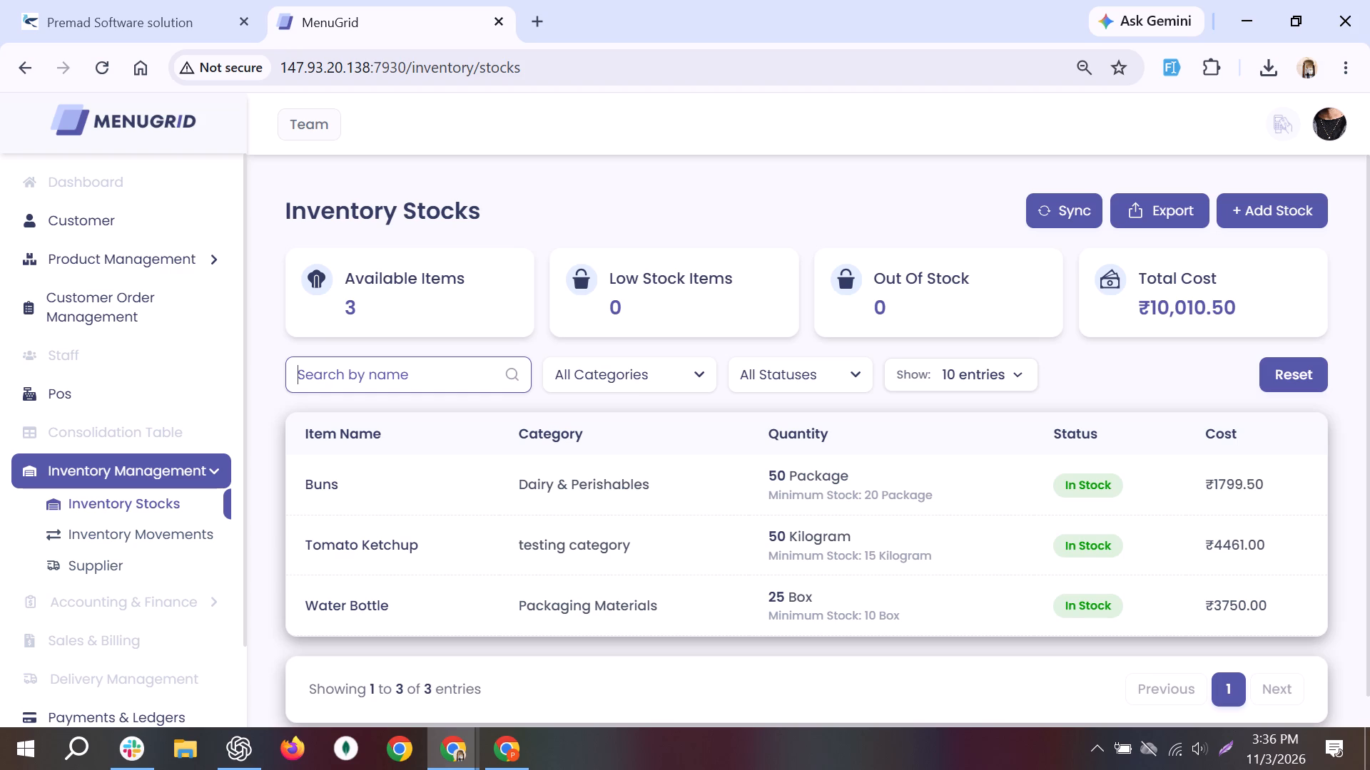
Filter the stock list by the Bakery Premixes category, switch to Dairy & Perishables, and reset the filters.
left_click(643, 377)
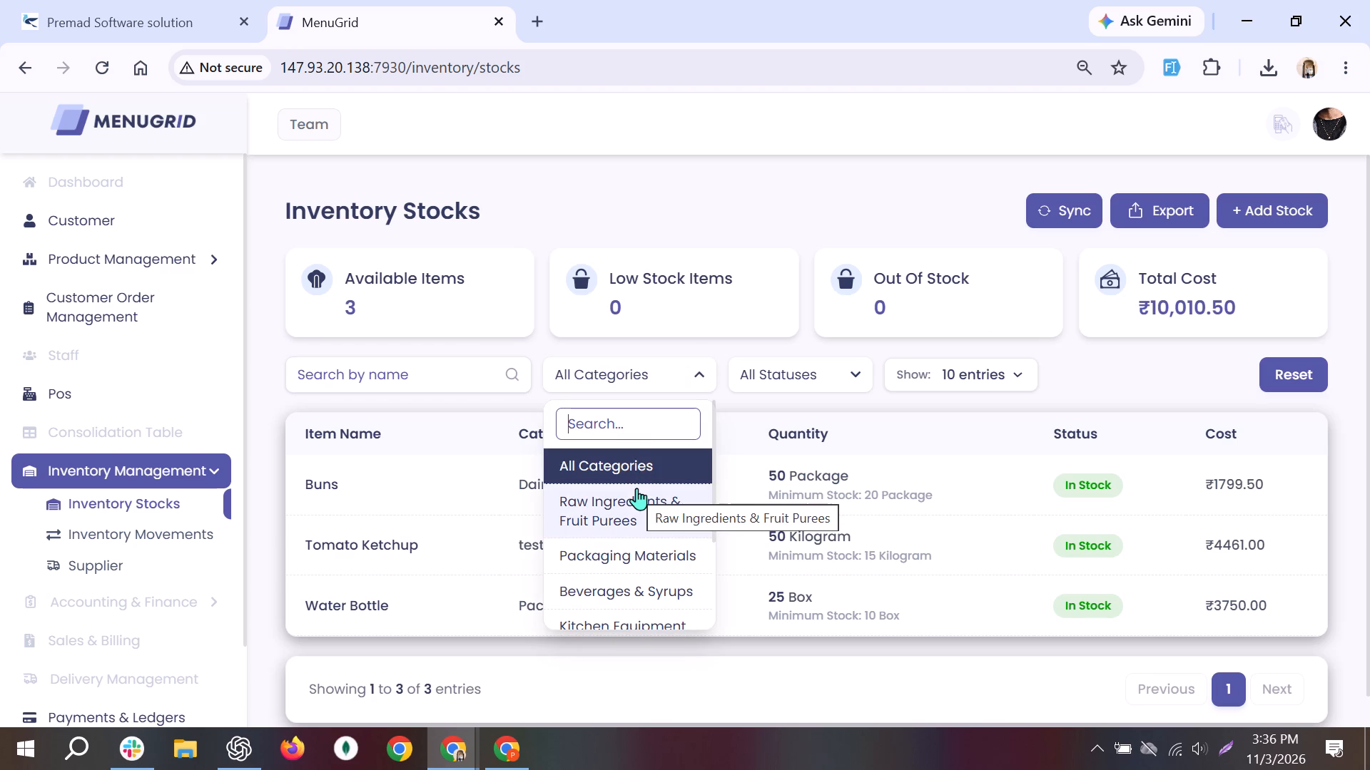
scroll(636, 488, "down", 2)
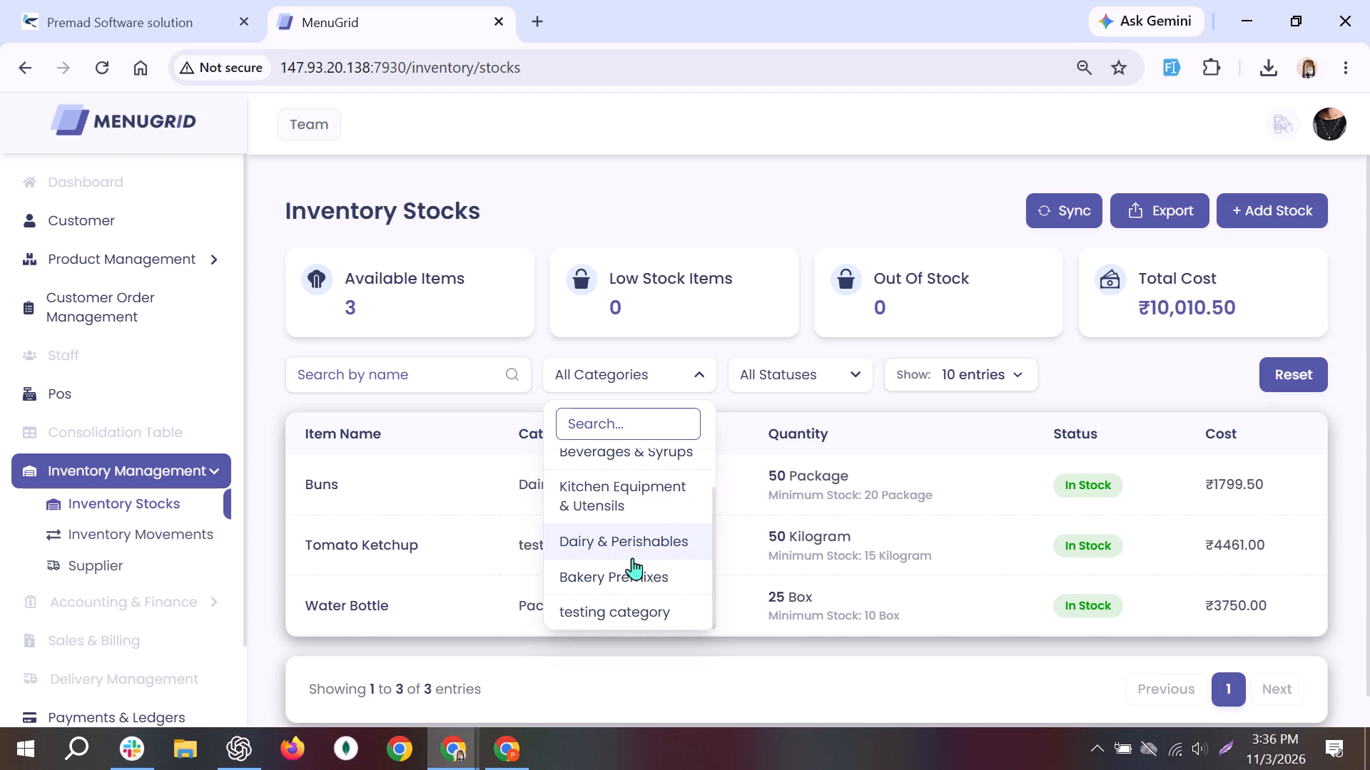
left_click(634, 580)
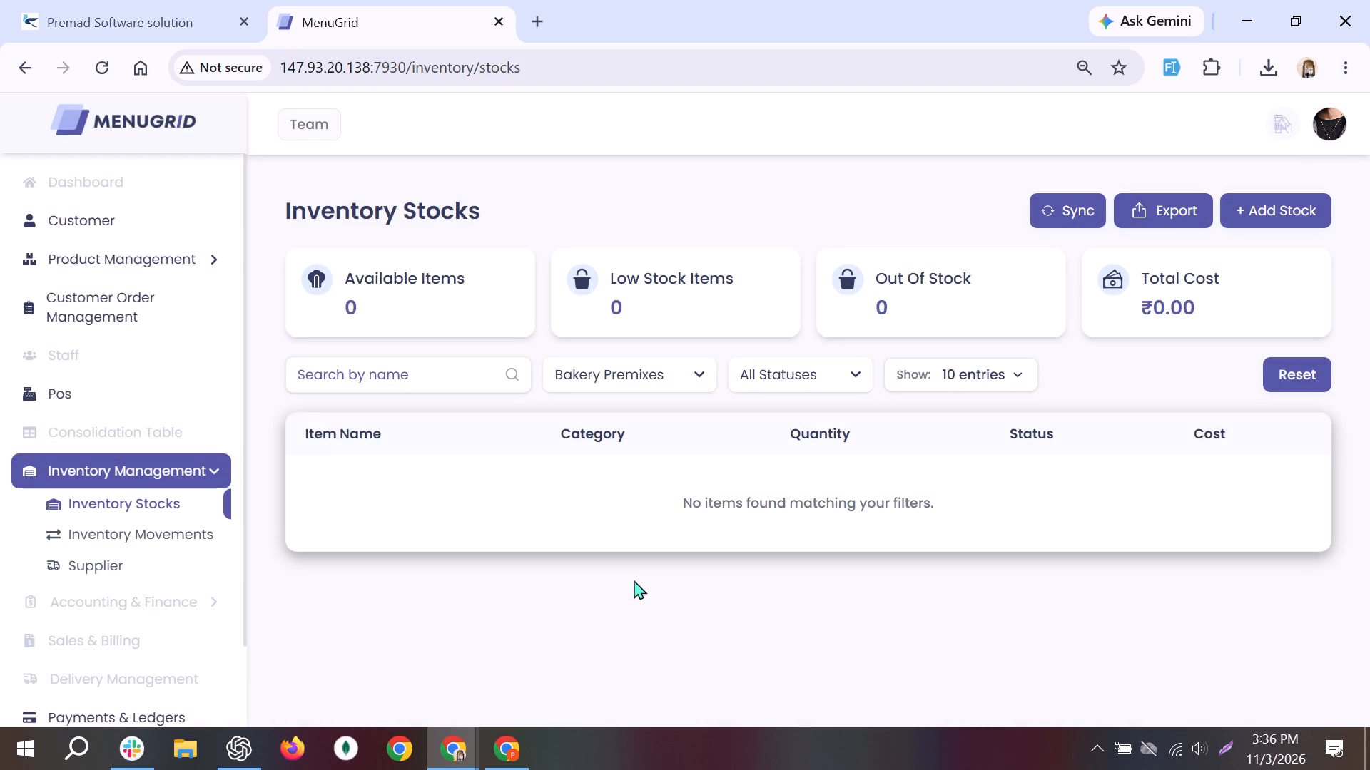
left_click(647, 370)
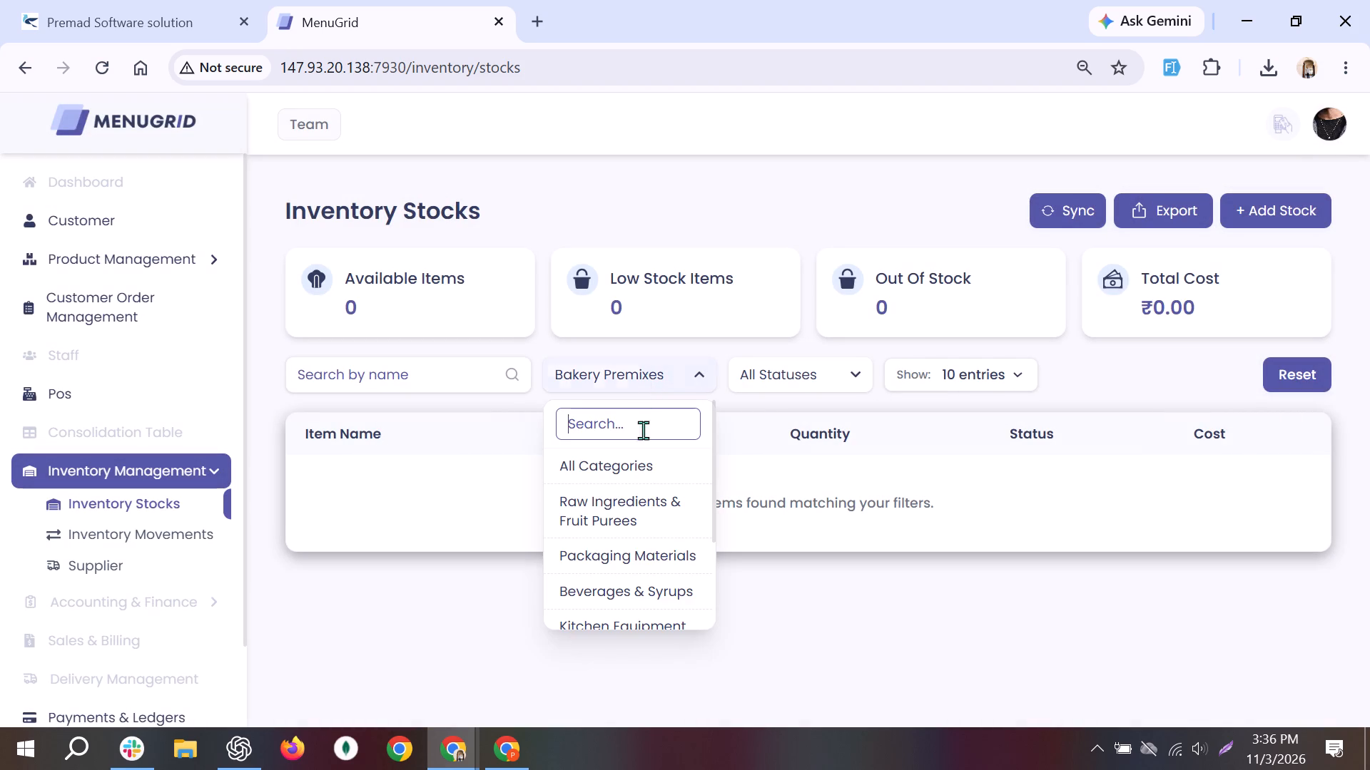
scroll(641, 505, "down", 13)
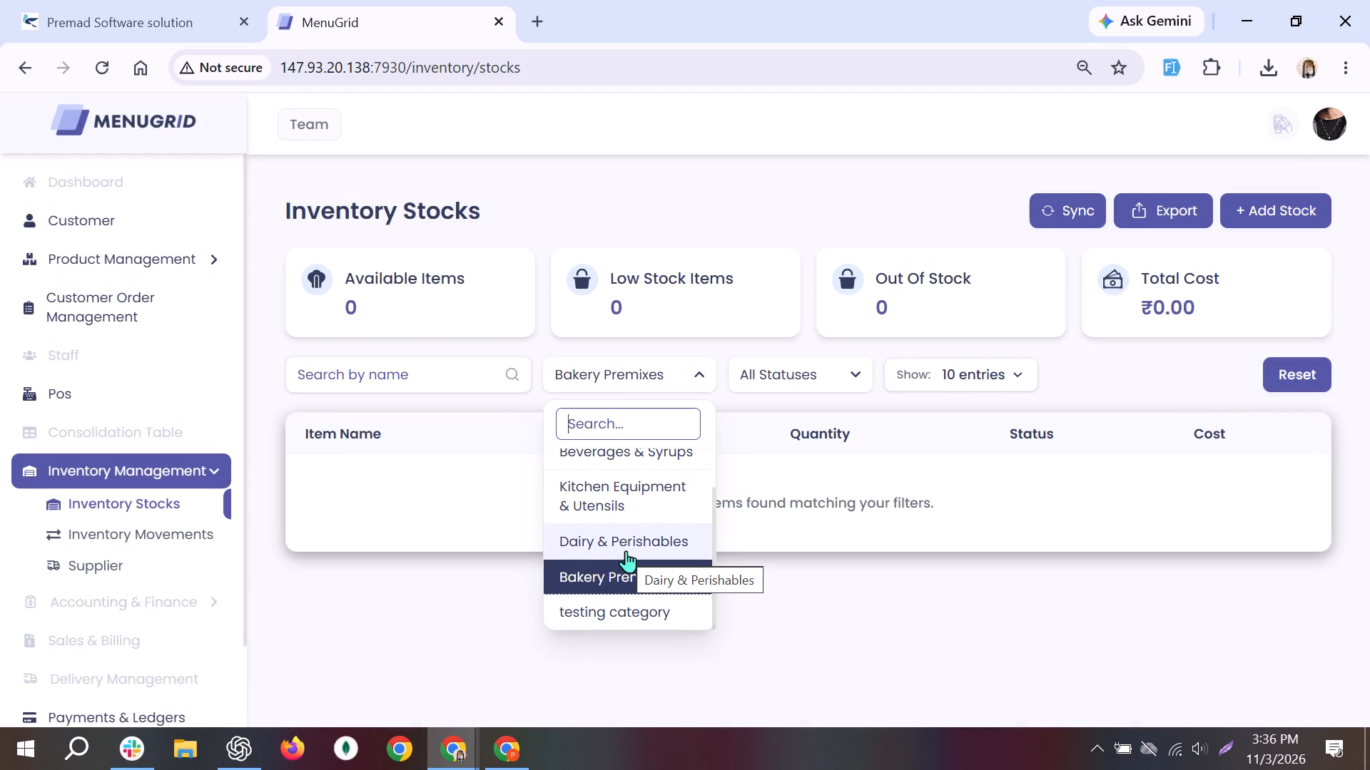
left_click(626, 550)
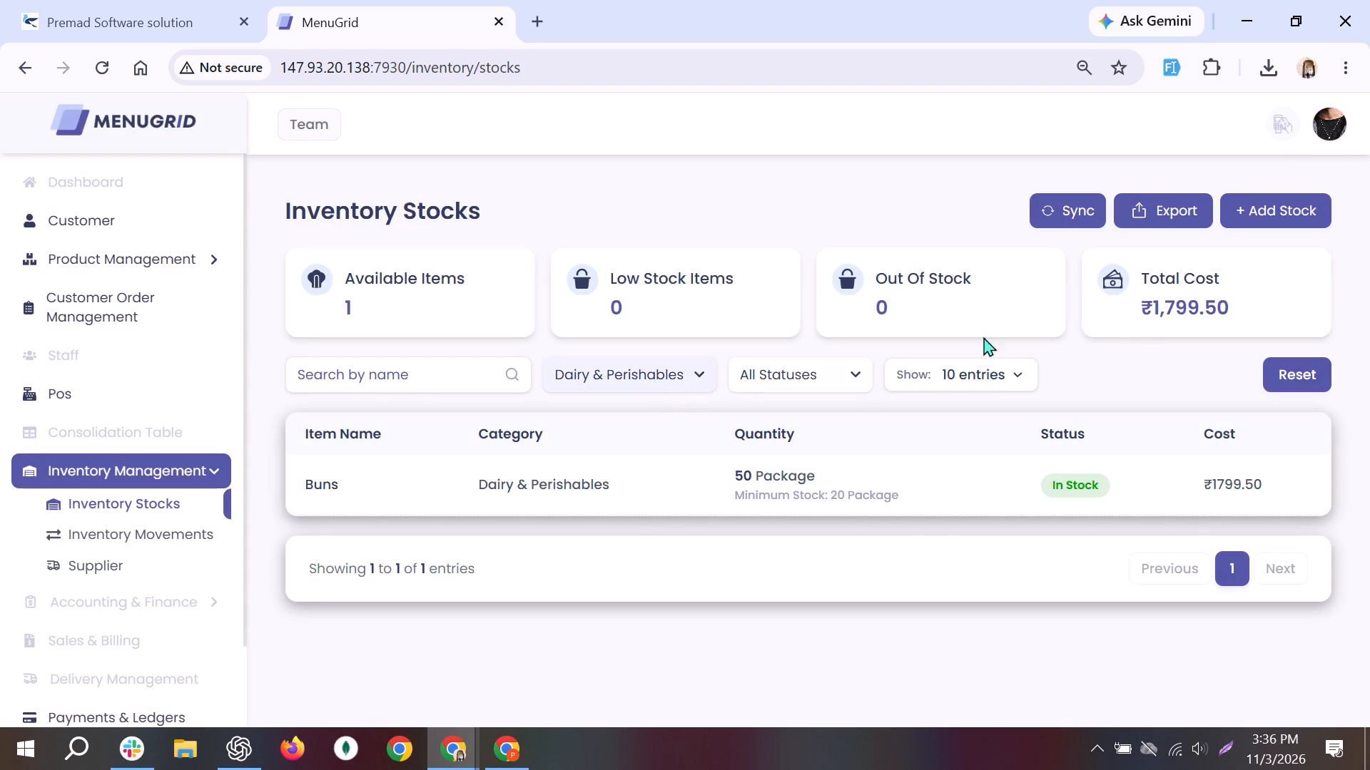
left_click(1330, 372)
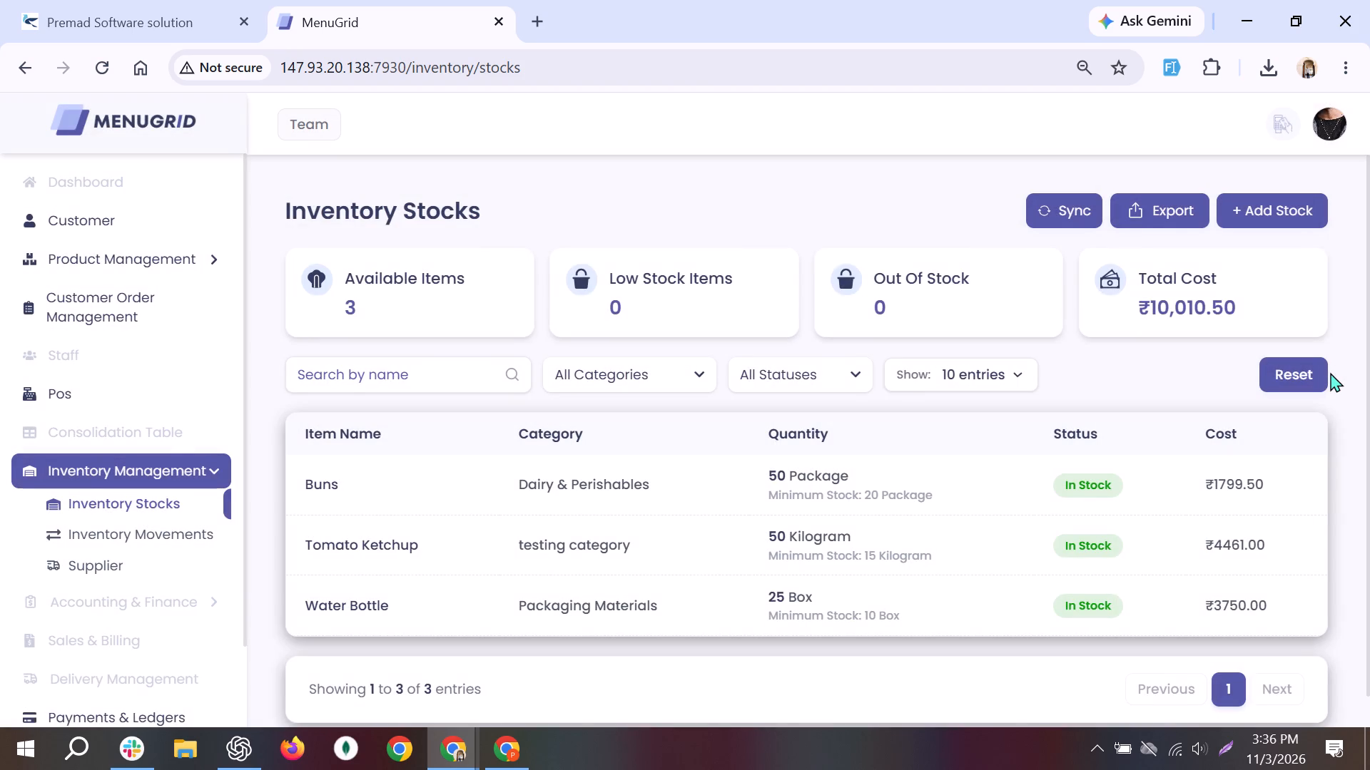
Filter the stock list by In Stock, Low Stock and Out of Stock in turn, and return to All Statuses.
left_click(779, 374)
left_click(786, 456)
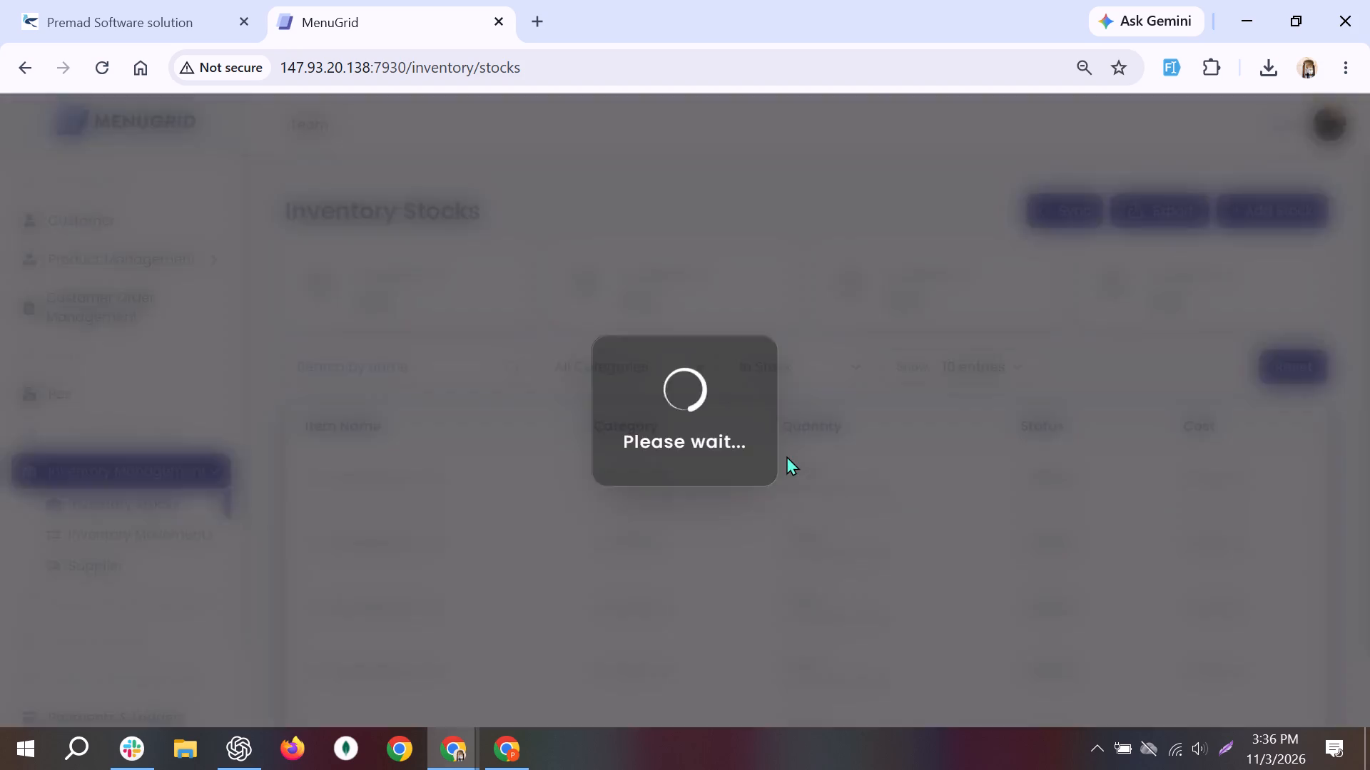
left_click(818, 376)
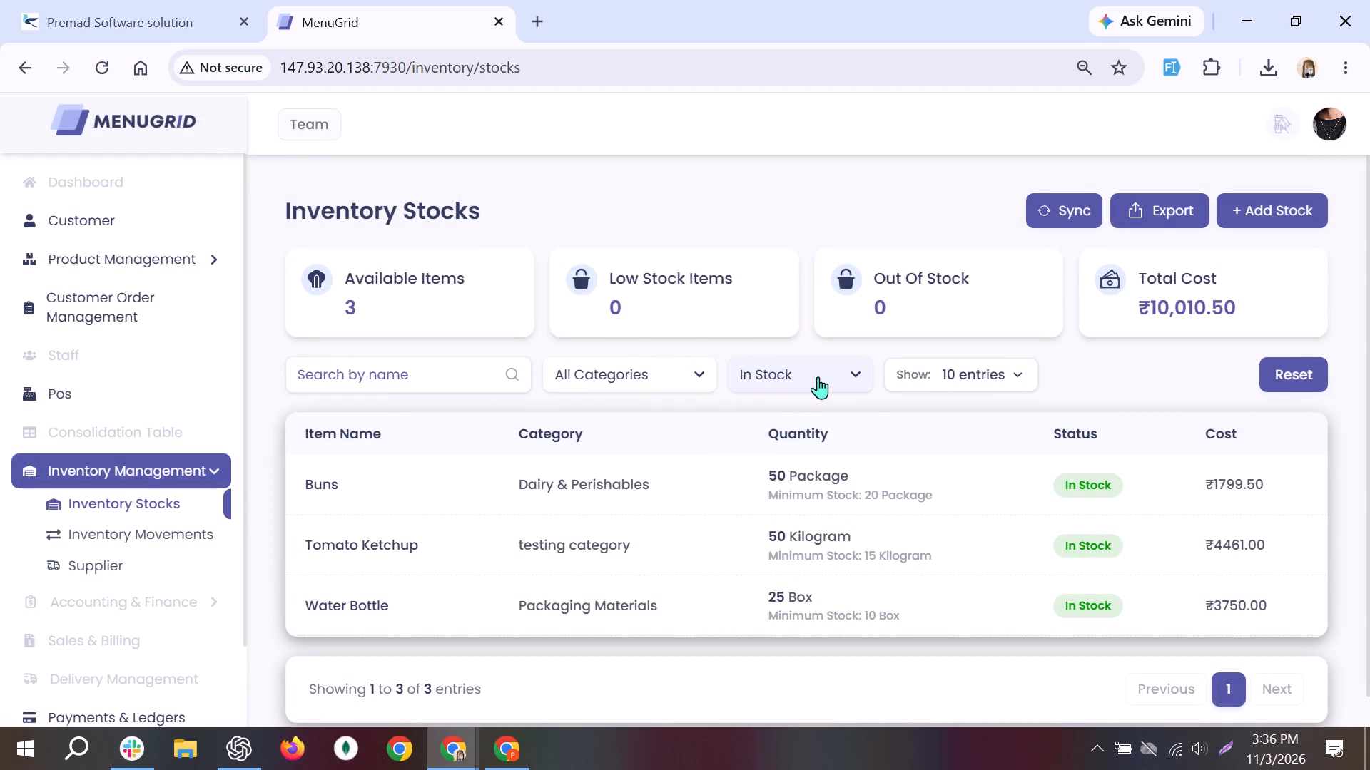
left_click(773, 486)
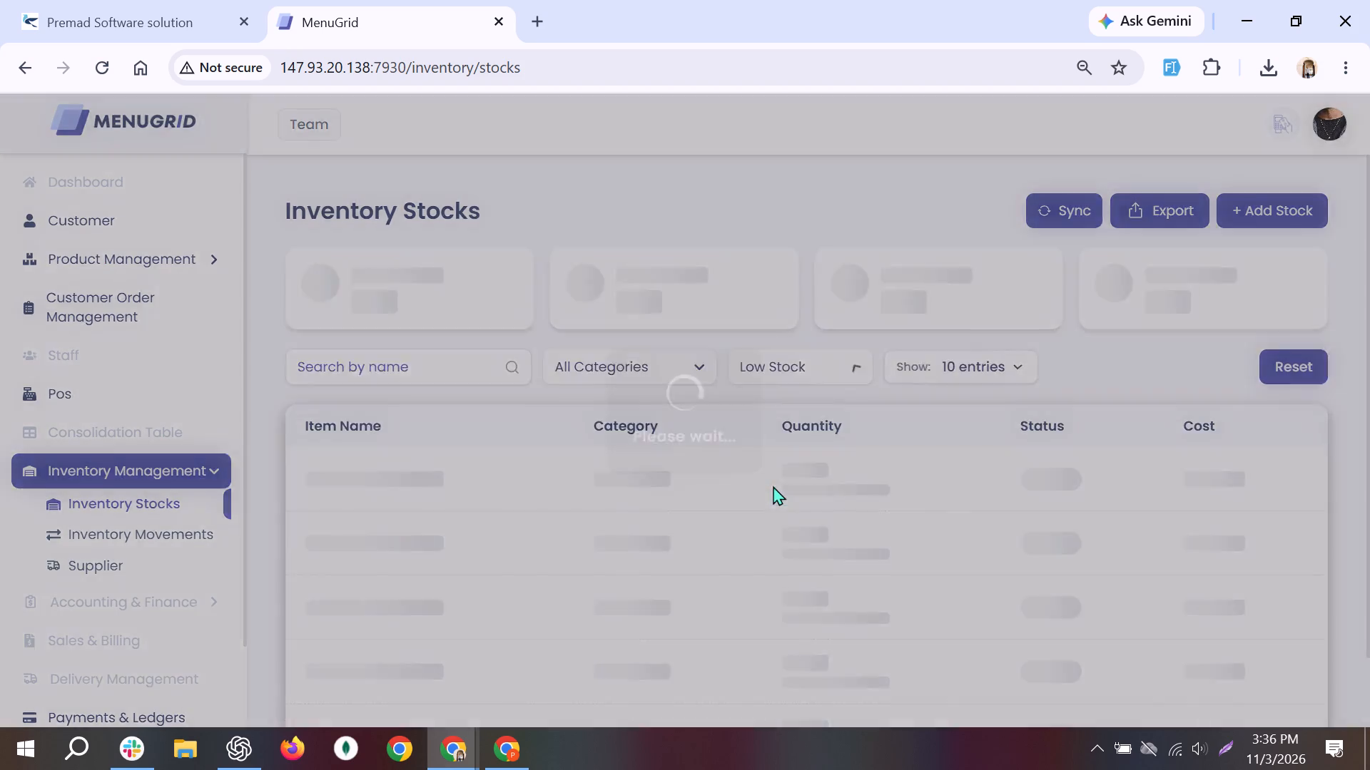
left_click(804, 369)
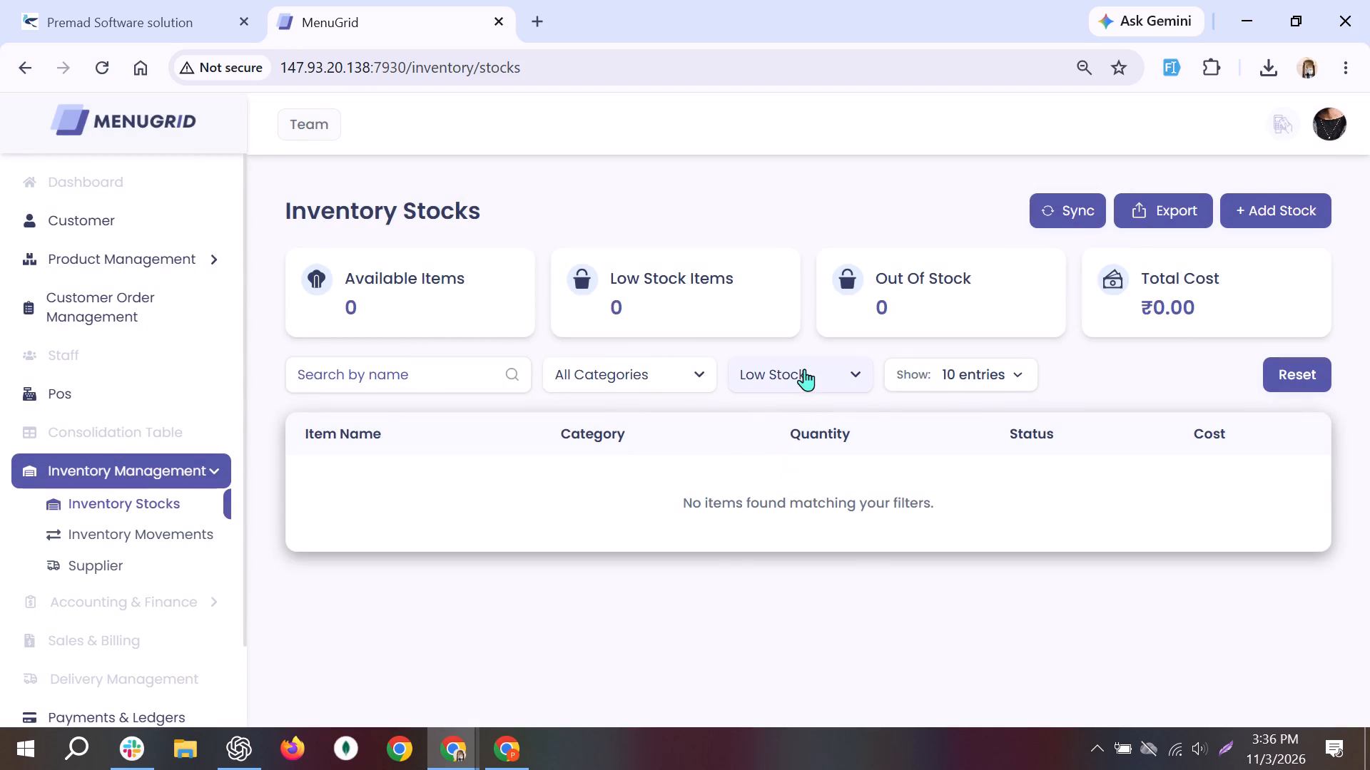
left_click(796, 514)
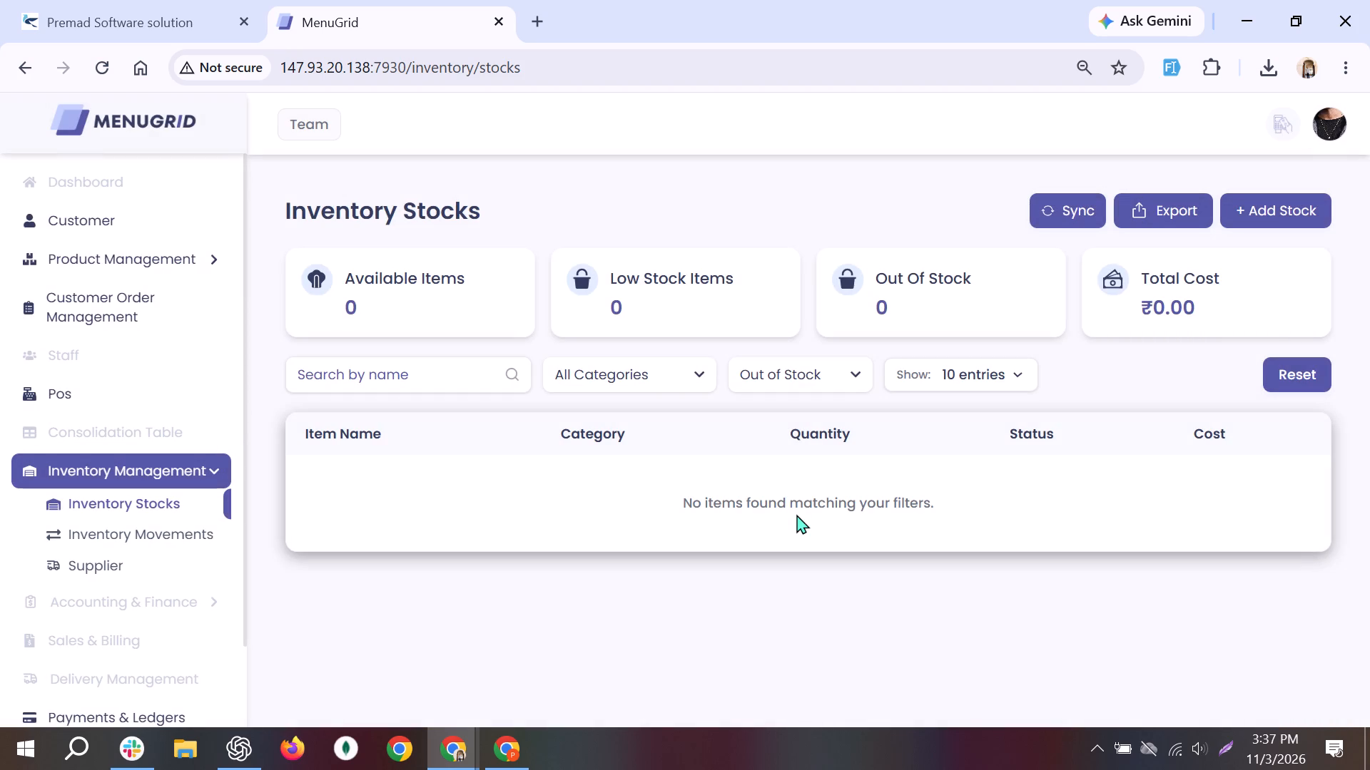
left_click(806, 376)
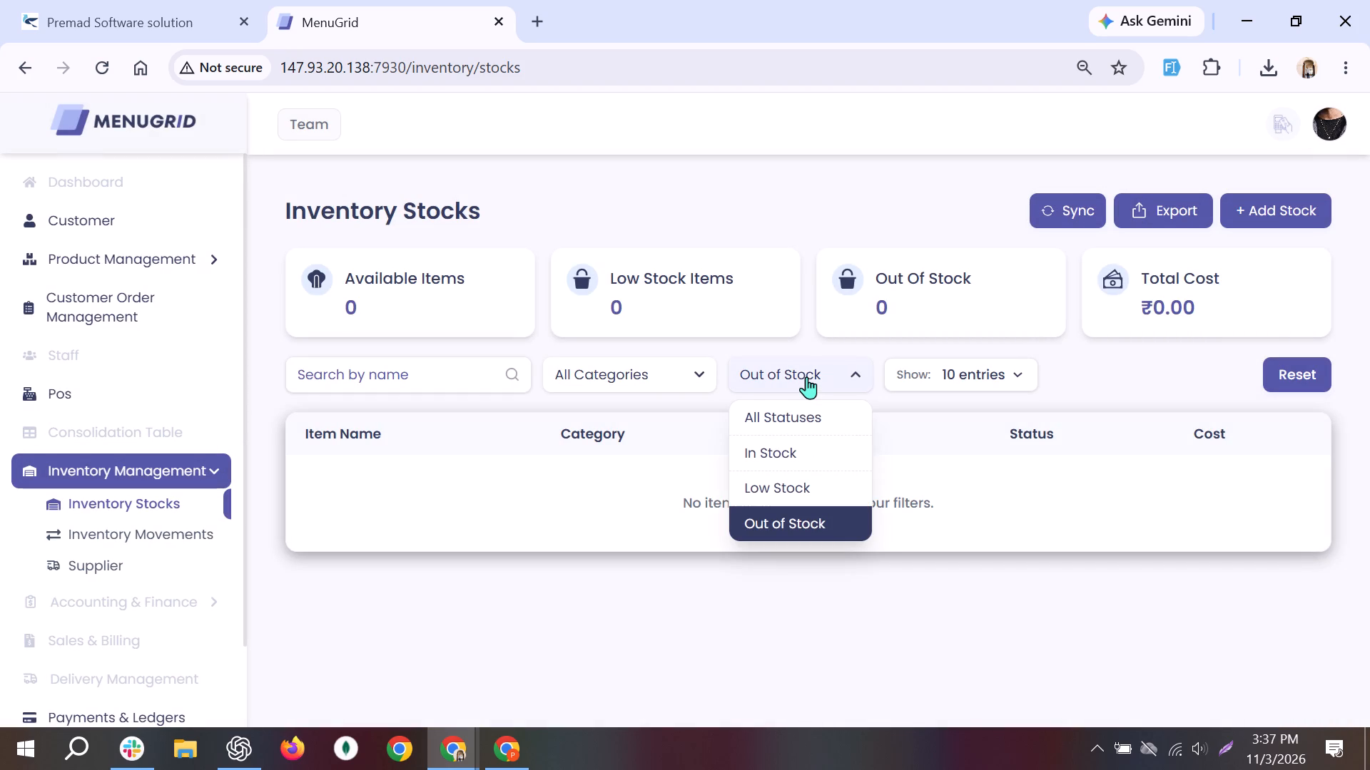
left_click(795, 414)
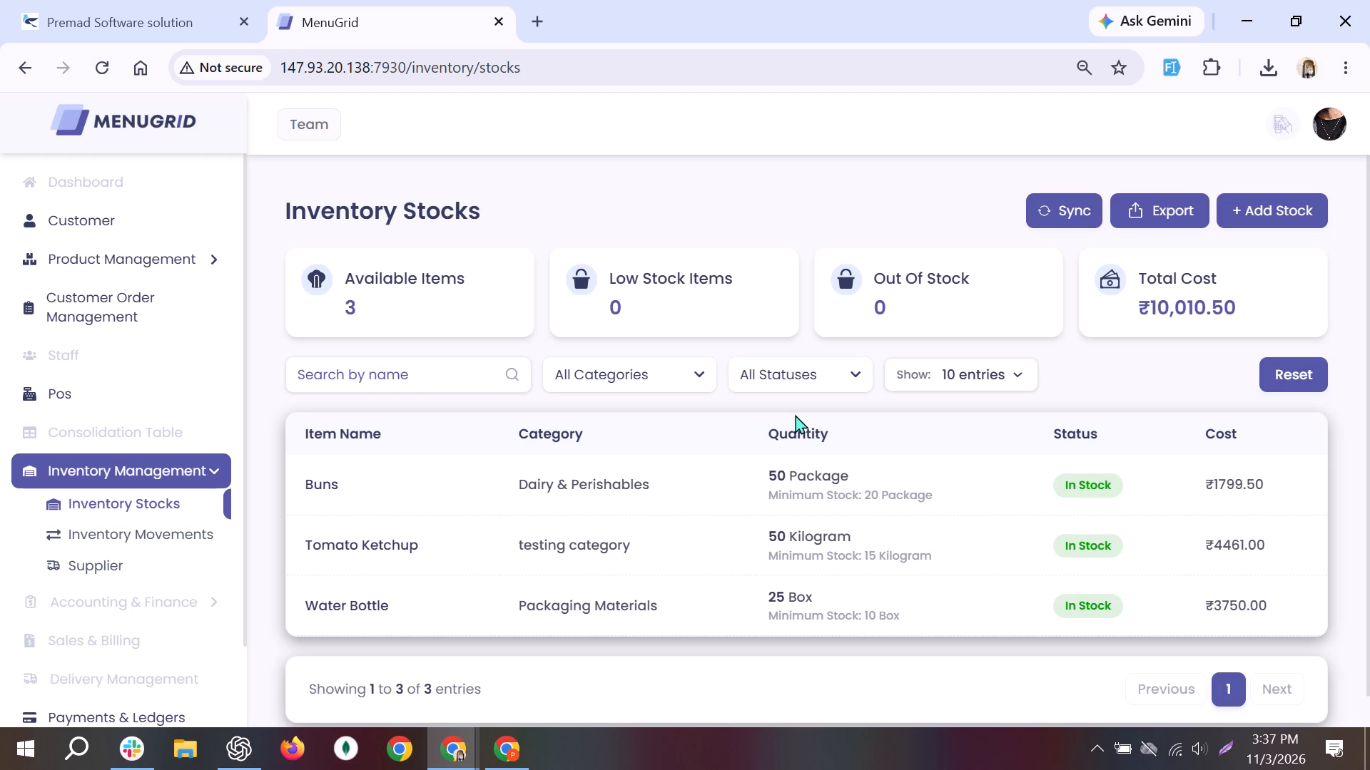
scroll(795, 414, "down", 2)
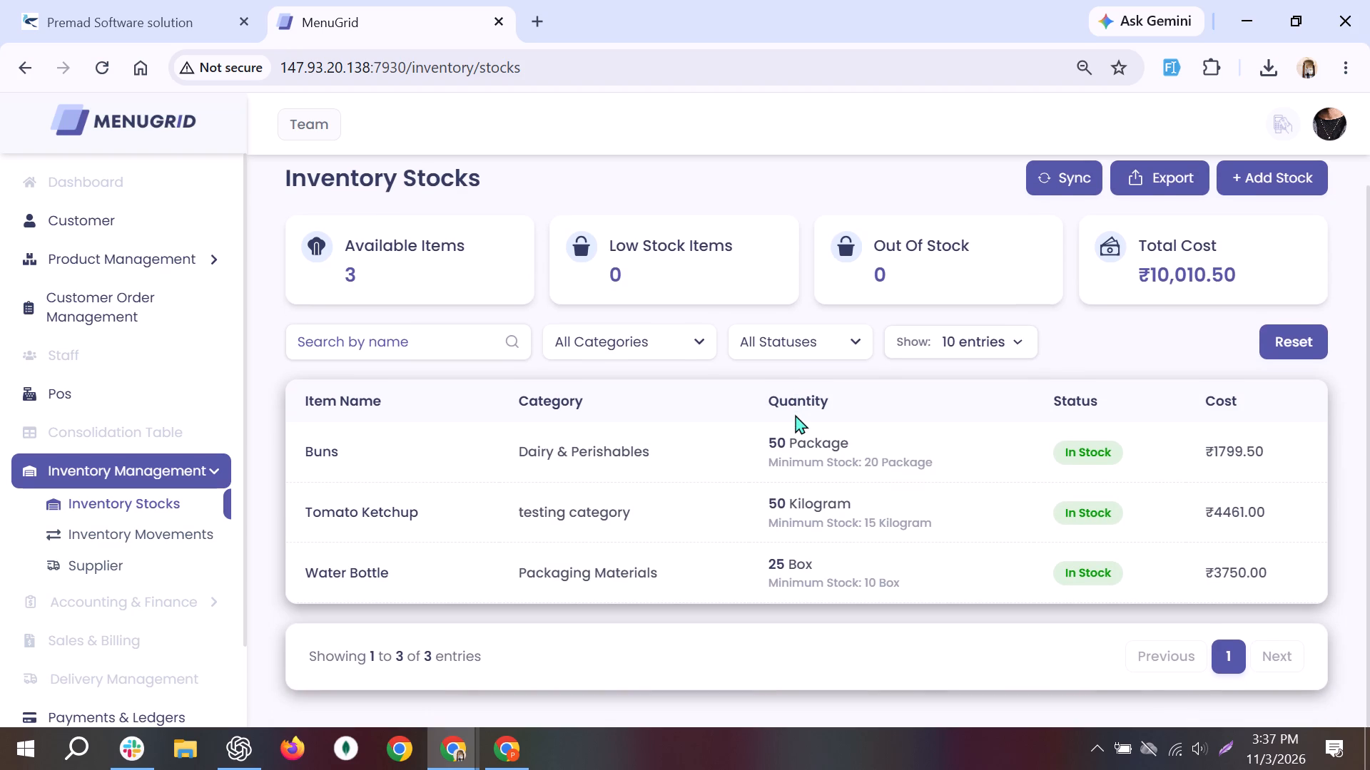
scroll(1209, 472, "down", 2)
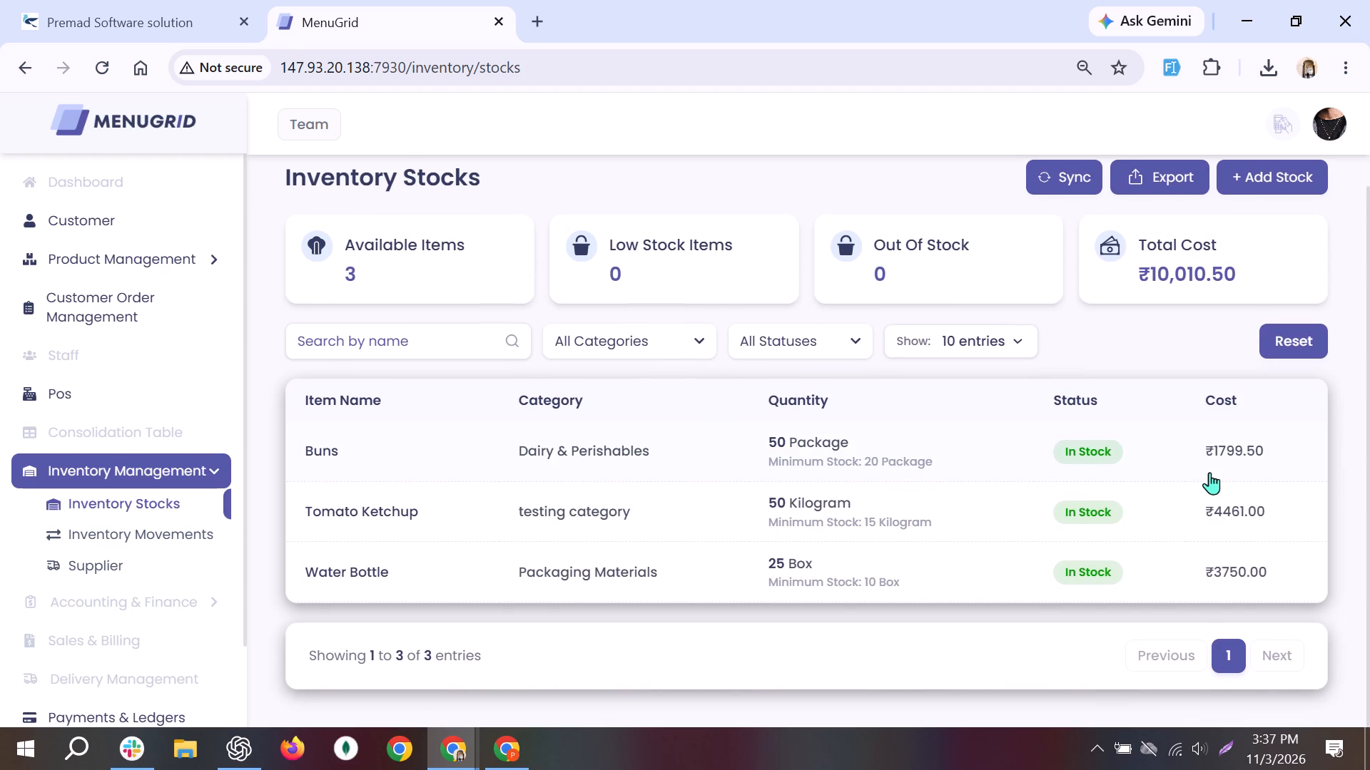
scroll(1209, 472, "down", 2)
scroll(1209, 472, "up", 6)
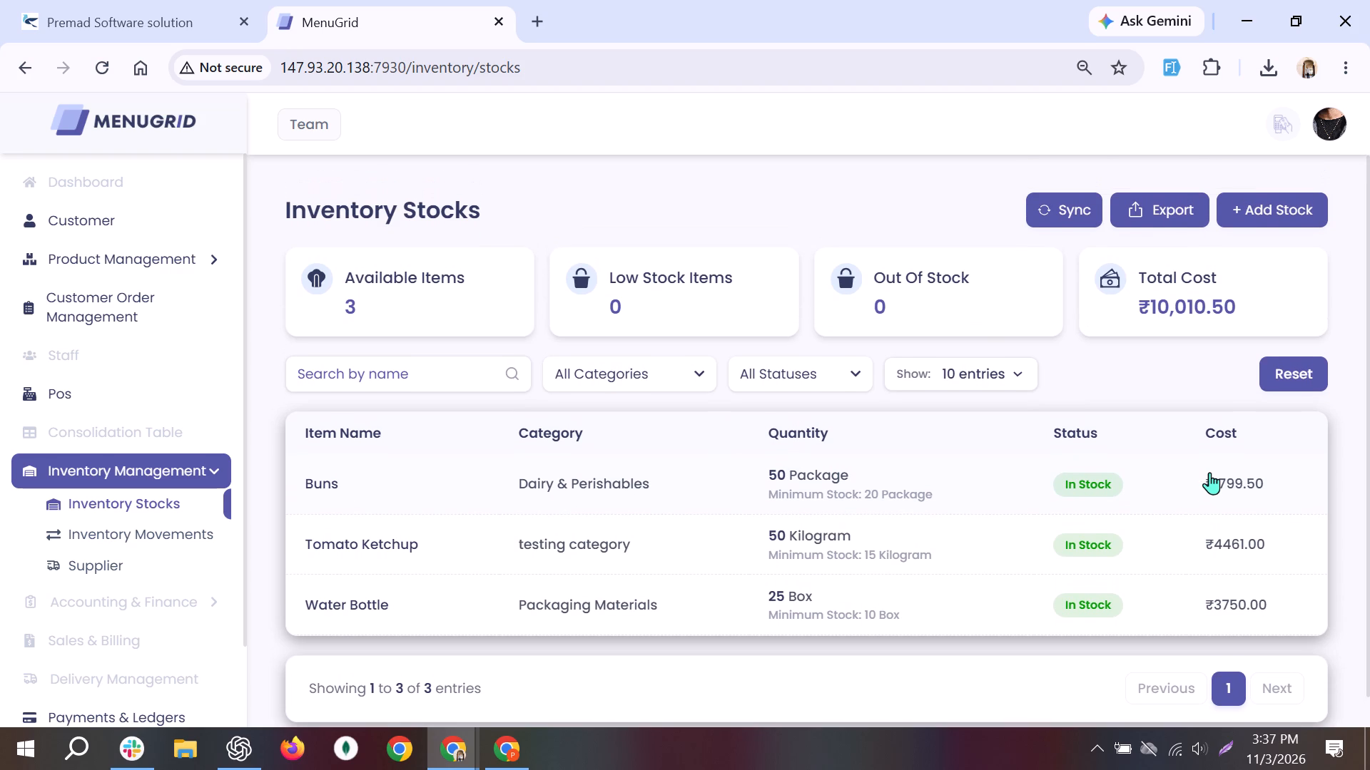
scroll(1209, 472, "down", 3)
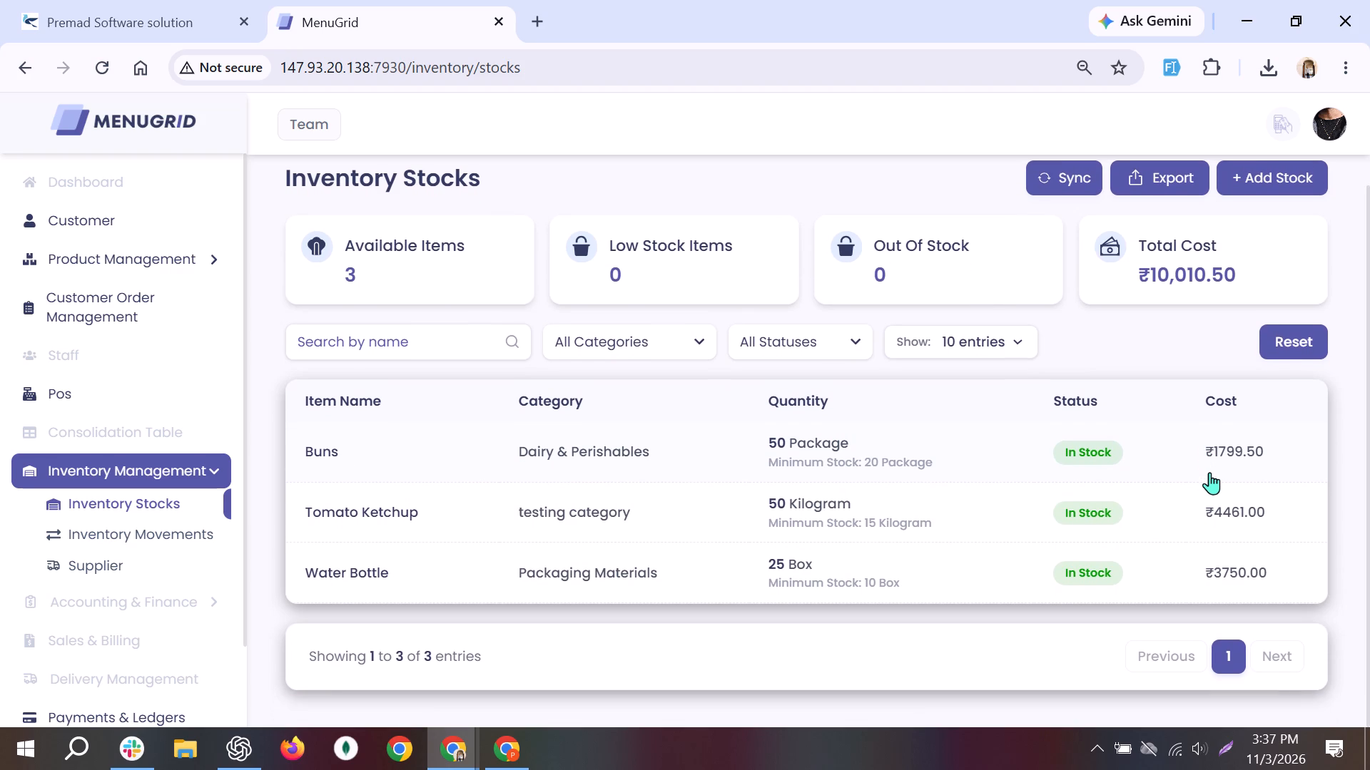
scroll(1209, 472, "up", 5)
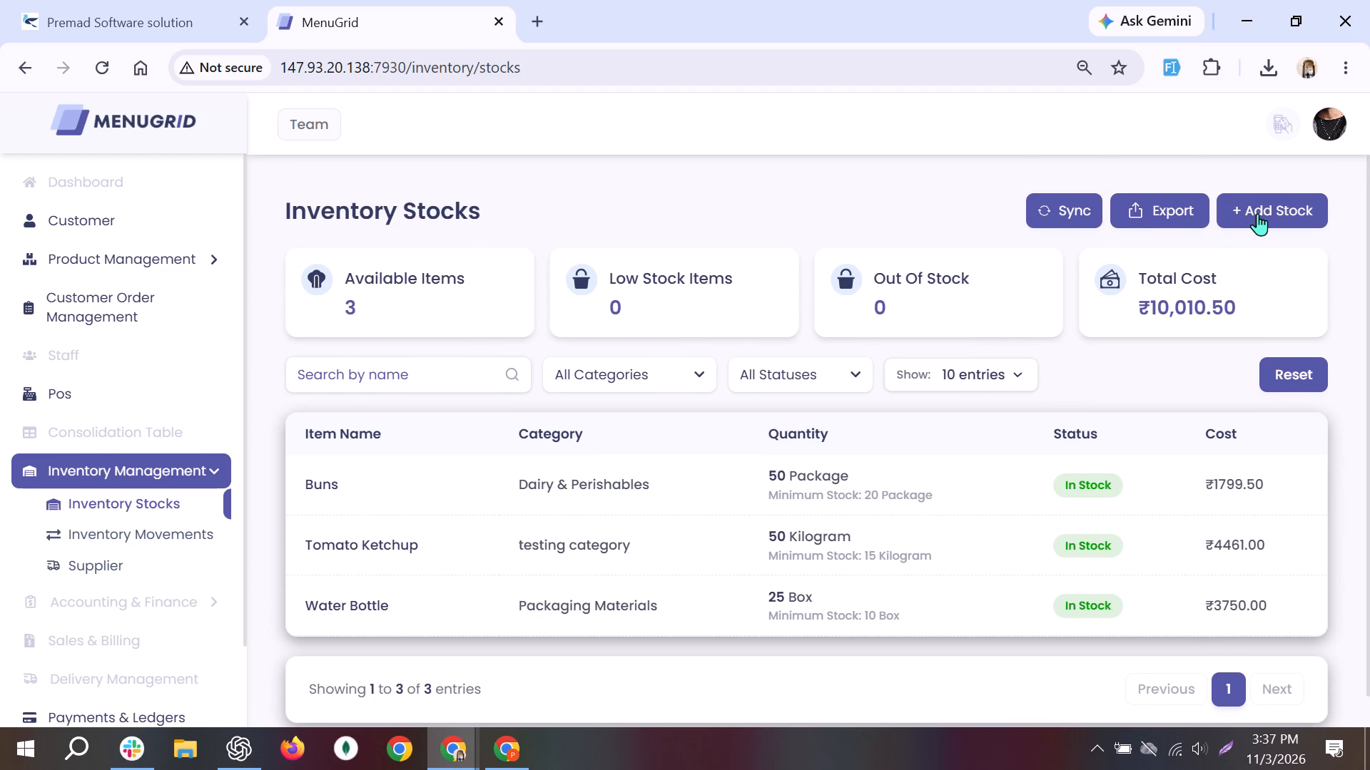
Fill in a Stock In entry for Buns with a quantity of 1 package and expiration date 11/04/2026.
left_click(1257, 213)
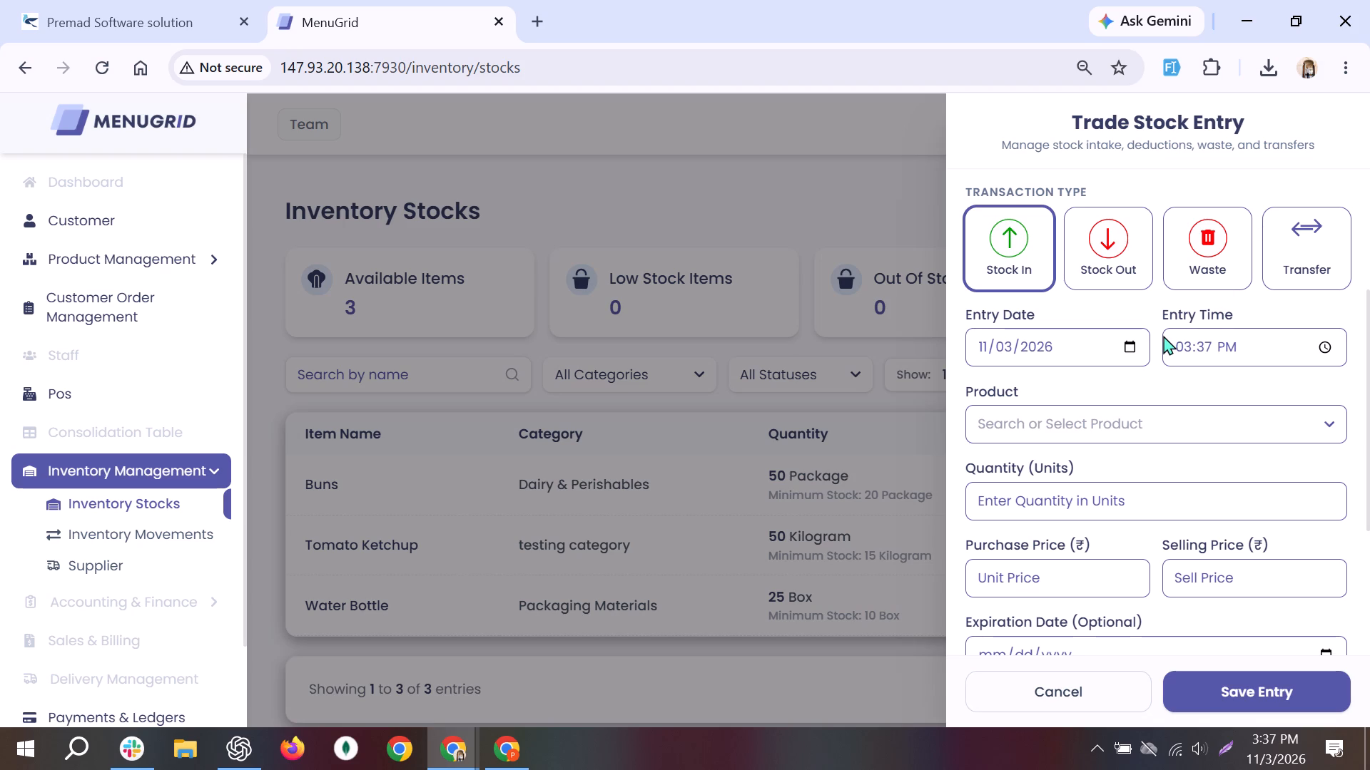
left_click(1159, 425)
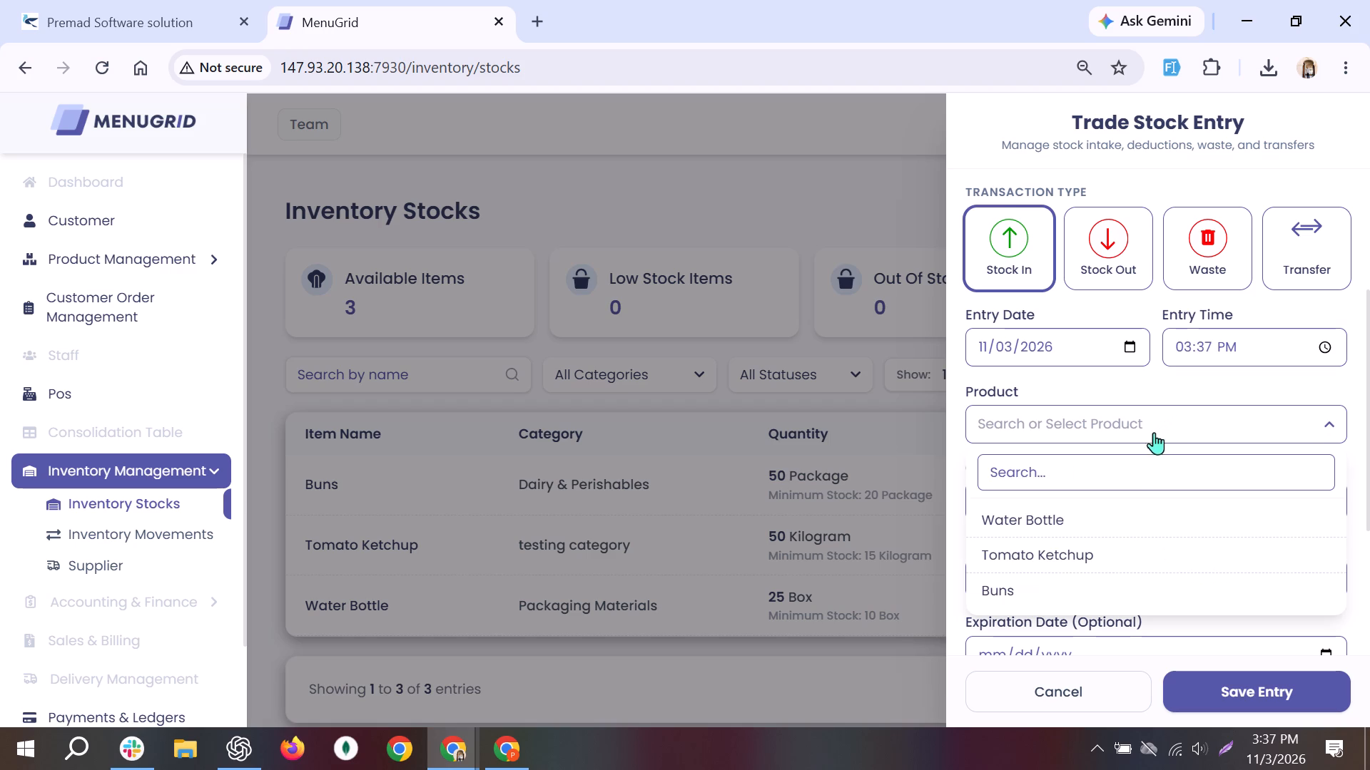
left_click(1093, 606)
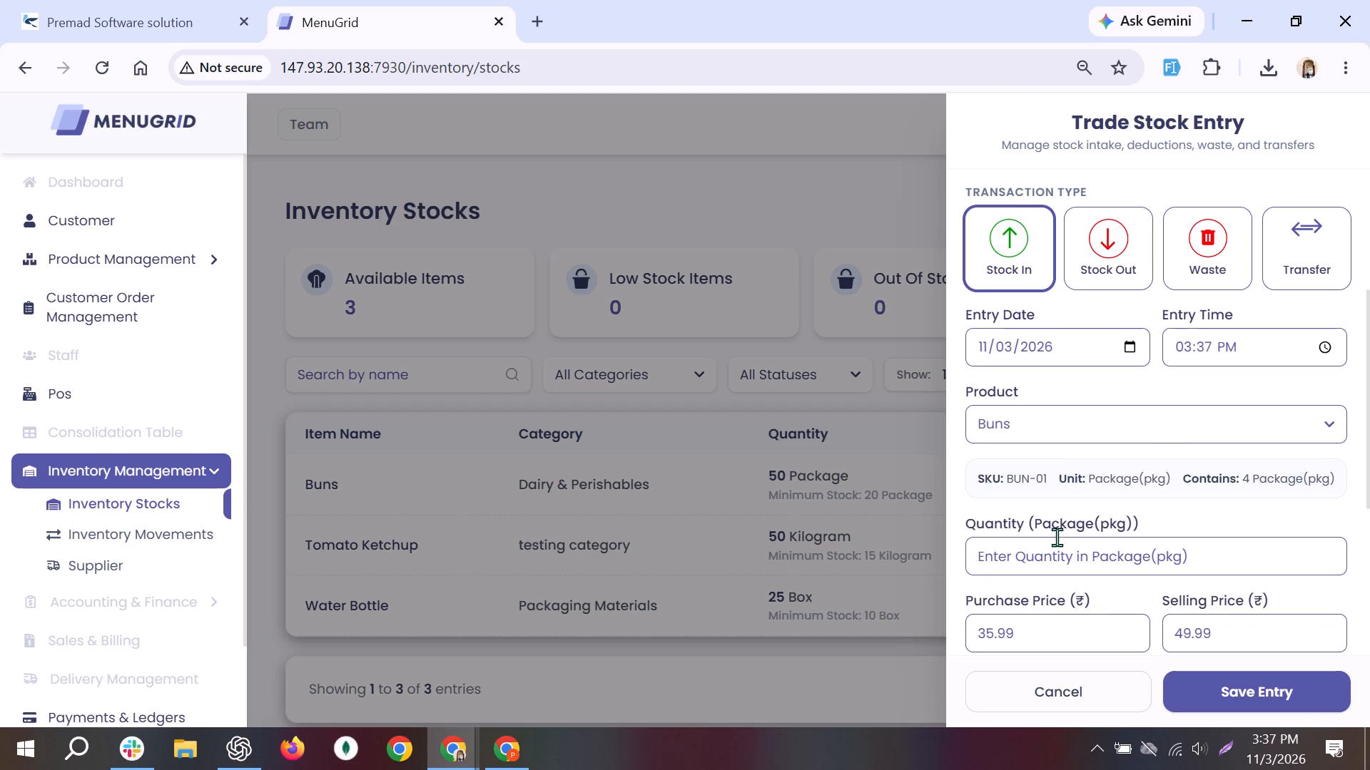
left_click(1108, 550)
key("1")
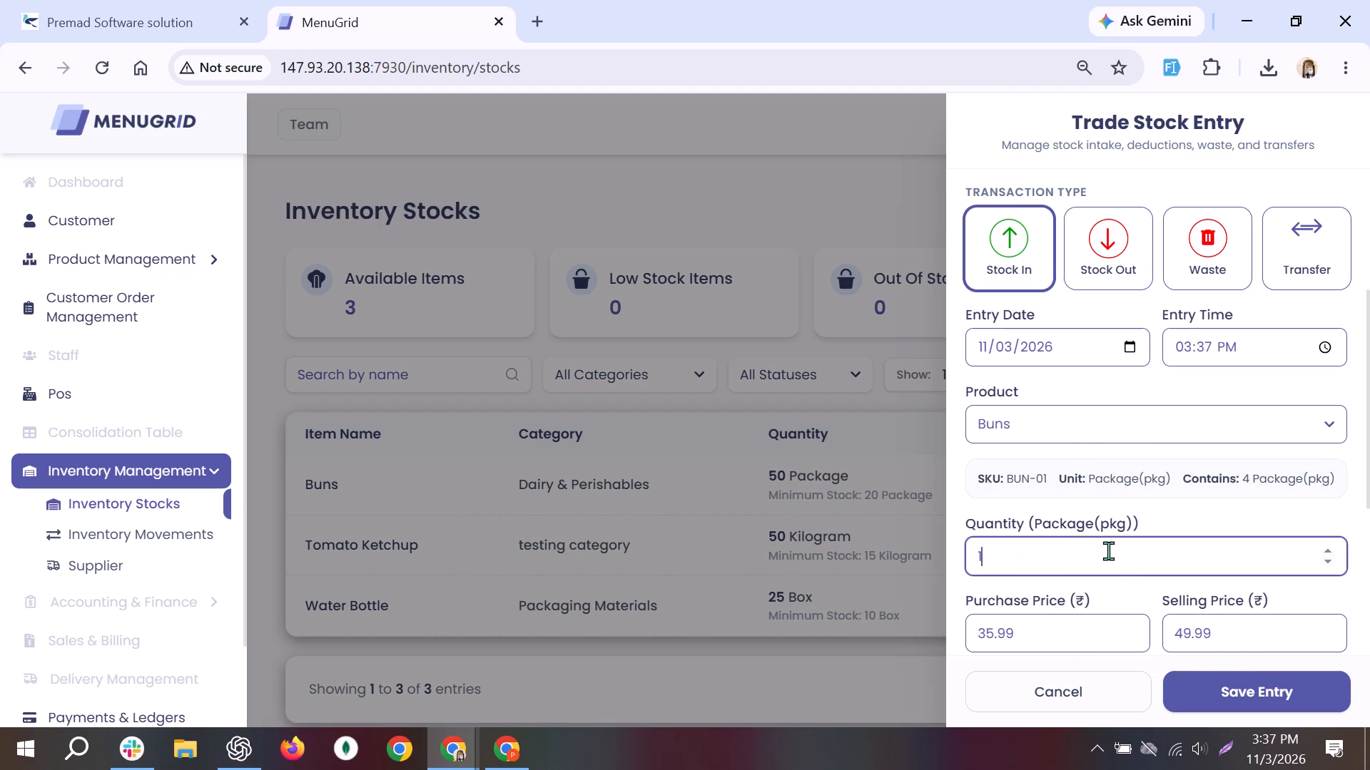
scroll(1194, 623, "down", 3)
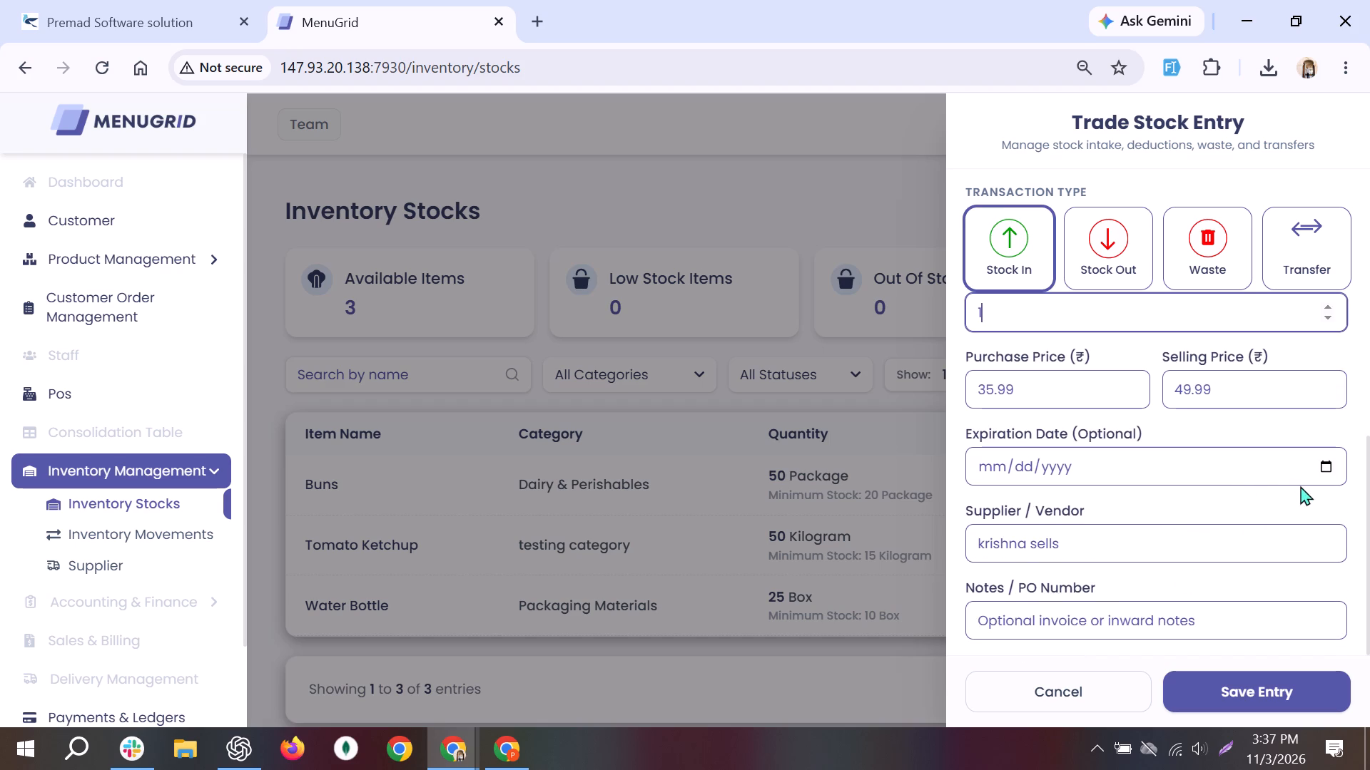
left_click(1325, 469)
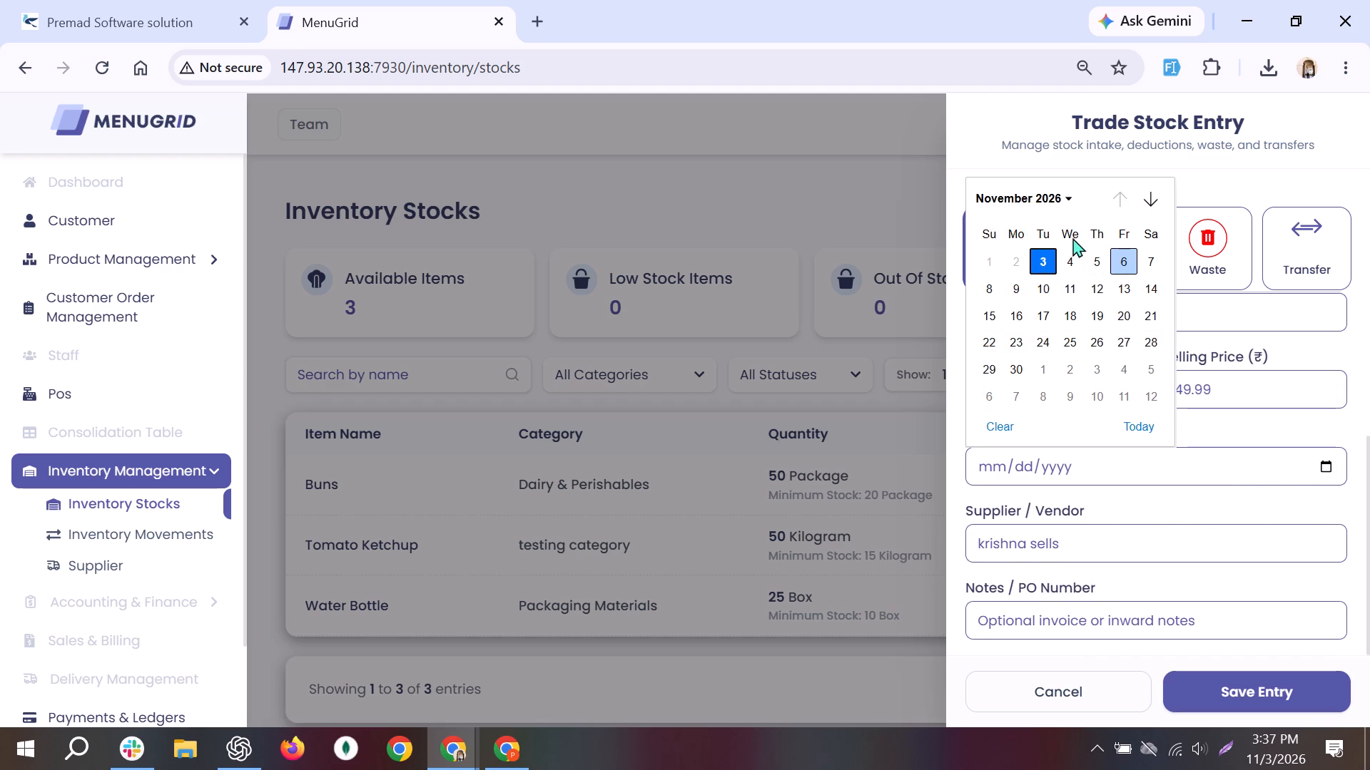
left_click(1080, 262)
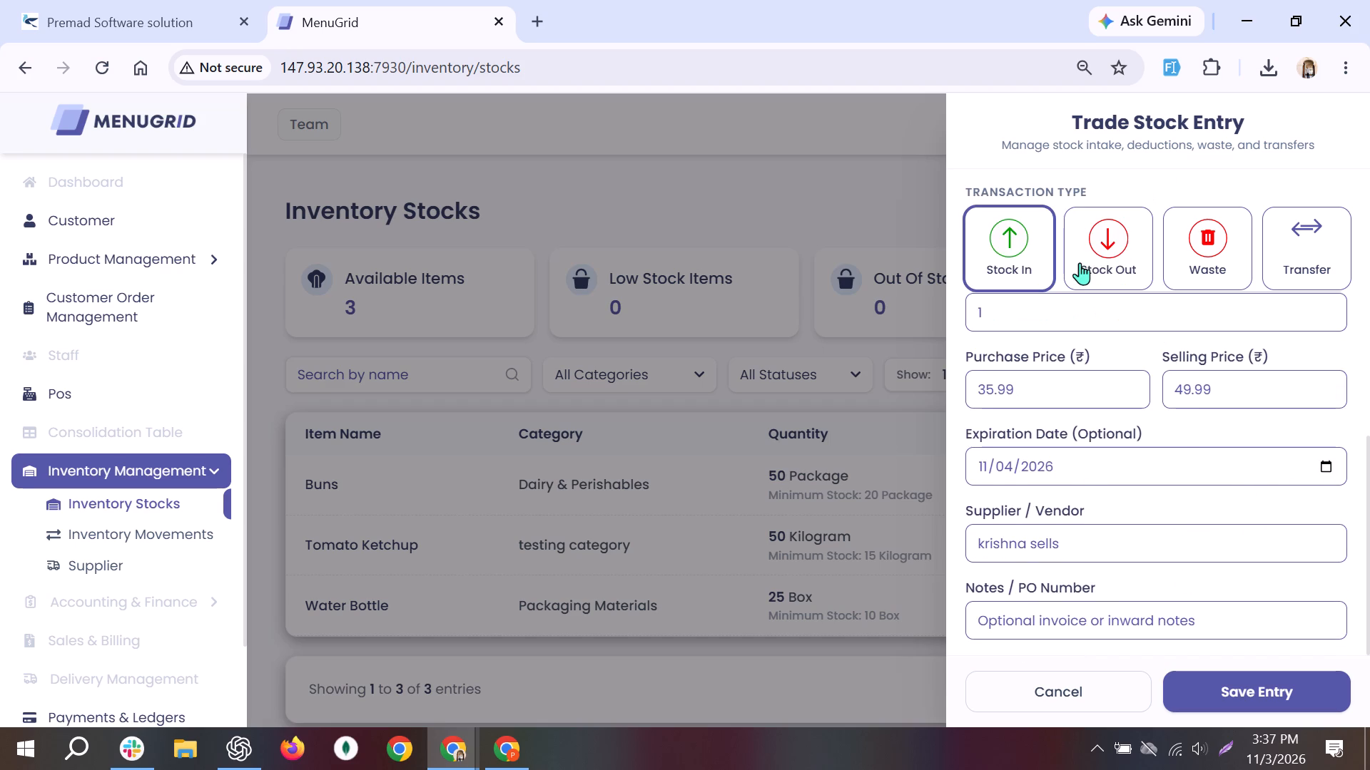
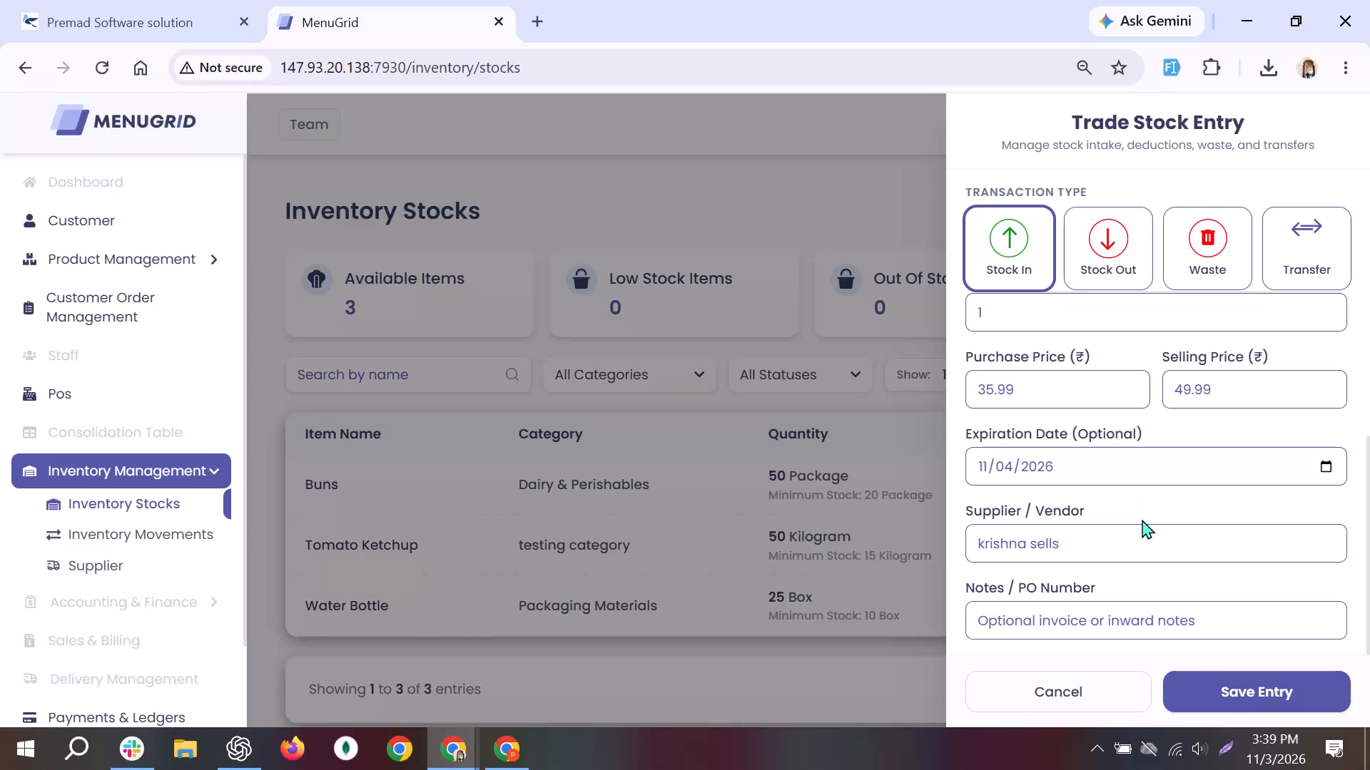
Save the Stock In entry for Buns.
left_click(1216, 689)
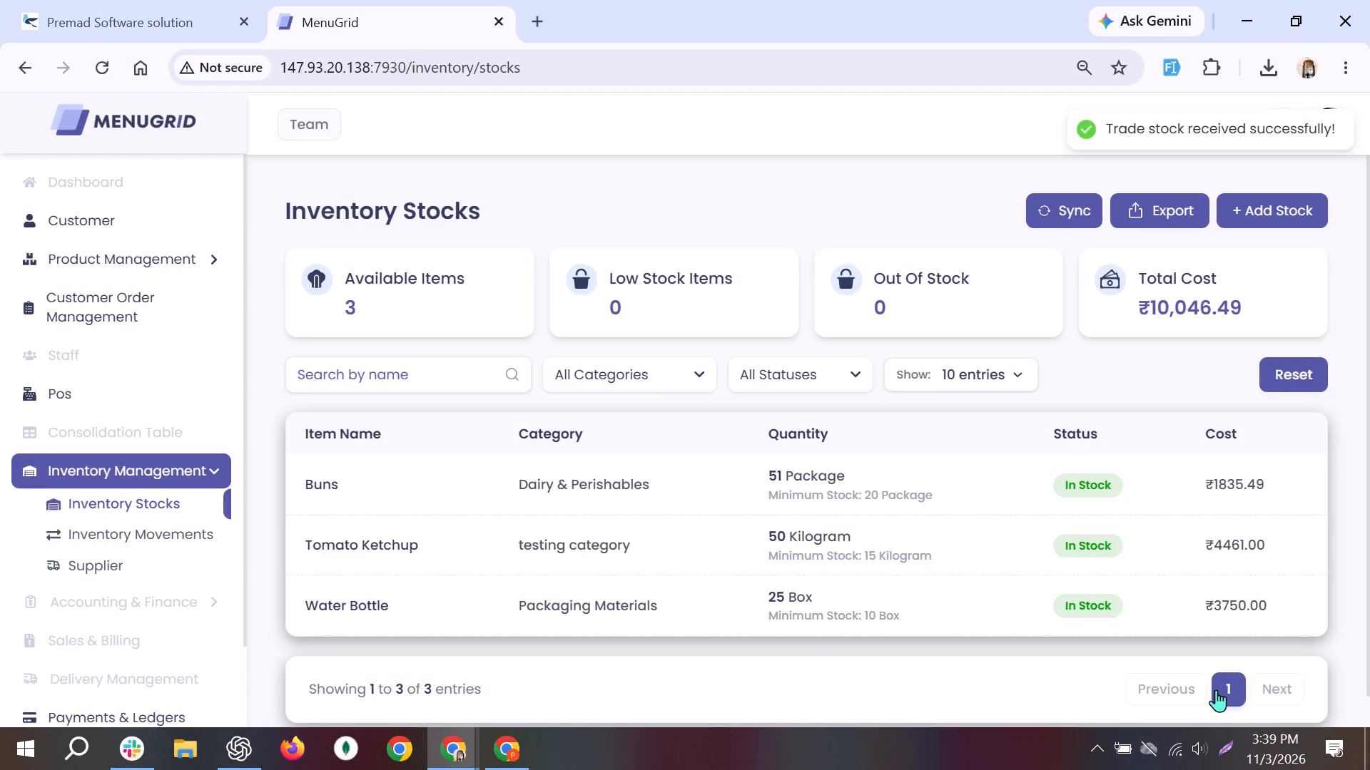
Open Inventory Movements and examine the logged stock movements, including the new Buns stock-in record.
left_click(178, 525)
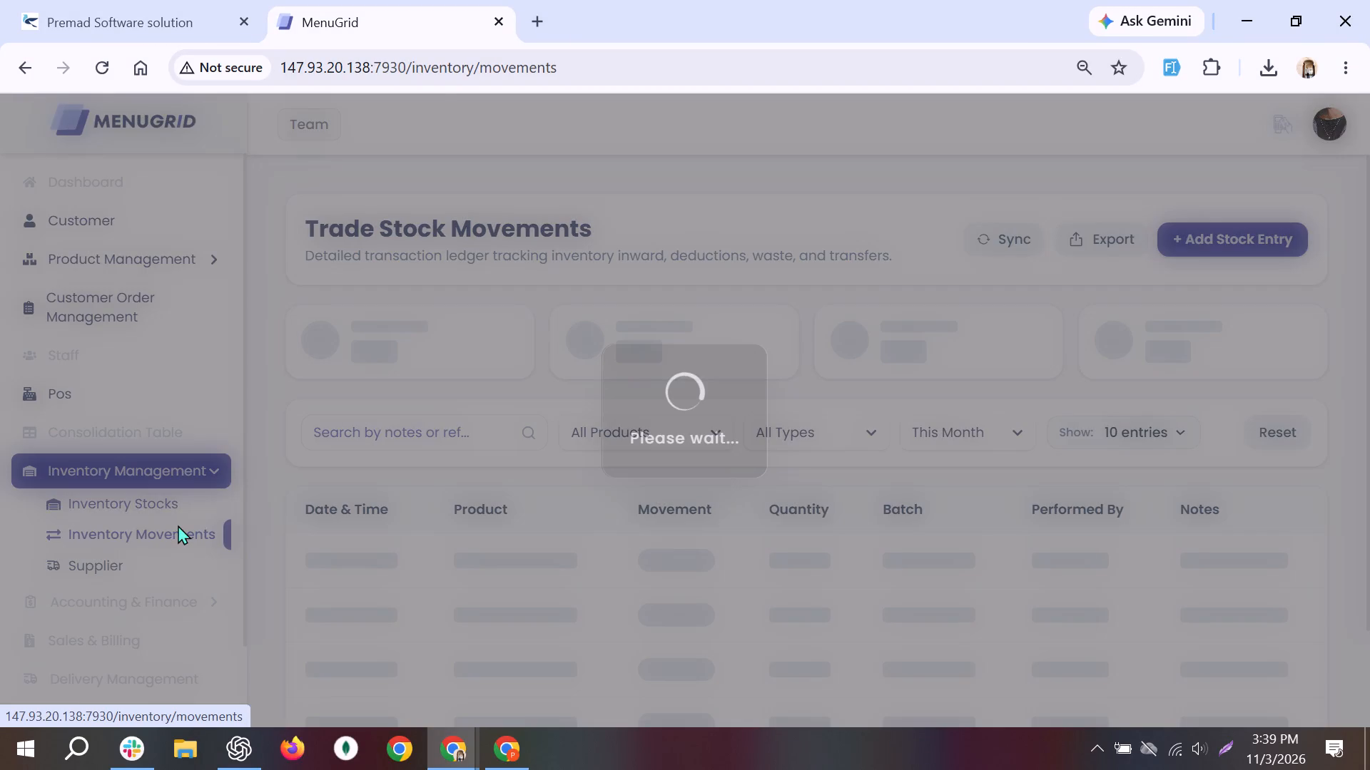
scroll(578, 510, "down", 2)
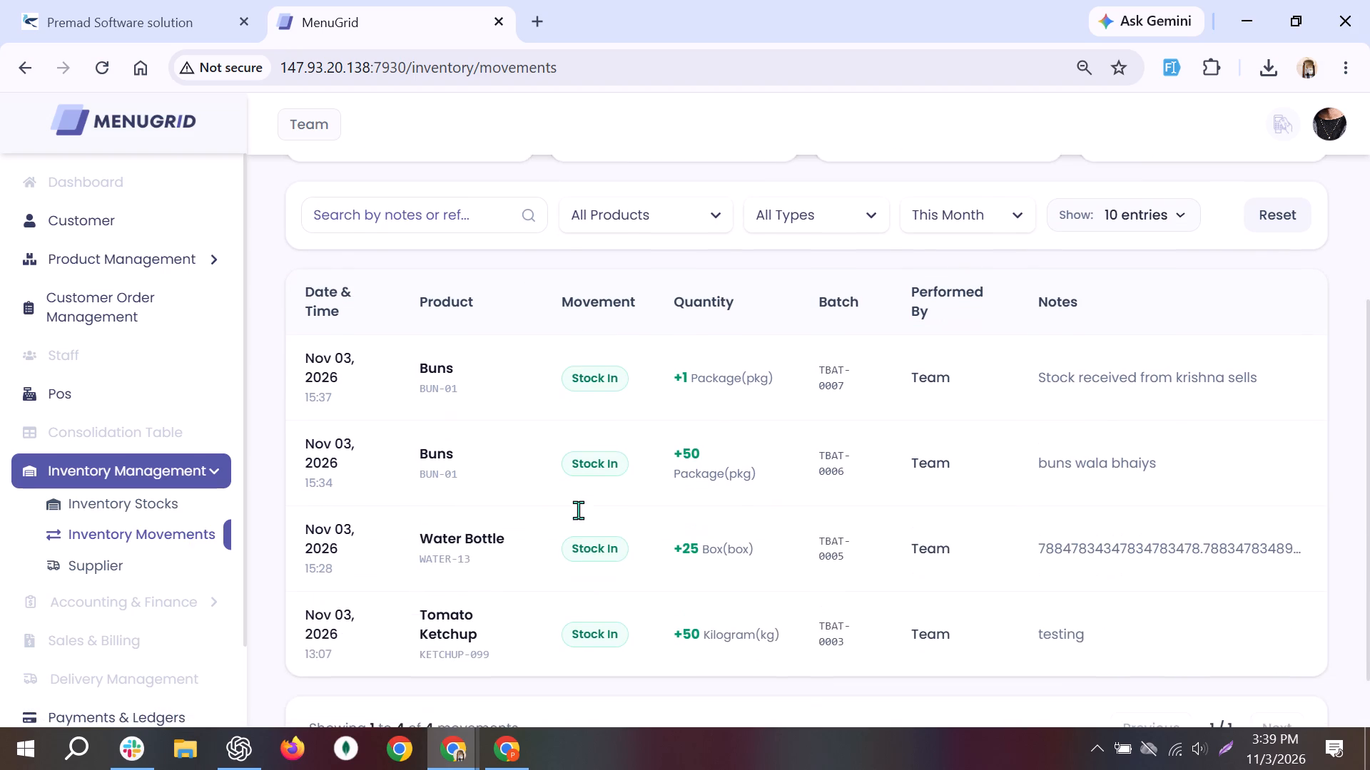
scroll(578, 510, "down", 4)
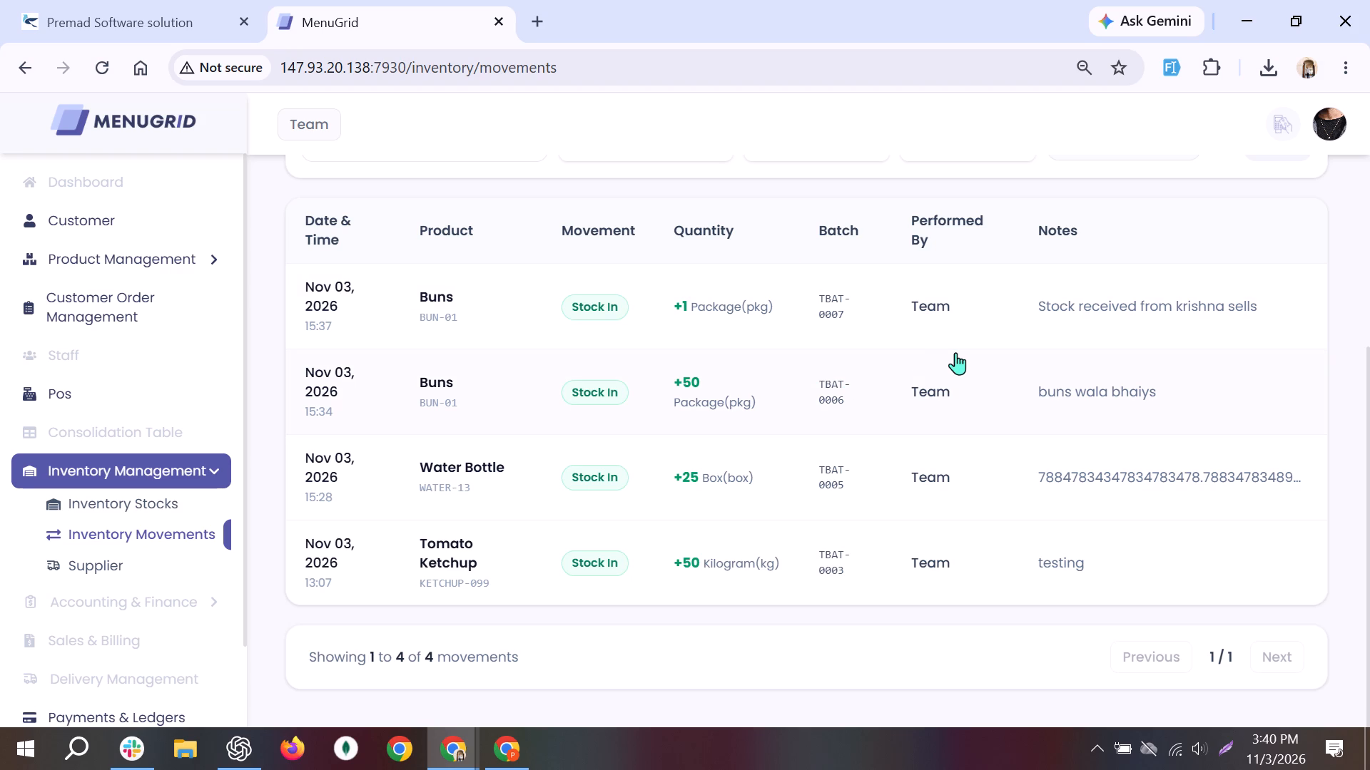
scroll(955, 352, "left", 1)
scroll(955, 352, "up", 1)
scroll(955, 352, "down", 6)
Open Payments & Ledgers and examine the payment summary cards and all columns of the payments table.
scroll(208, 361, "down", 3)
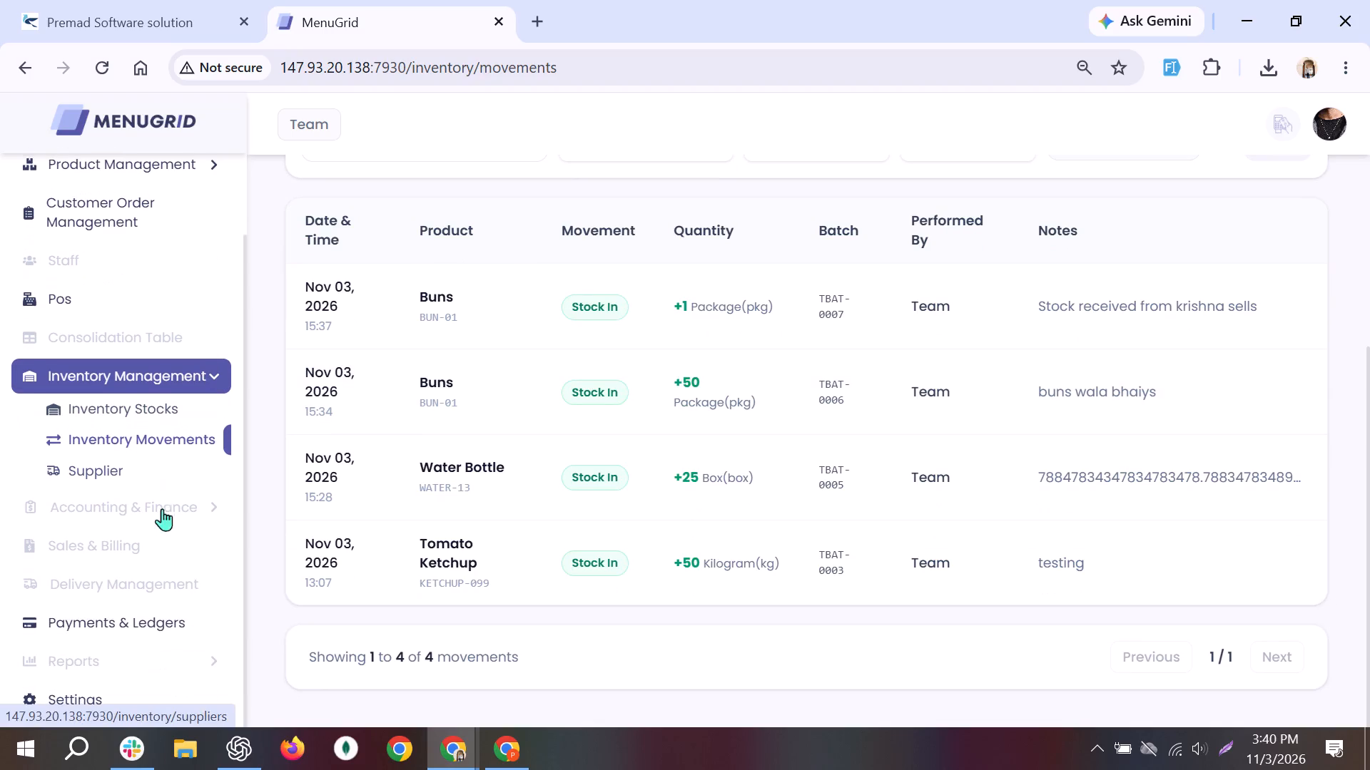
left_click(158, 625)
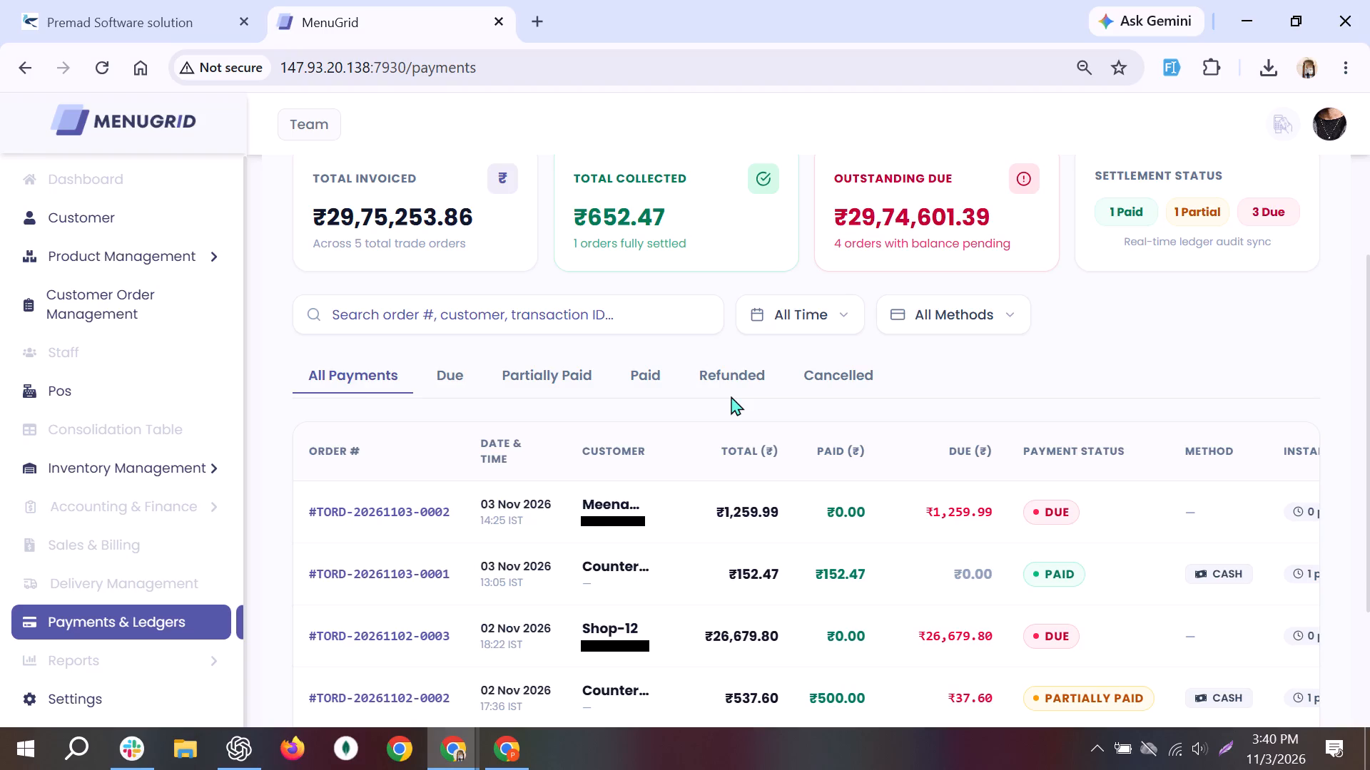
scroll(731, 396, "up", 5)
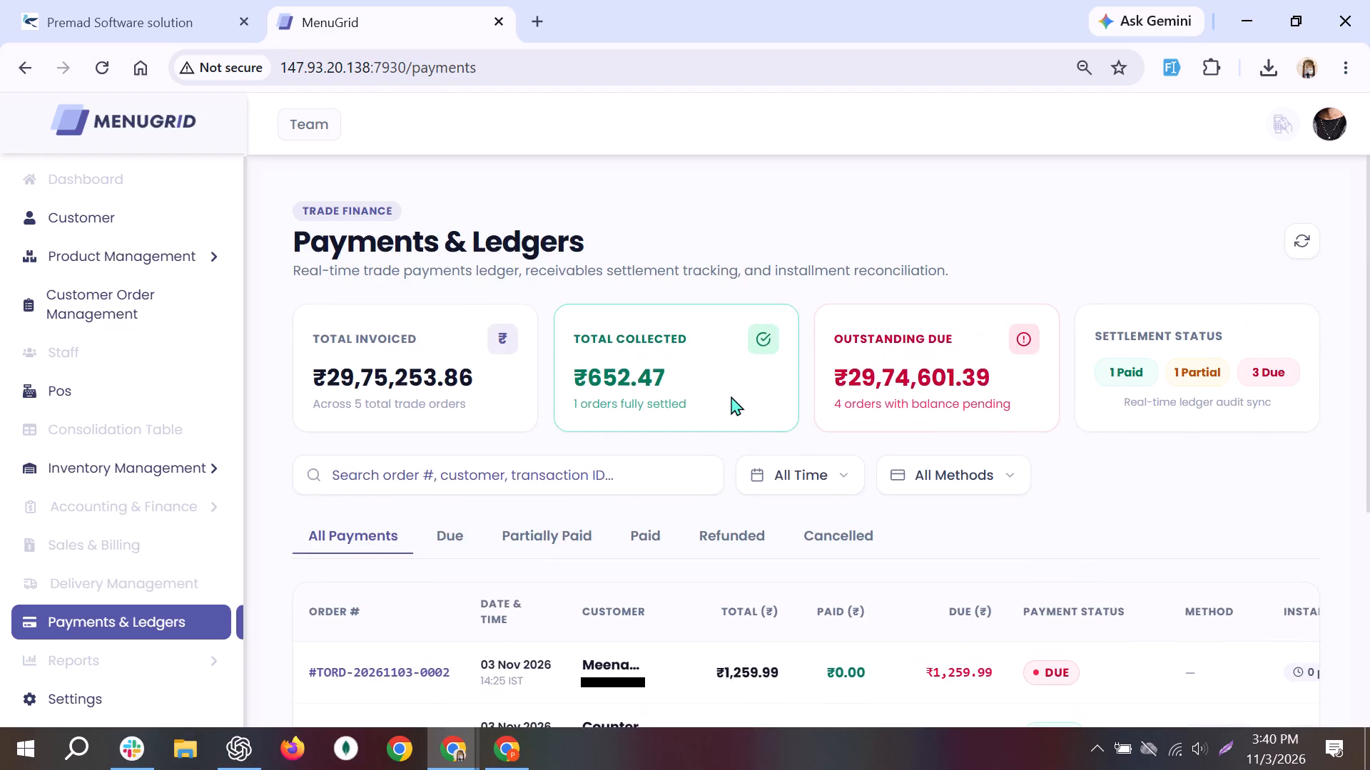
scroll(731, 396, "down", 15)
scroll(731, 396, "left", 6)
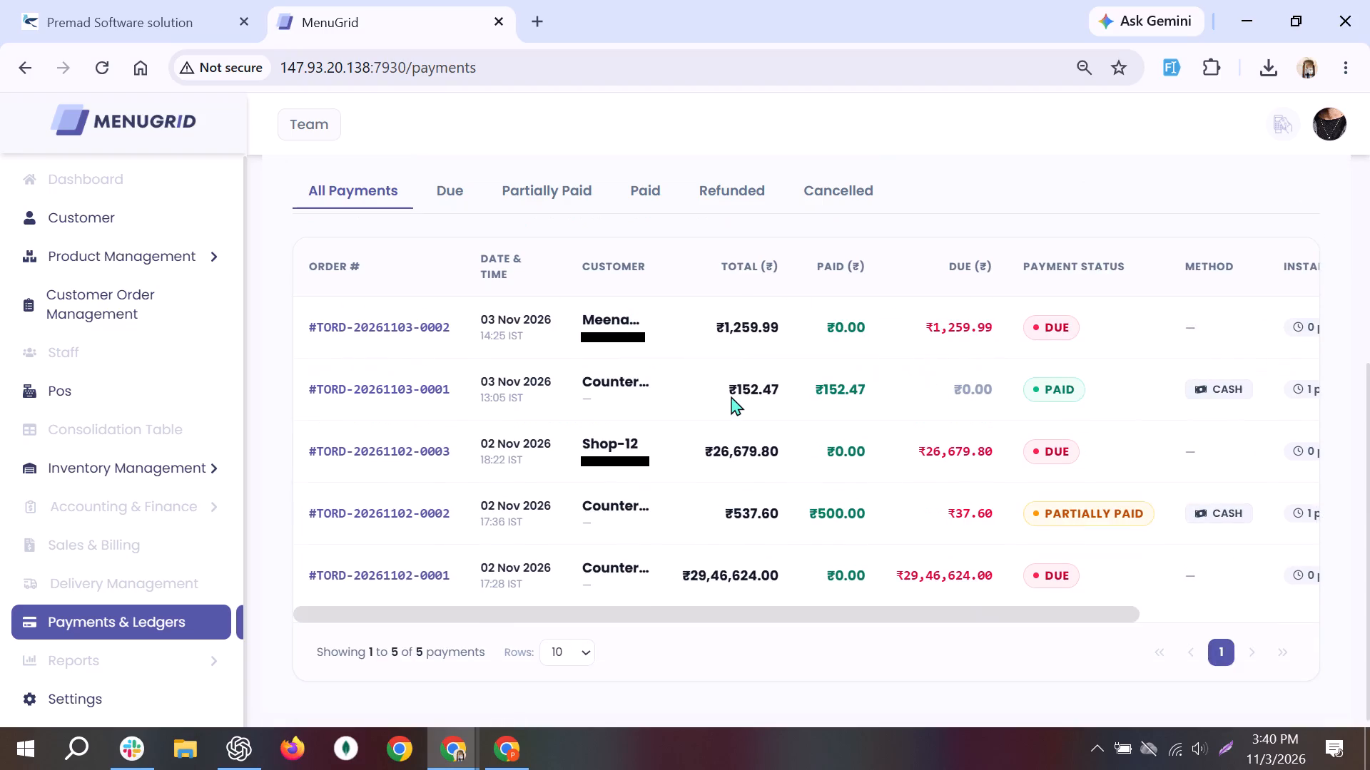
scroll(763, 443, "left", 13)
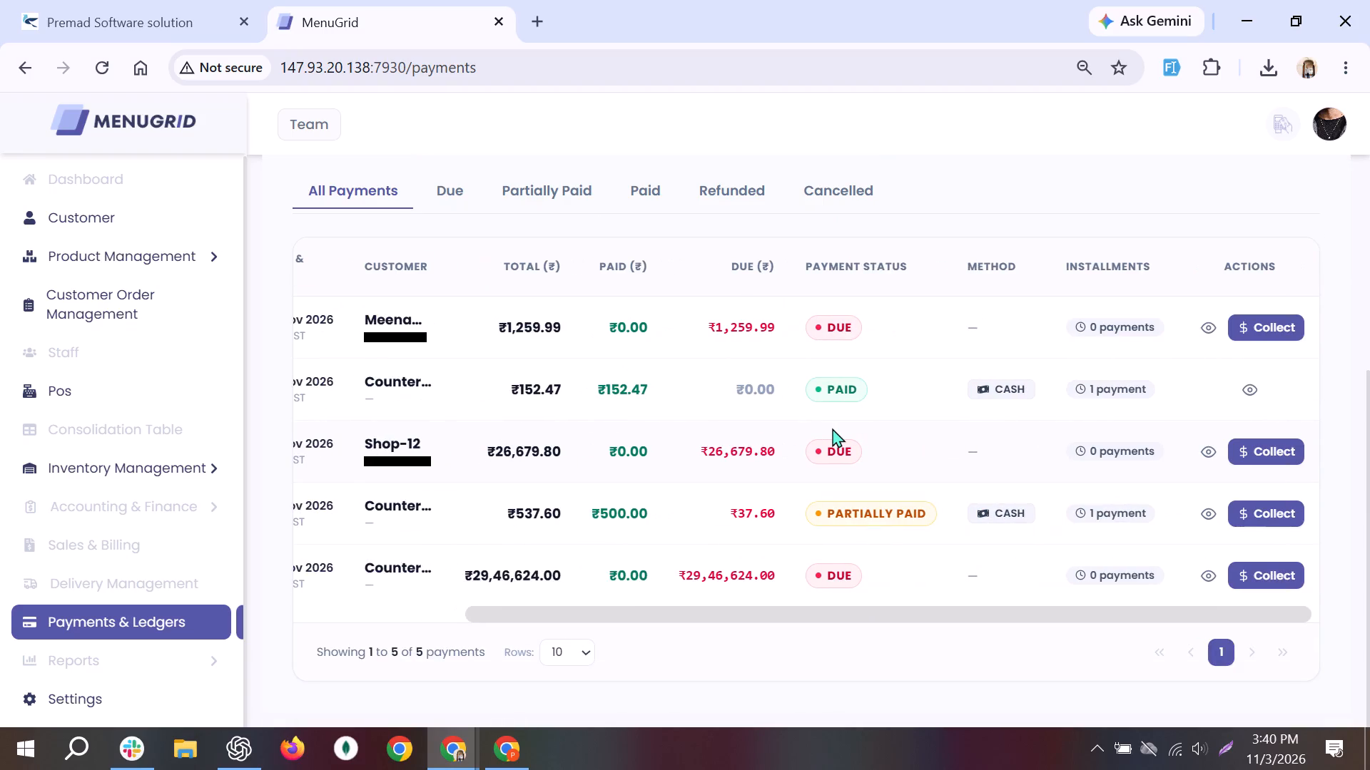
scroll(832, 428, "right", 6)
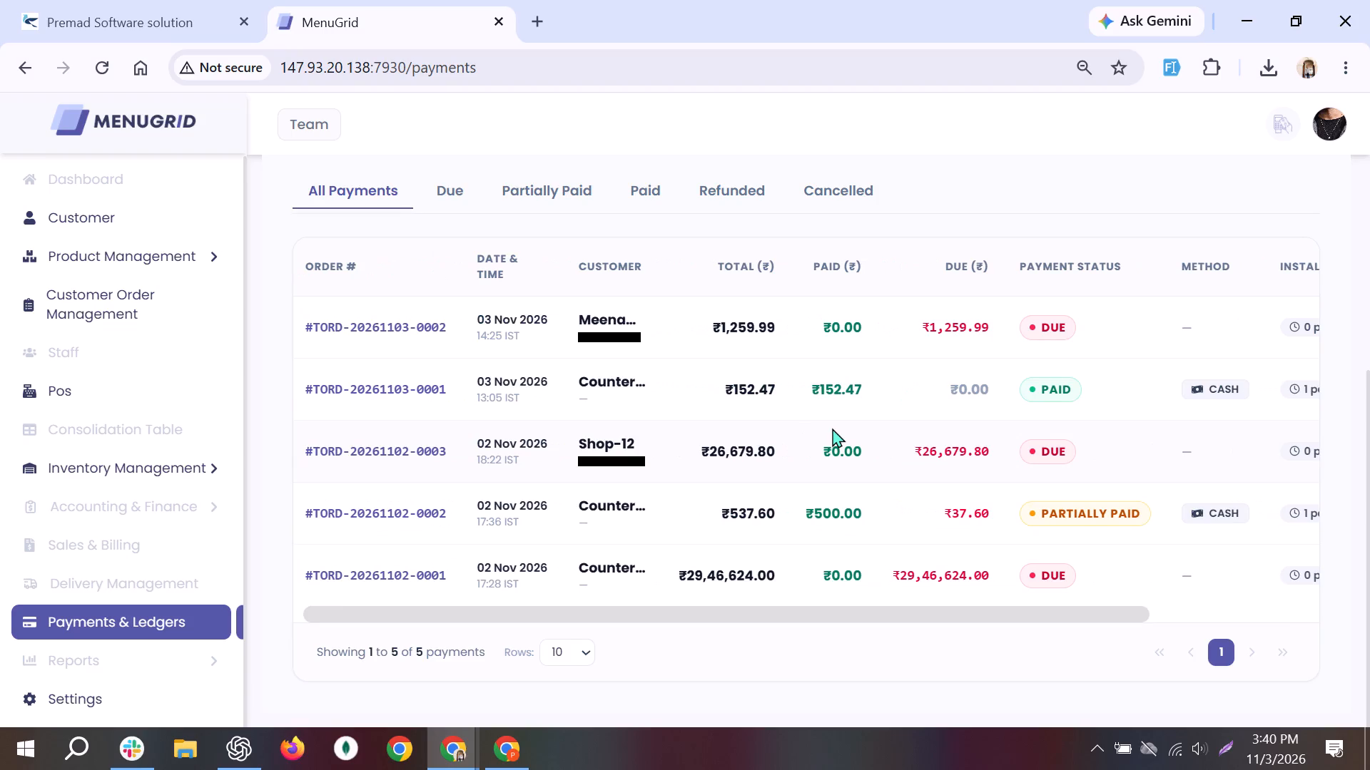
scroll(832, 428, "up", 10)
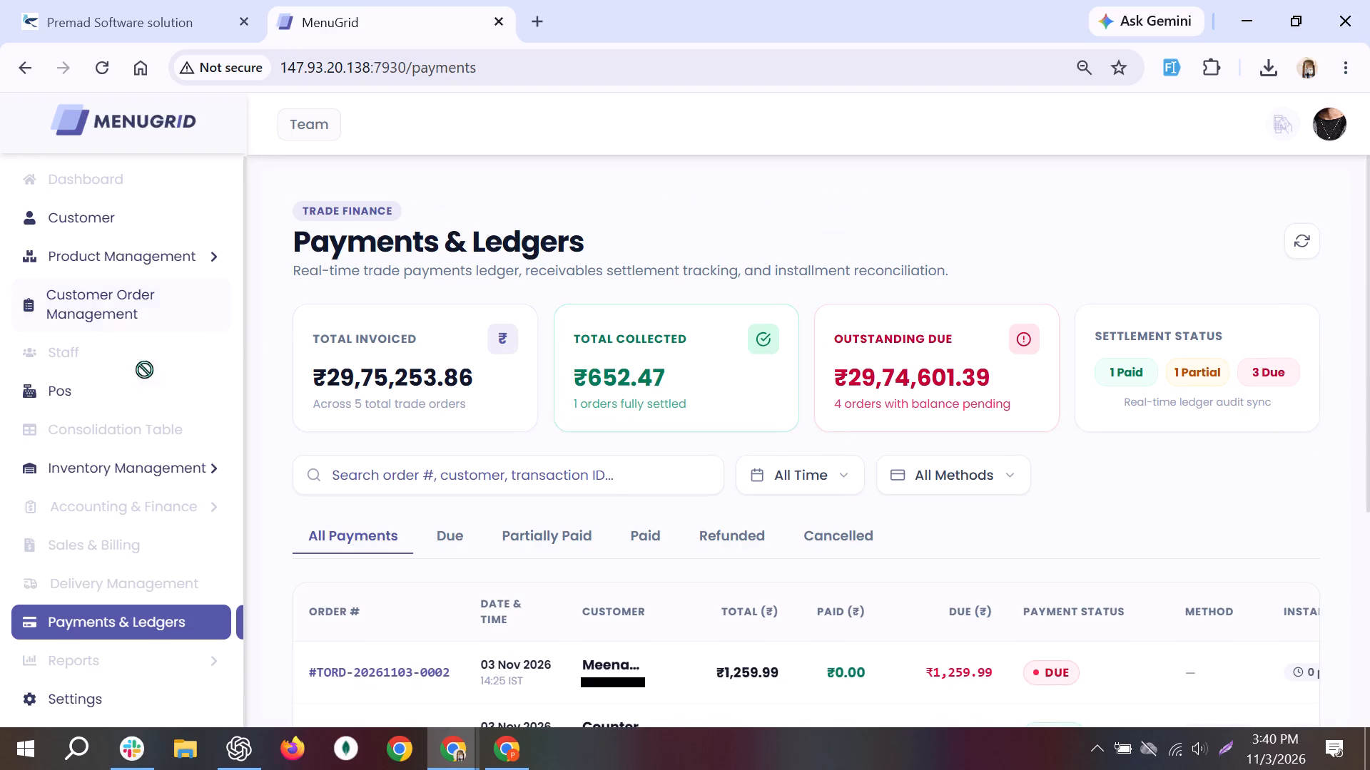
Open the Pos page.
left_click(133, 386)
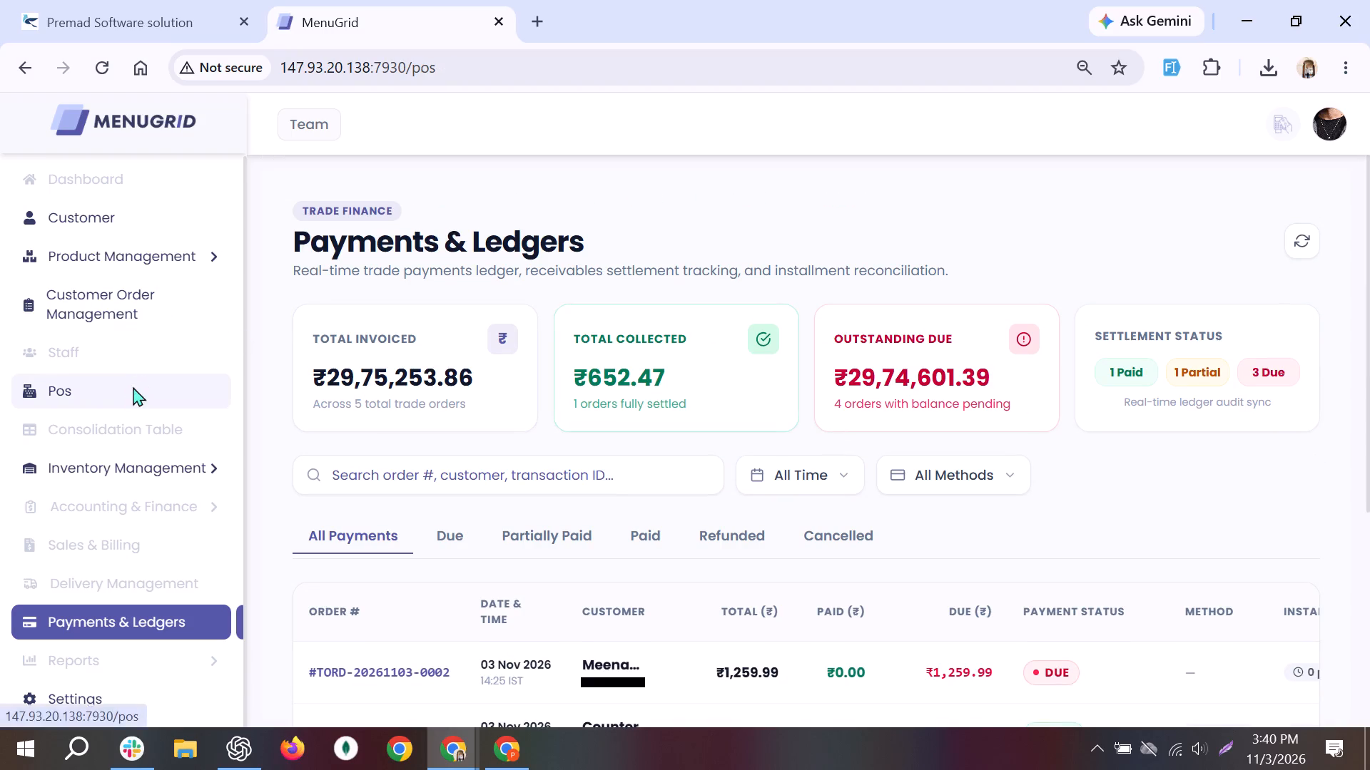
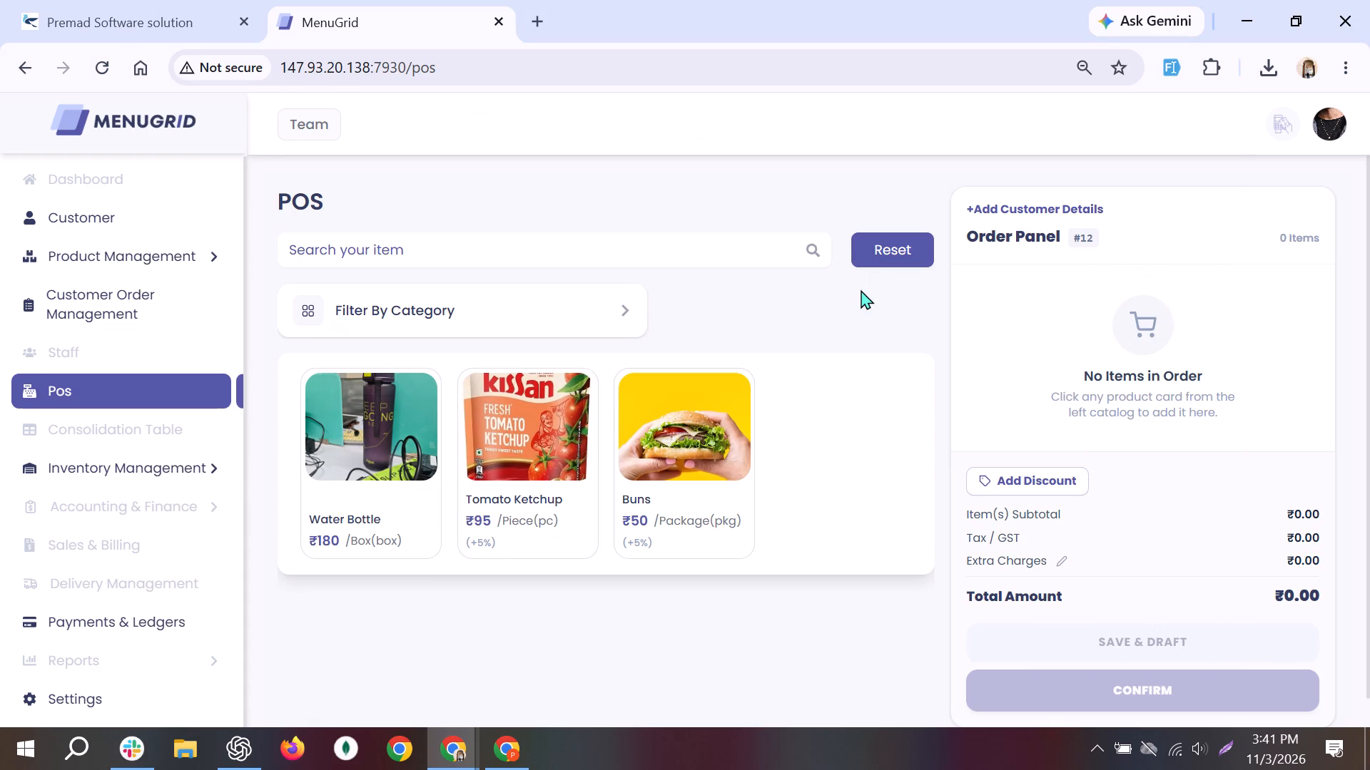
Reduce the POS page zoom to 80% to view the product catalog and Order Panel.
scroll(861, 289, "down", 3, "ctrl")
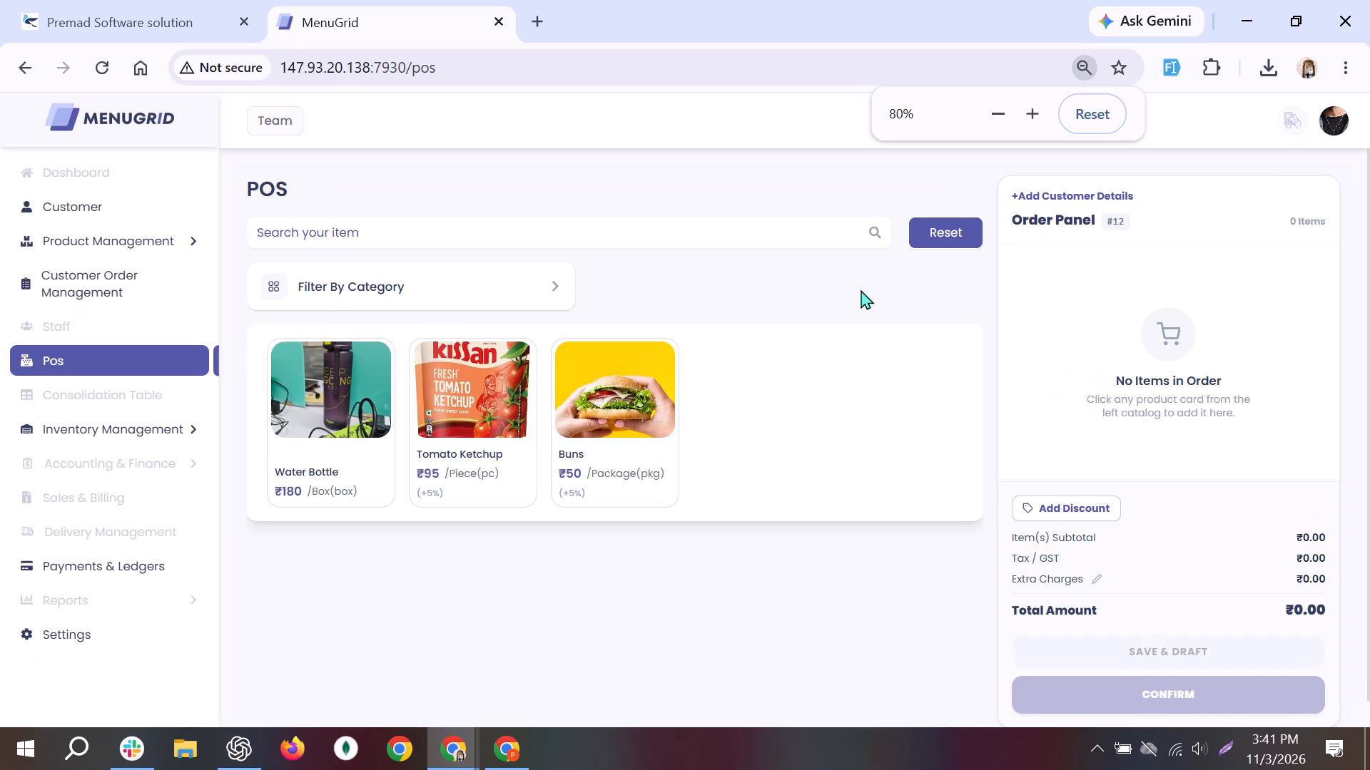
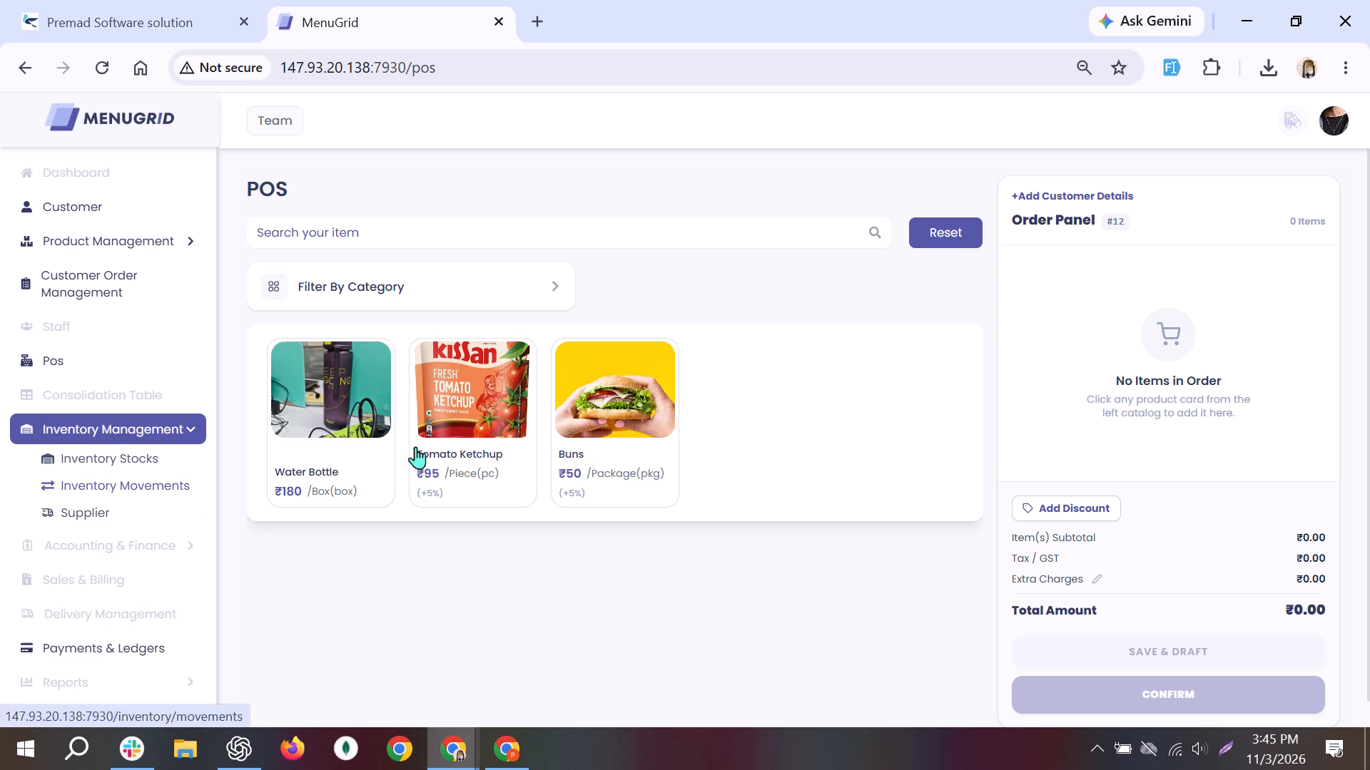
left_click(497, 409)
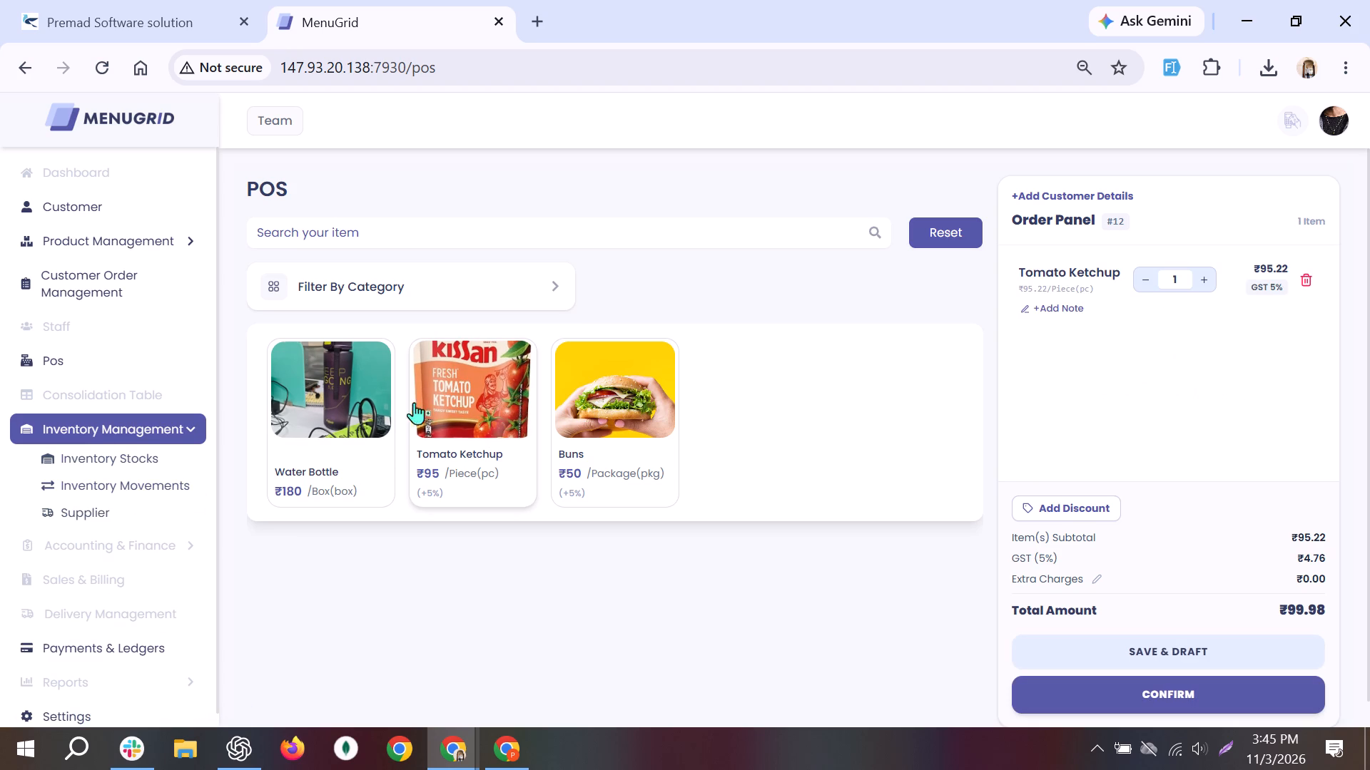
left_click(366, 394)
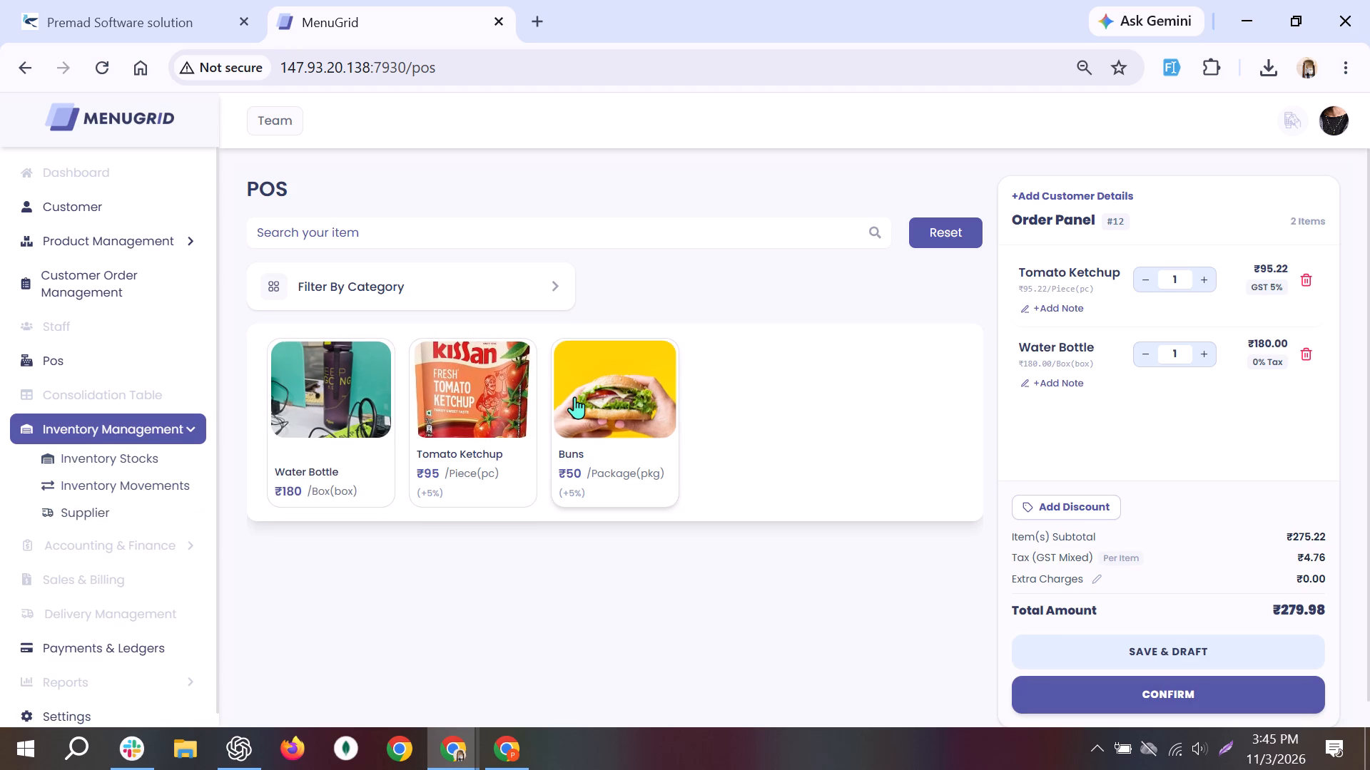
Start adding customer details to the order, entering the customer's phone number and name.
left_click(1061, 192)
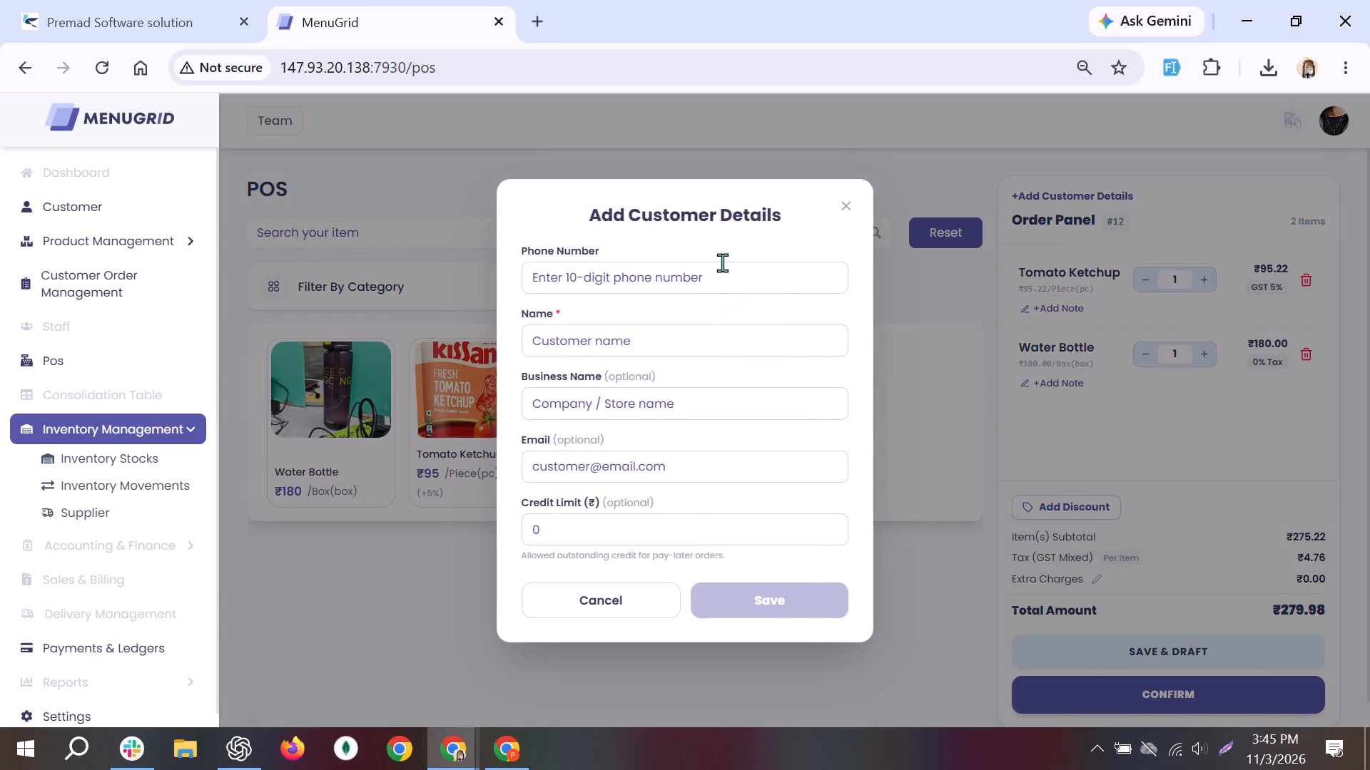
left_click(722, 262)
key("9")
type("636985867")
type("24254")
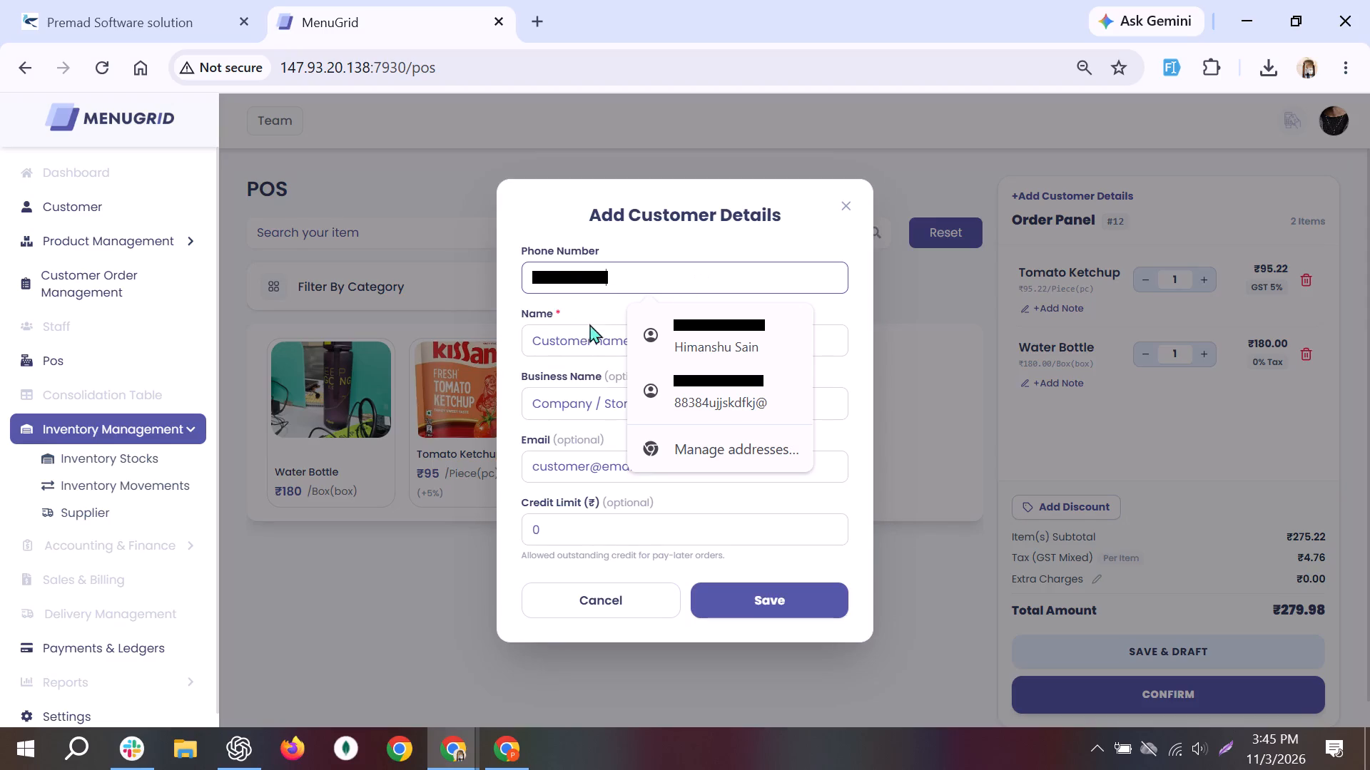
left_click(570, 344)
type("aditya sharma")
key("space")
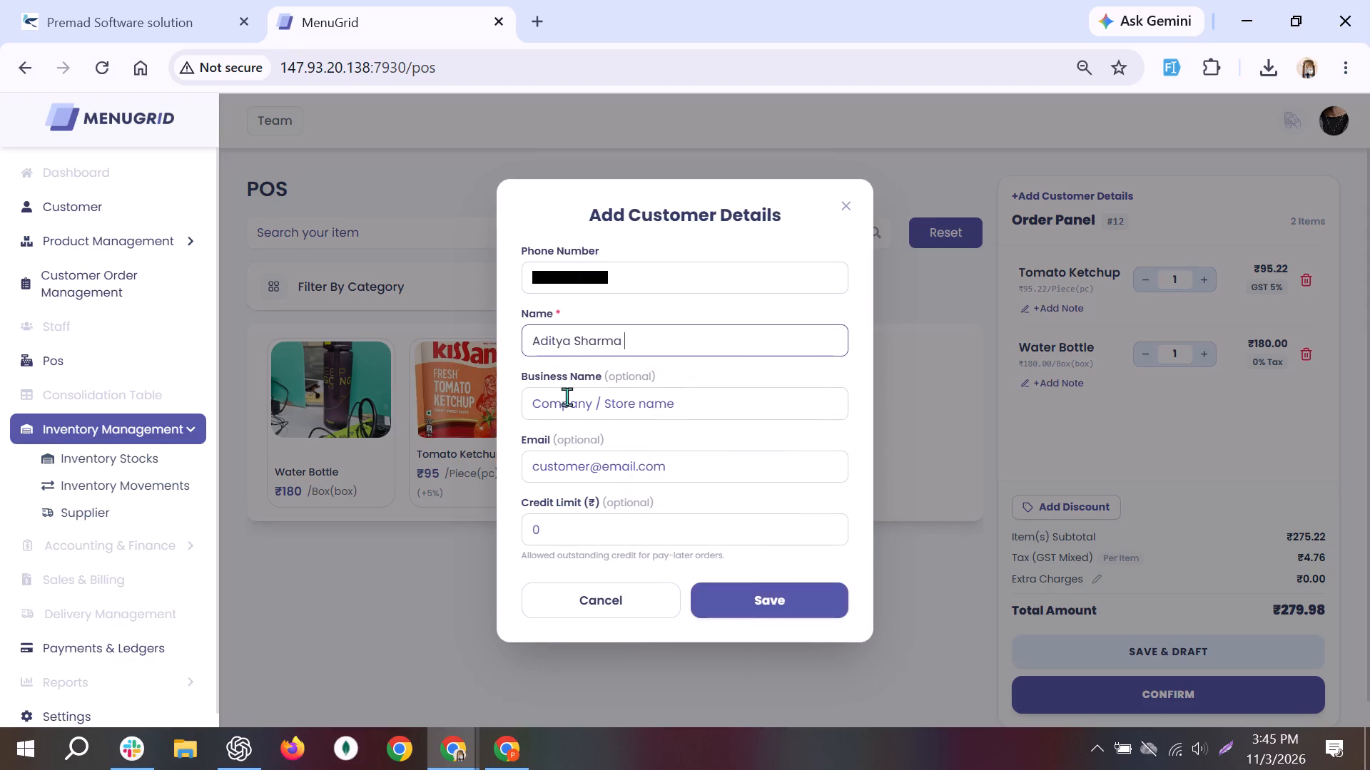
Enter Shop in the customer's optional business name.
left_click(567, 396)
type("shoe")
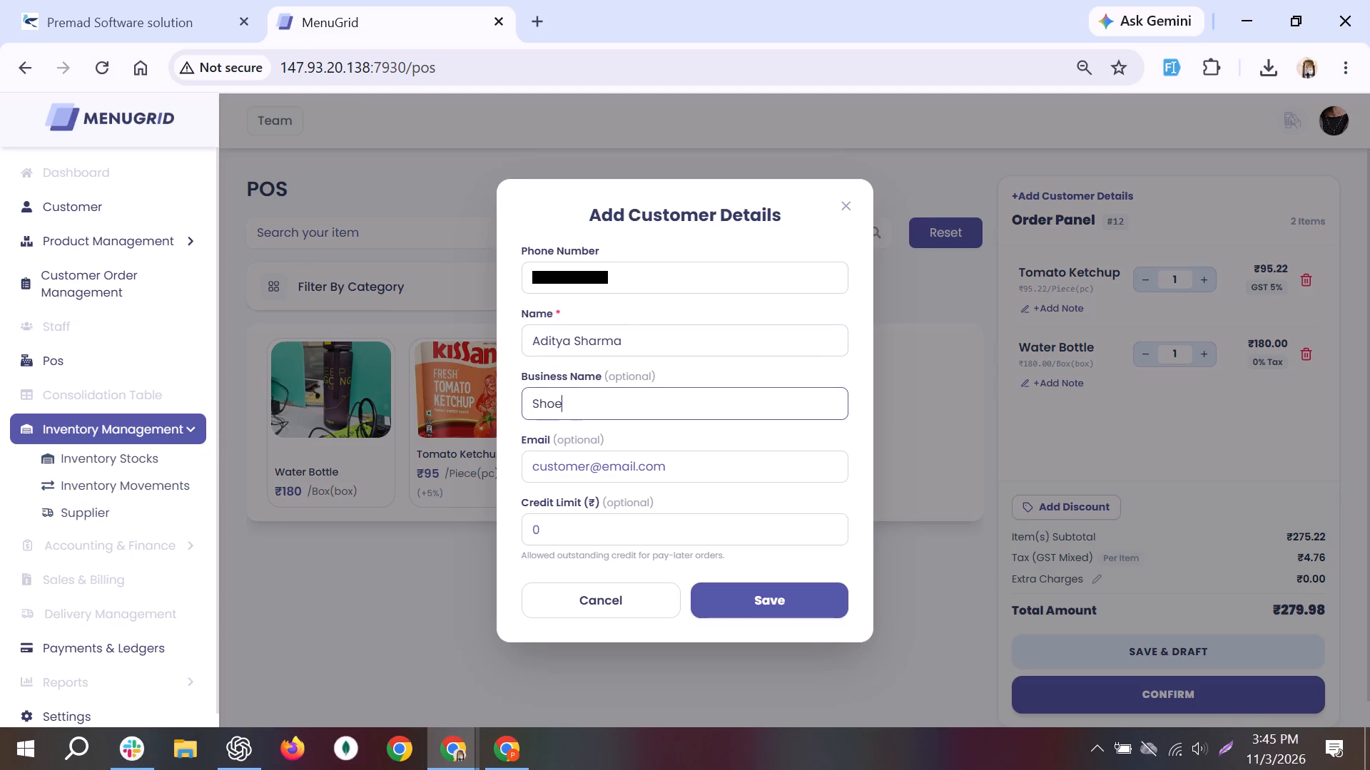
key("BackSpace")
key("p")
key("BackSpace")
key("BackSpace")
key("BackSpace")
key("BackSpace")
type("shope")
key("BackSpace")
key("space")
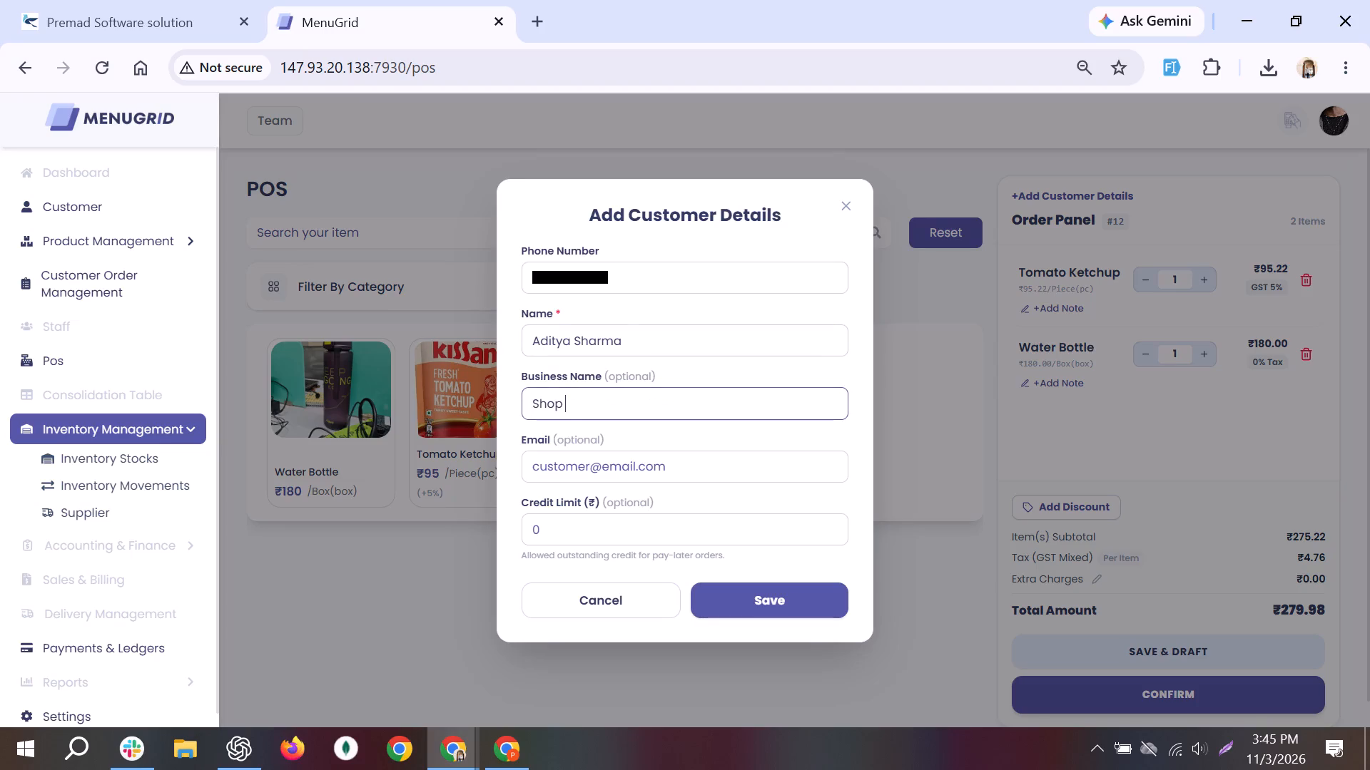
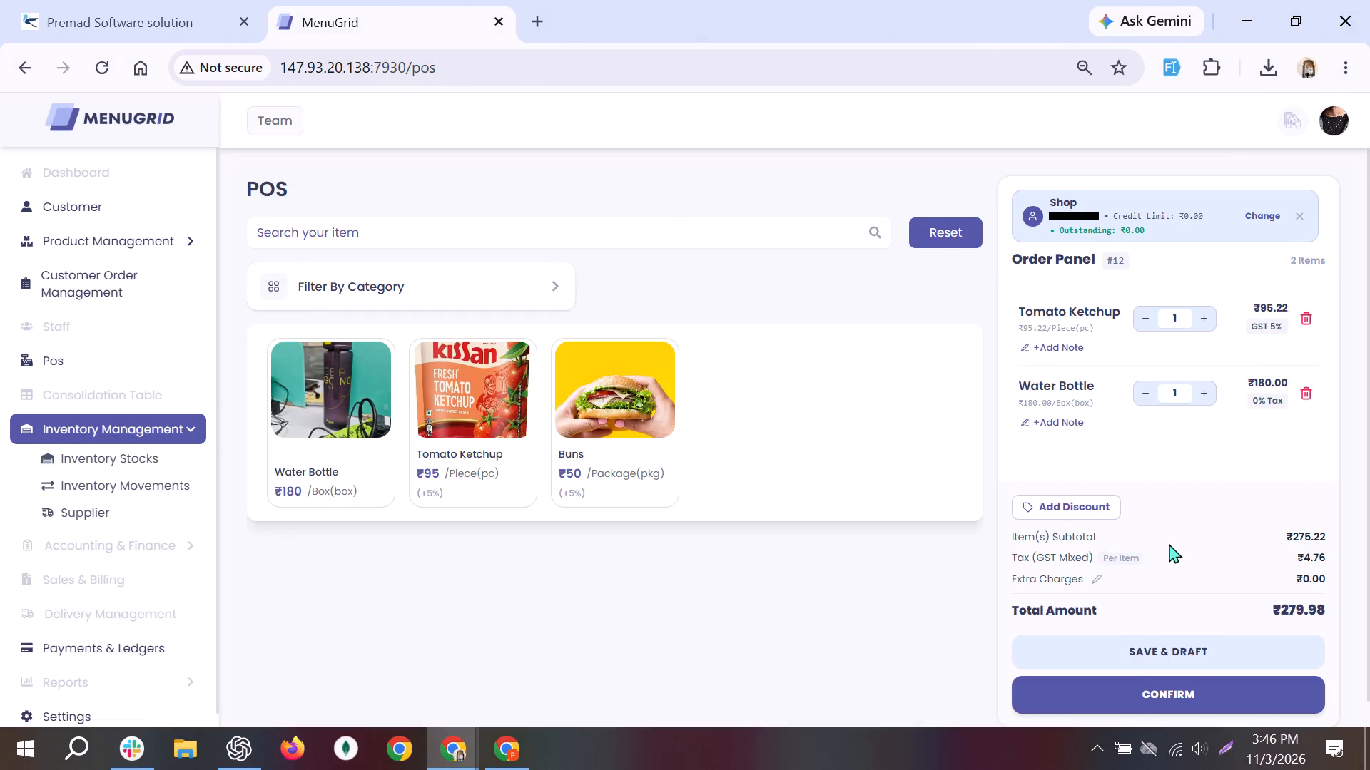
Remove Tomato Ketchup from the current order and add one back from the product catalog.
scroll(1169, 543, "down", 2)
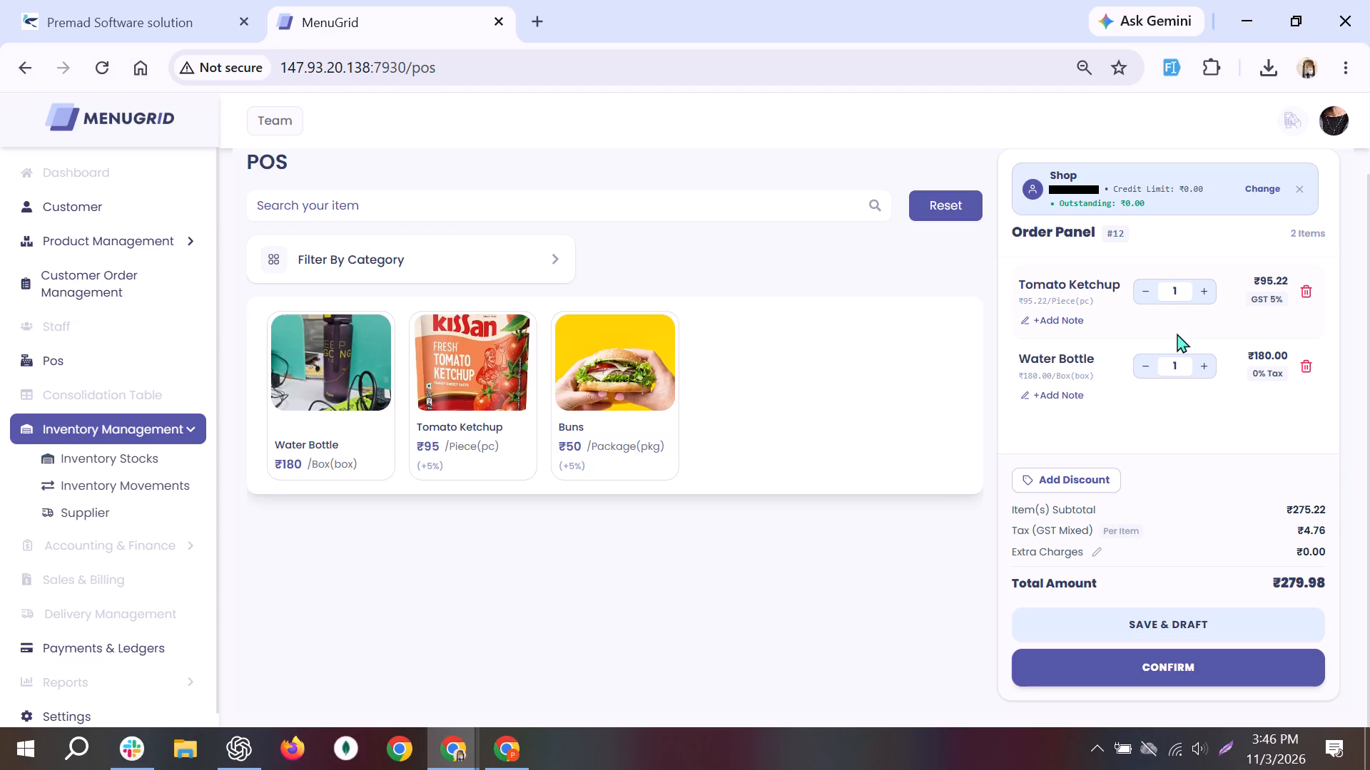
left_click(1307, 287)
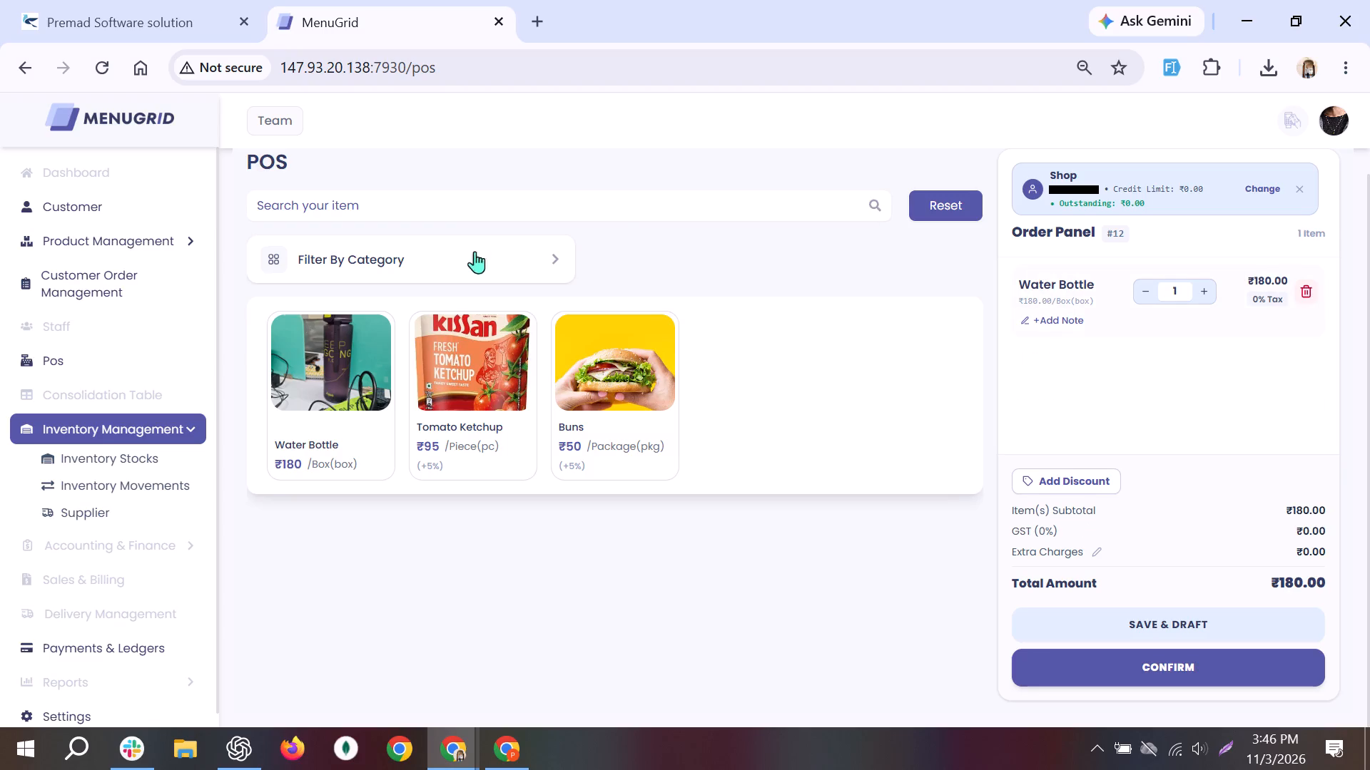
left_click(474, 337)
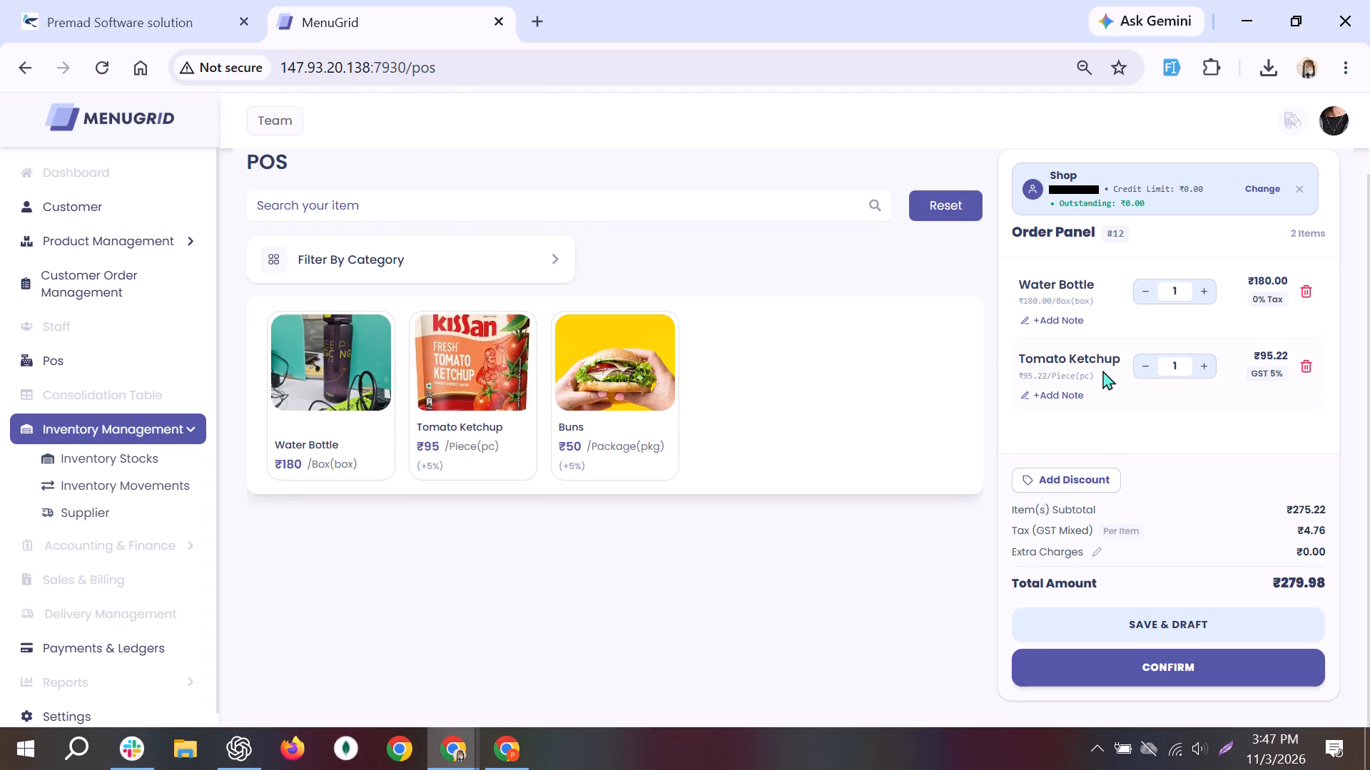
Add the note "1 single box sell" to the Water Bottle item in the order.
left_click(1077, 319)
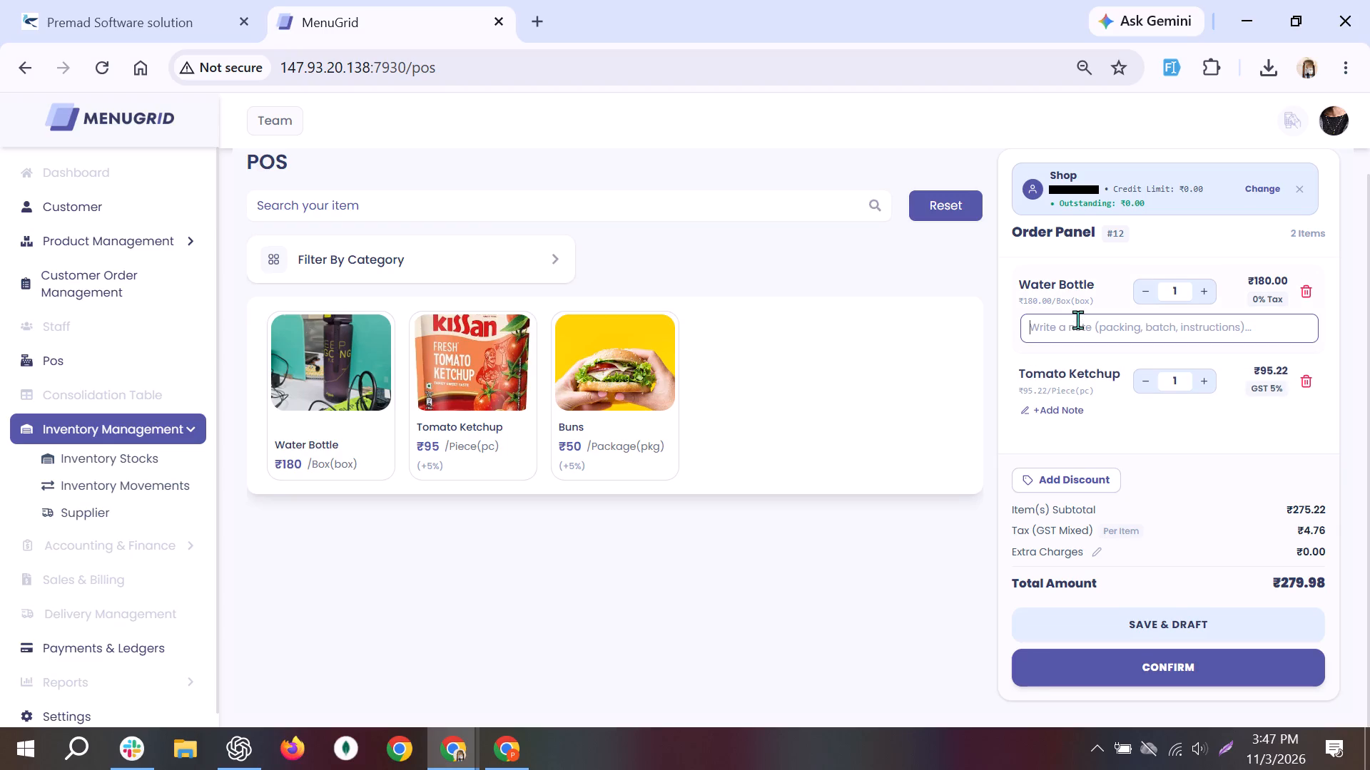
type("1 single")
key("space")
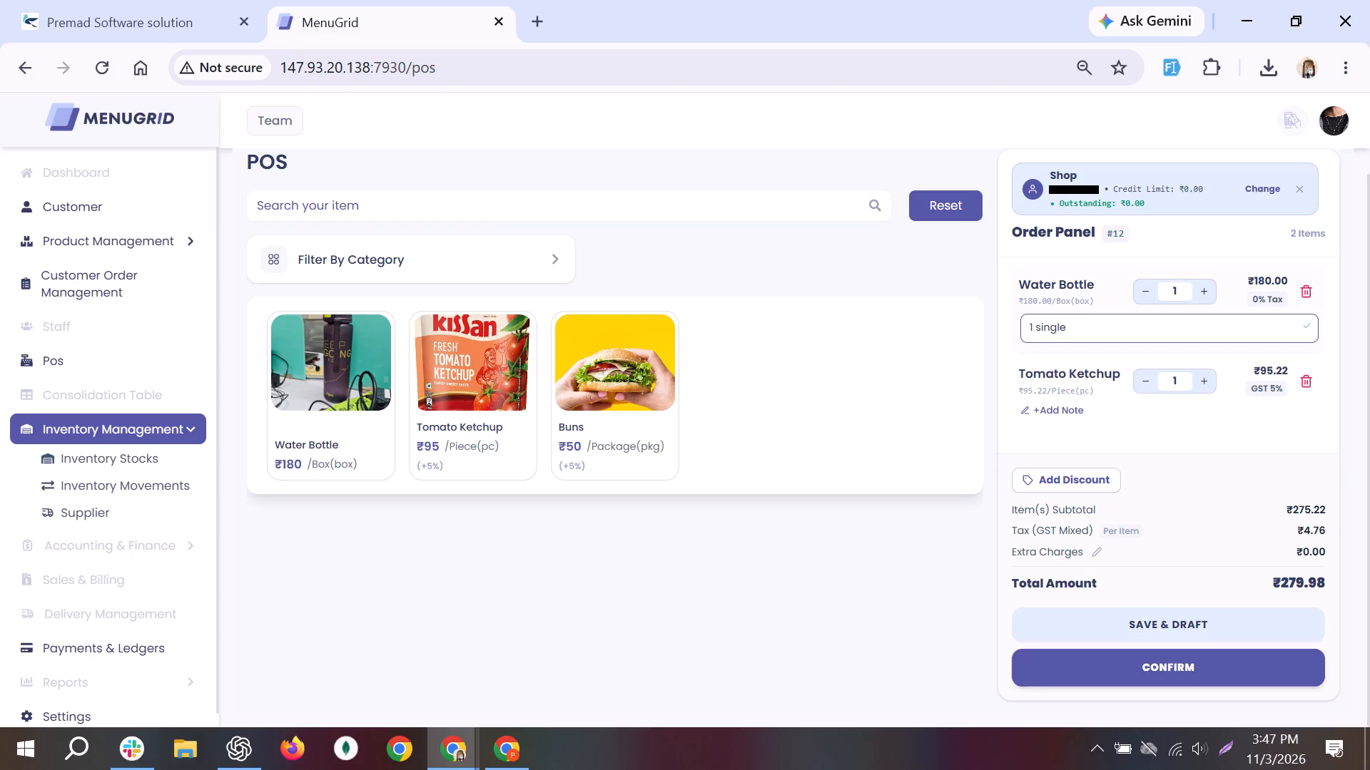
key("BackSpace")
key("BackSpace")
key("BackSpace")
key("BackSpace")
type("gle")
key("space")
type("bix")
key("BackSpace")
key("BackSpace")
type("ox sell")
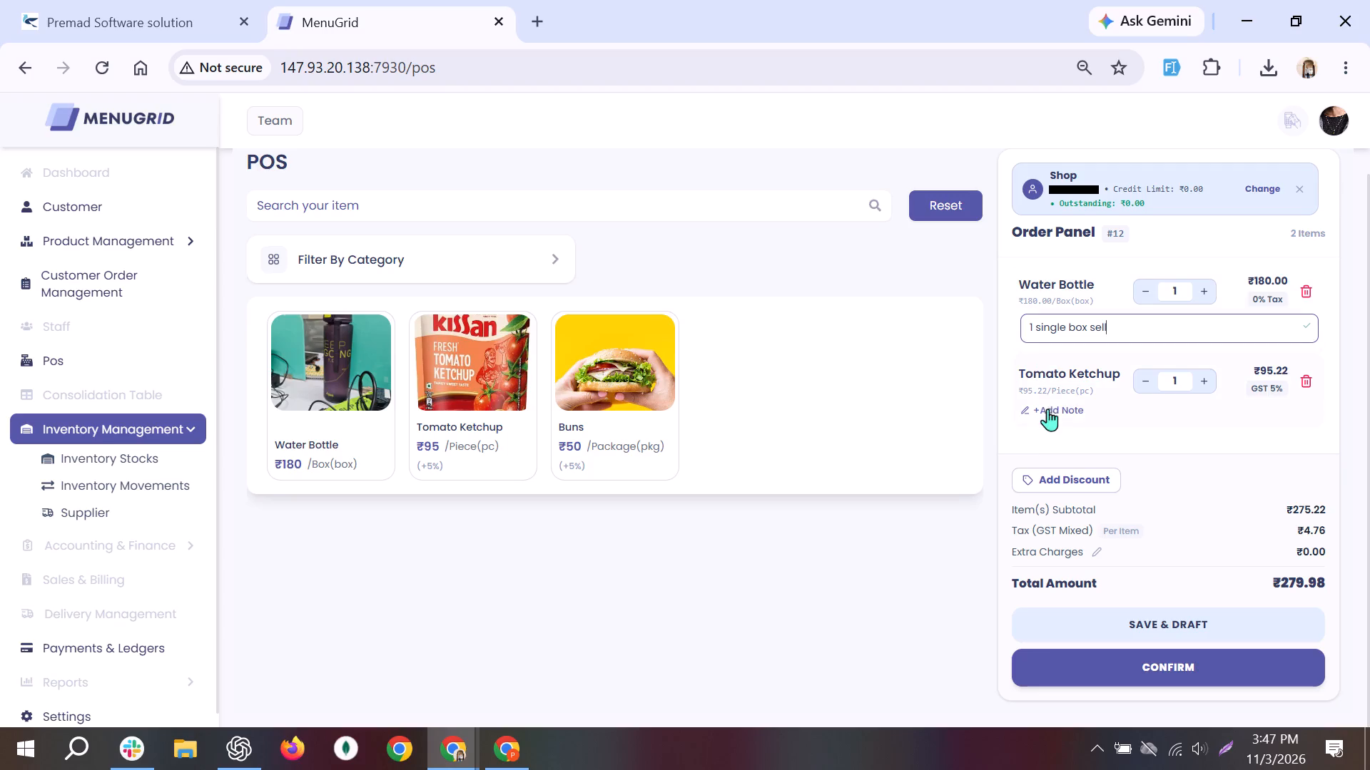
Add the note "1 single piece sell" to the Tomato Ketchup item in the order.
left_click(1047, 415)
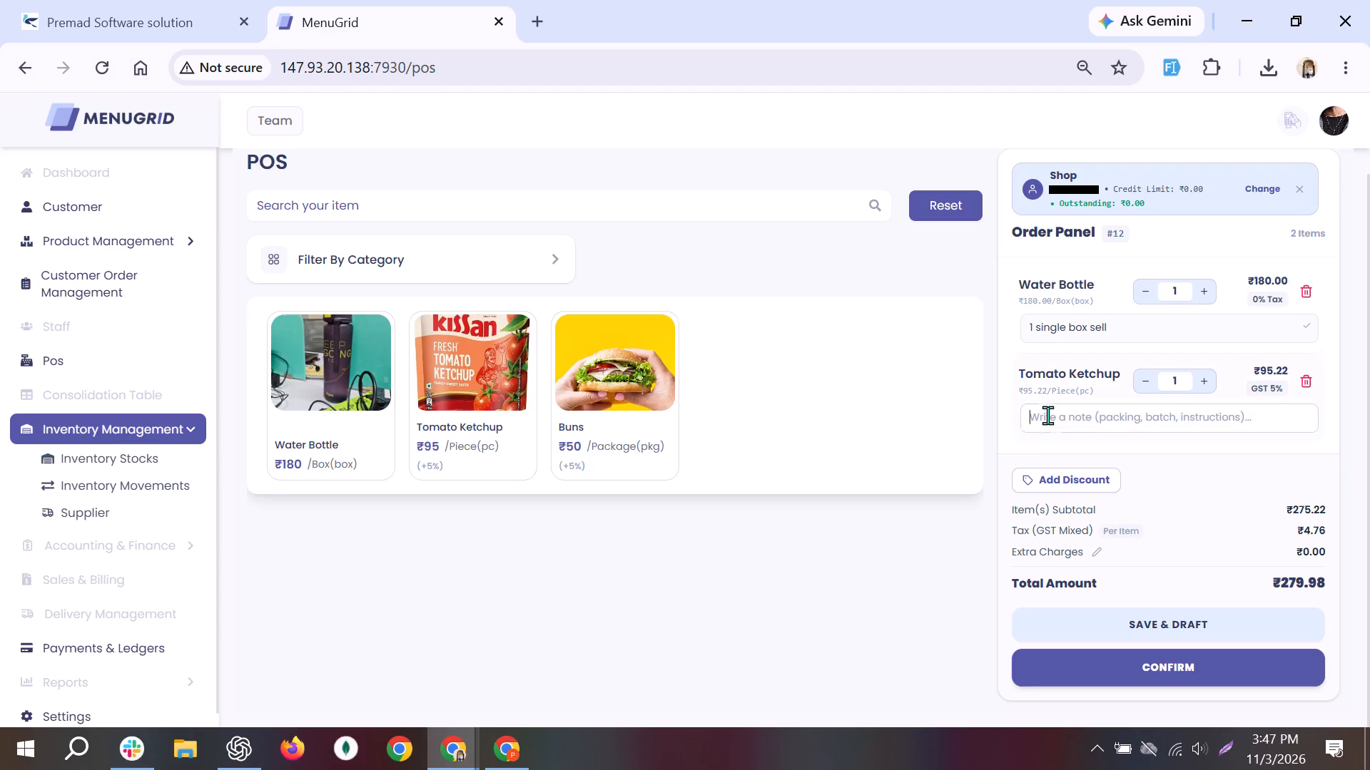
type("1 single pic")
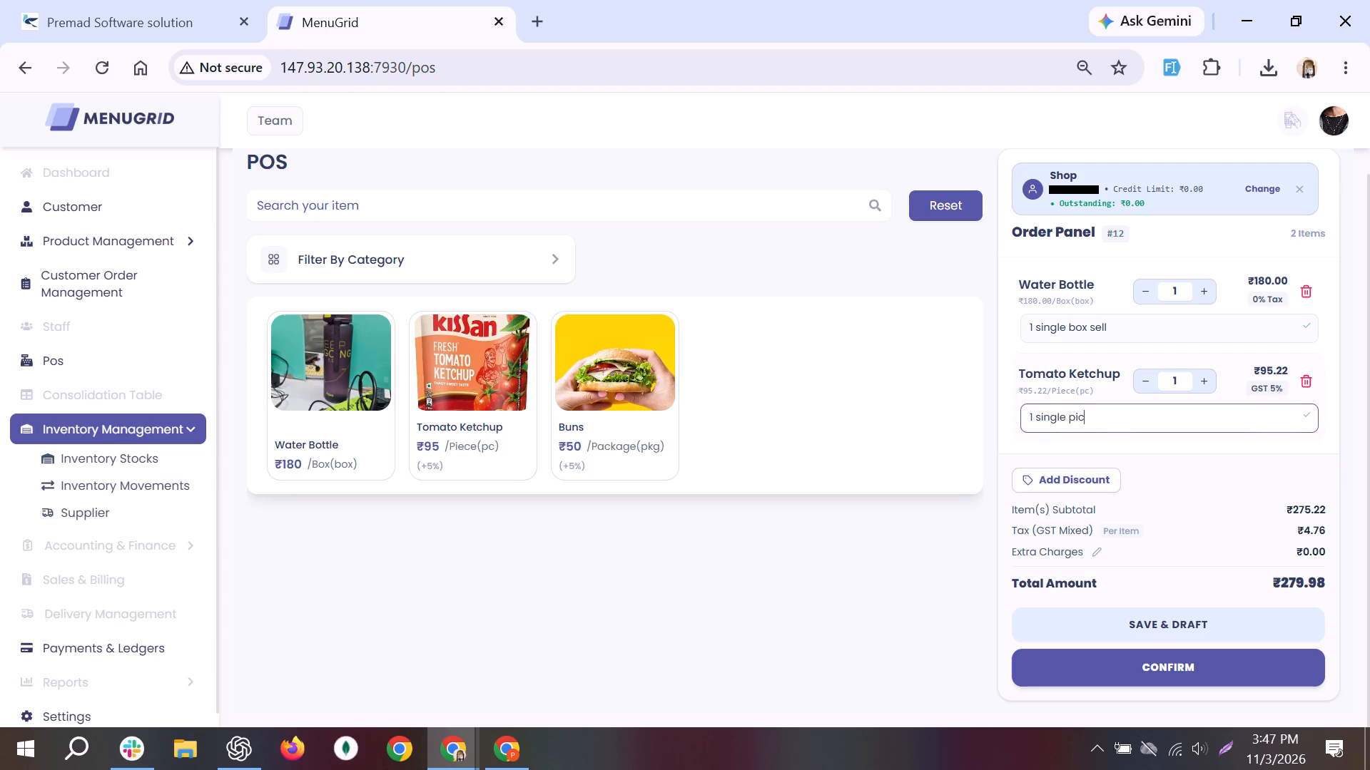
key("BackSpace")
type("ece sll")
key("BackSpace")
key("BackSpace")
type("ell")
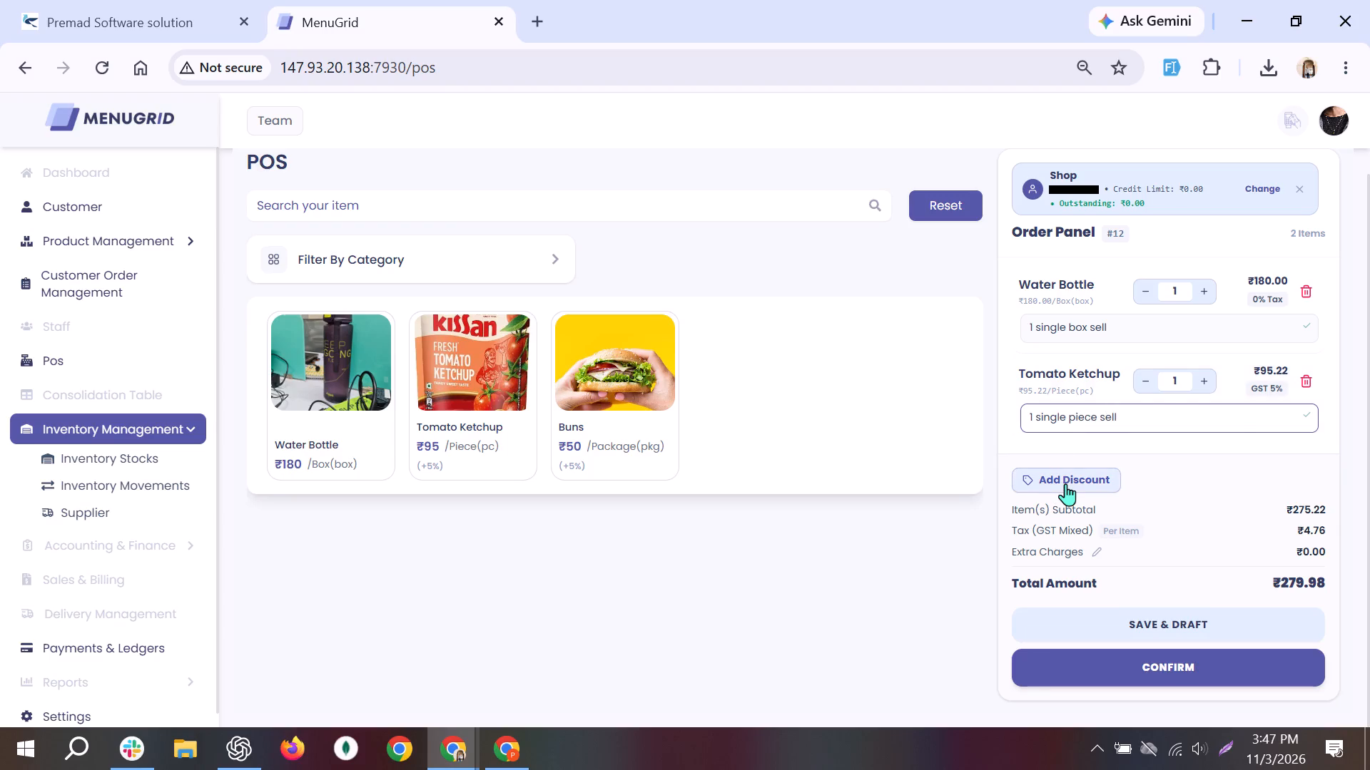
Confirm the order containing Water Bottle and Tomato Ketchup for the Shop customer.
left_click(1148, 675)
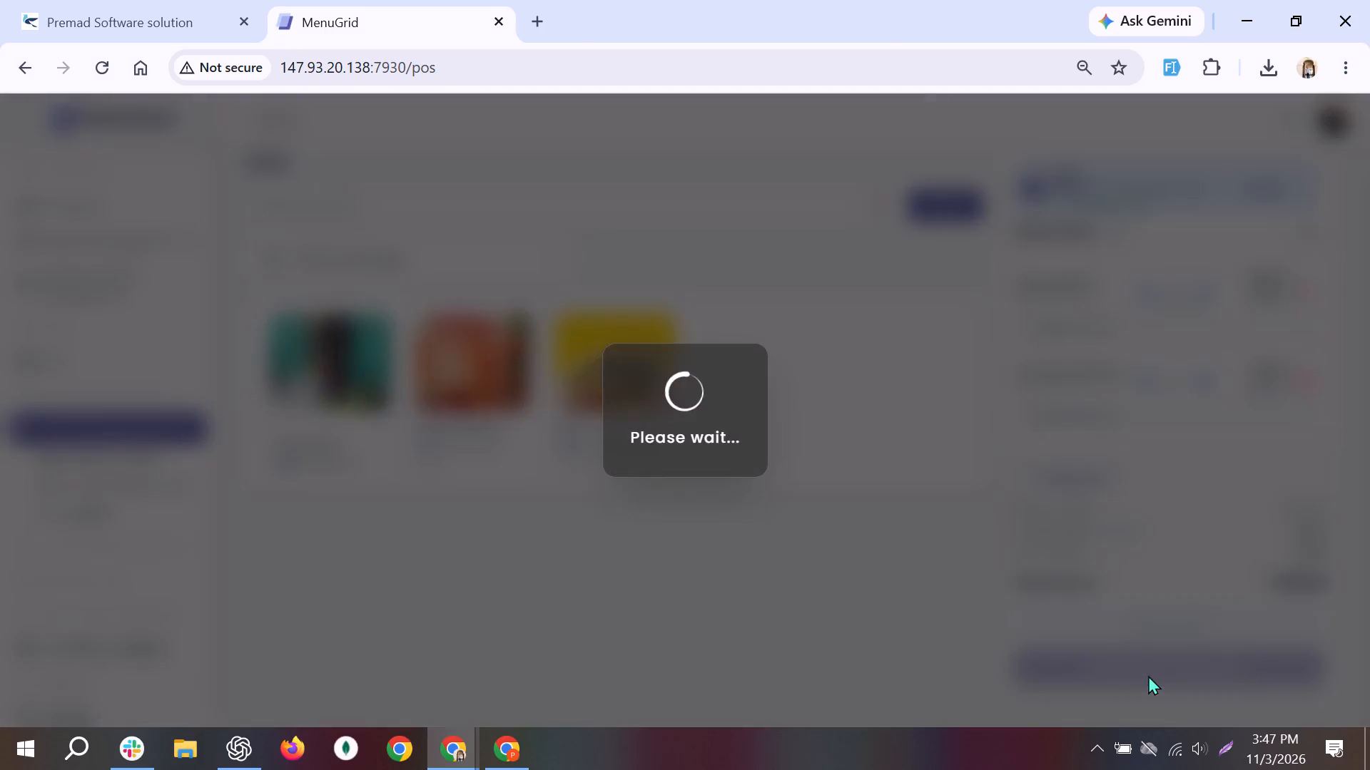
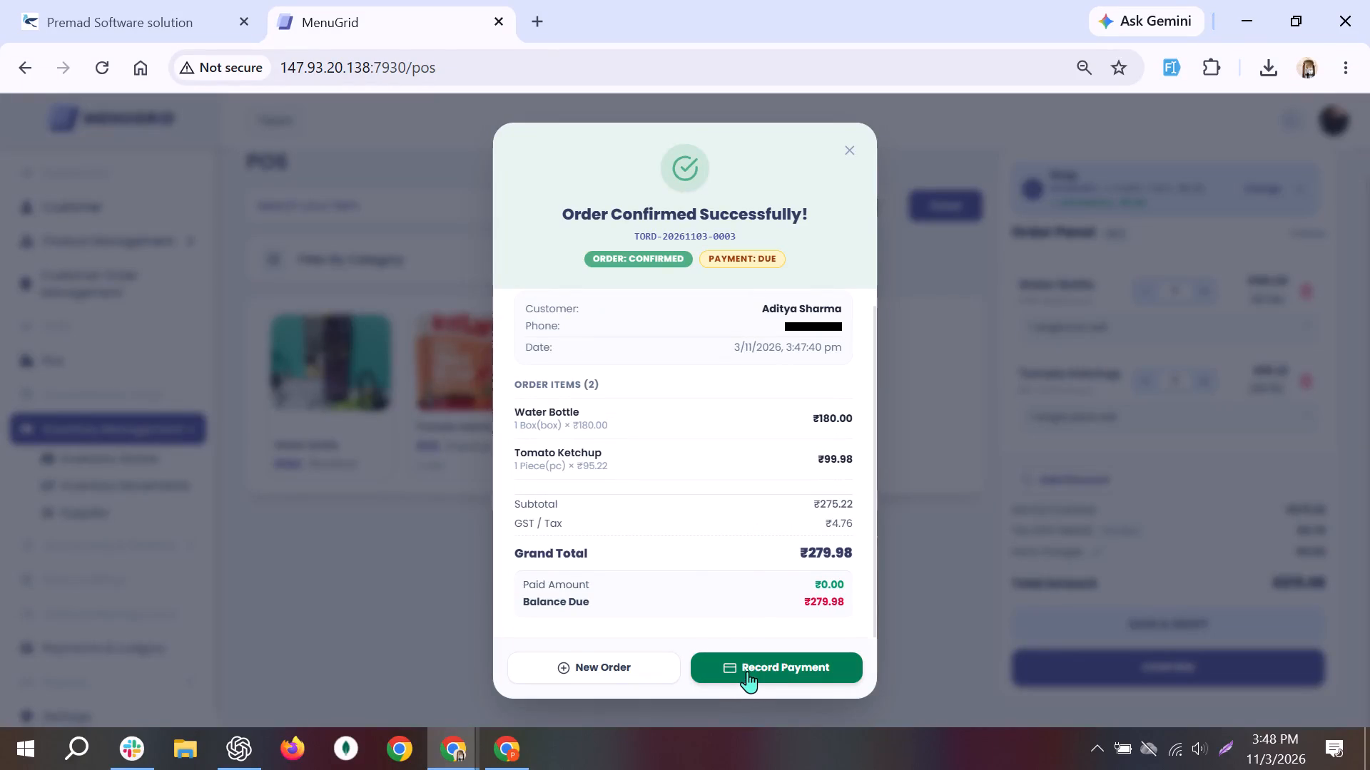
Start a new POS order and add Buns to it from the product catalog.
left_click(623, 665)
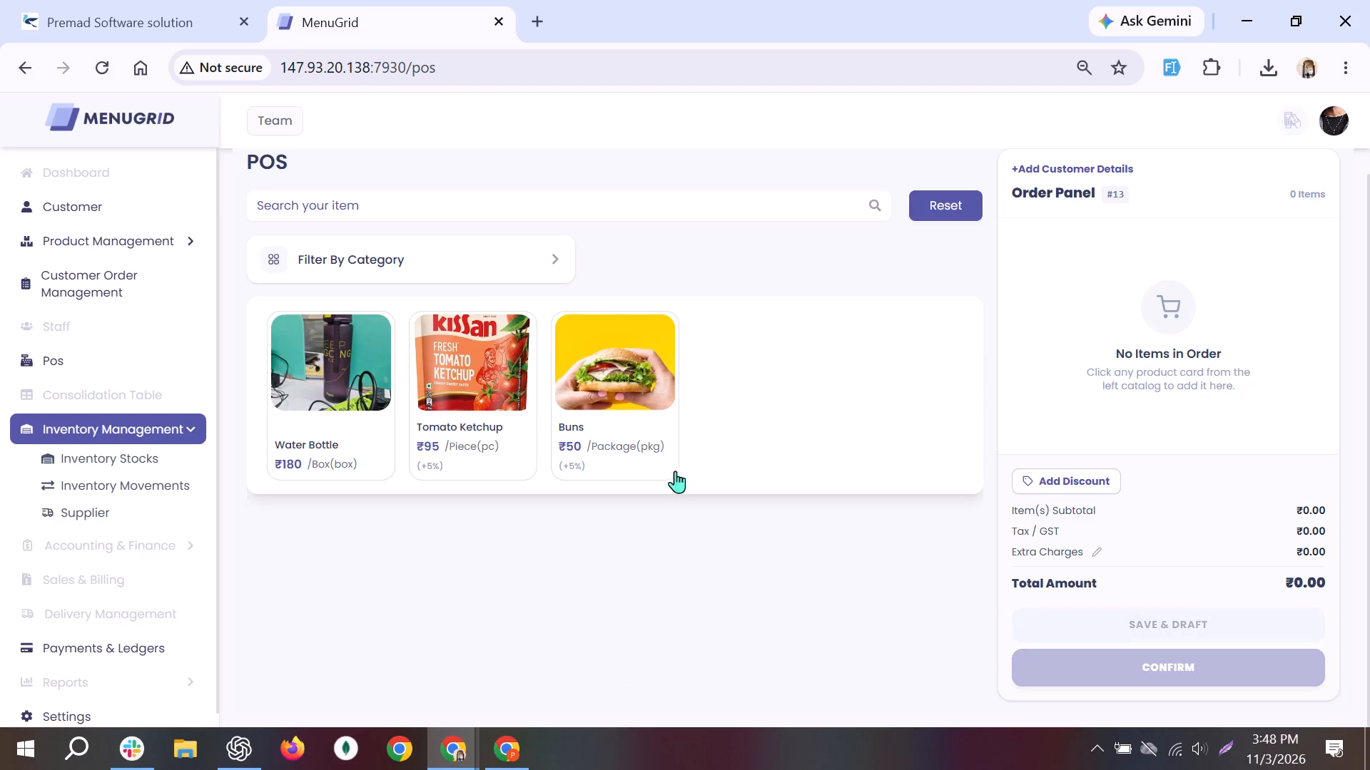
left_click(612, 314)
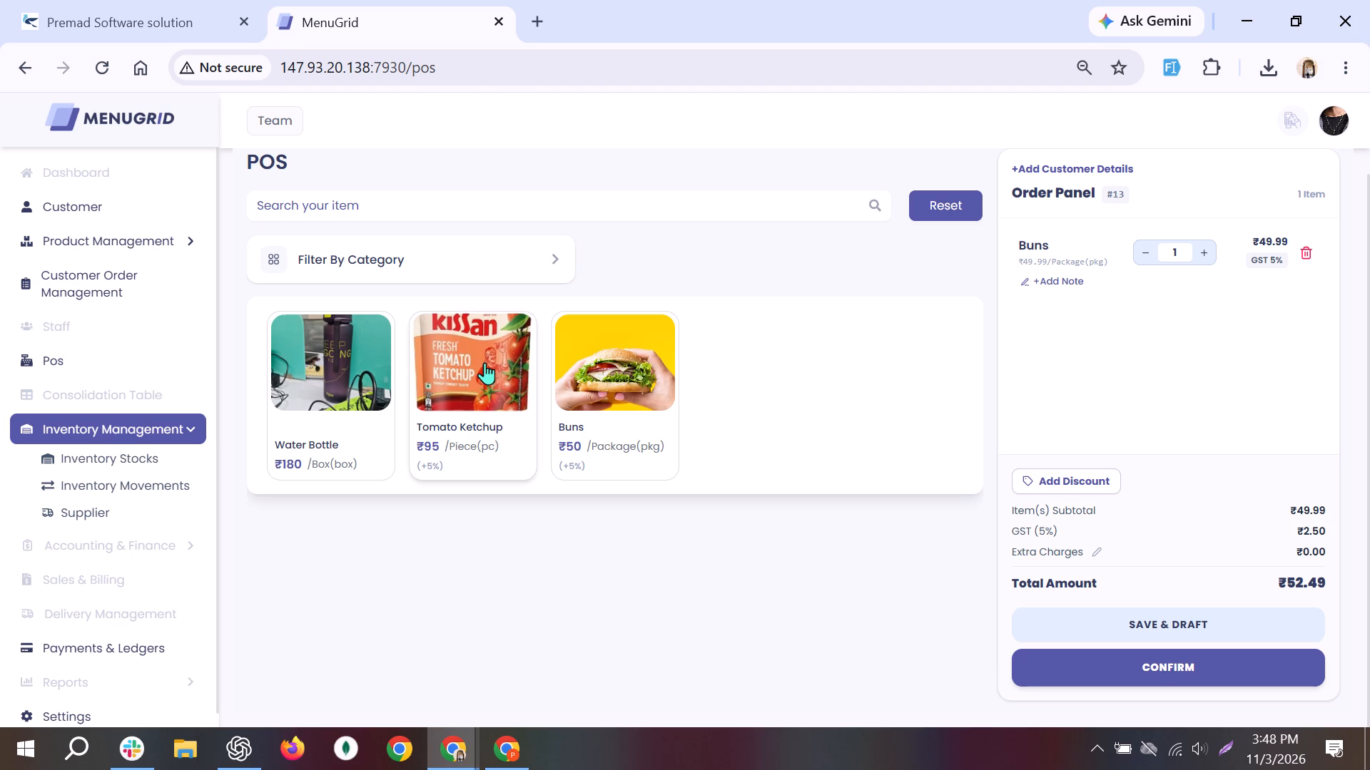
Open the Shop customer's record and examine its outstanding balance, business profile and order history.
left_click(61, 217)
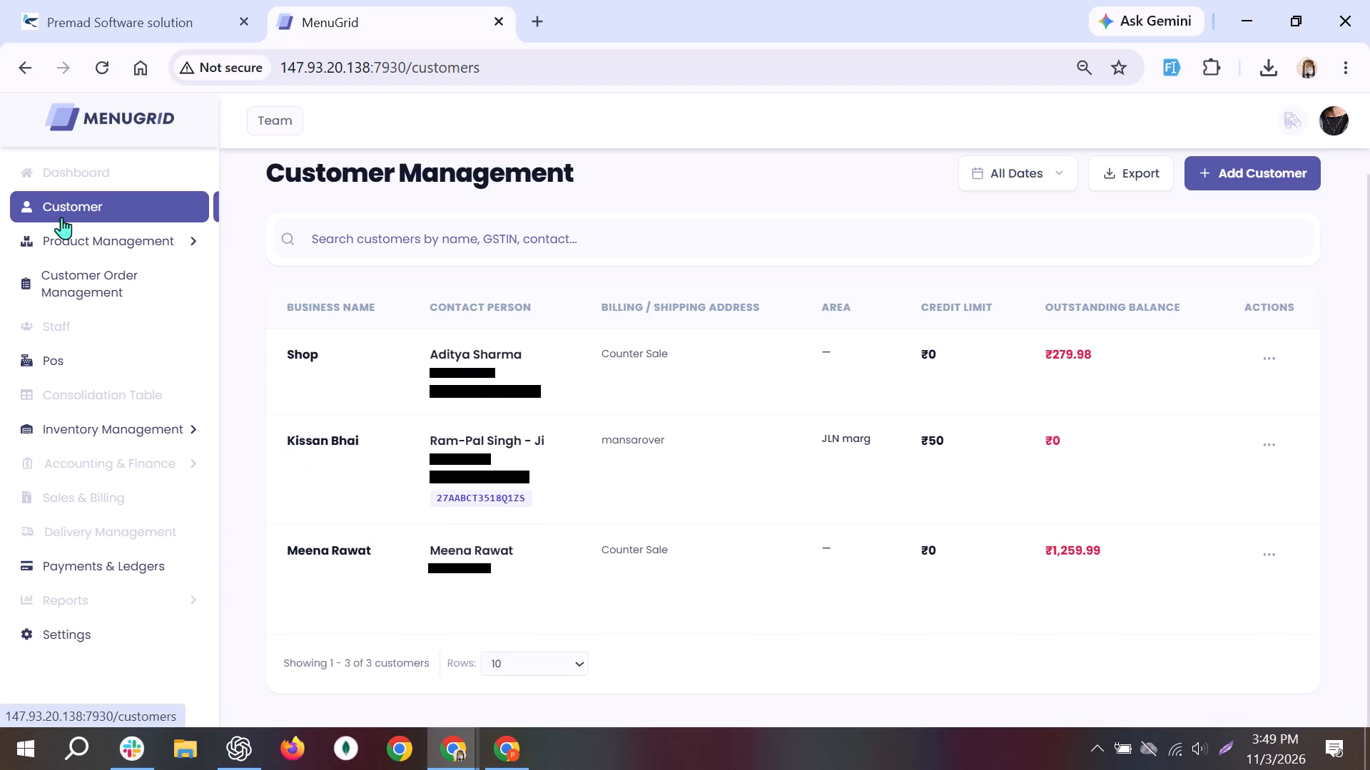
left_click(297, 351)
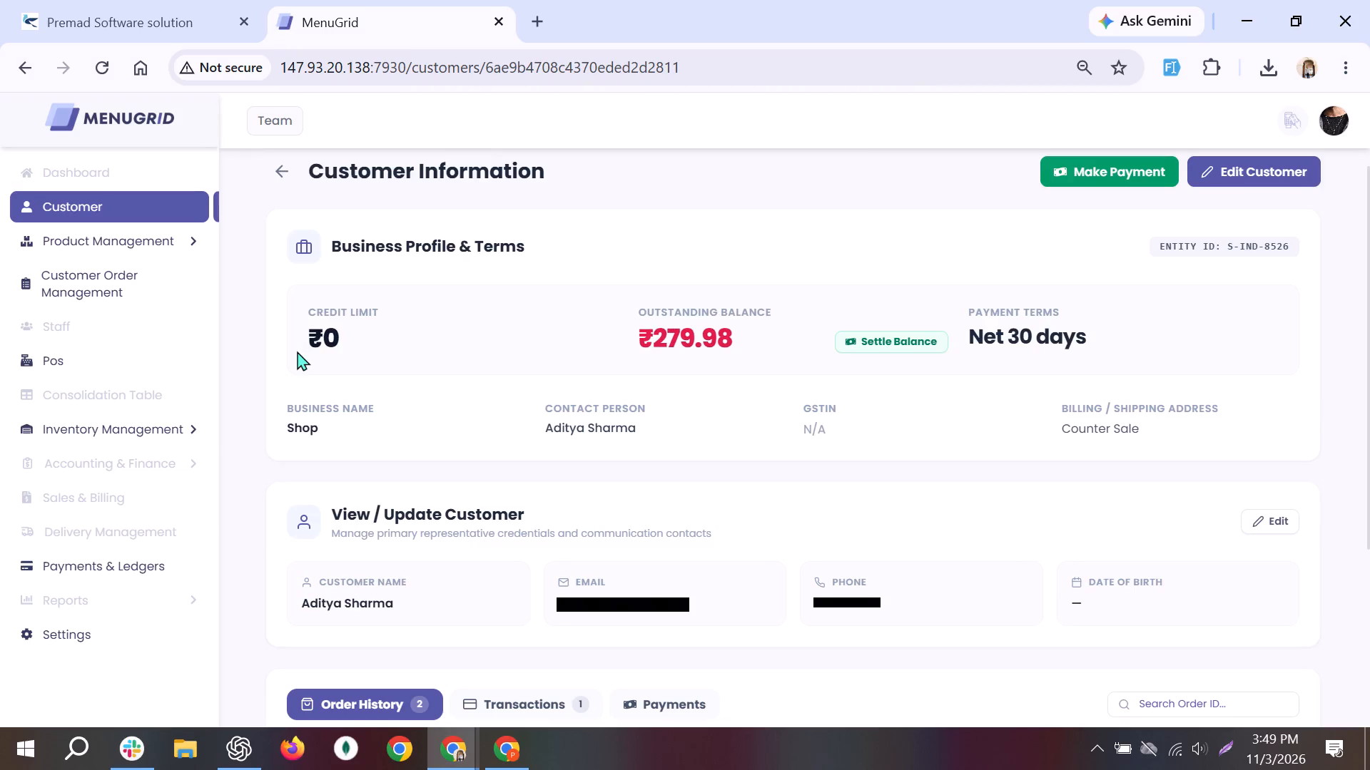
scroll(297, 351, "down", 1)
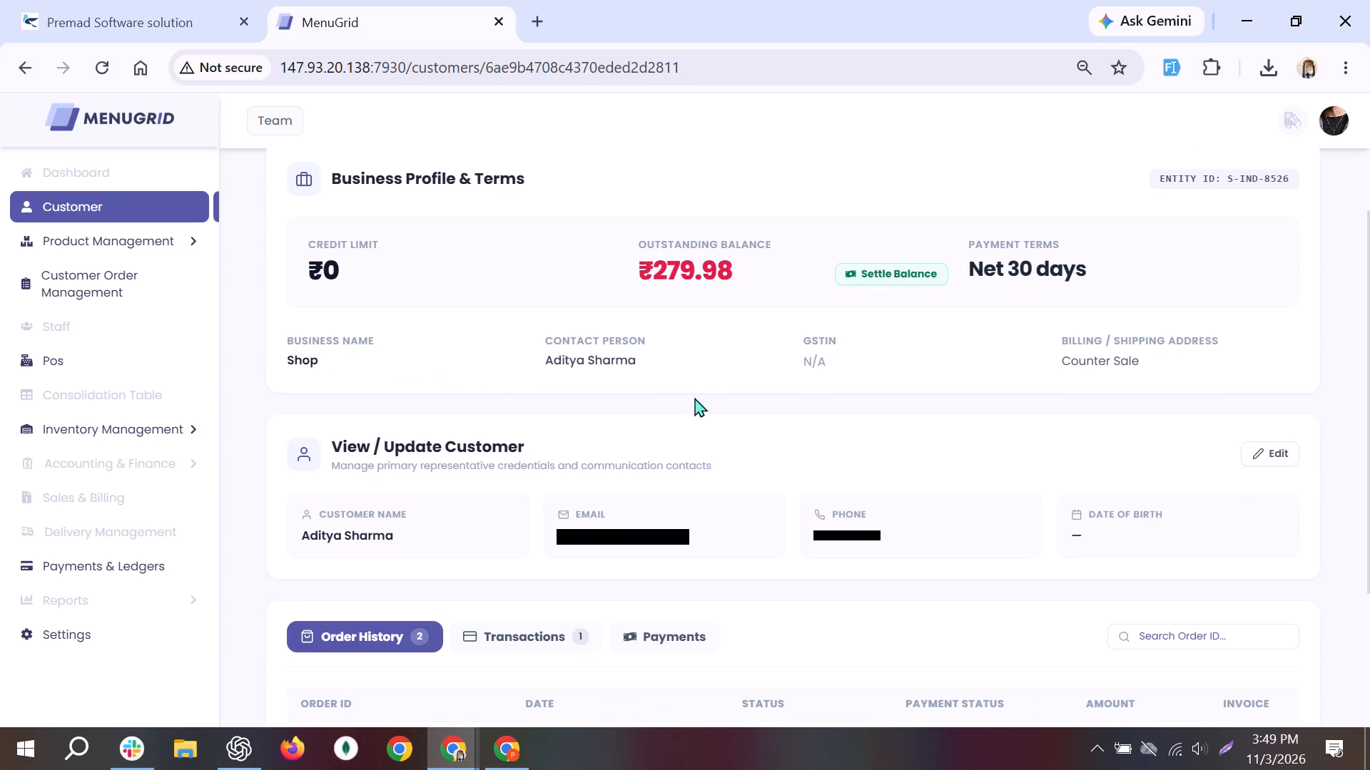
scroll(694, 397, "down", 1)
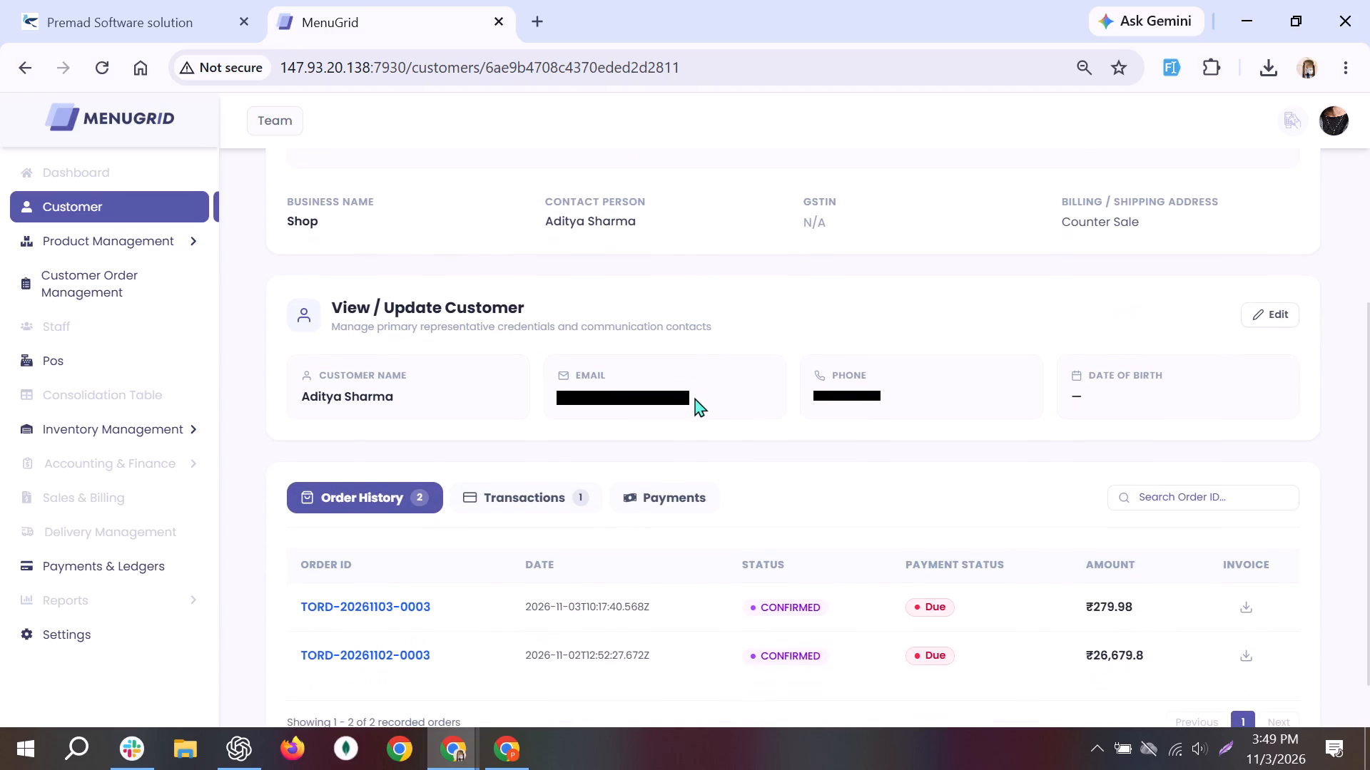
scroll(694, 397, "up", 1)
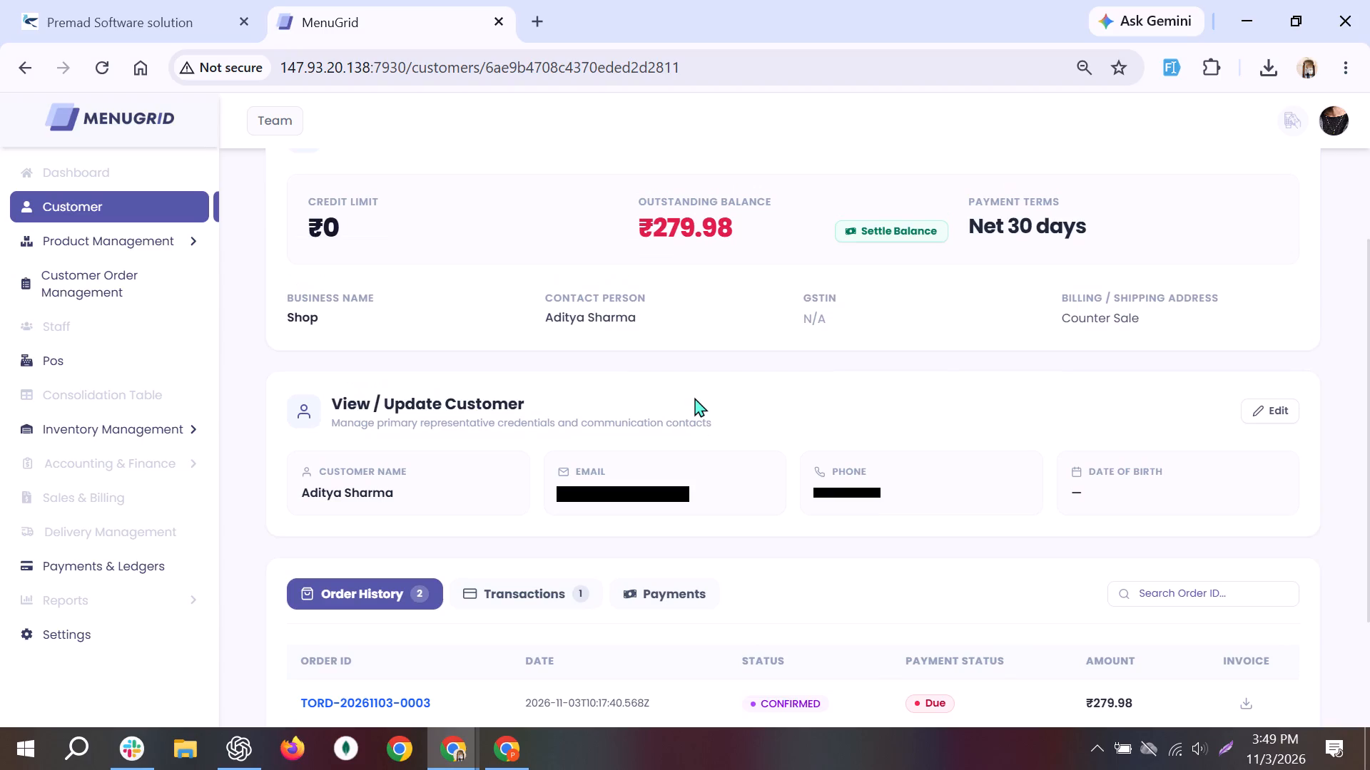
scroll(694, 397, "up", 1)
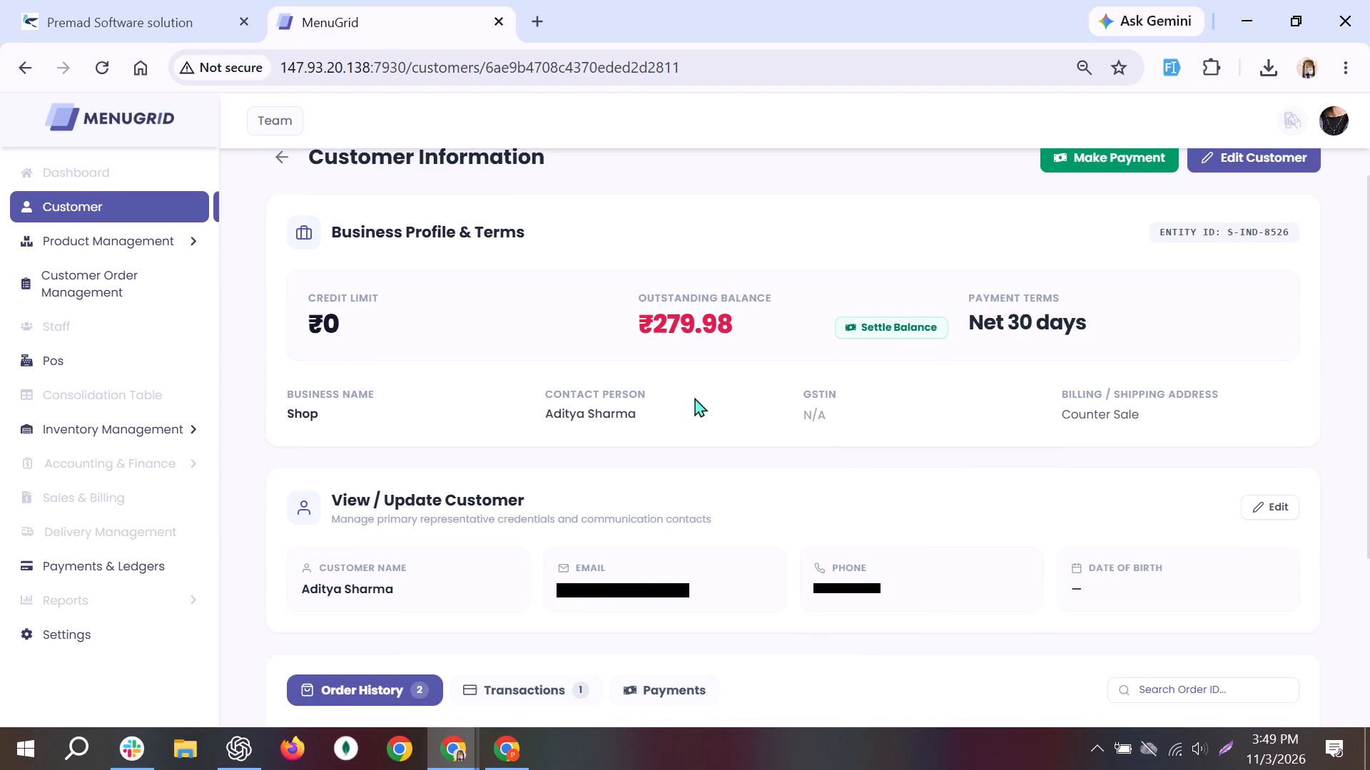
scroll(694, 397, "down", 2)
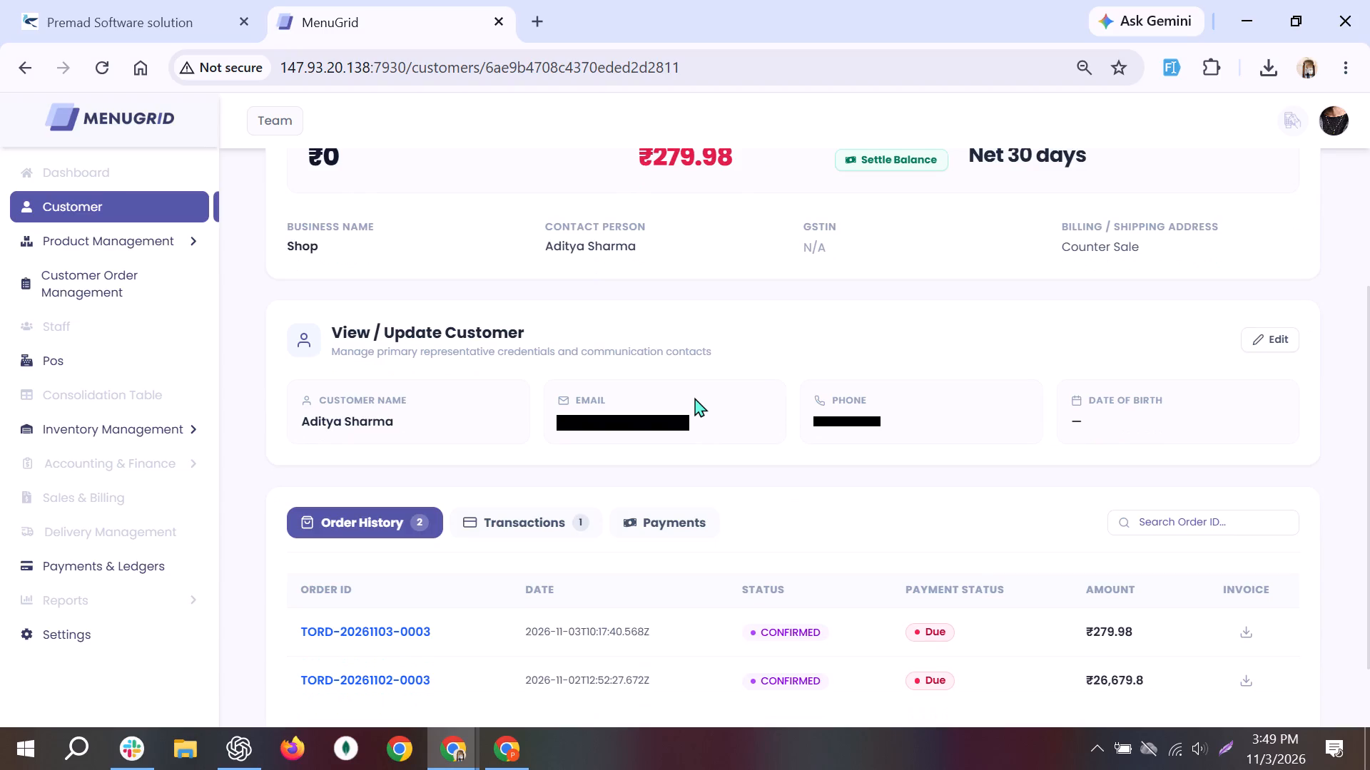
scroll(694, 397, "down", 2)
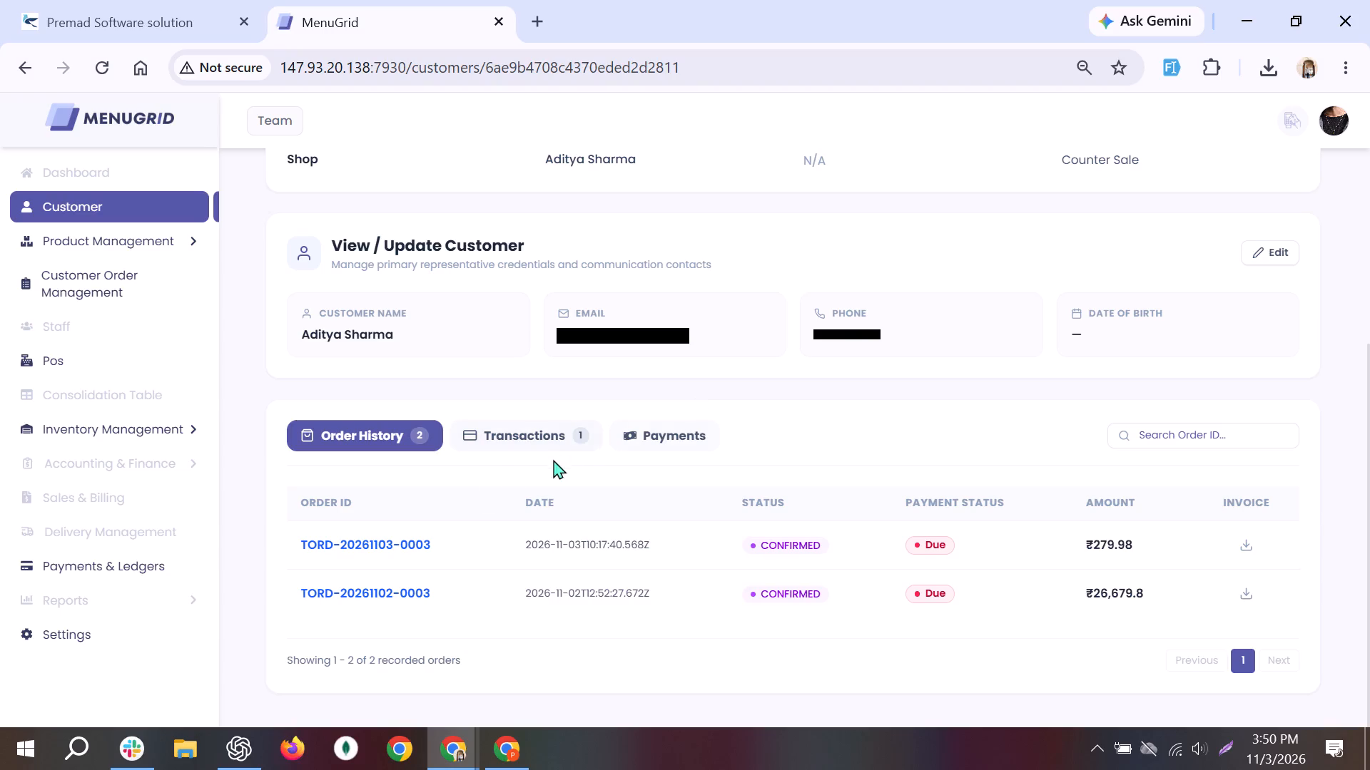
left_click(406, 601)
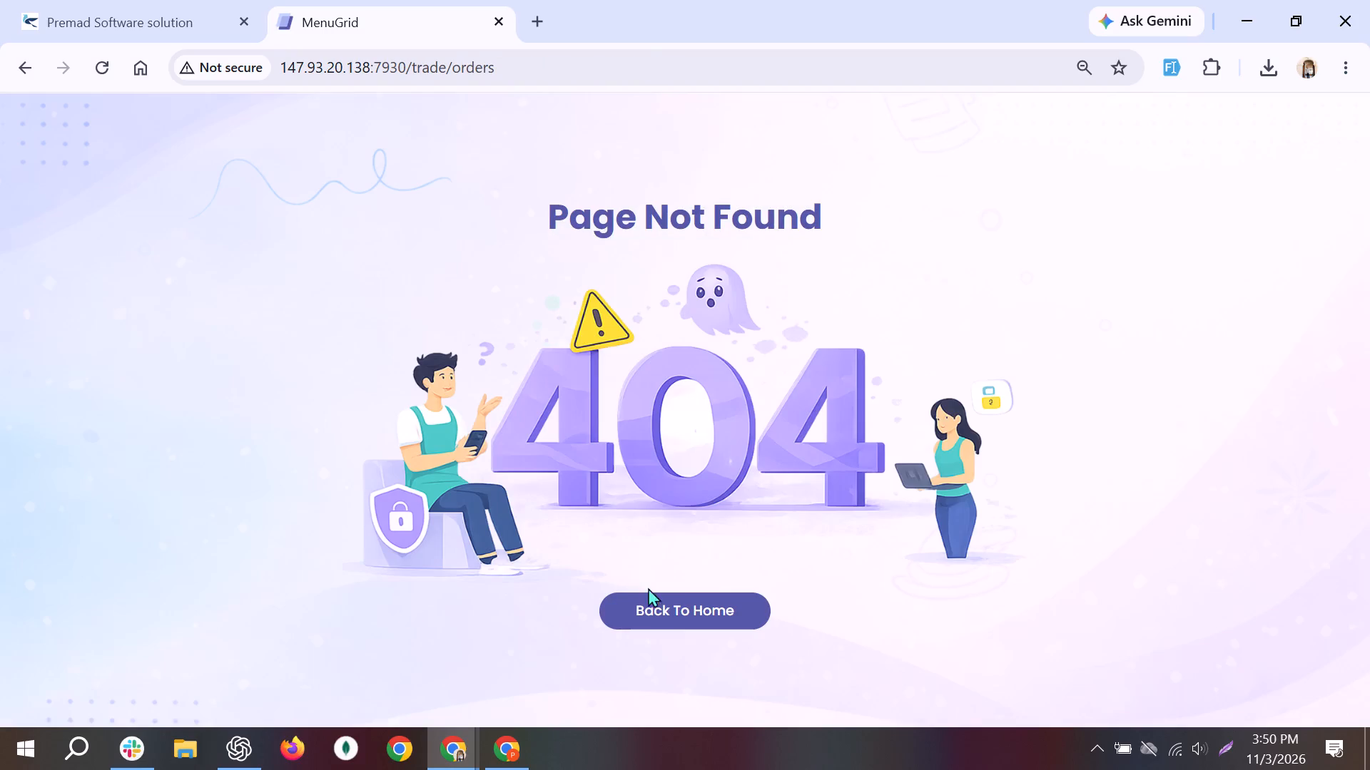
left_click(667, 612)
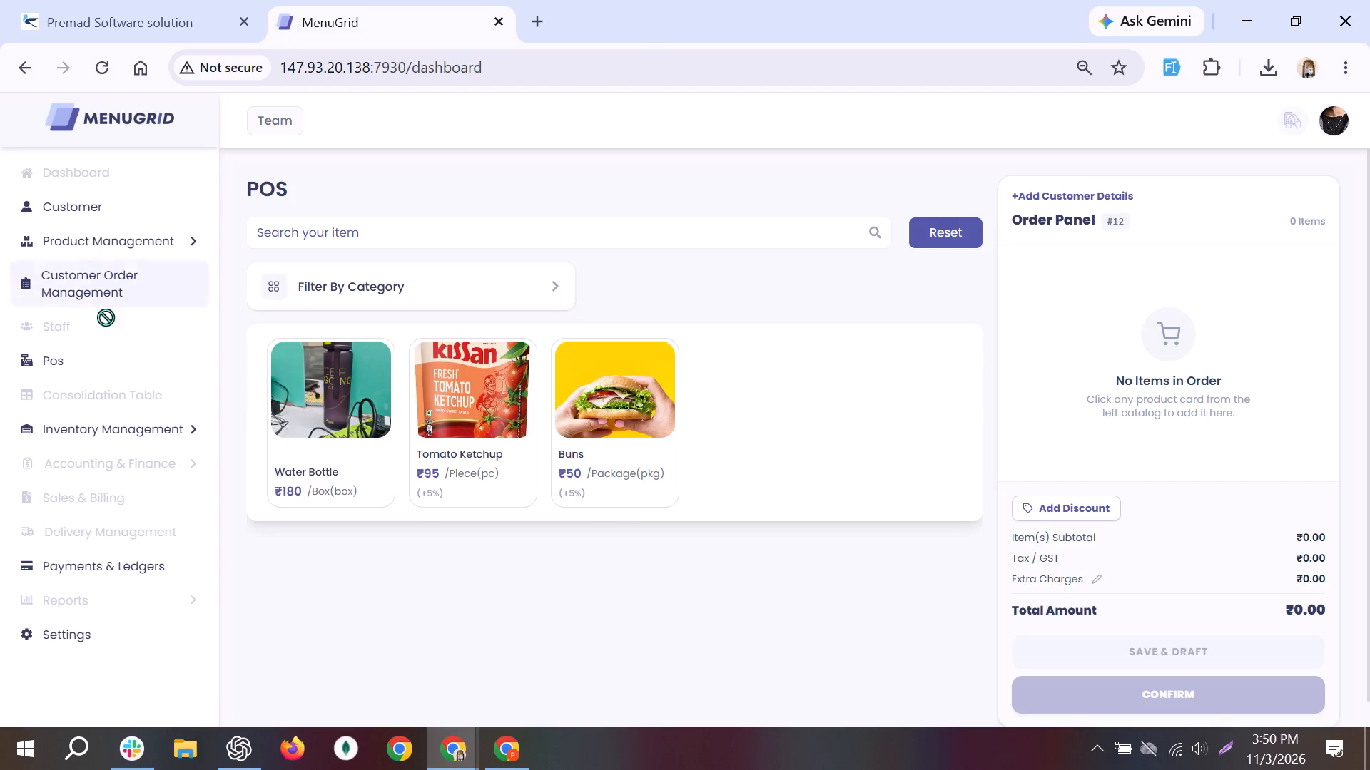
left_click(131, 208)
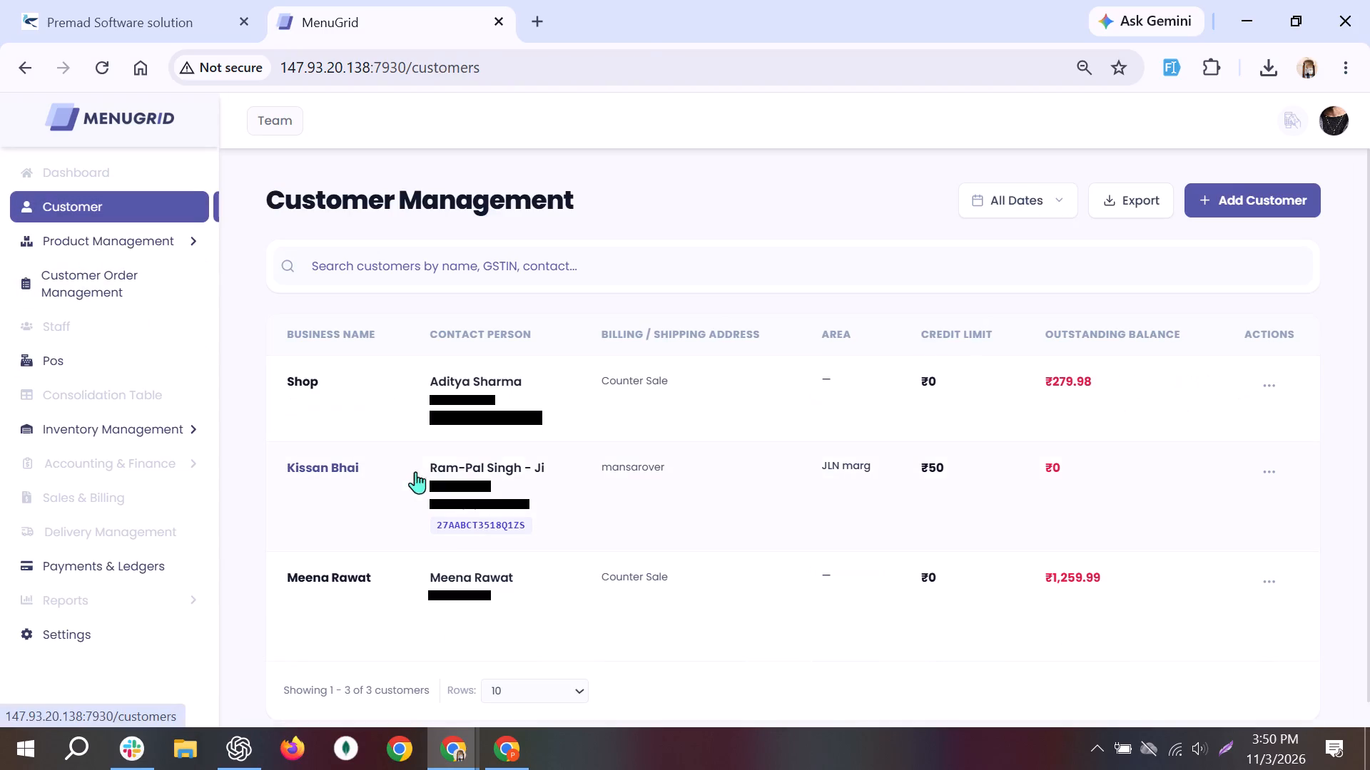
left_click(284, 379)
scroll(387, 480, "down", 8)
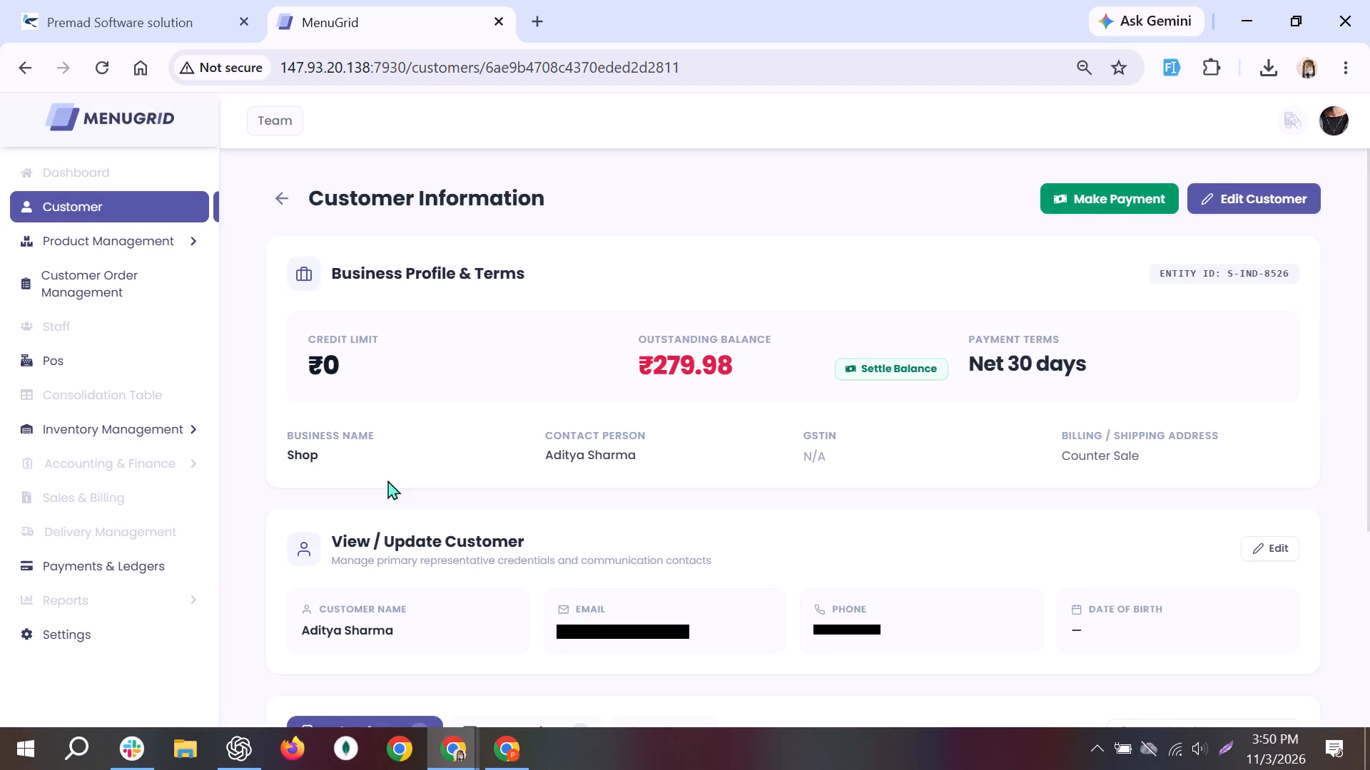
scroll(387, 480, "down", 18)
scroll(523, 573, "down", 9)
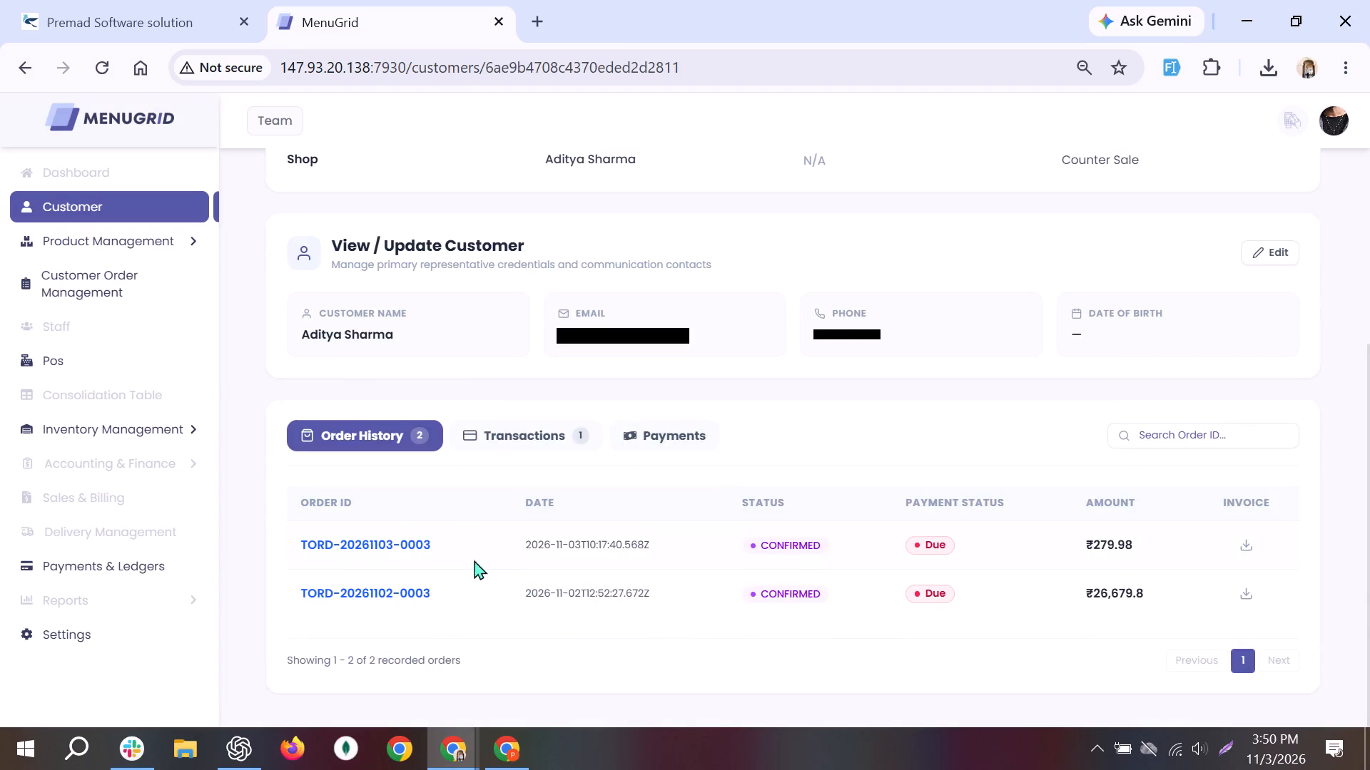
left_click(410, 545)
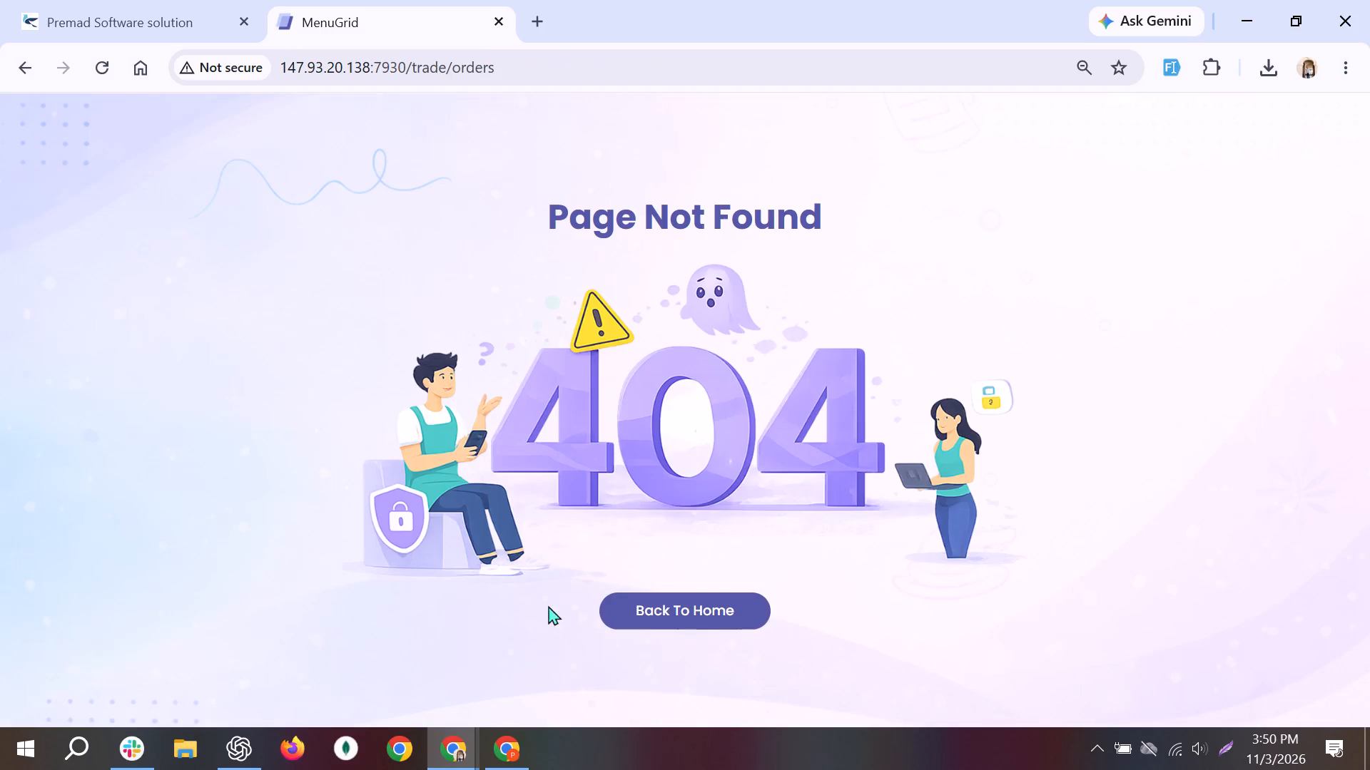
left_click(14, 63)
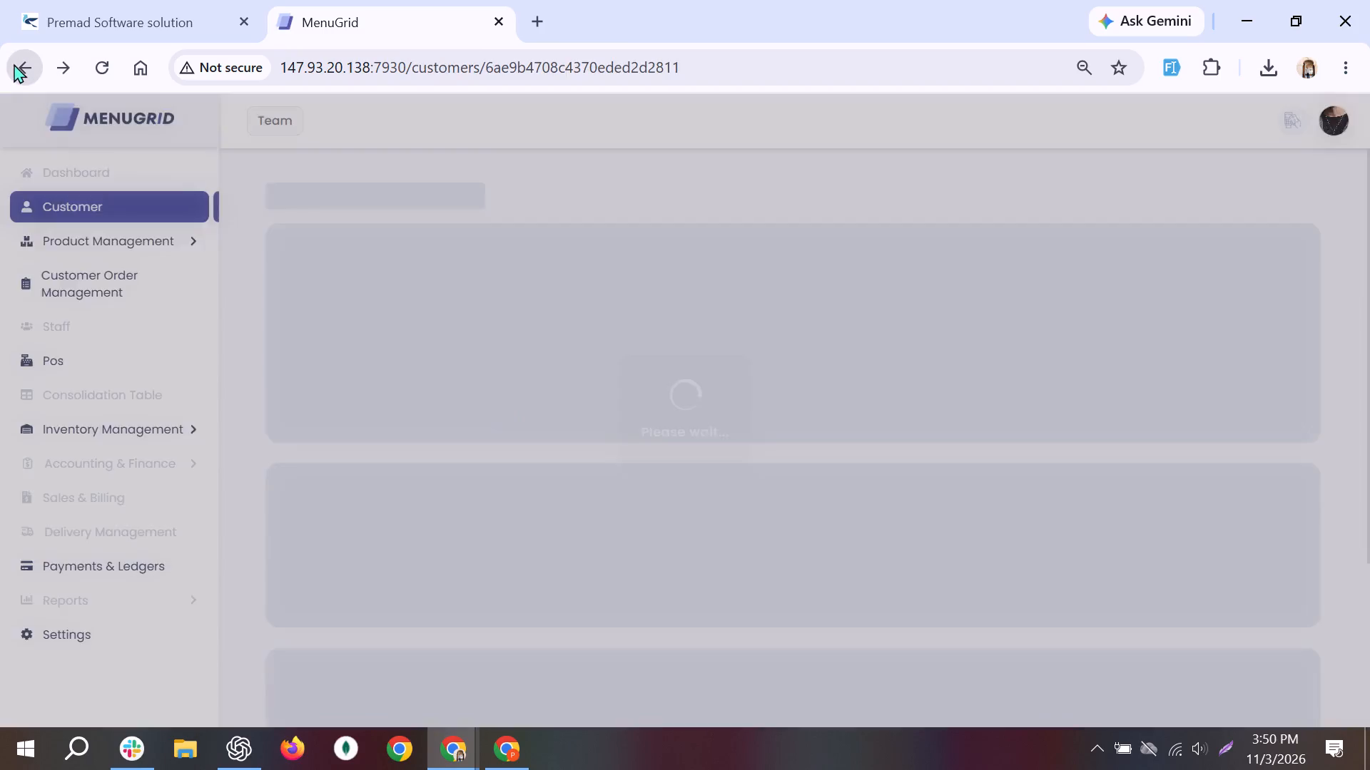
Show the transactions recorded for the Shop customer.
scroll(592, 351, "down", 4)
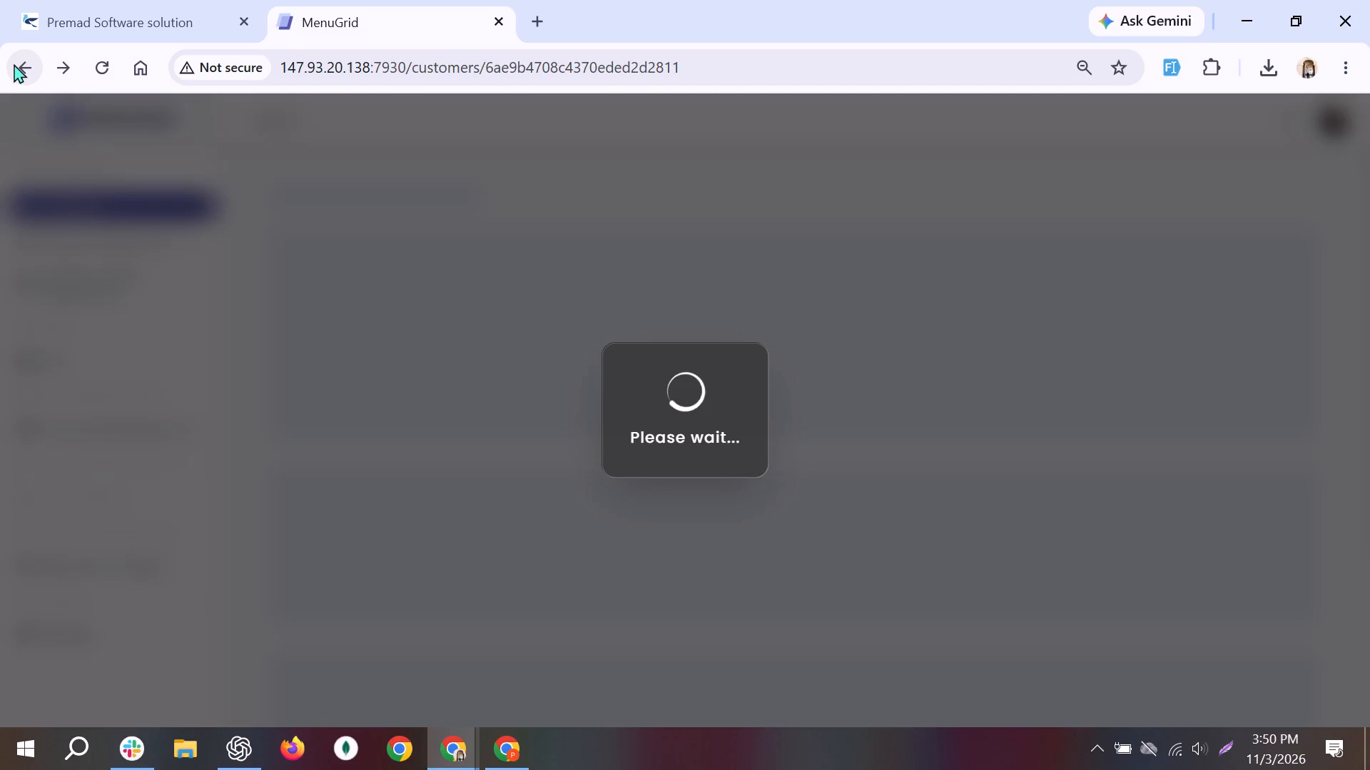
scroll(592, 351, "down", 8)
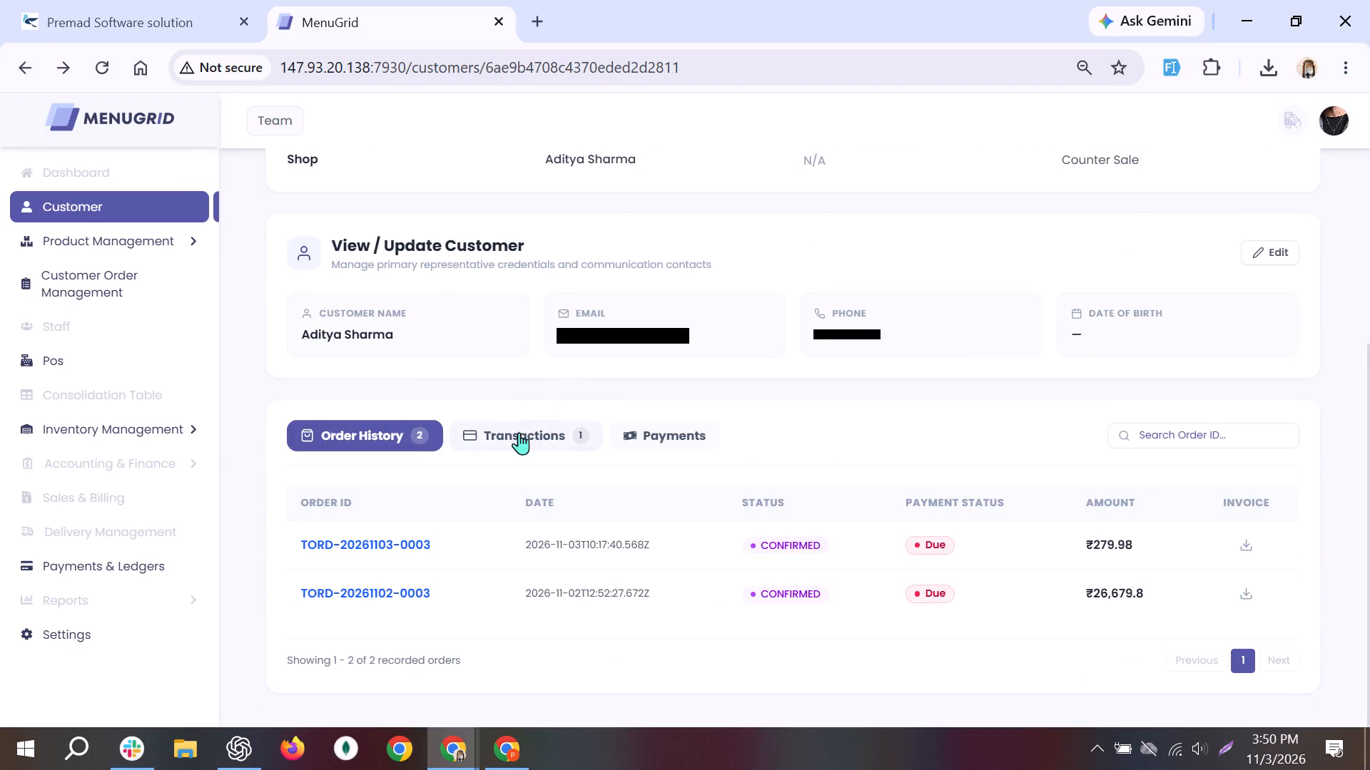
left_click(519, 433)
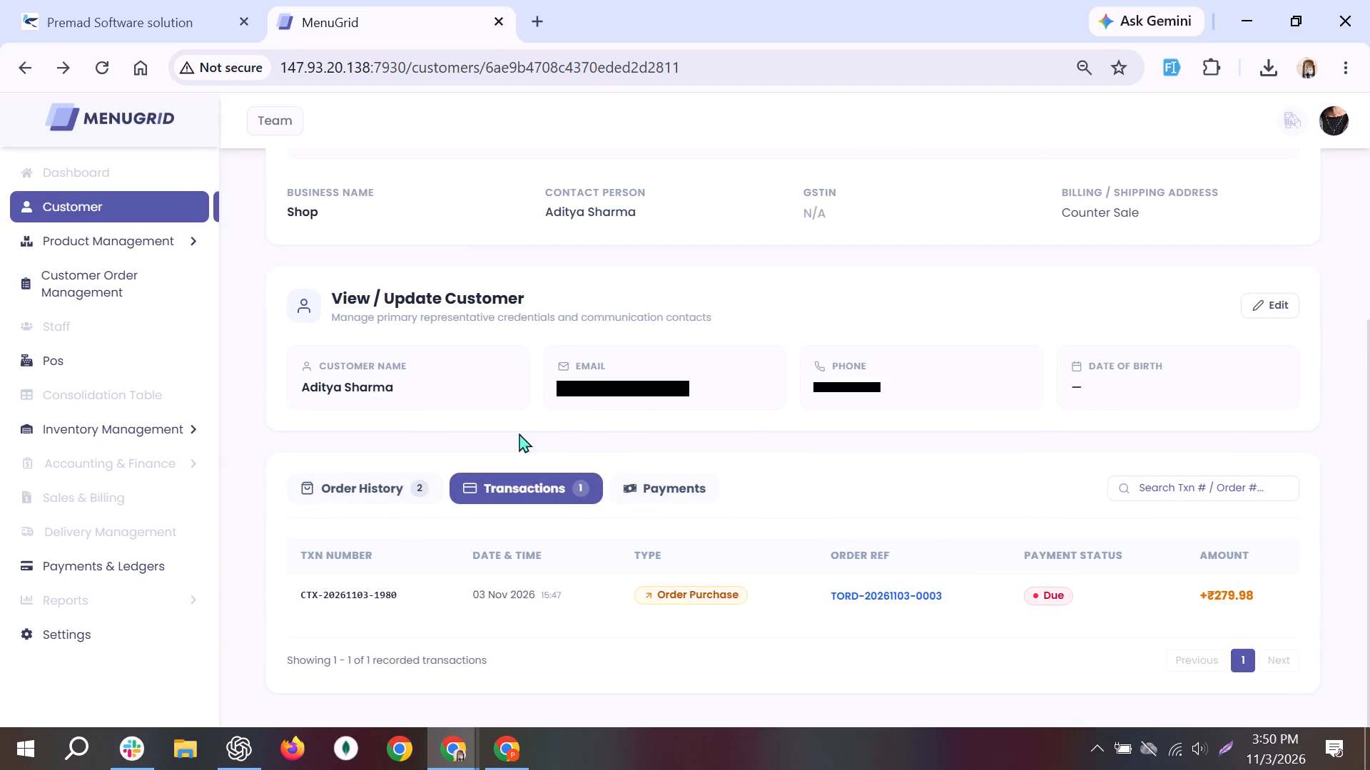